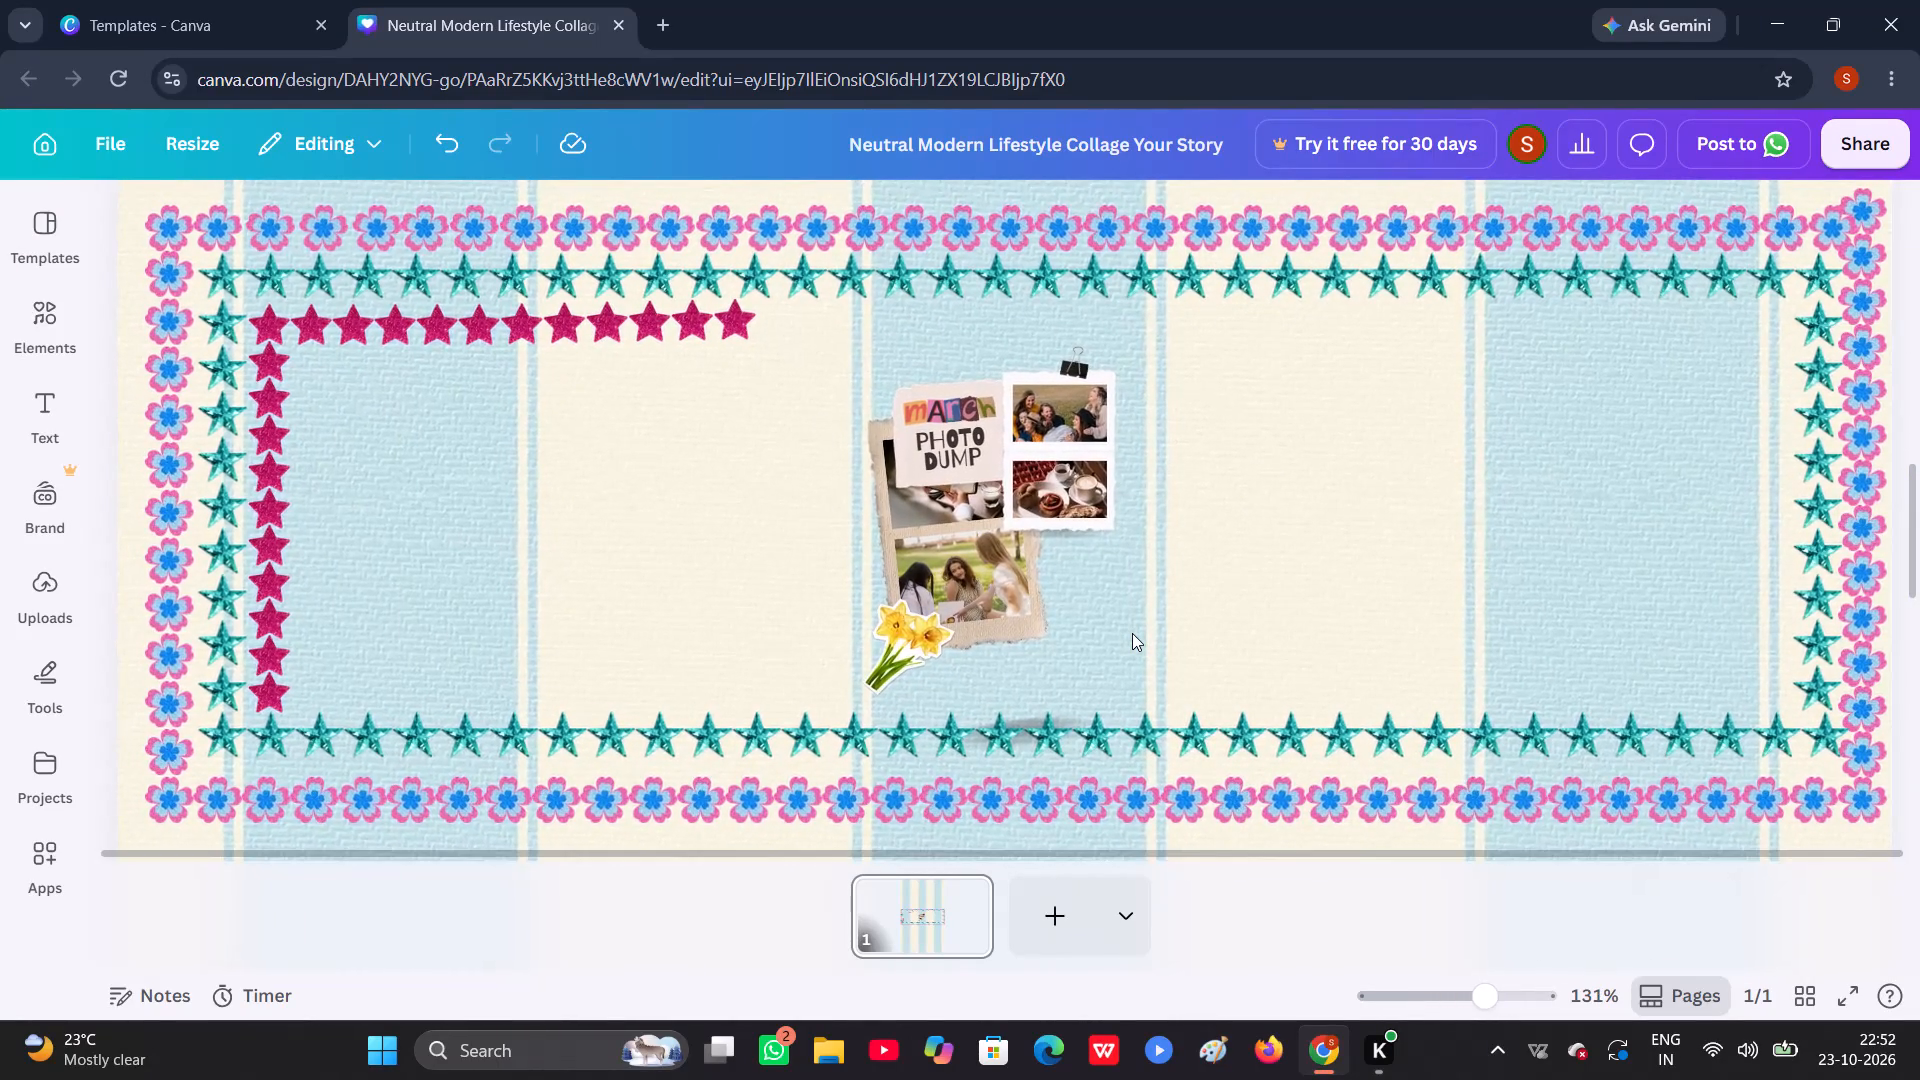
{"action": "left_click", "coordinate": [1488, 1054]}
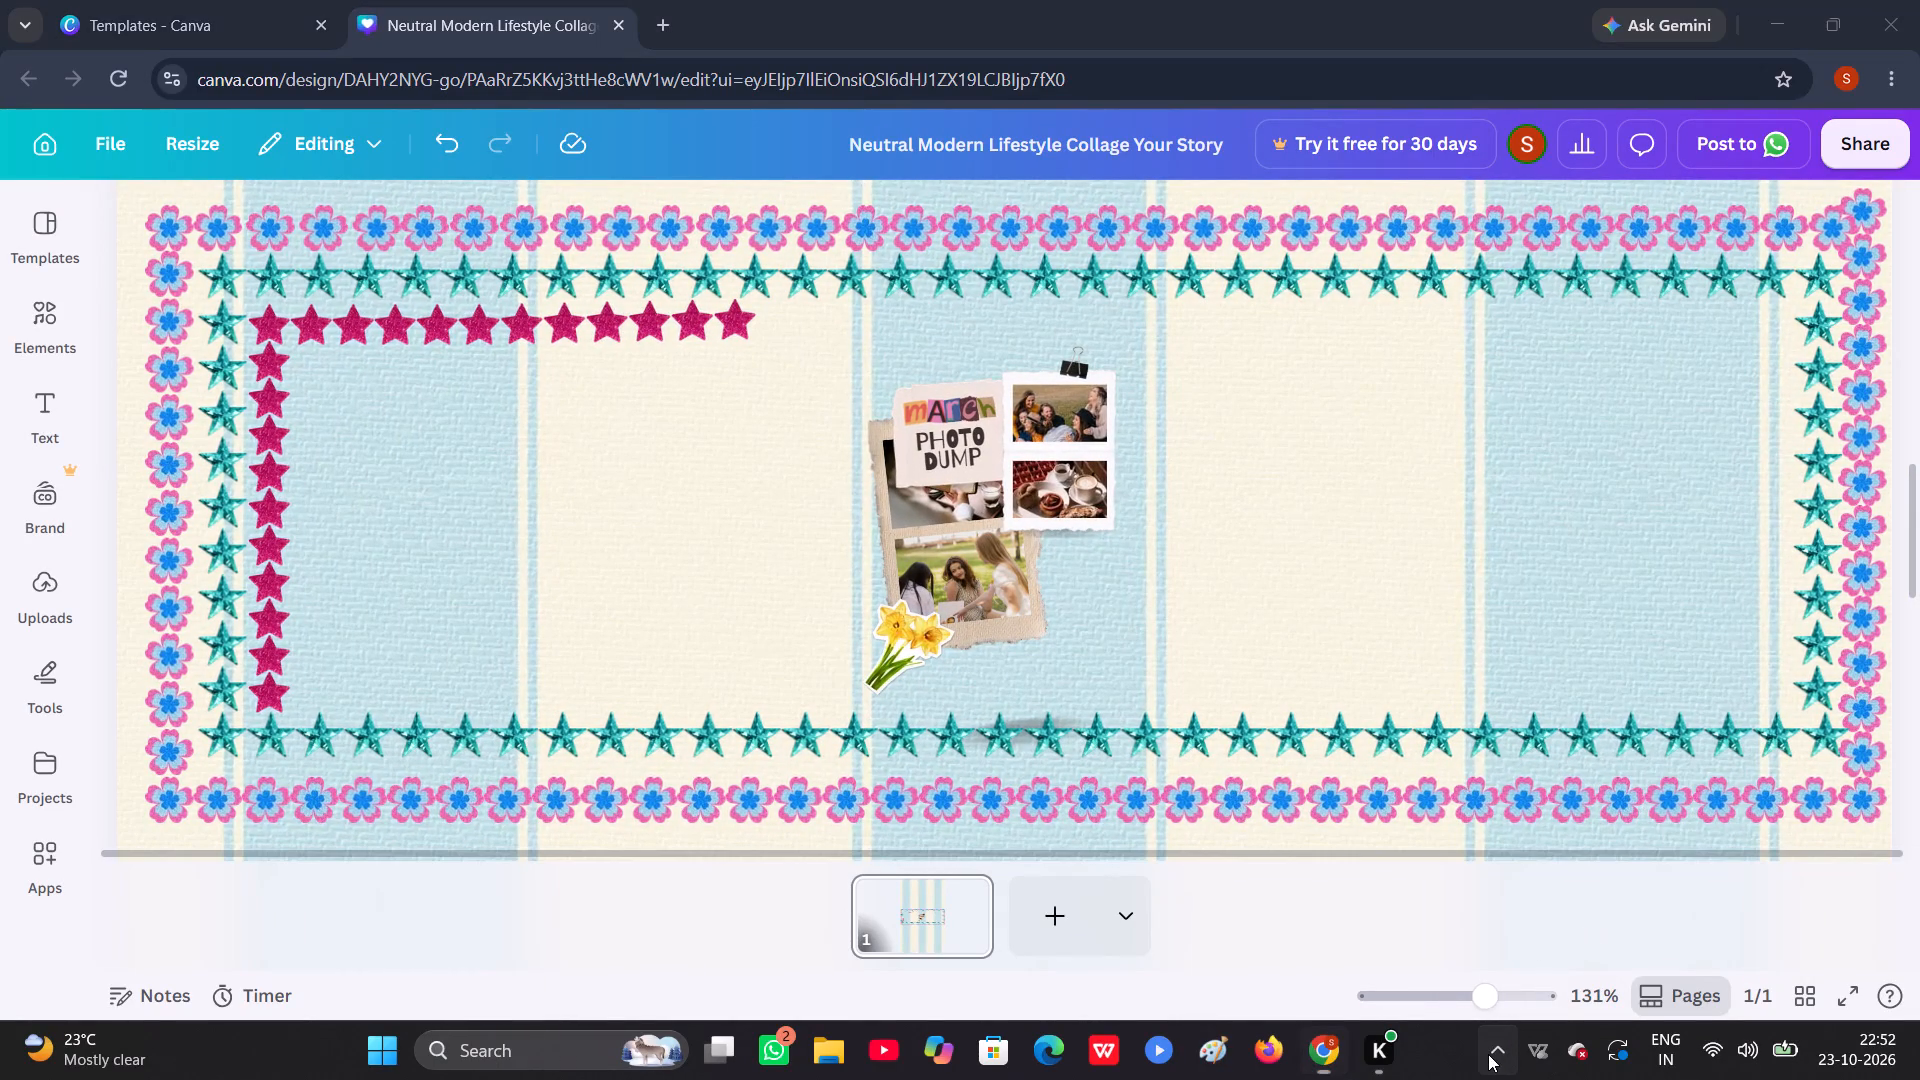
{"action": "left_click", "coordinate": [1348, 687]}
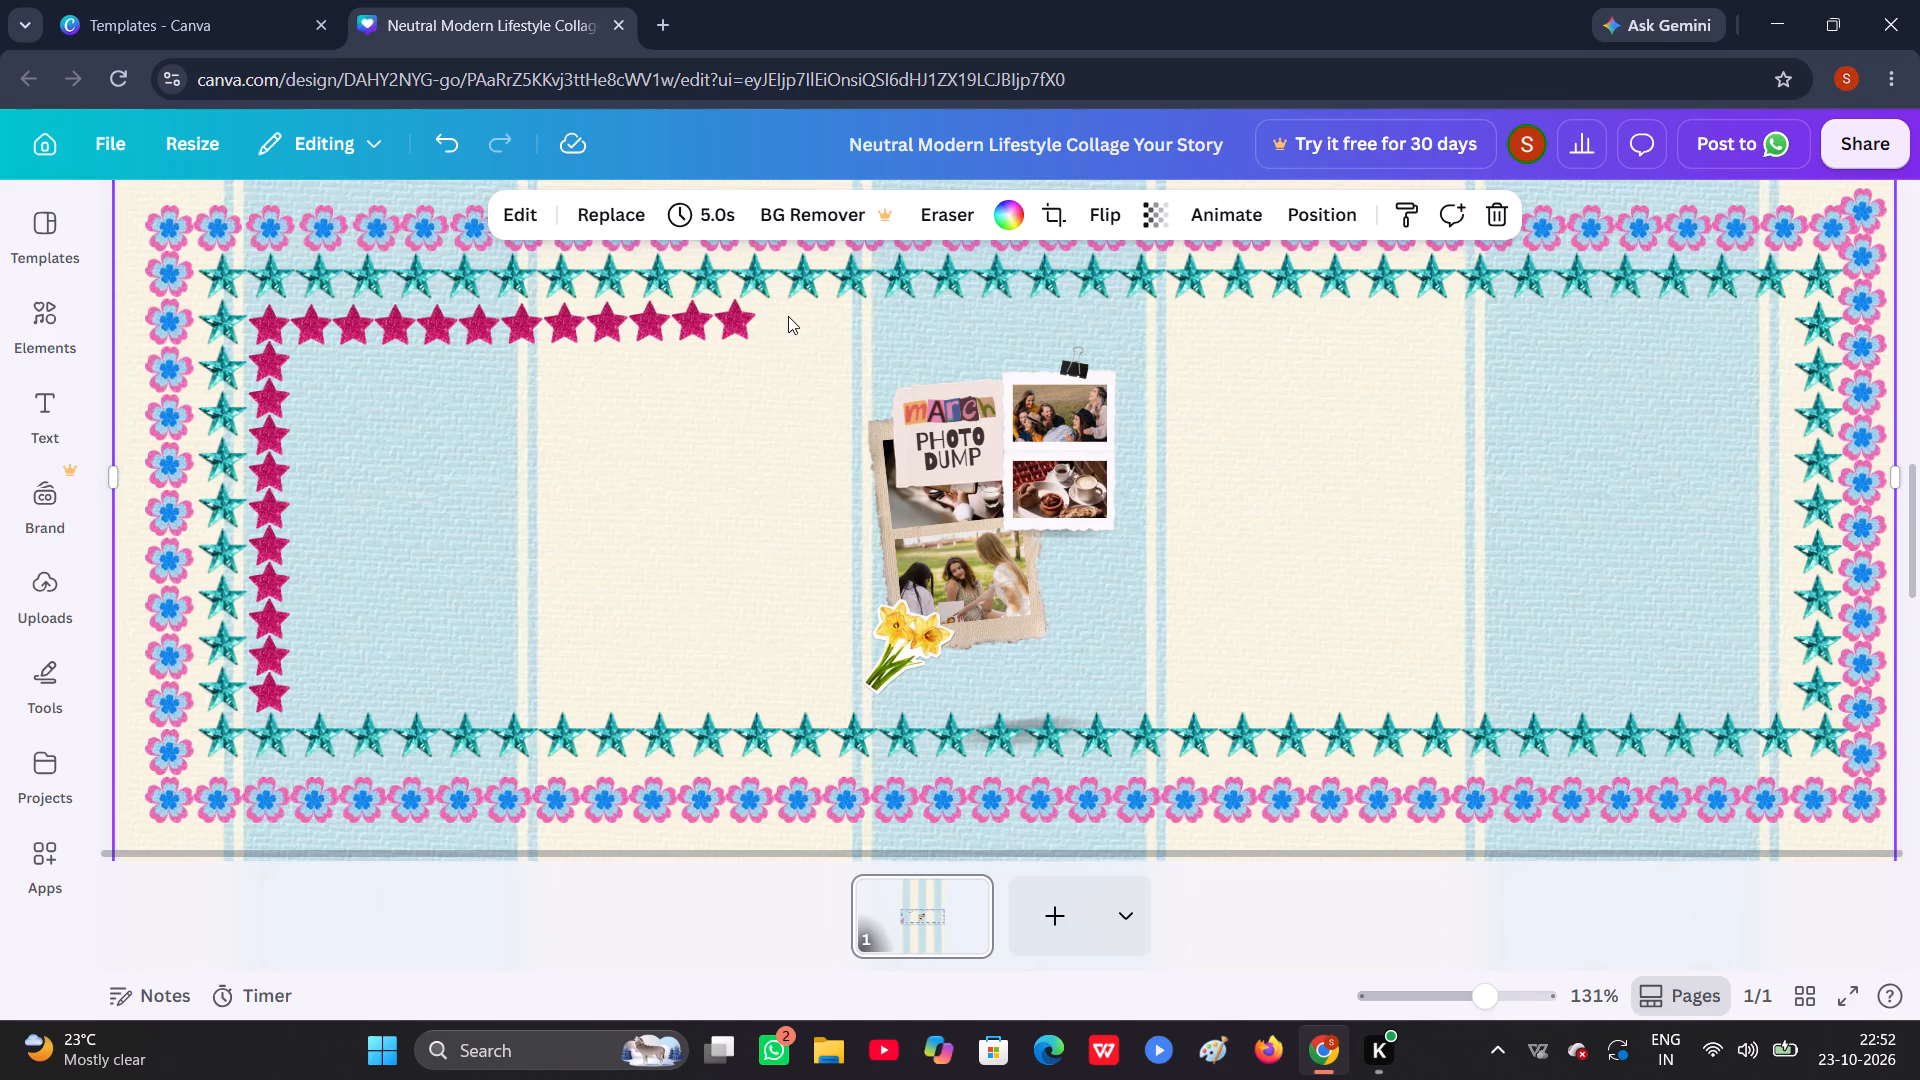
Extend the horizontal row of magenta stars with six evenly spaced duplicates of its end star, reaching above the photo collage.
{"action": "left_click", "coordinate": [738, 327]}
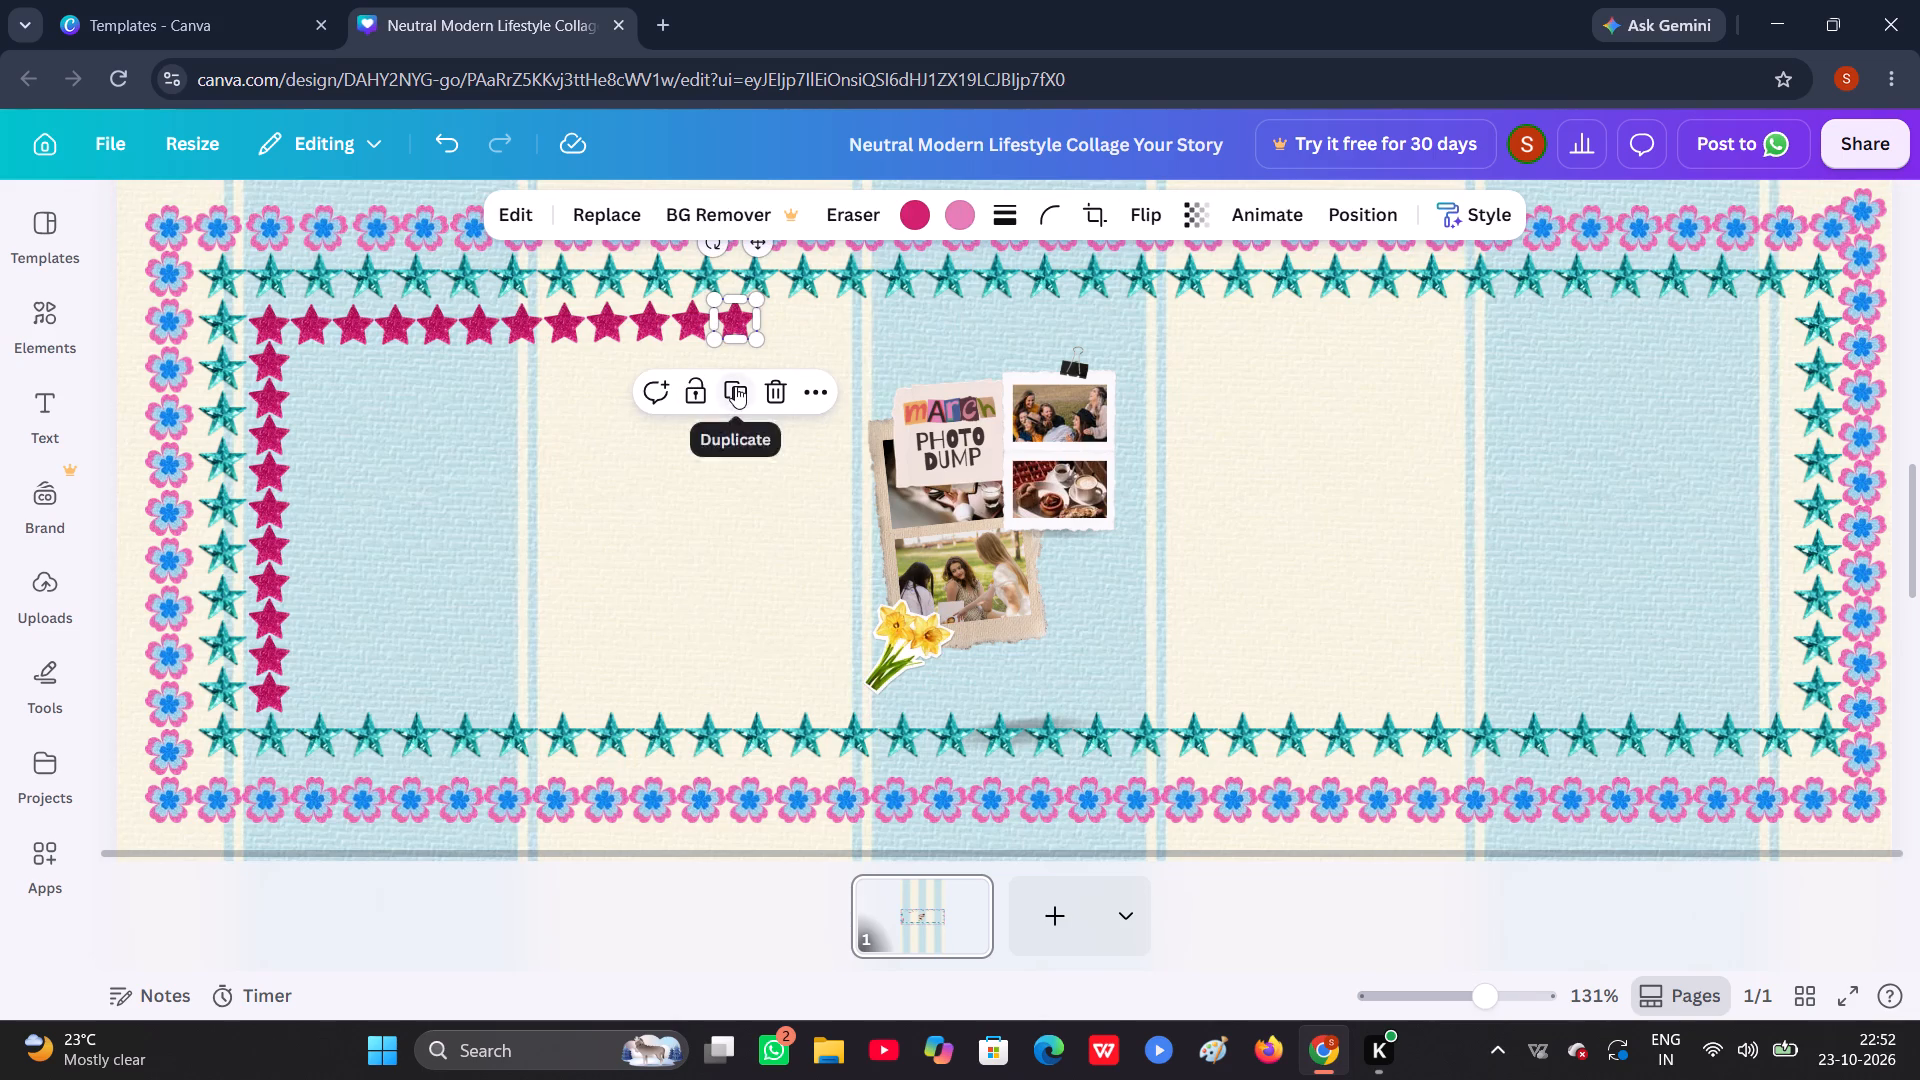
{"action": "left_click", "coordinate": [735, 386]}
{"action": "left_click", "coordinate": [779, 385]}
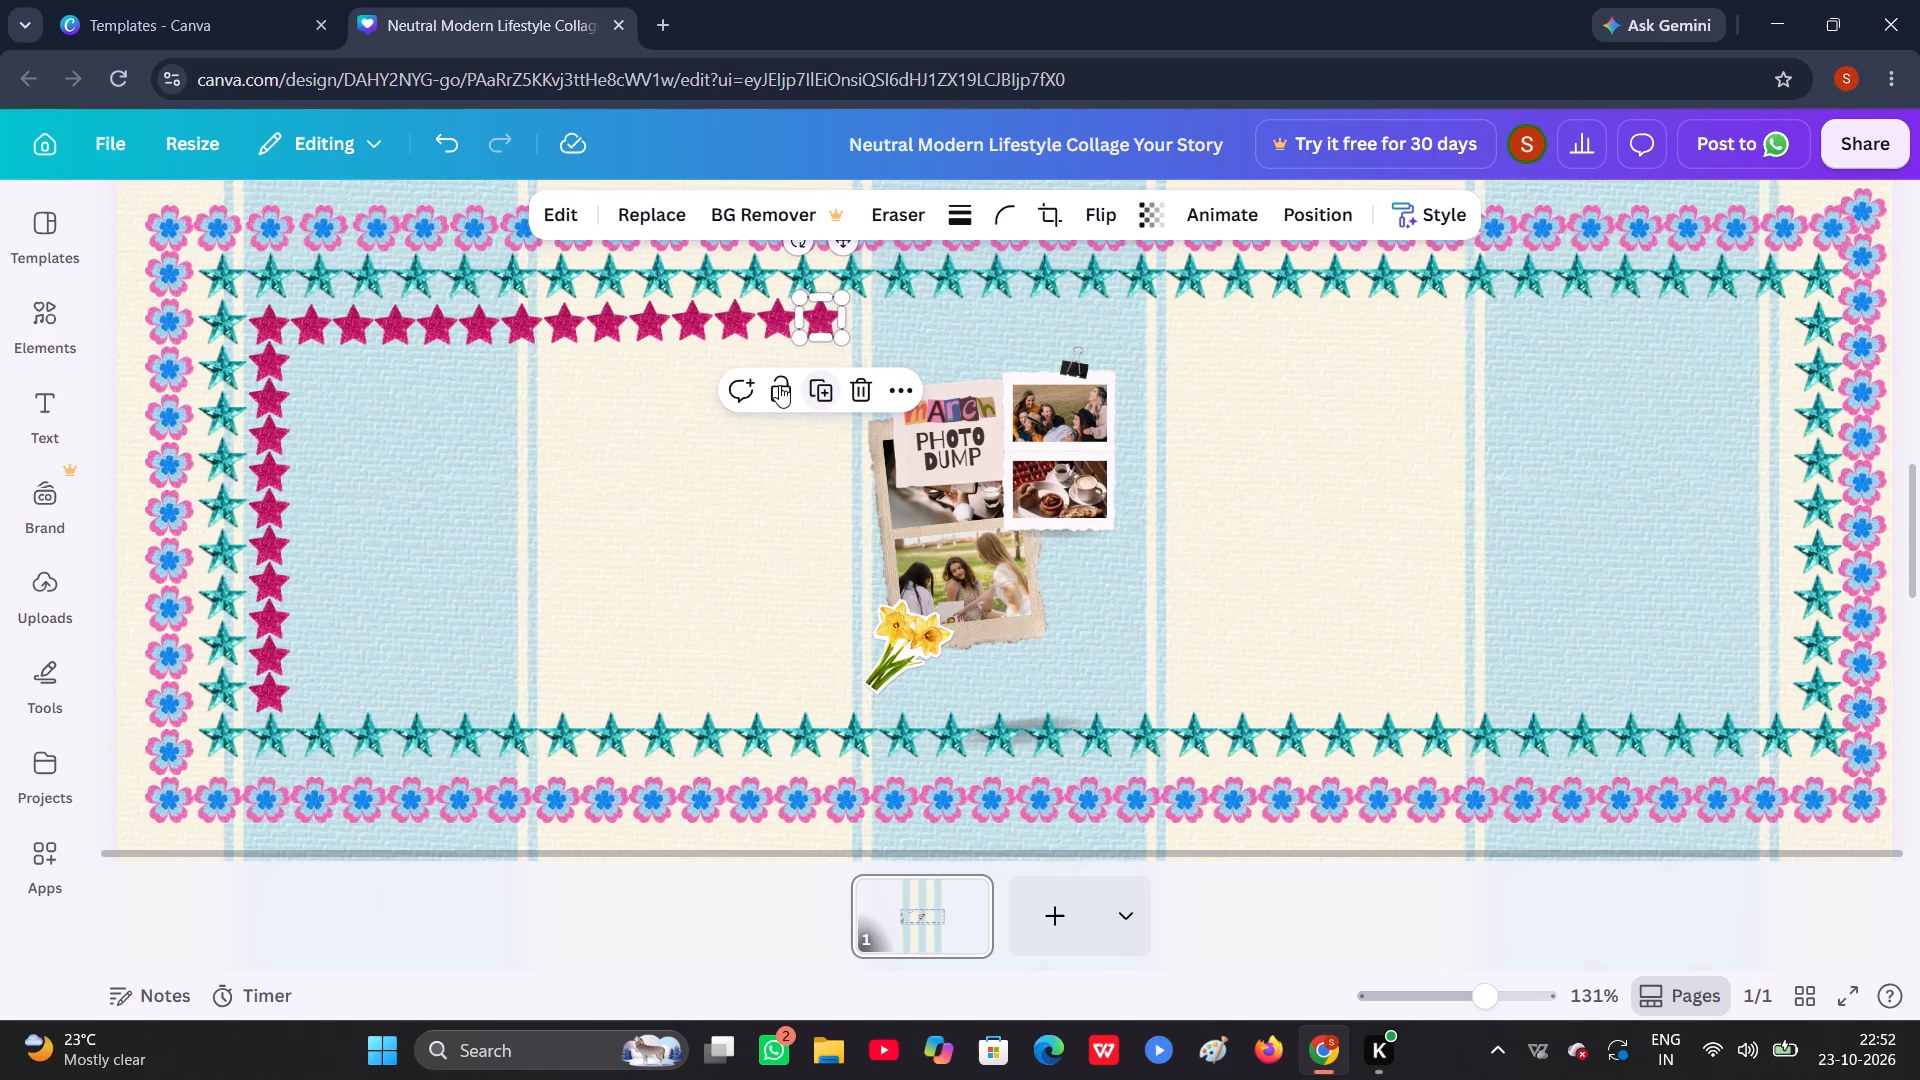
{"action": "left_click", "coordinate": [820, 323]}
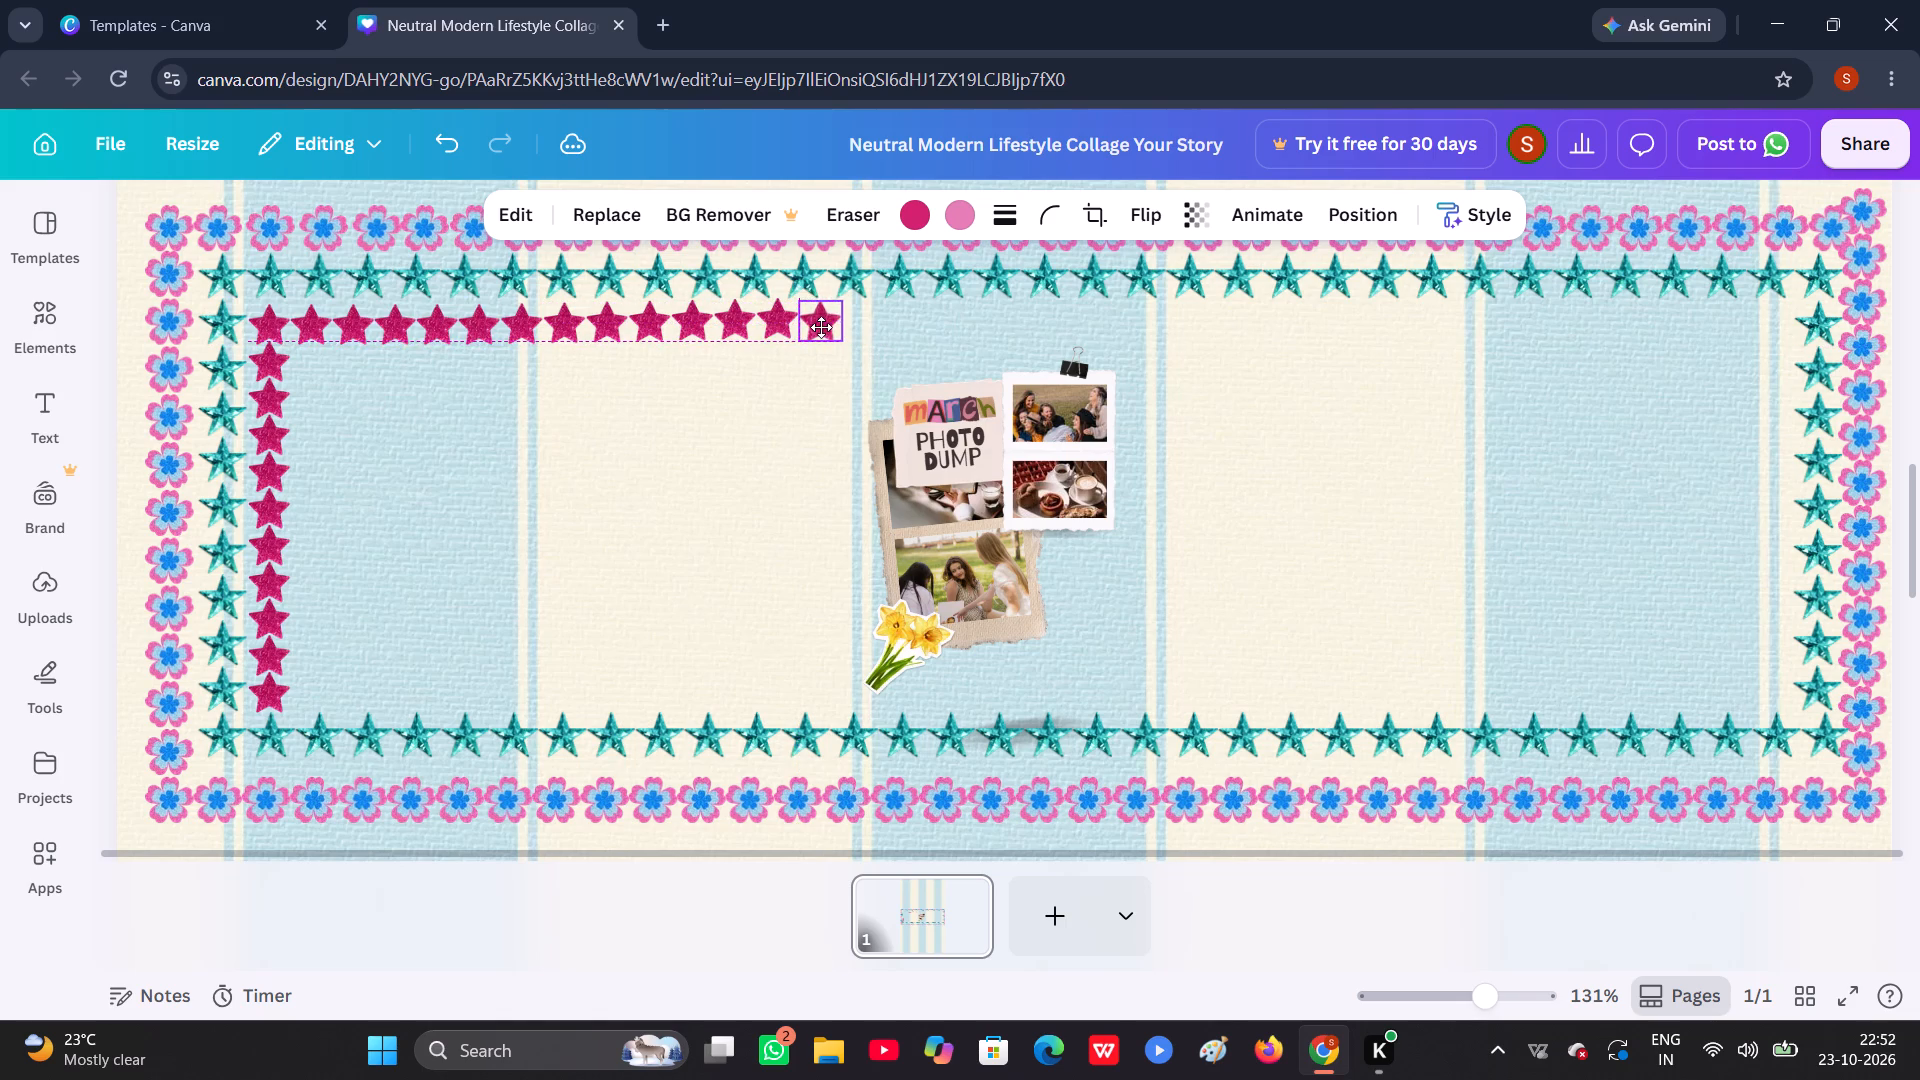
{"action": "left_click", "coordinate": [783, 313]}
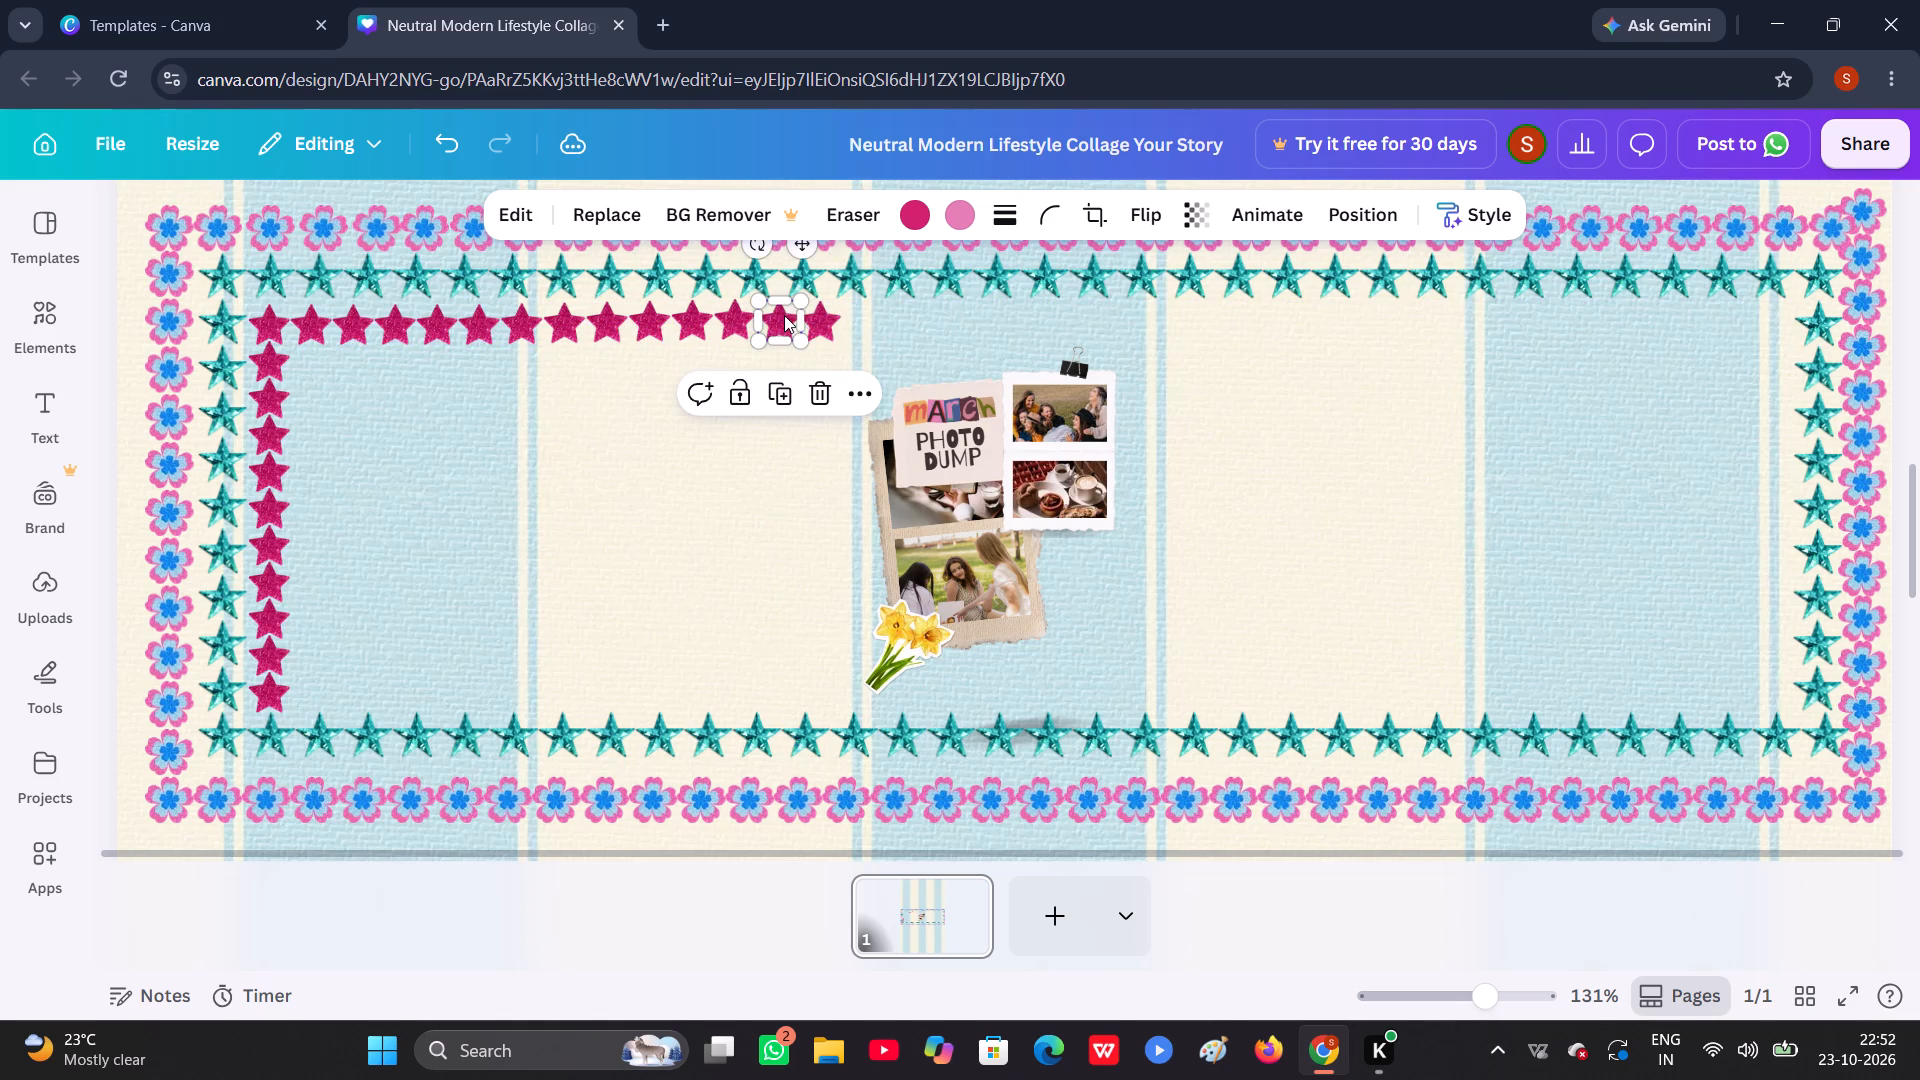
{"action": "left_click", "coordinate": [824, 328]}
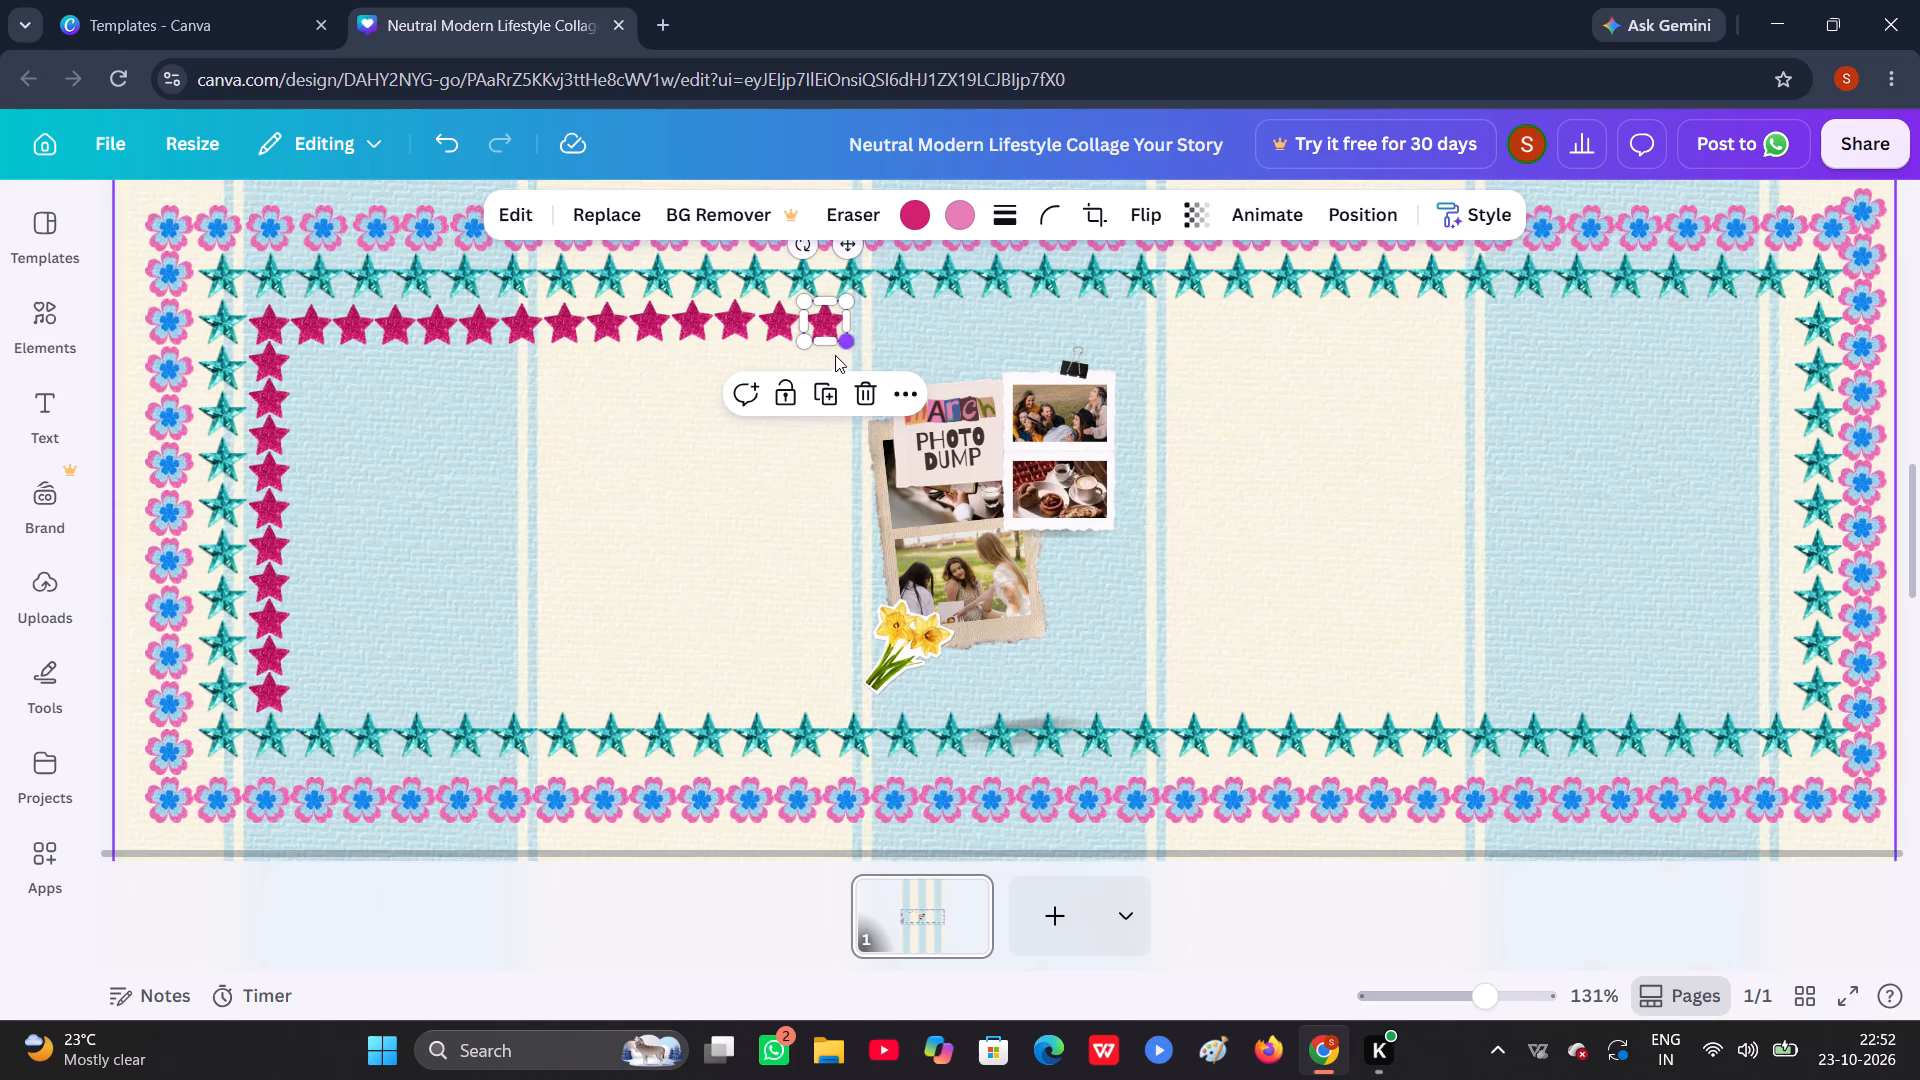
{"action": "left_click", "coordinate": [829, 386]}
{"action": "left_click", "coordinate": [867, 392]}
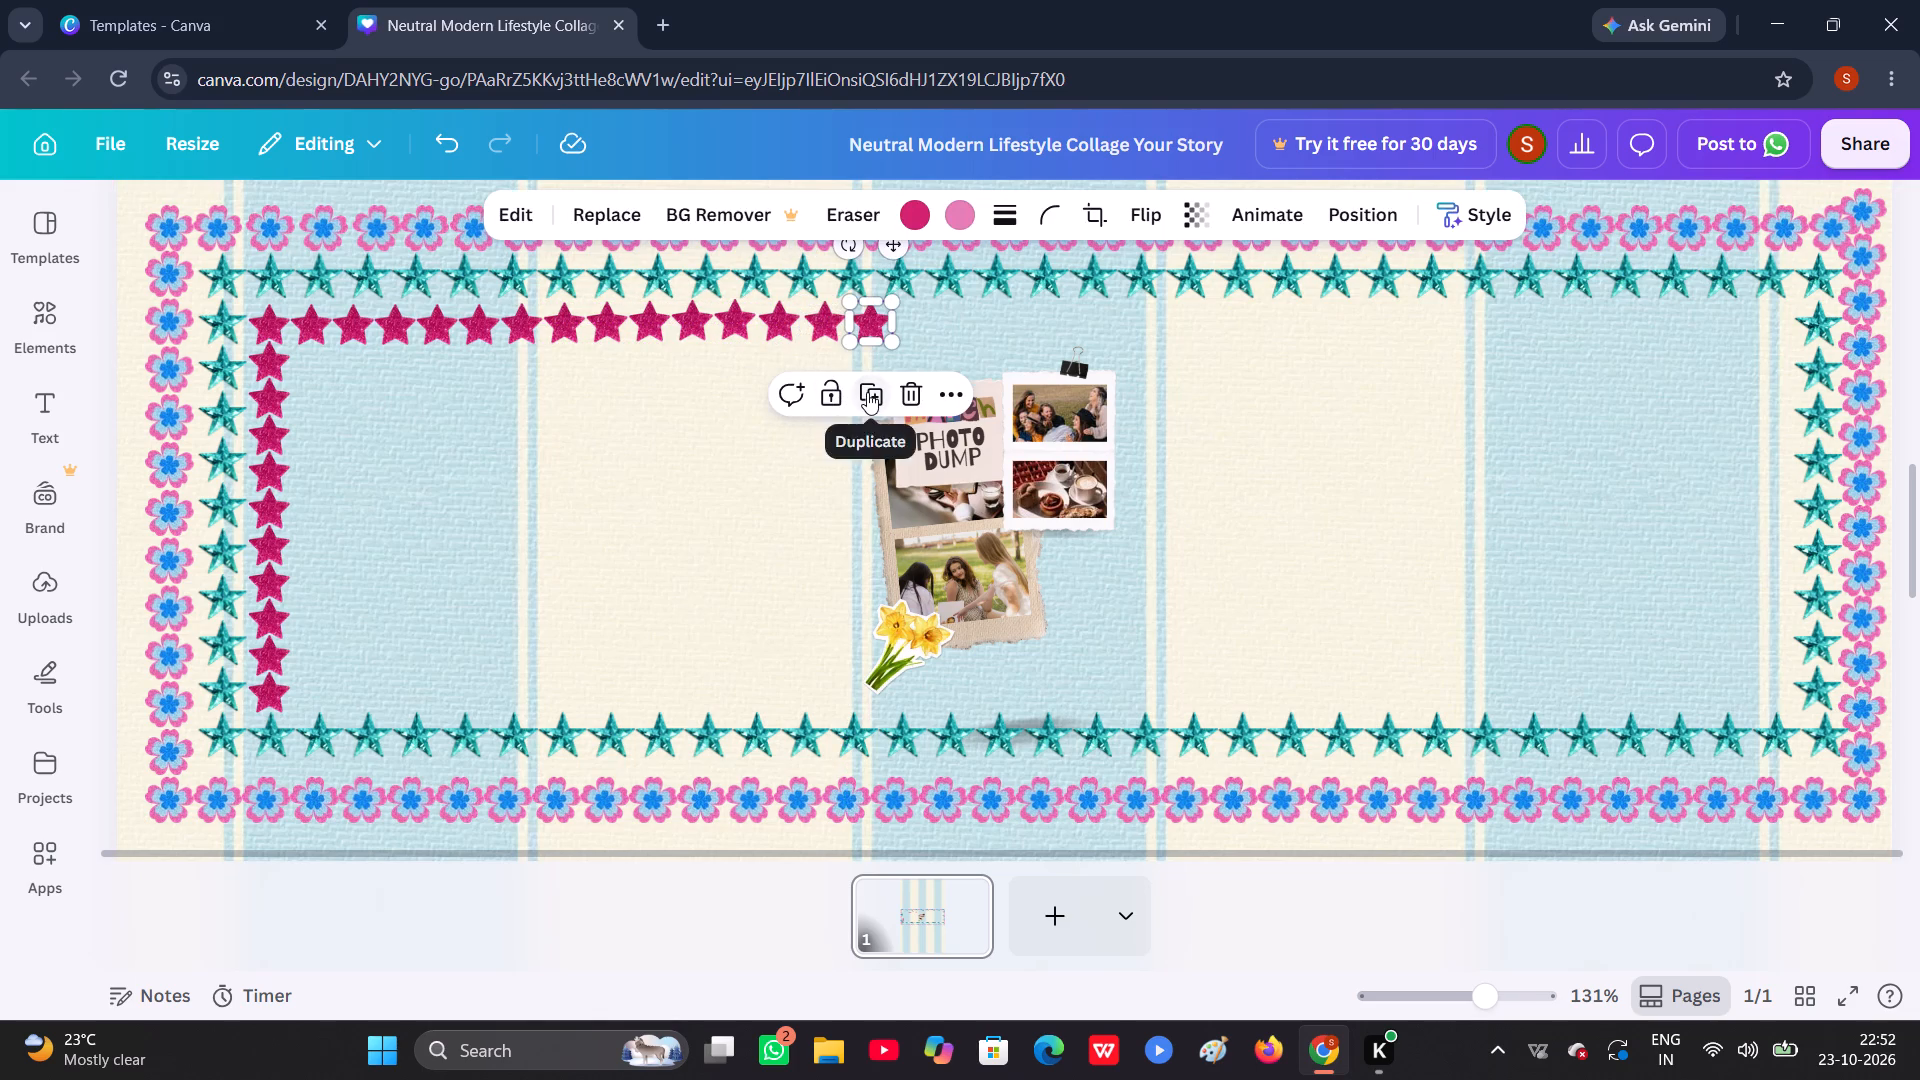
{"action": "left_click", "coordinate": [914, 390]}
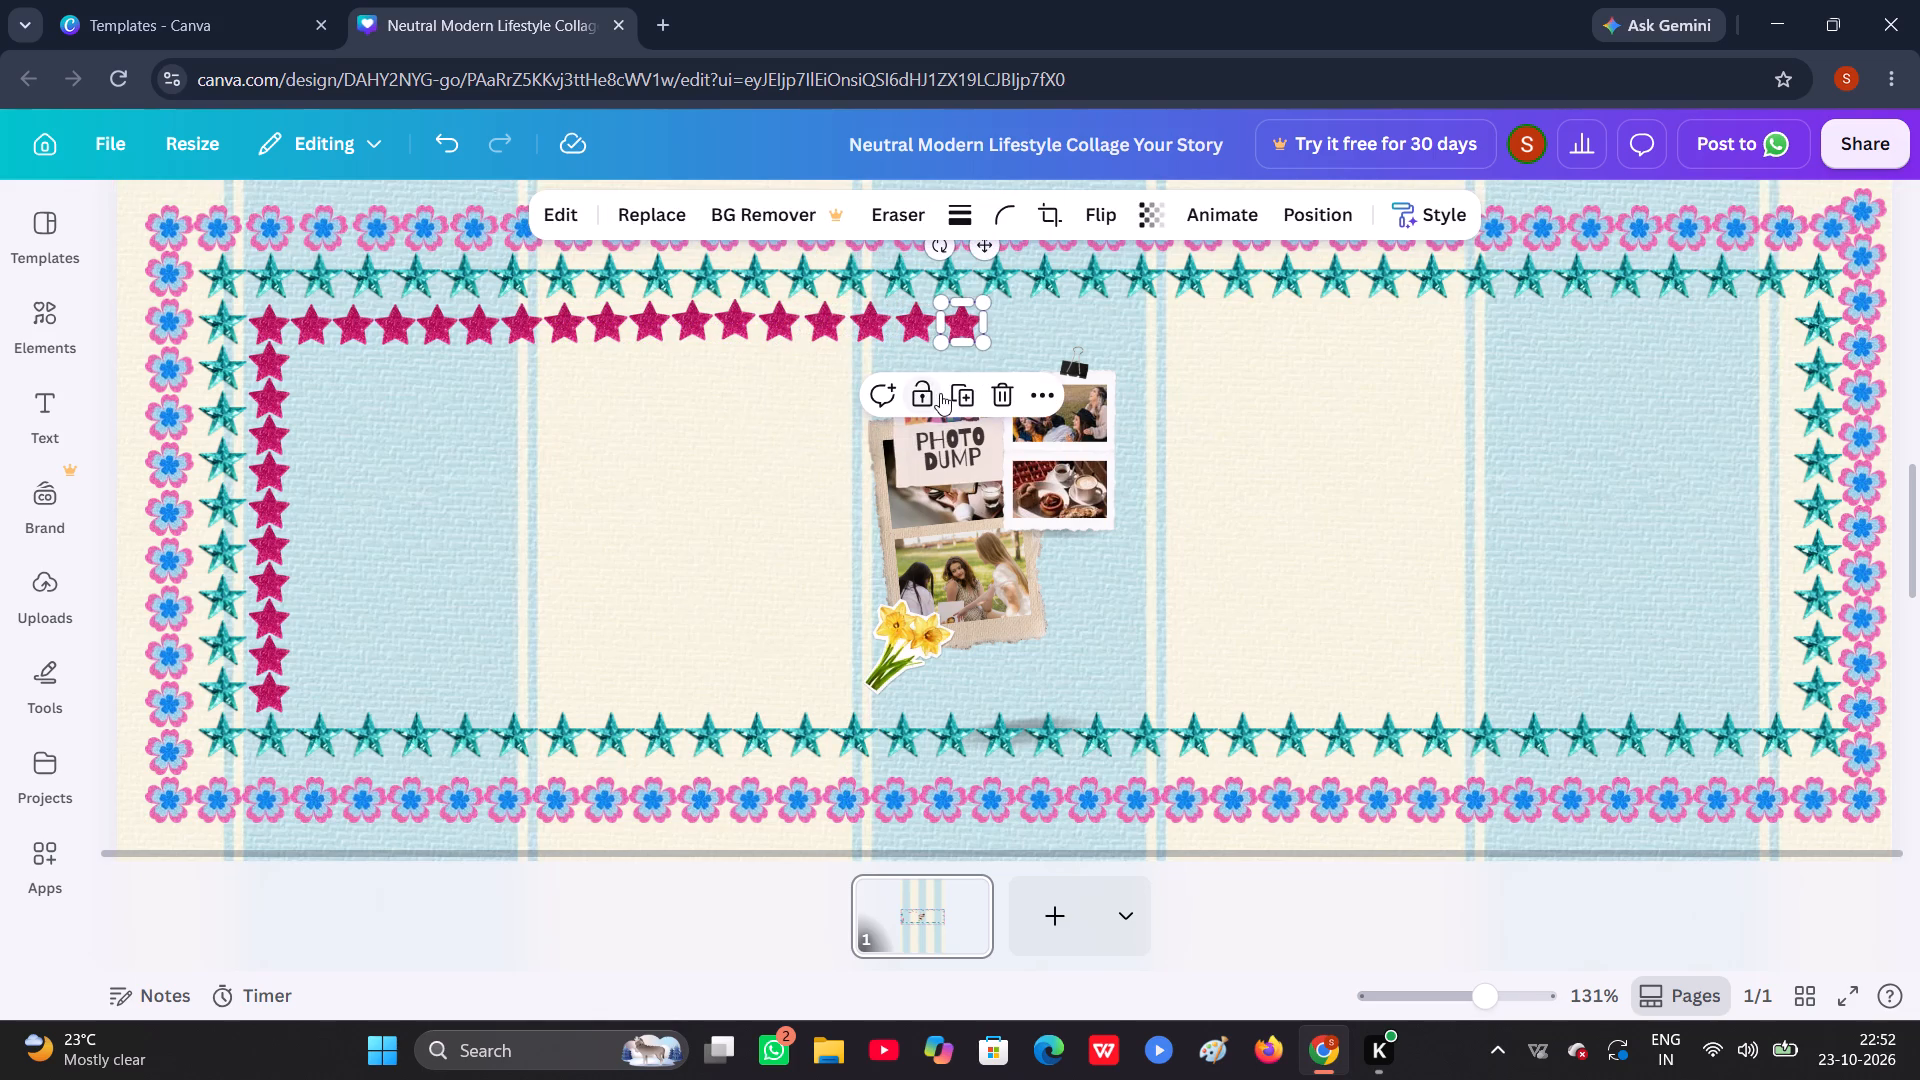
{"action": "left_click", "coordinate": [955, 393]}
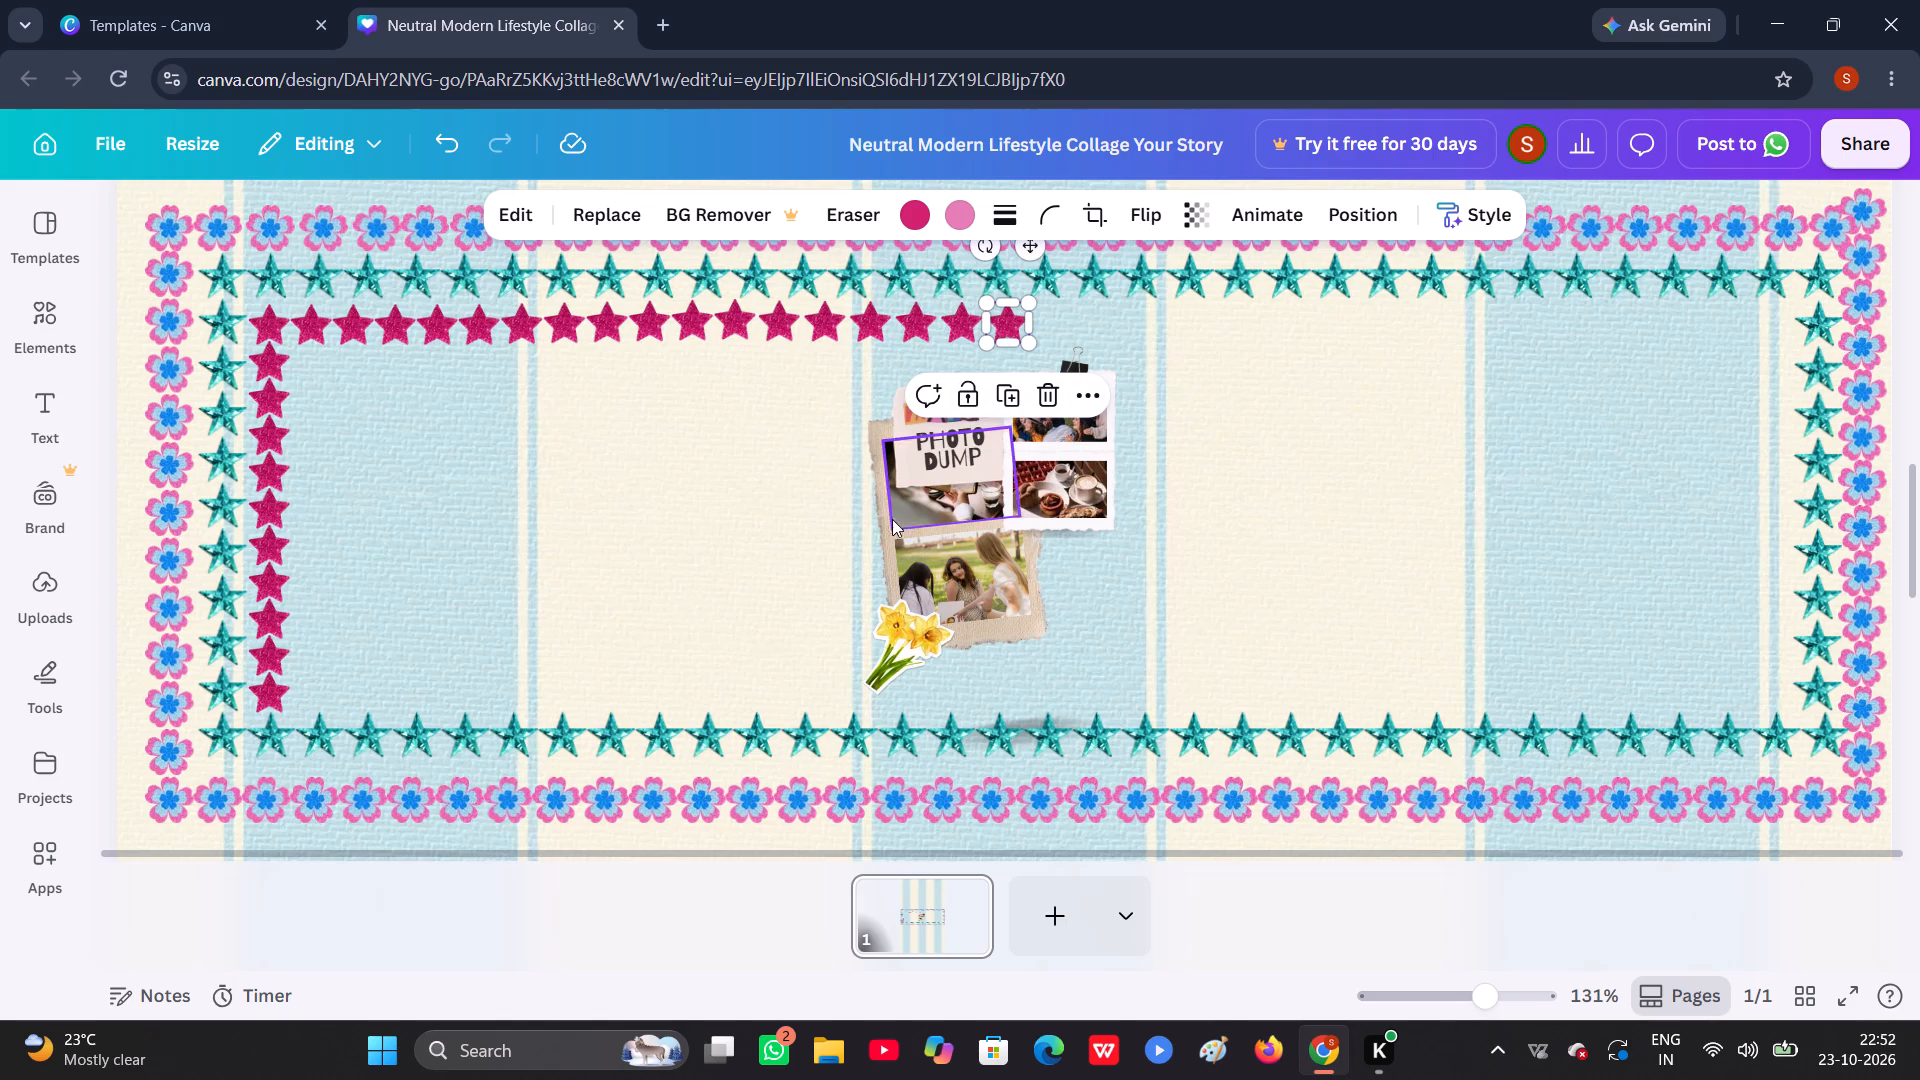
Move the daffodil sticker off the photo collage into the empty area beside the magenta star column and rotate it upright.
{"action": "left_click_drag", "start_coordinate": [888, 642], "coordinate": [422, 468]}
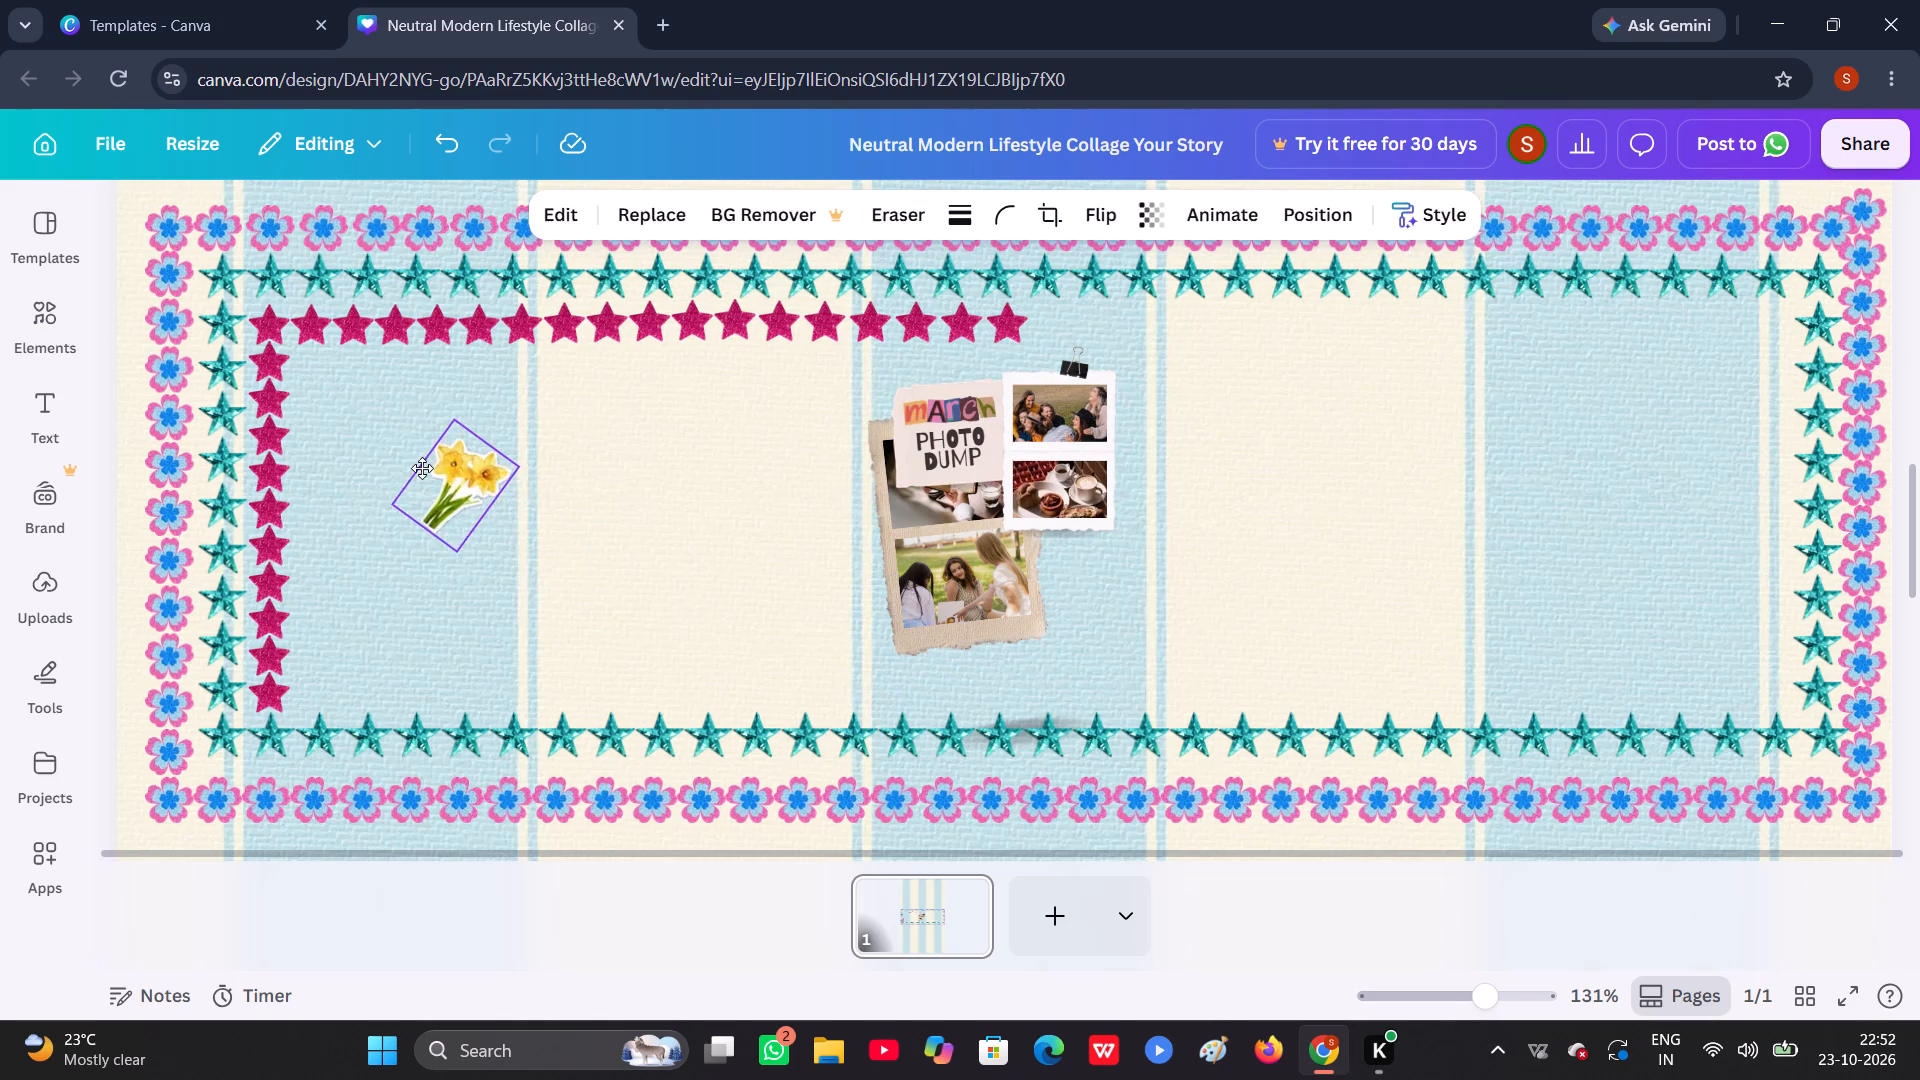
{"action": "left_click_drag", "start_coordinate": [422, 468], "coordinate": [414, 460]}
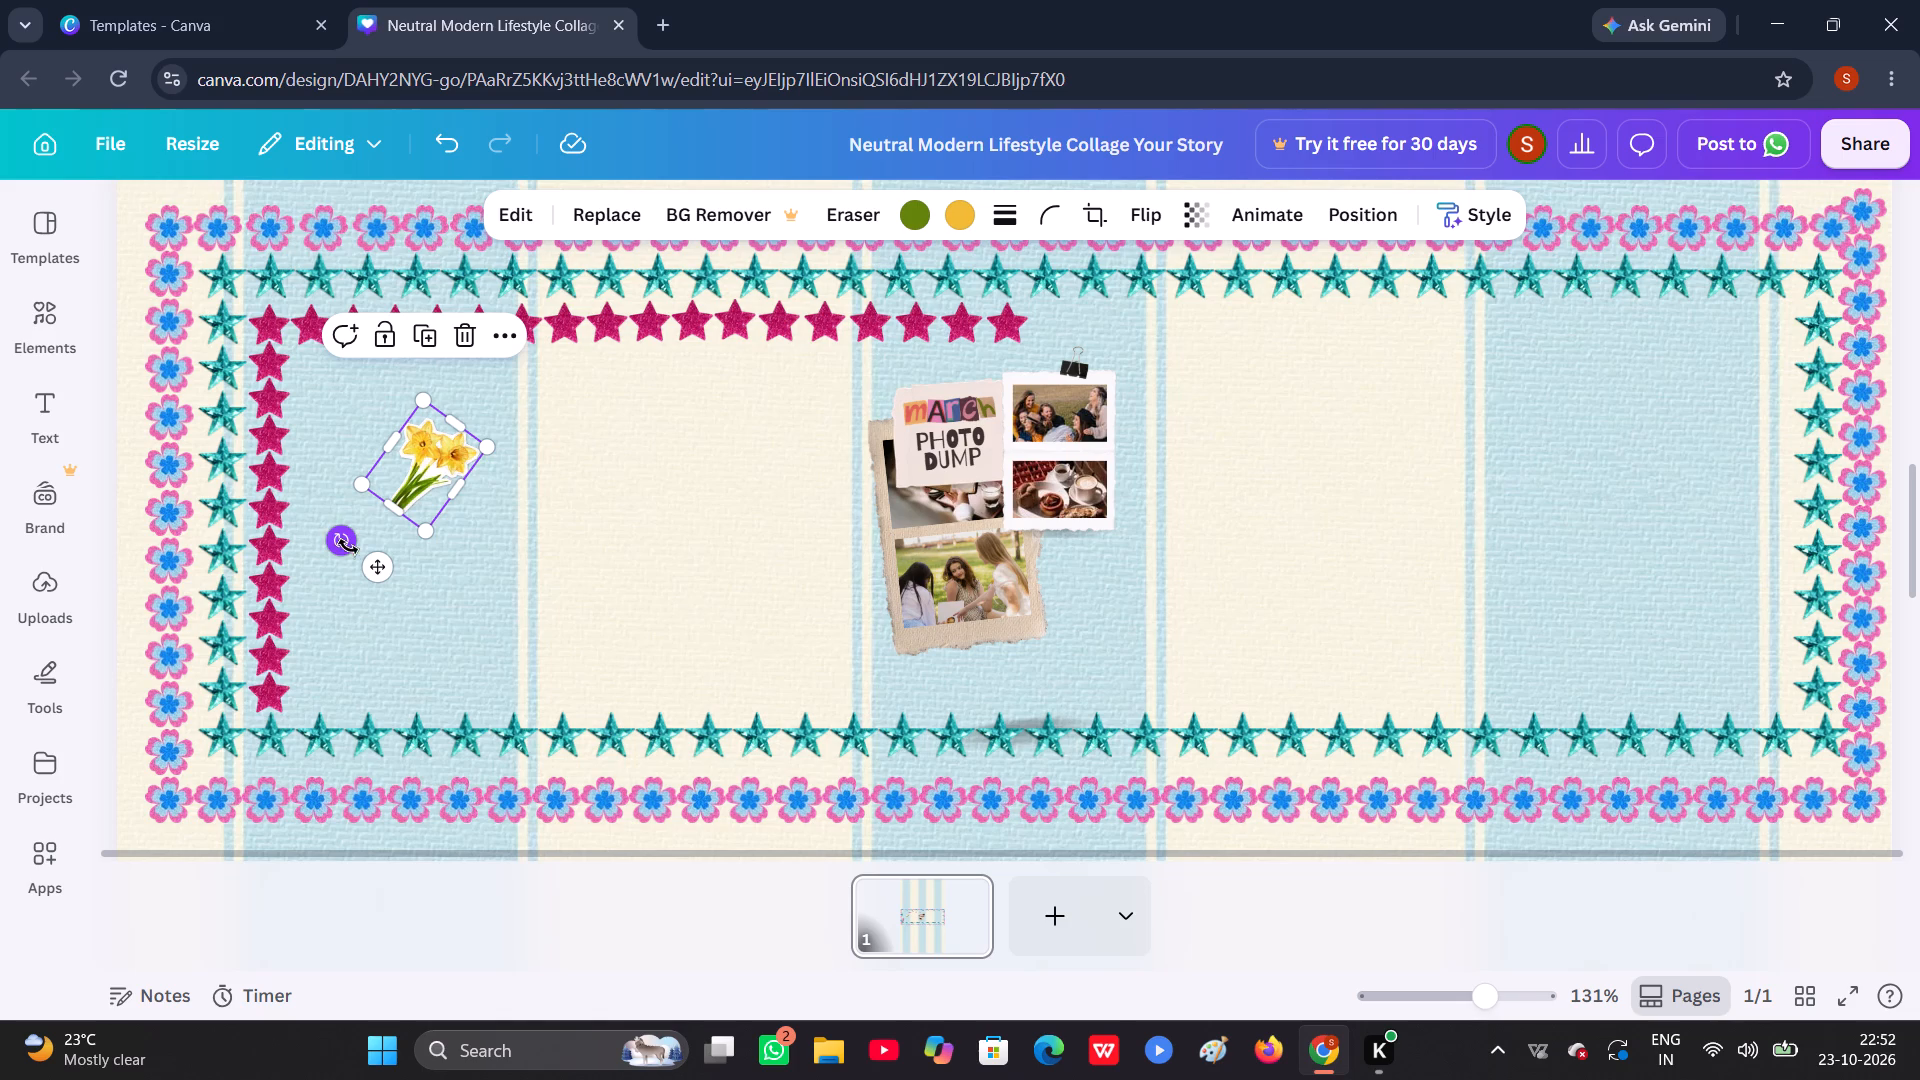
{"action": "left_click_drag", "start_coordinate": [344, 543], "coordinate": [434, 578]}
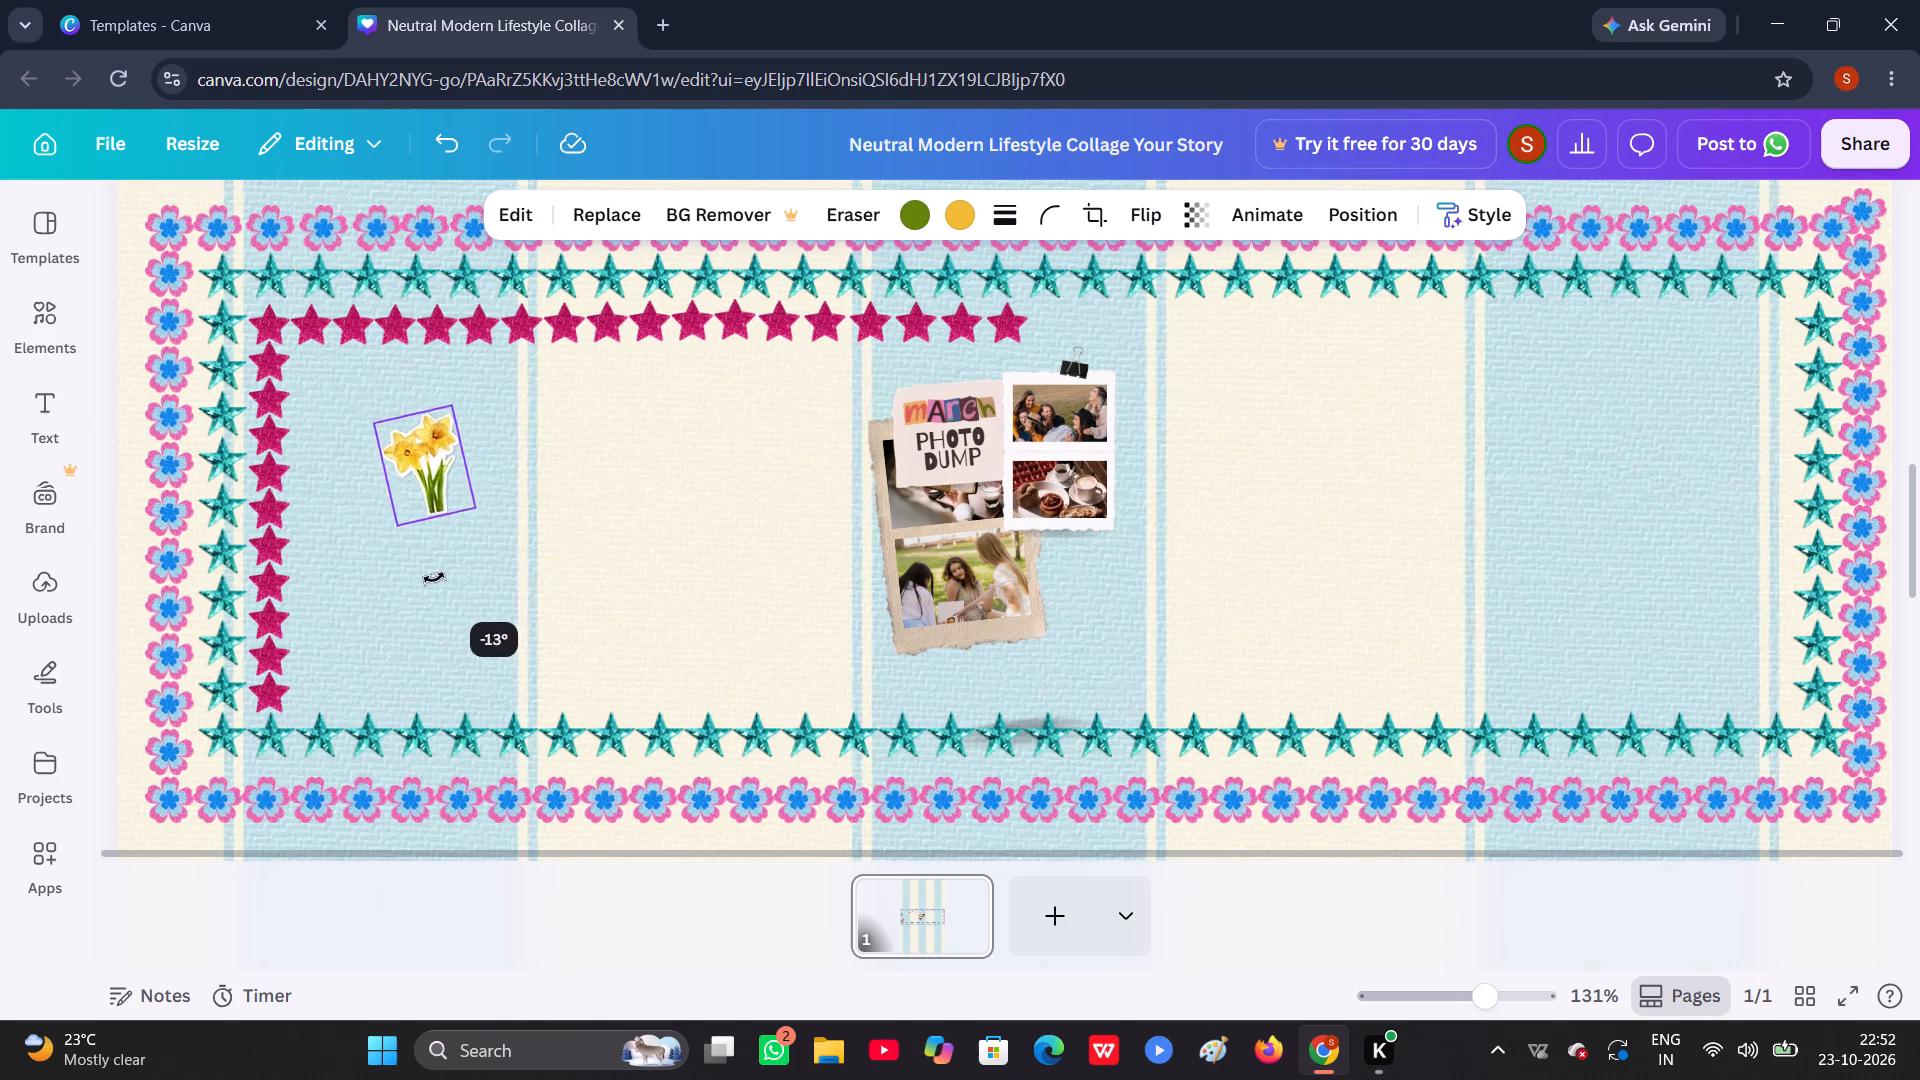
{"action": "left_click_drag", "start_coordinate": [434, 578], "coordinate": [459, 585]}
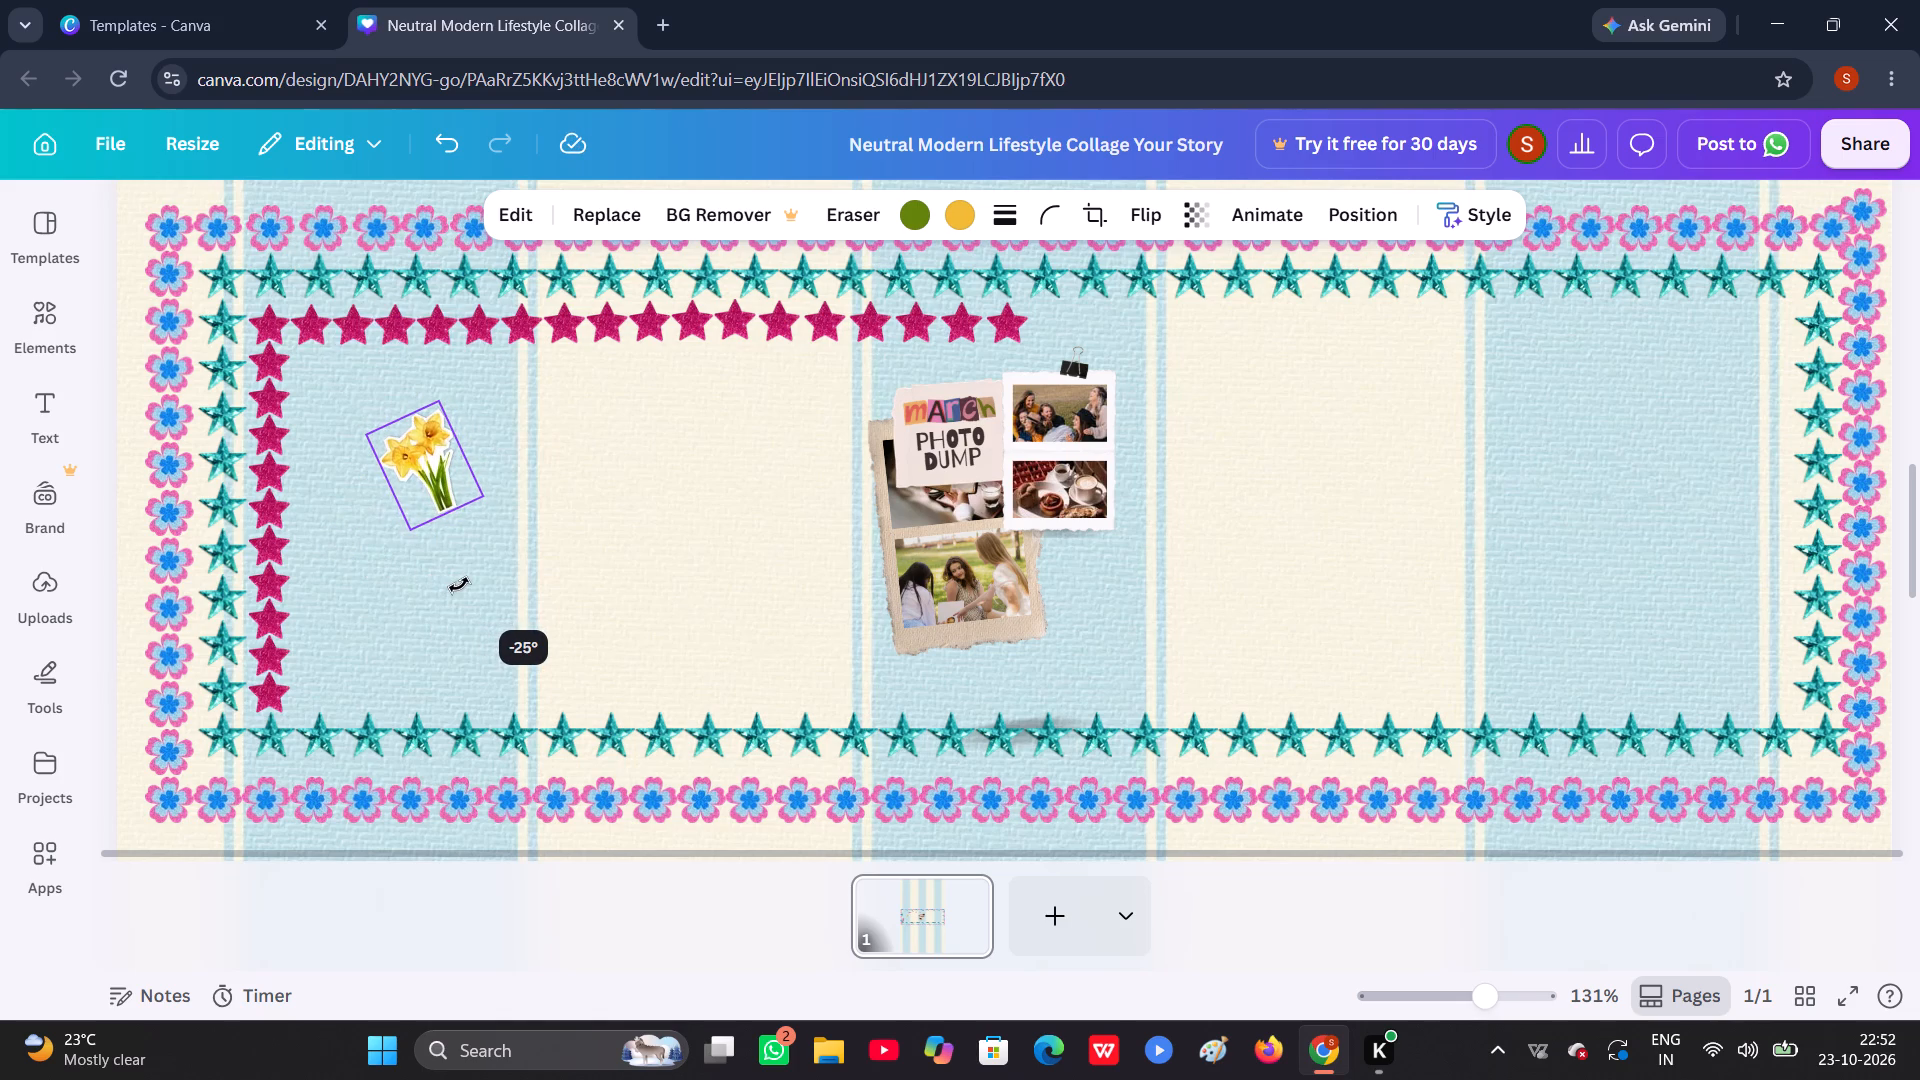
{"action": "left_click_drag", "start_coordinate": [459, 585], "coordinate": [464, 585]}
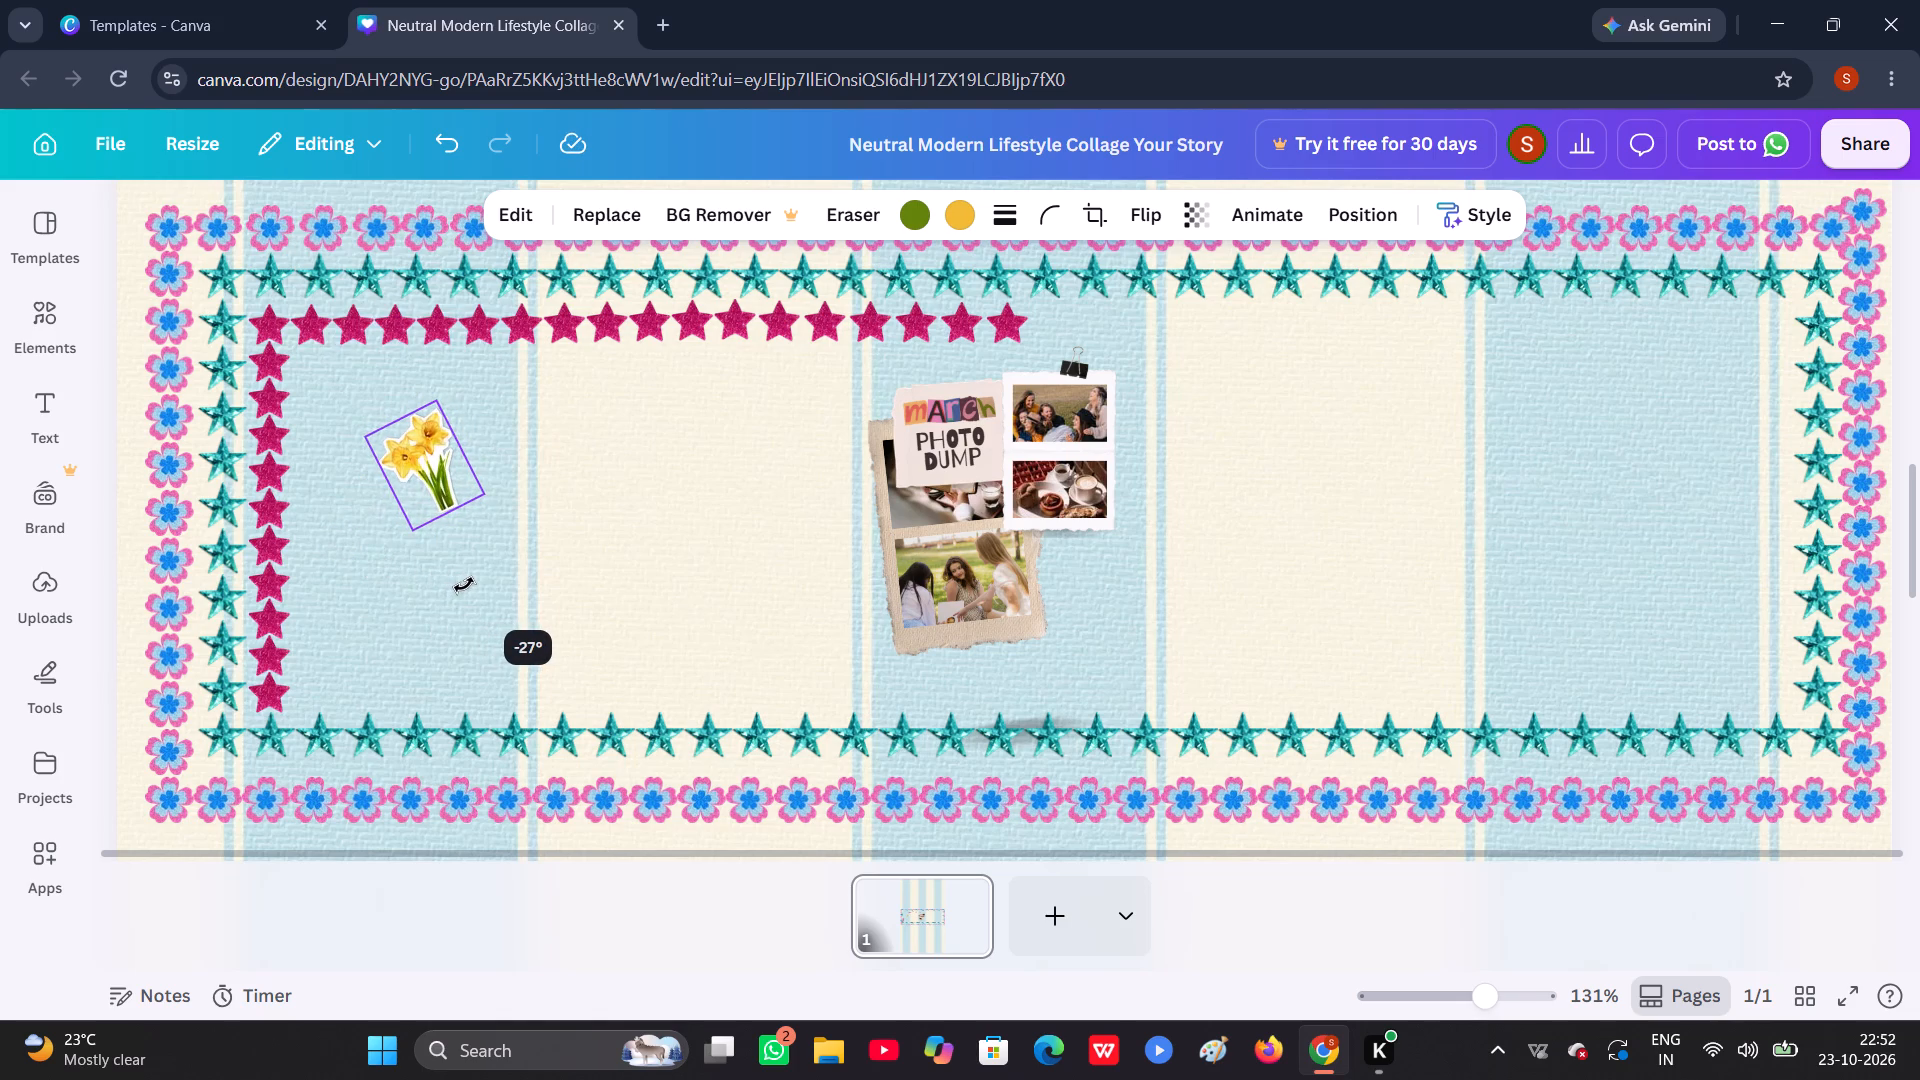
{"action": "left_click_drag", "start_coordinate": [464, 585], "coordinate": [470, 602]}
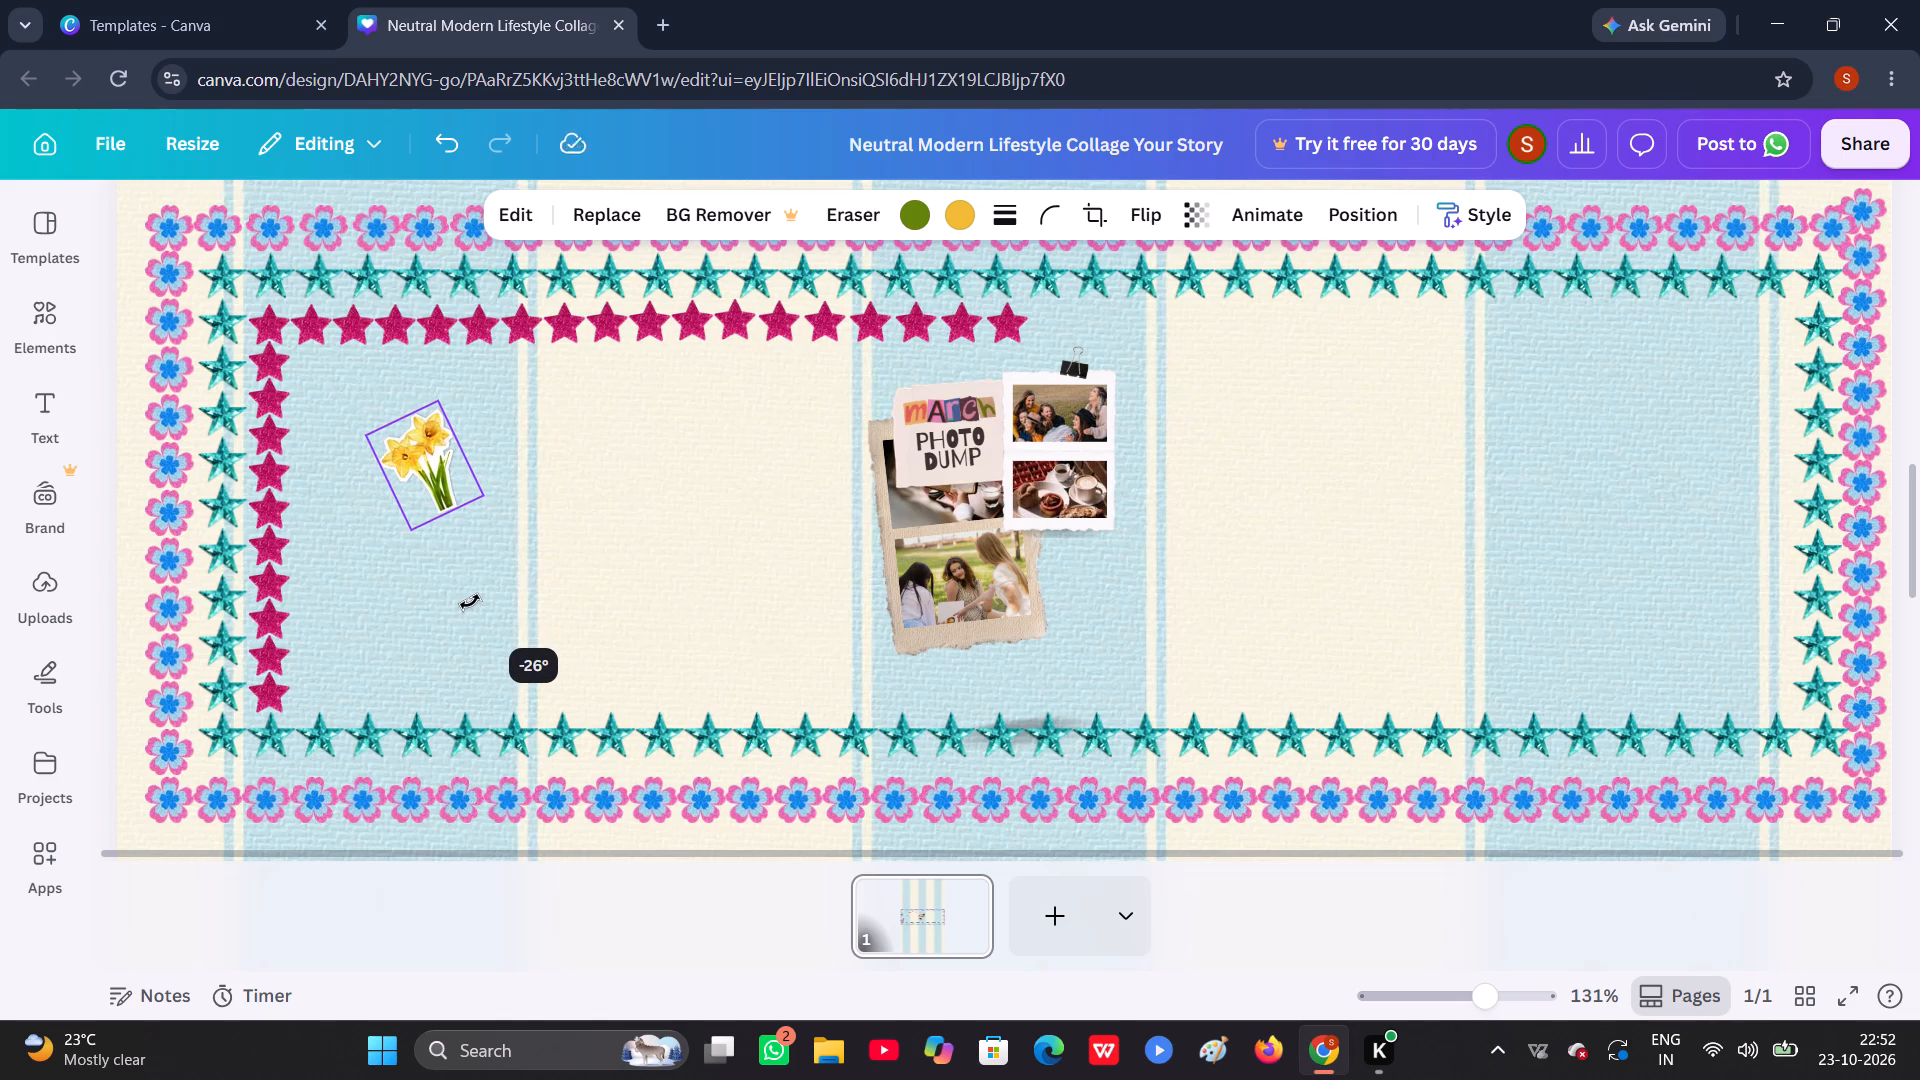
{"action": "left_click_drag", "start_coordinate": [470, 602], "coordinate": [500, 604]}
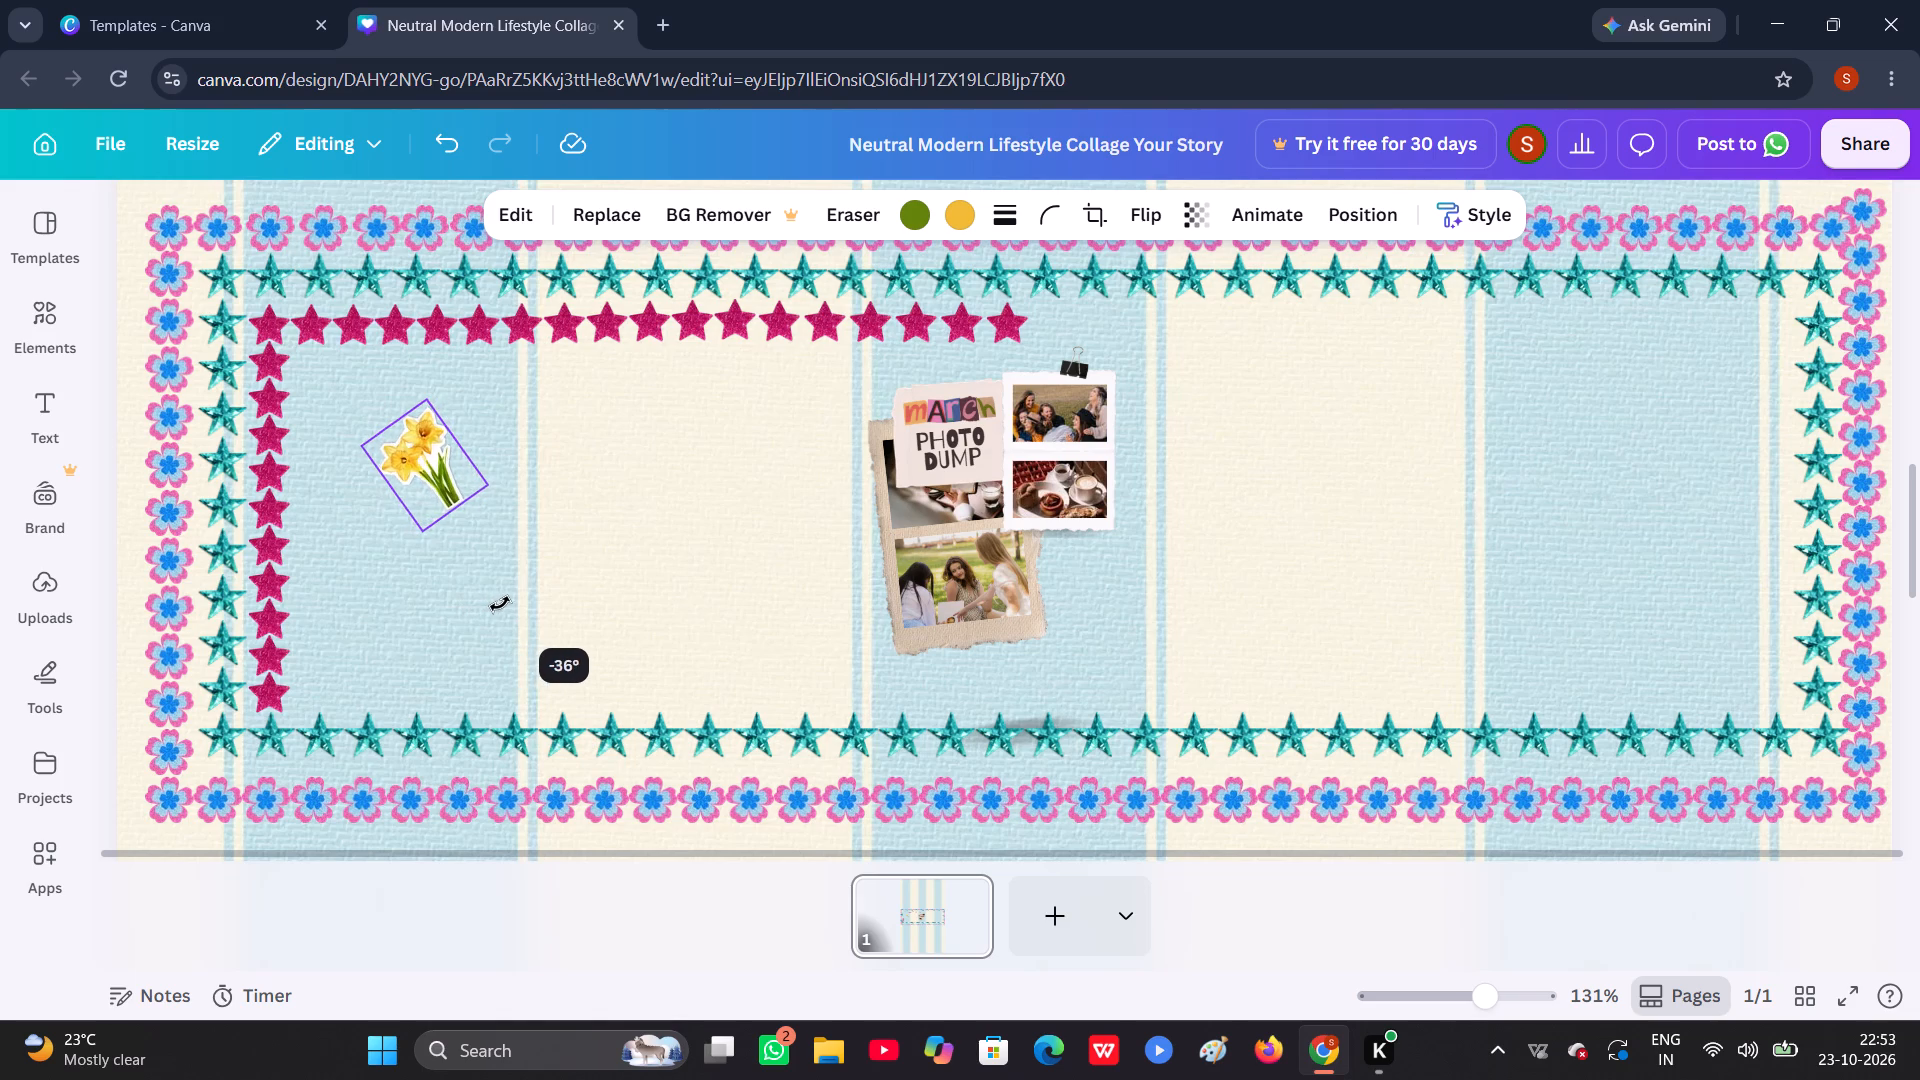
{"action": "left_click_drag", "start_coordinate": [500, 604], "coordinate": [494, 604]}
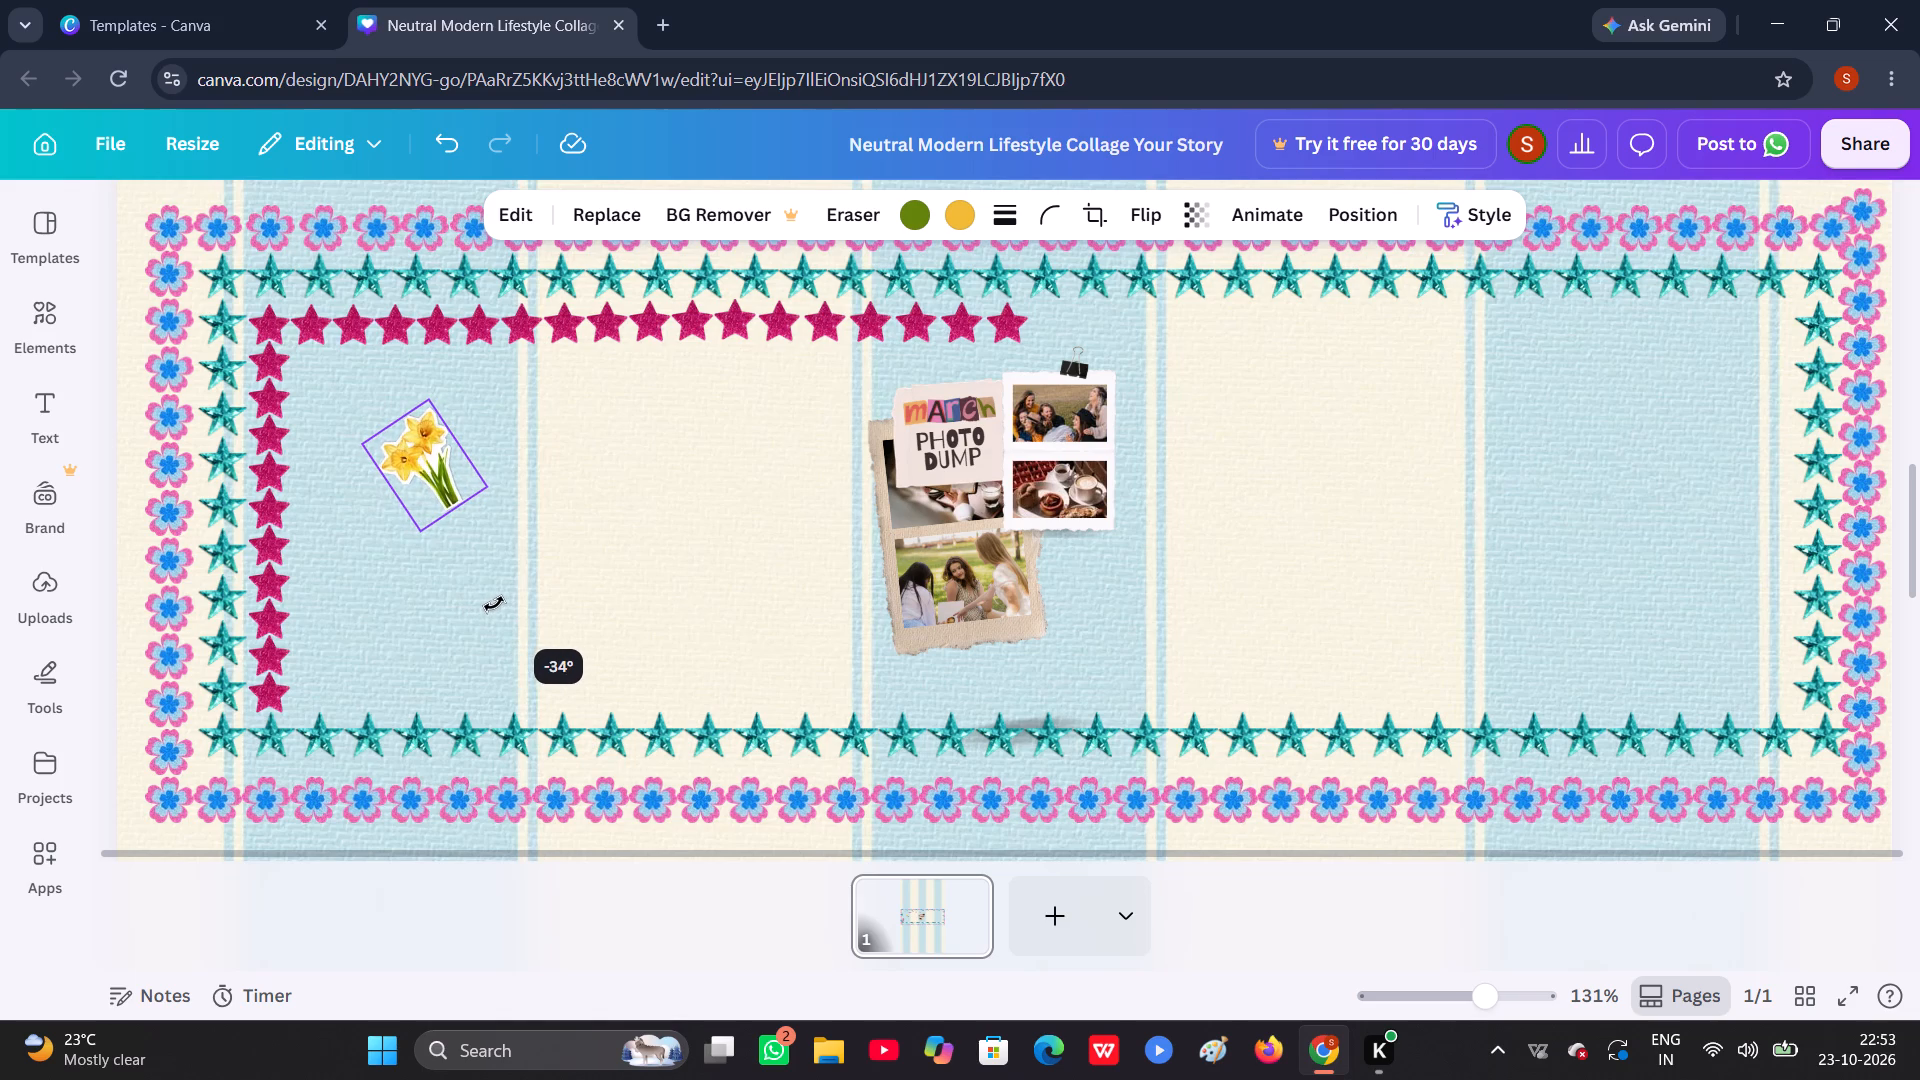
{"action": "left_click_drag", "start_coordinate": [494, 604], "coordinate": [506, 604]}
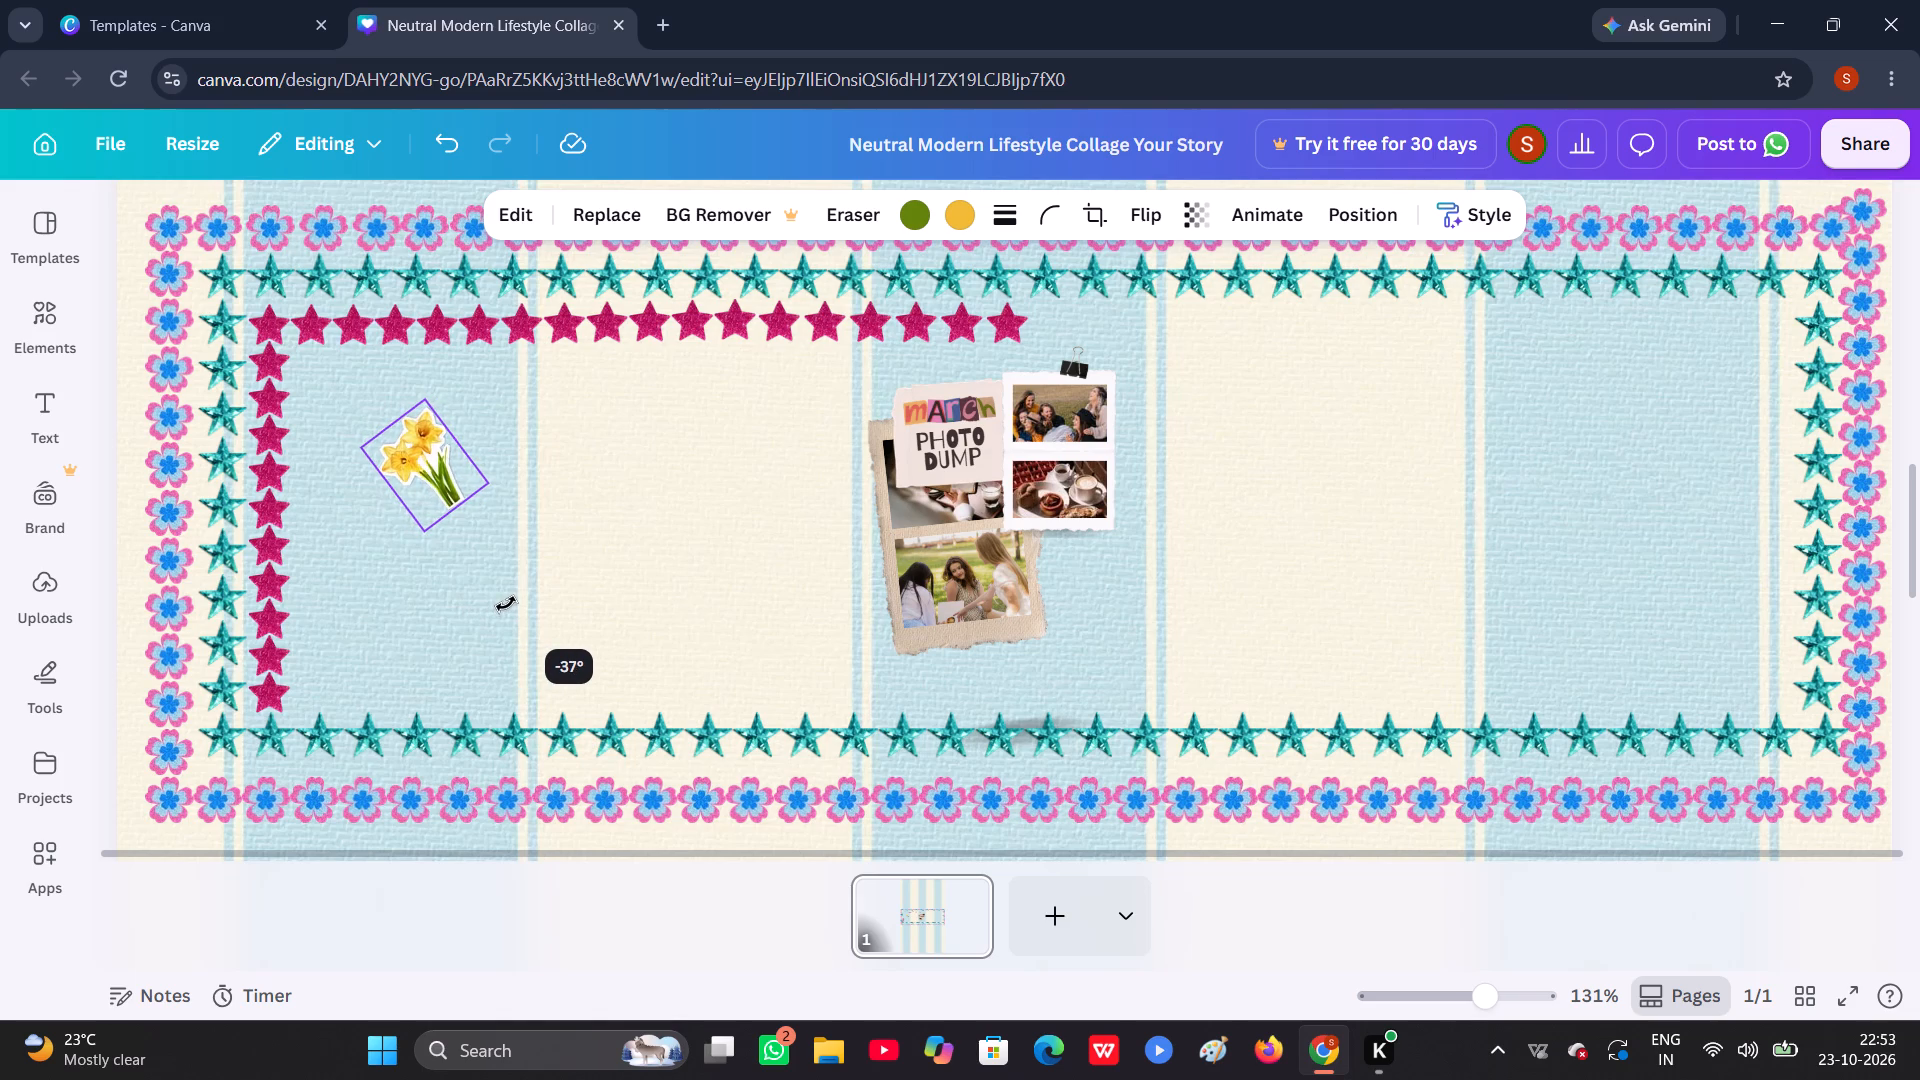
{"action": "left_click_drag", "start_coordinate": [506, 604], "coordinate": [401, 583]}
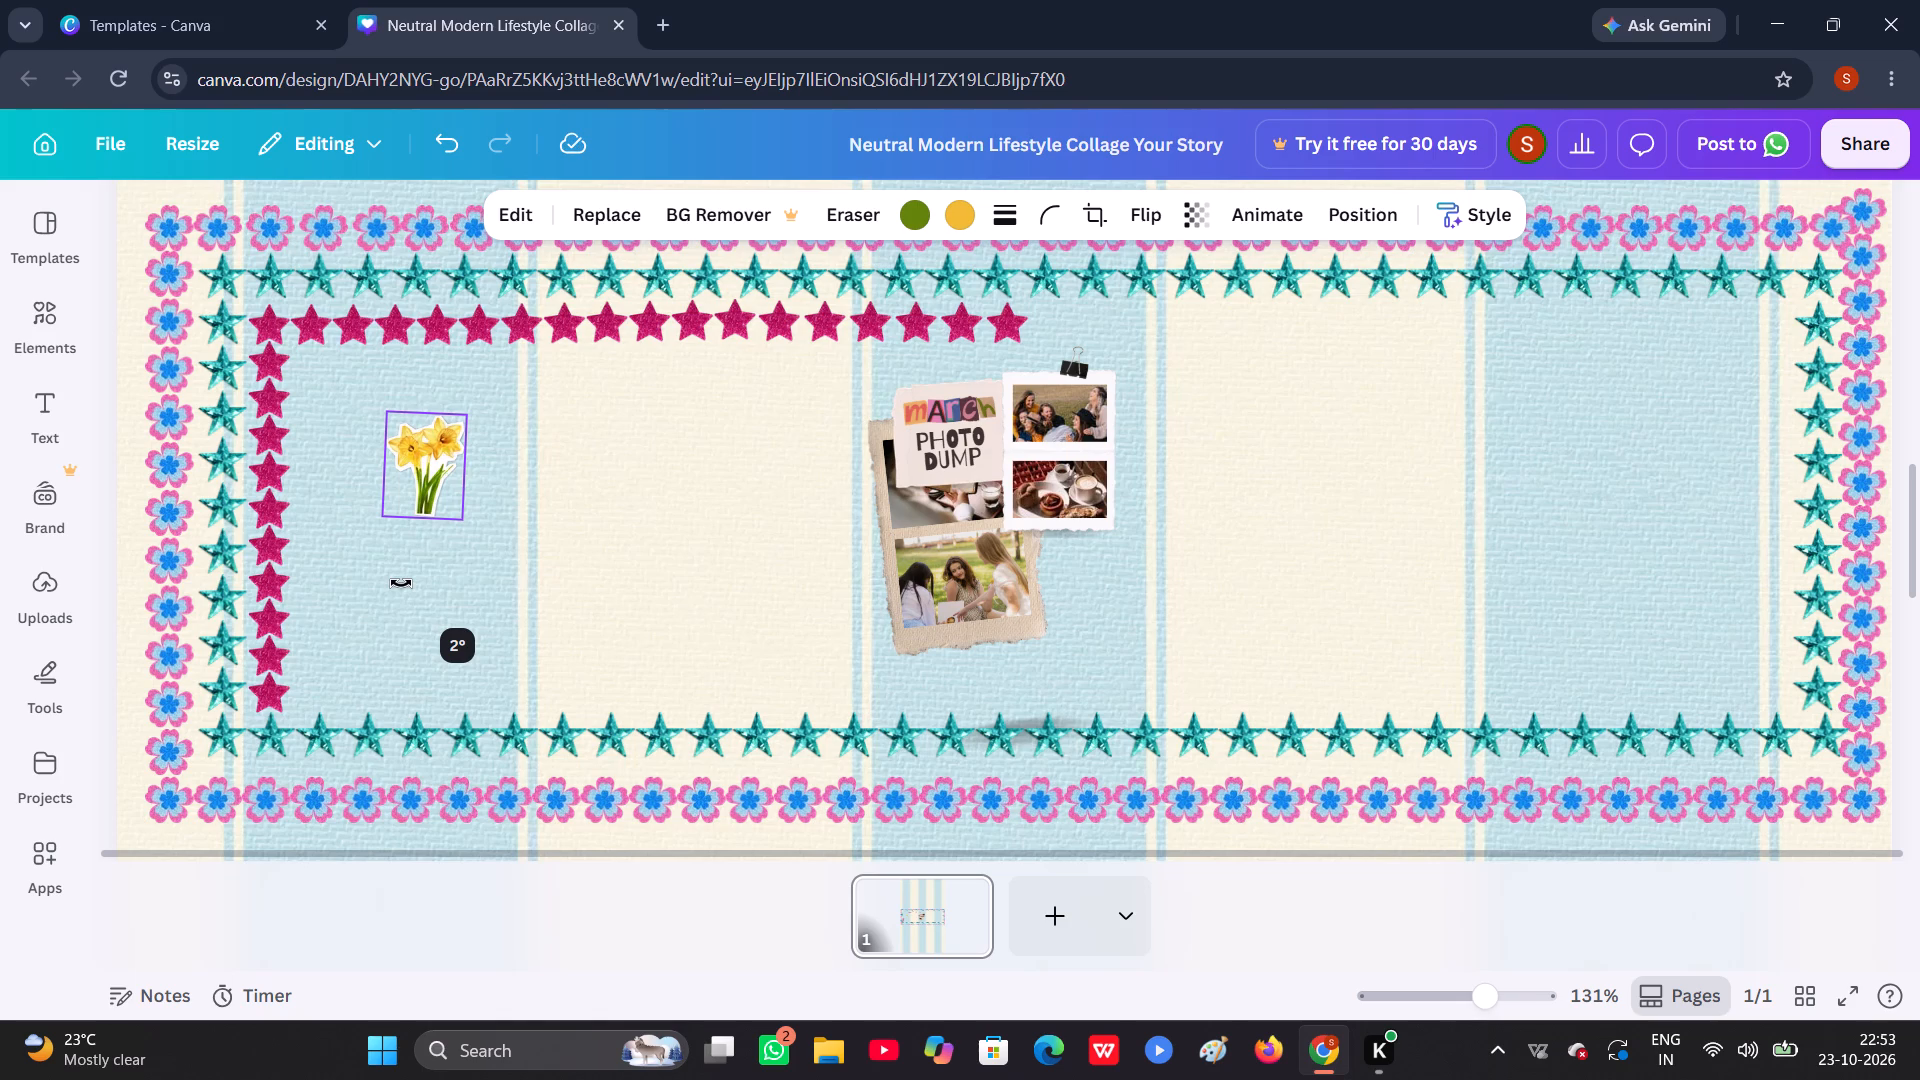
{"action": "left_click_drag", "start_coordinate": [401, 583], "coordinate": [406, 579]}
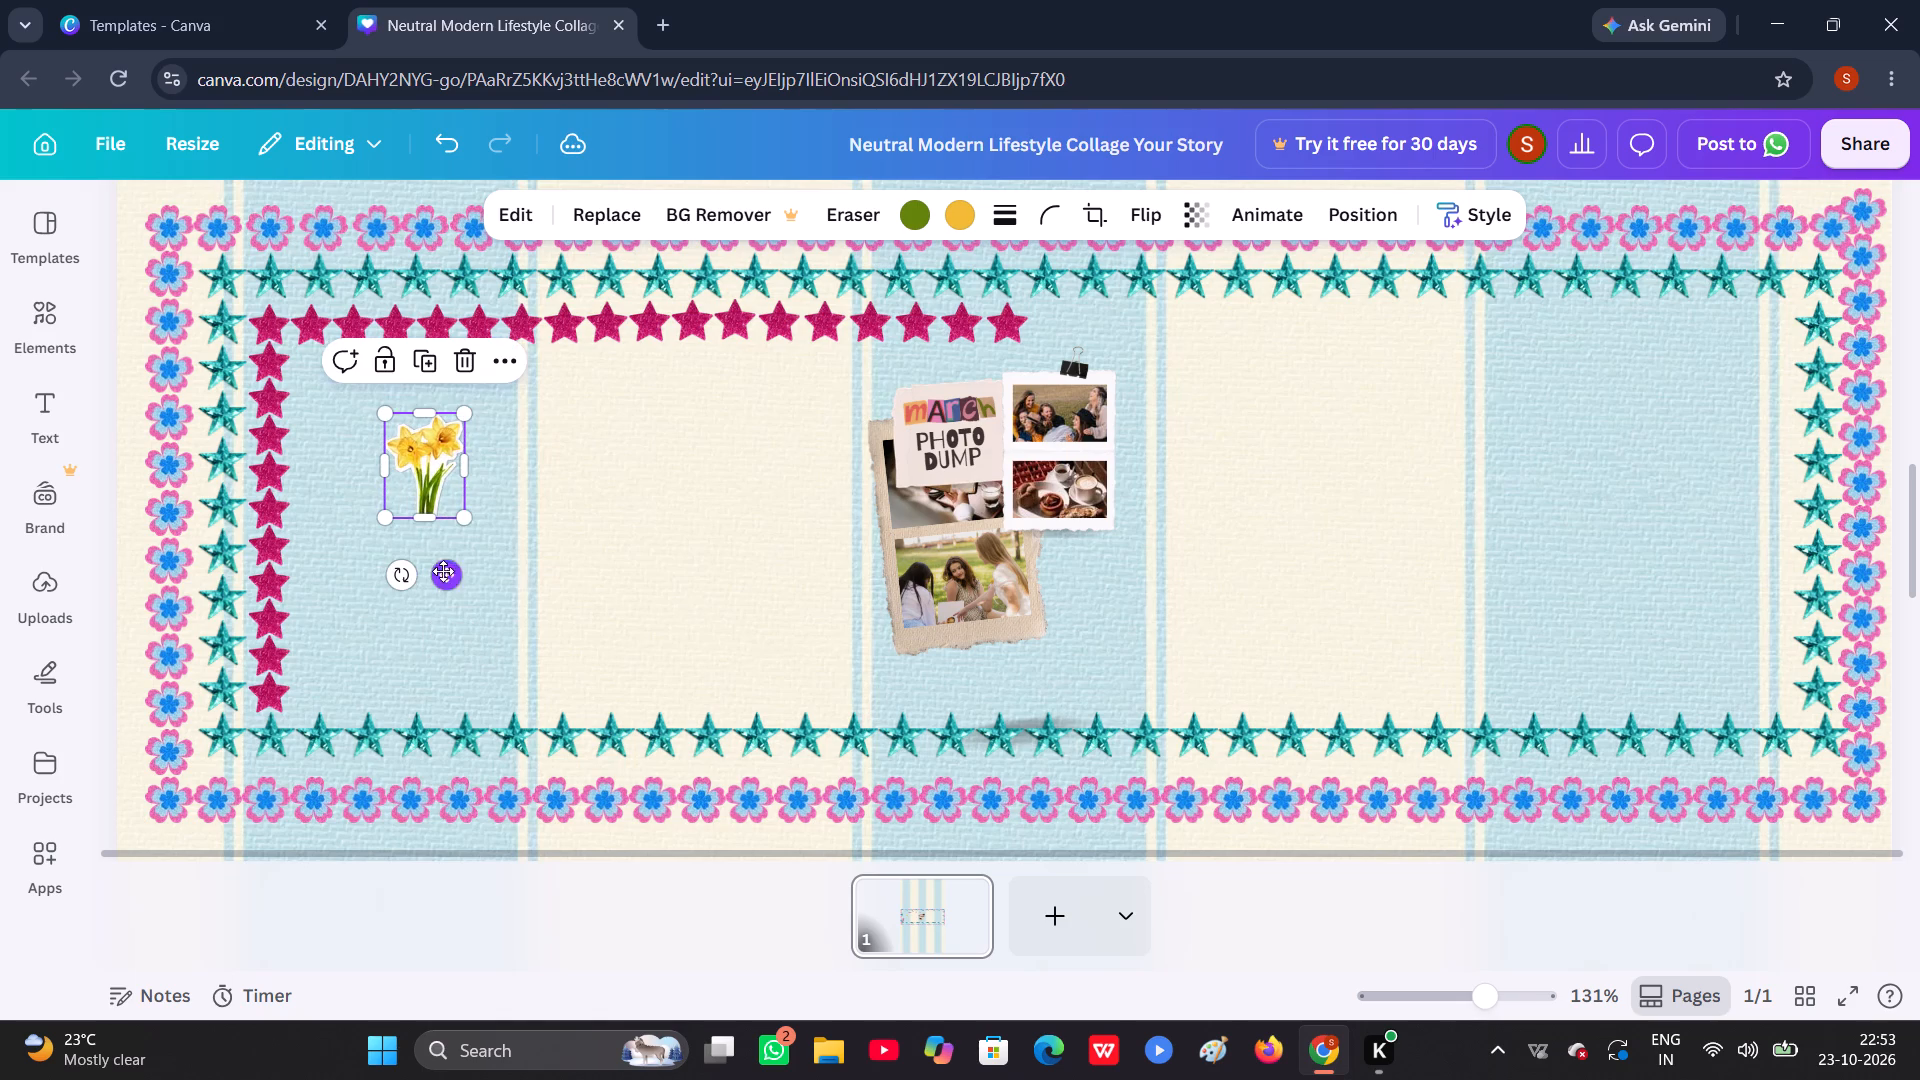
Shrink the daffodil sticker to slightly larger than a star and place it inside the corner where the magenta star row and column meet.
{"action": "left_click_drag", "start_coordinate": [462, 518], "coordinate": [430, 480]}
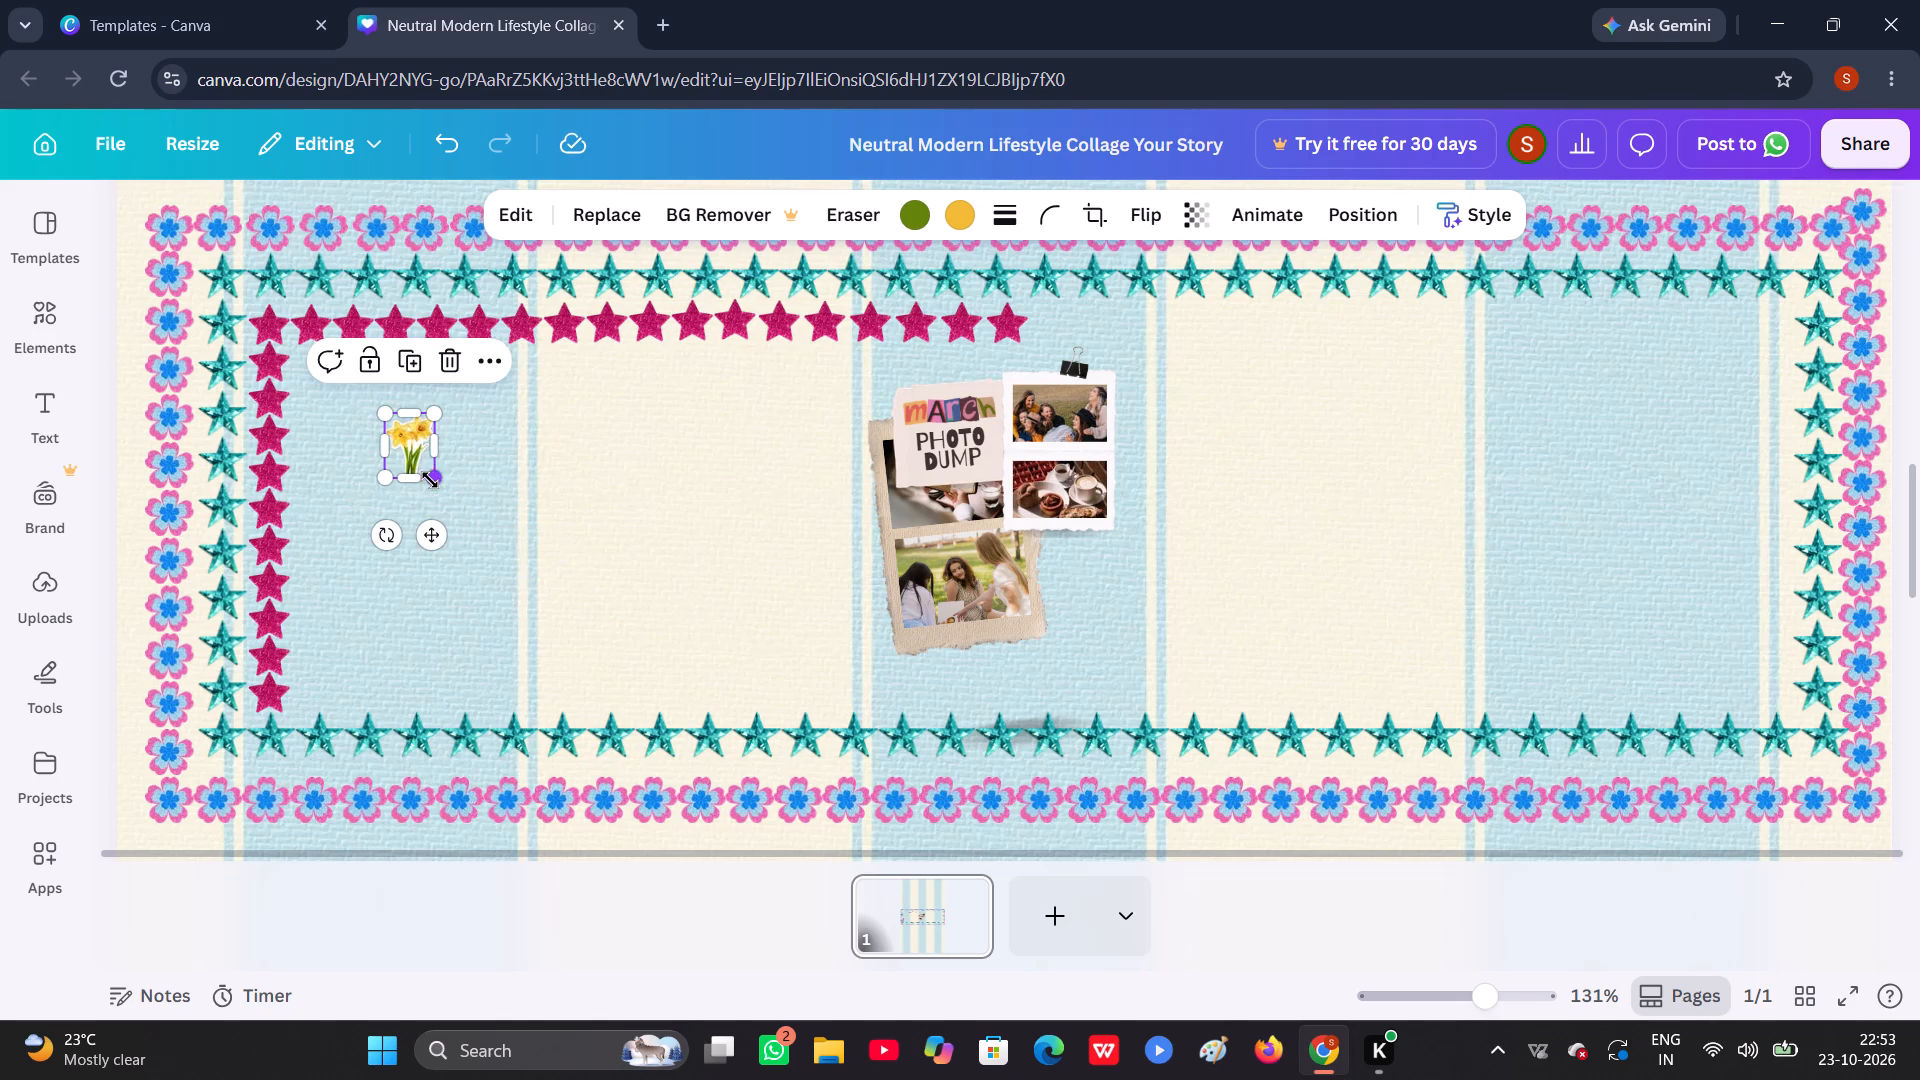
{"action": "left_click_drag", "start_coordinate": [418, 449], "coordinate": [332, 386]}
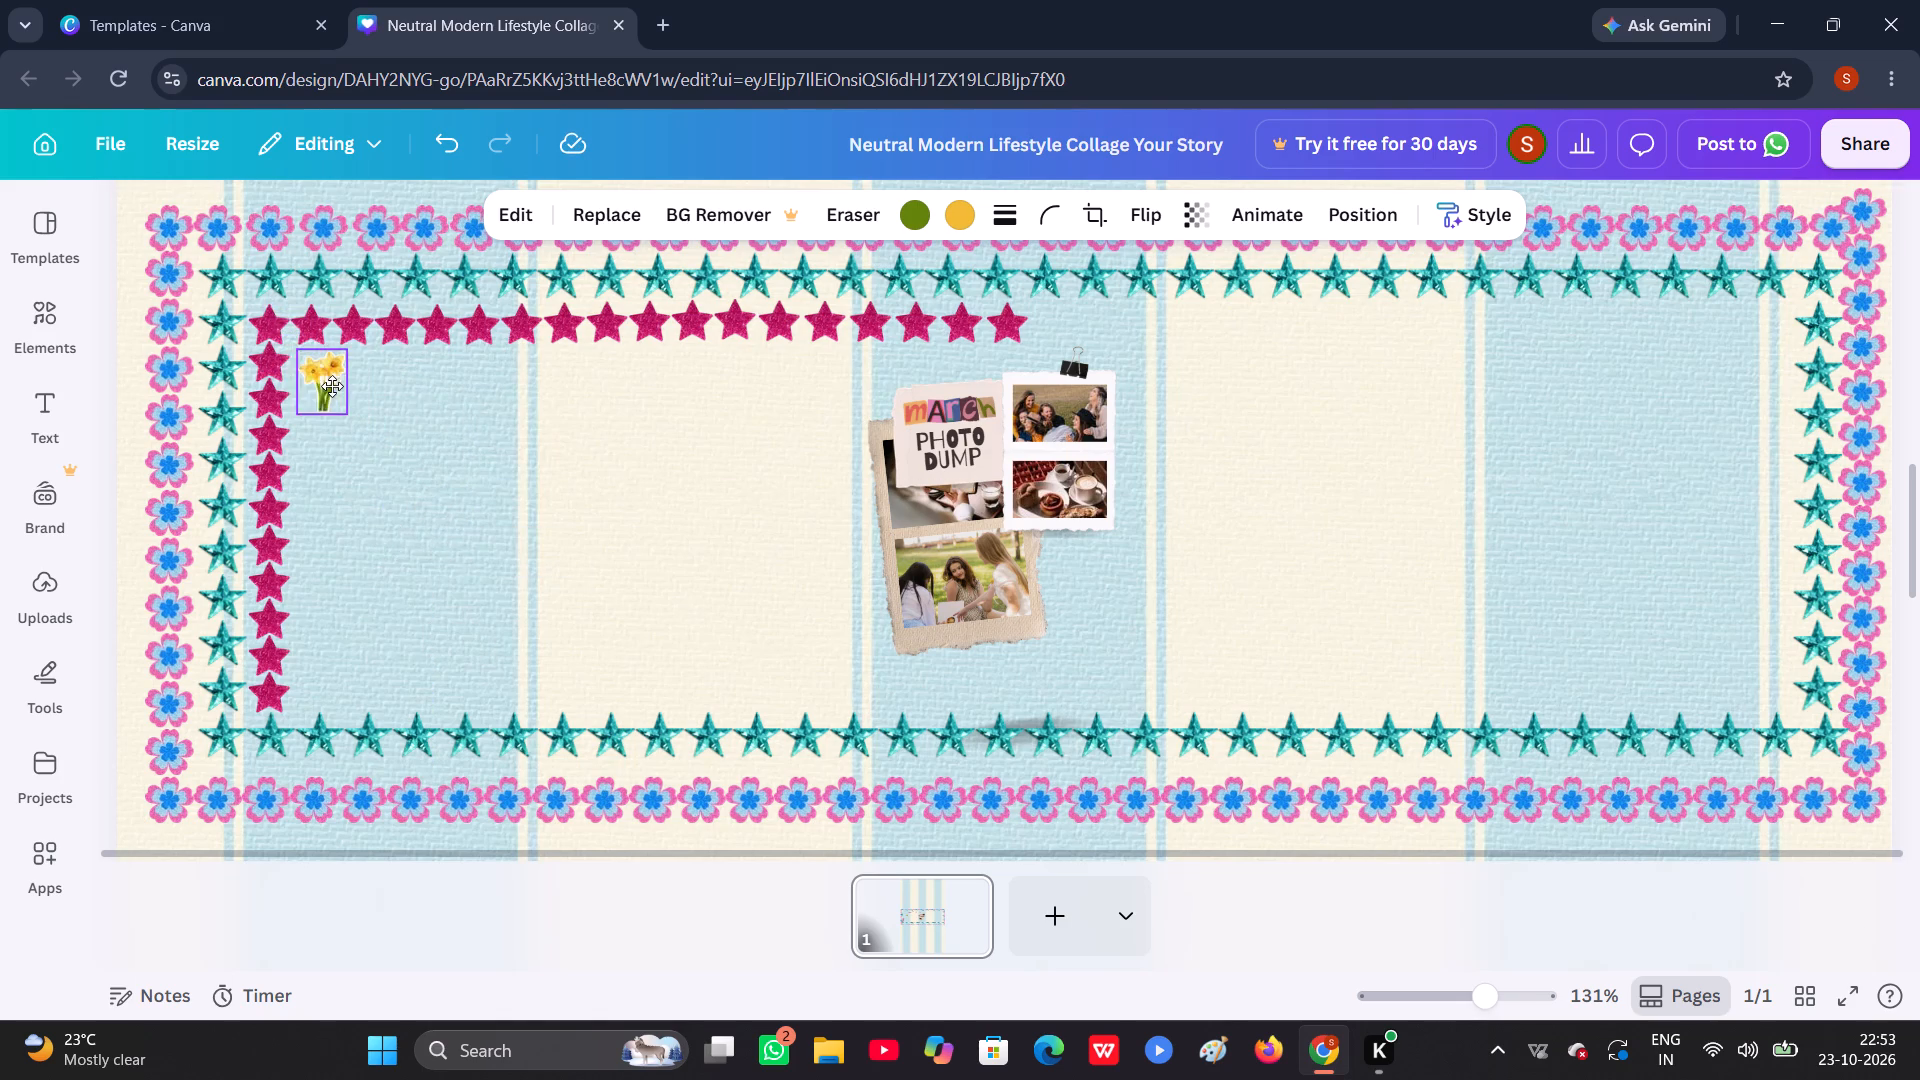
{"action": "left_click_drag", "start_coordinate": [332, 386], "coordinate": [327, 385]}
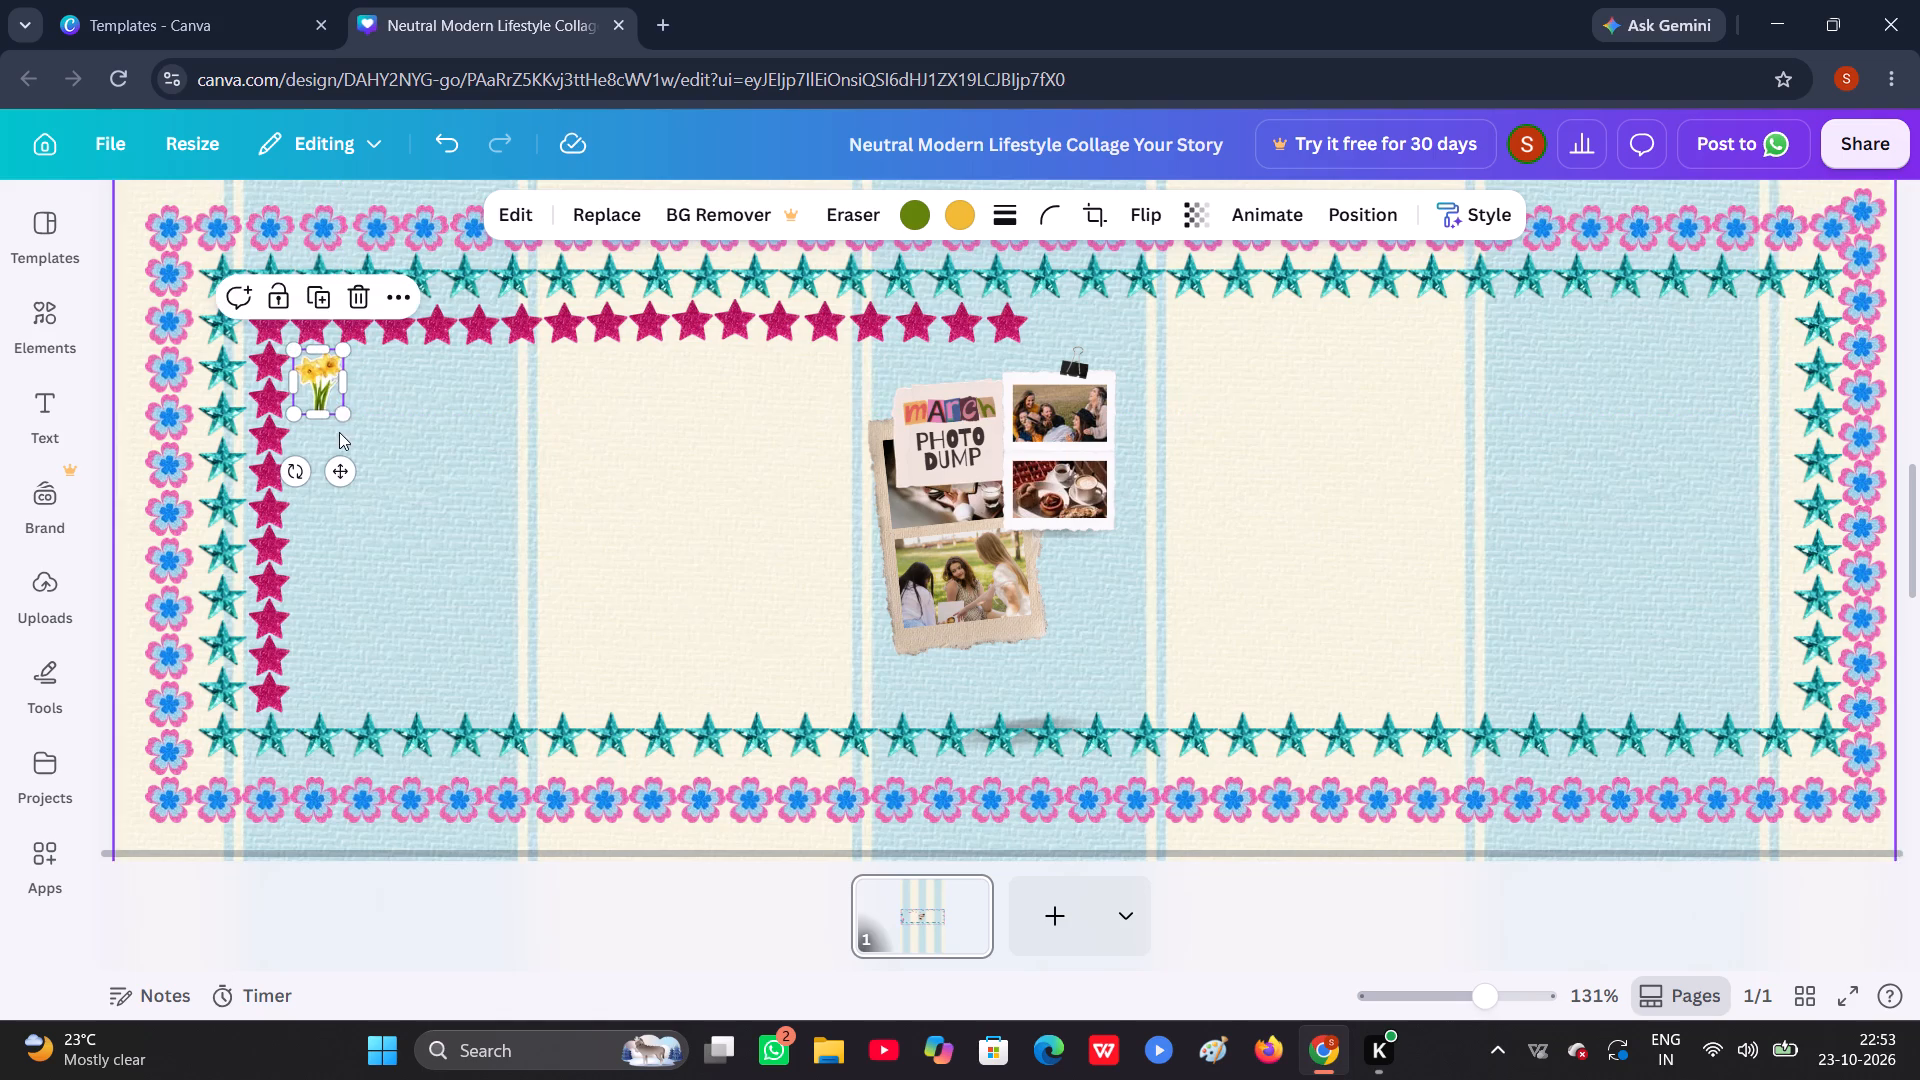
Duplicate the small daffodil five times, stacking the copies evenly below it to form a column alongside the vertical magenta stars.
{"action": "left_click", "coordinate": [320, 308]}
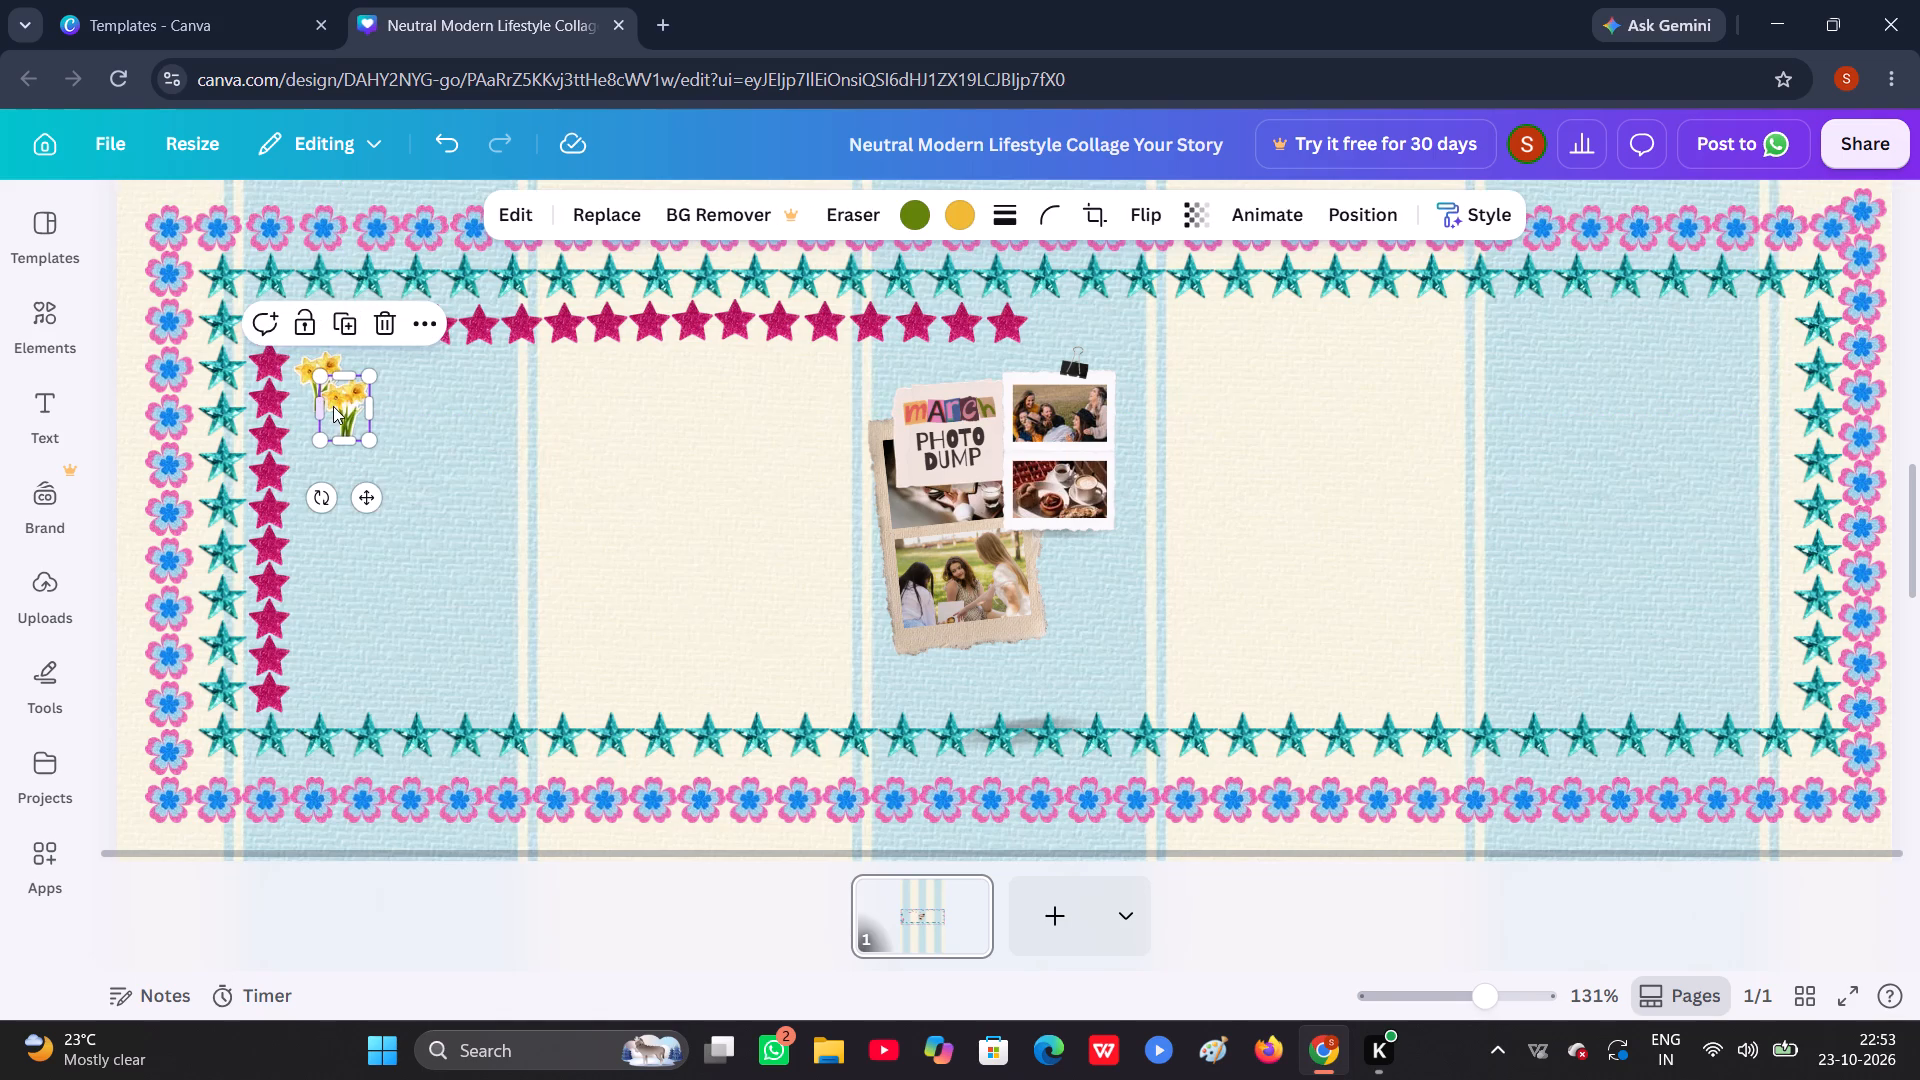
{"action": "left_click_drag", "start_coordinate": [333, 406], "coordinate": [306, 437]}
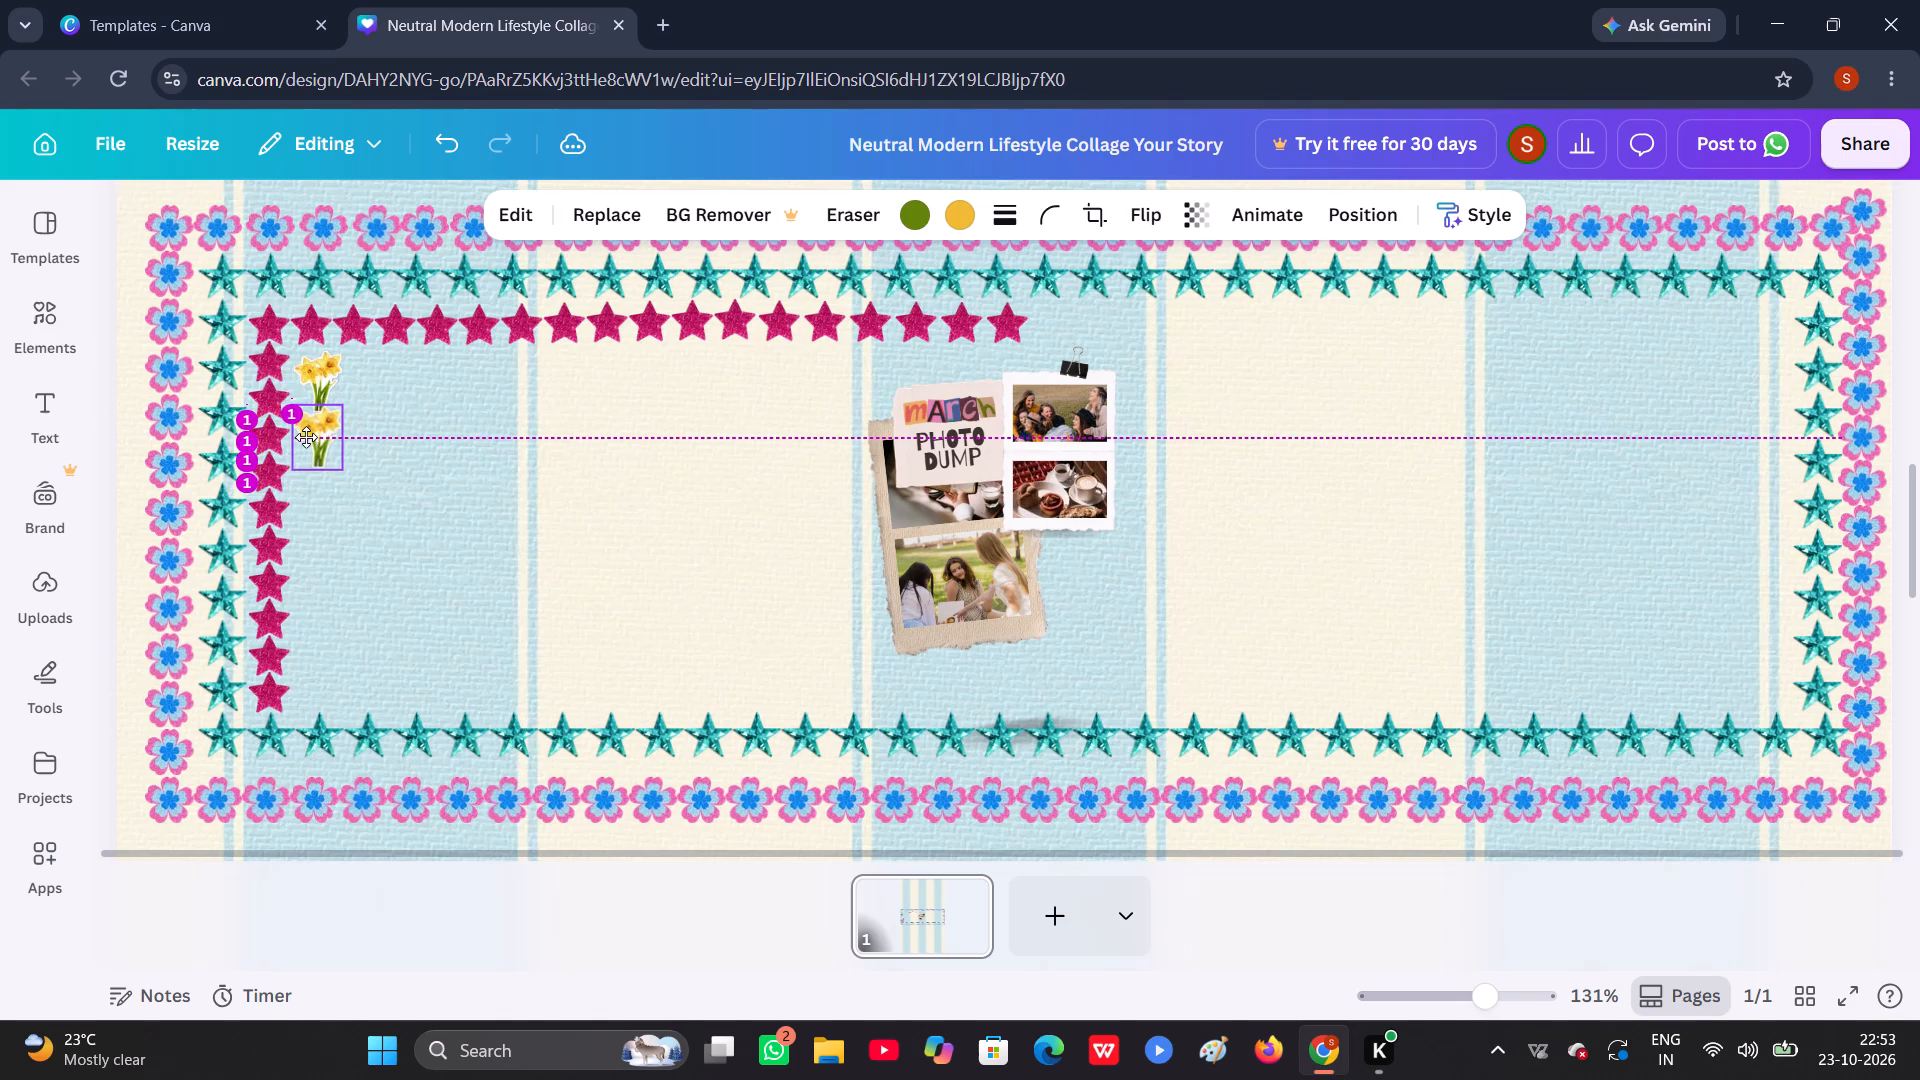
{"action": "left_click_drag", "start_coordinate": [306, 437], "coordinate": [308, 441]}
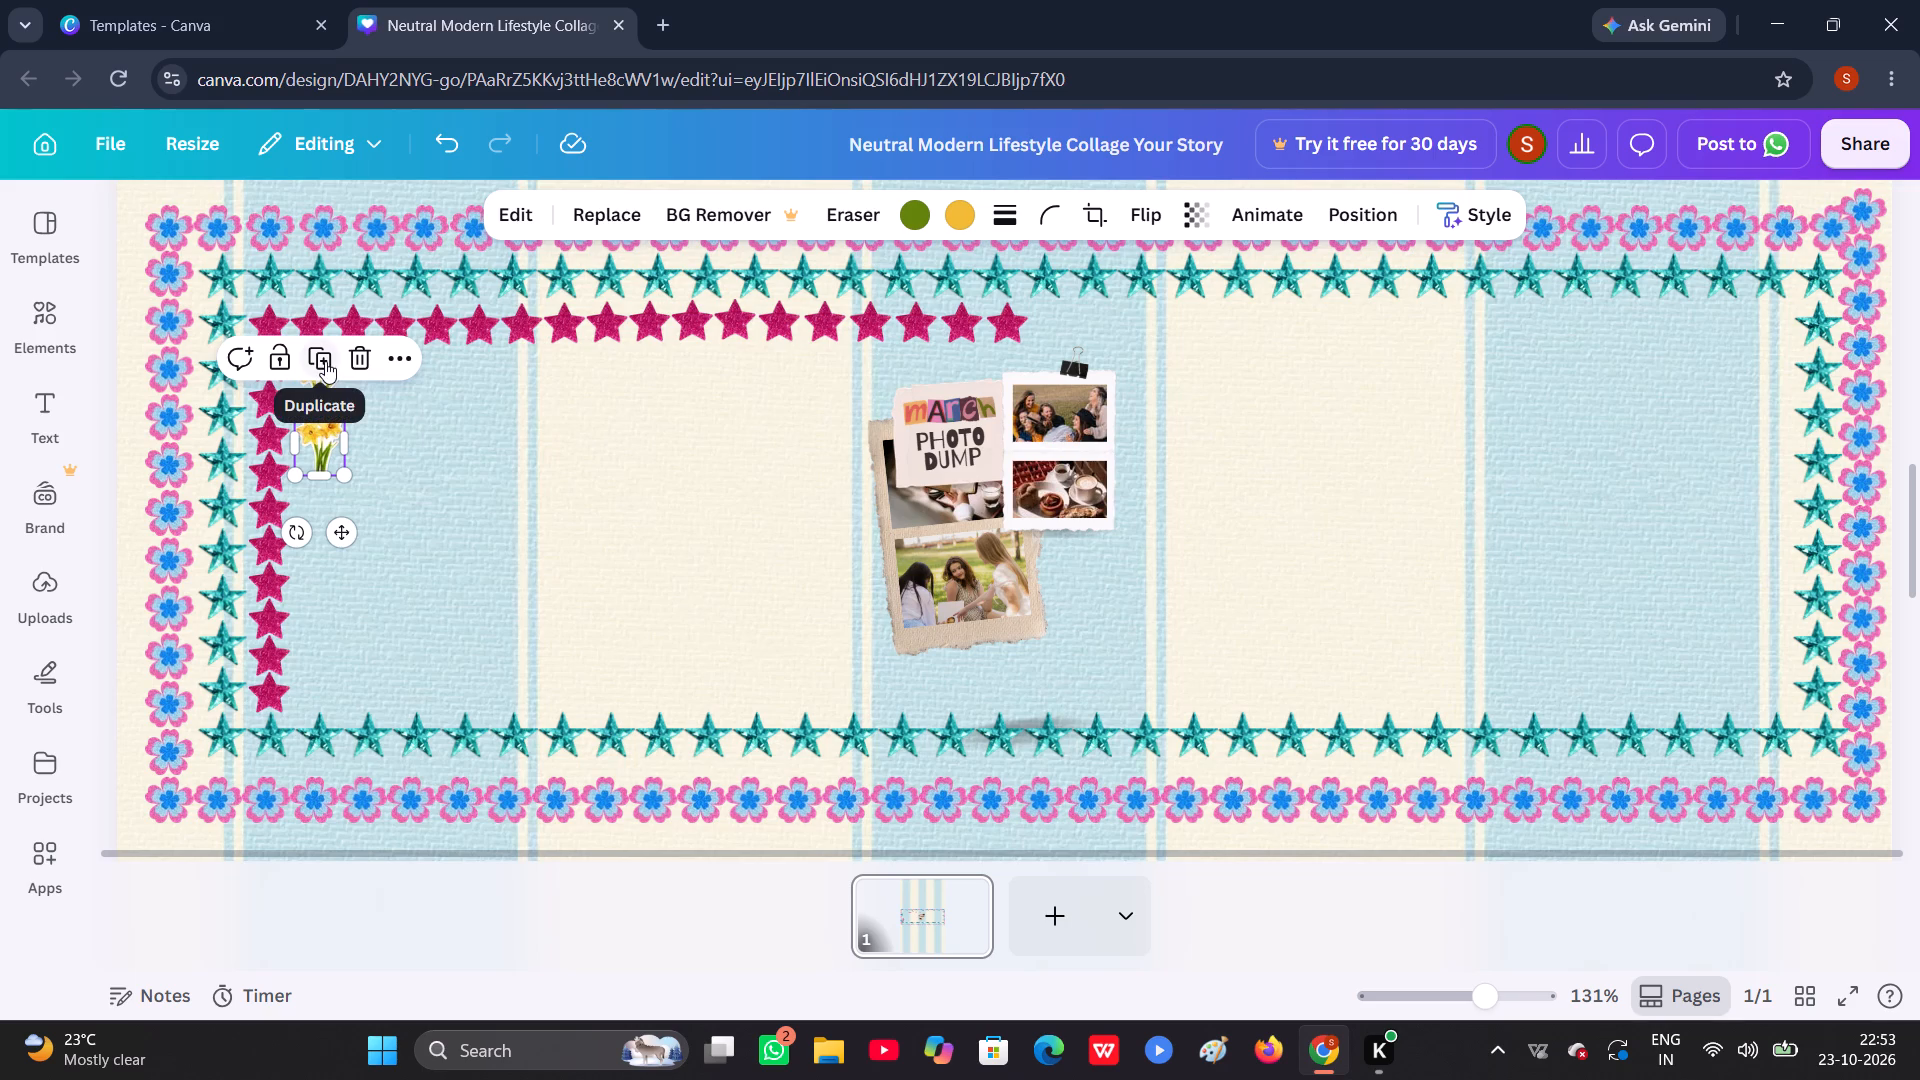
{"action": "left_click", "coordinate": [324, 360]}
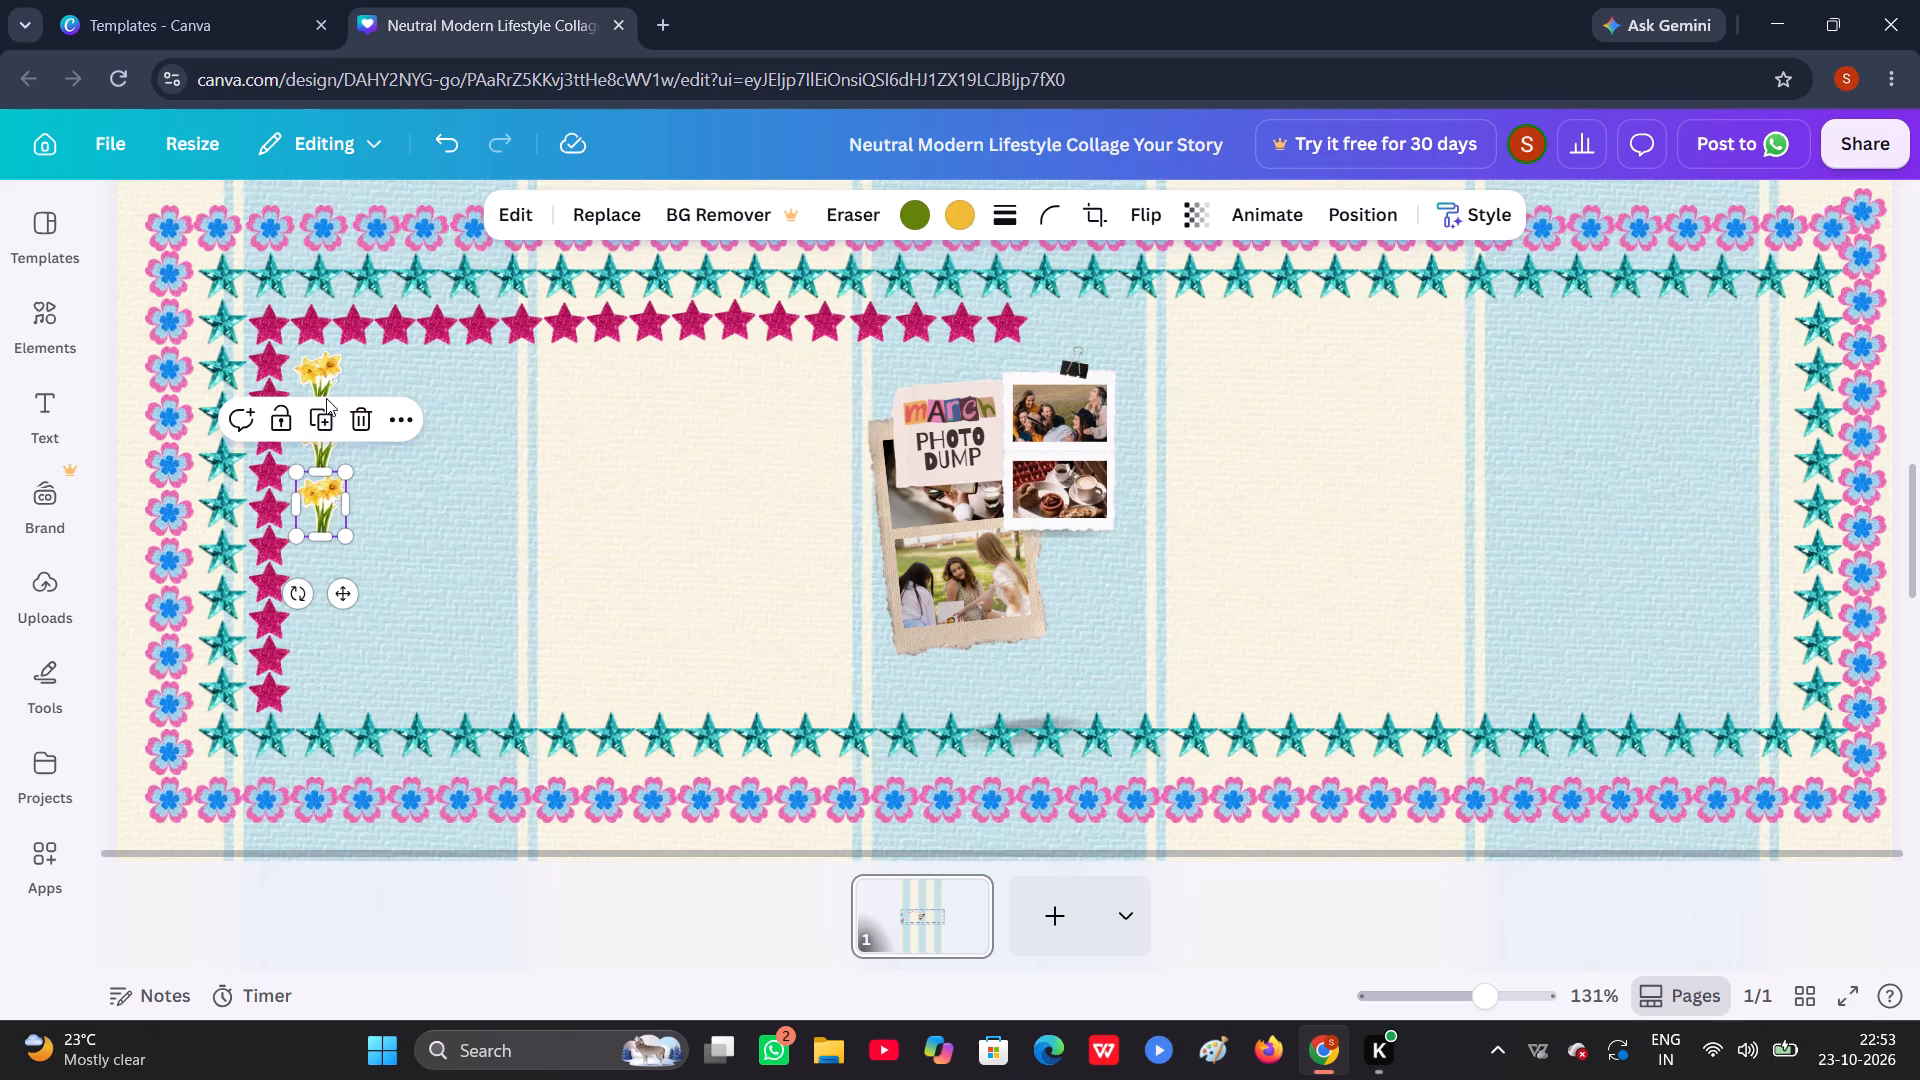
{"action": "left_click", "coordinate": [323, 409]}
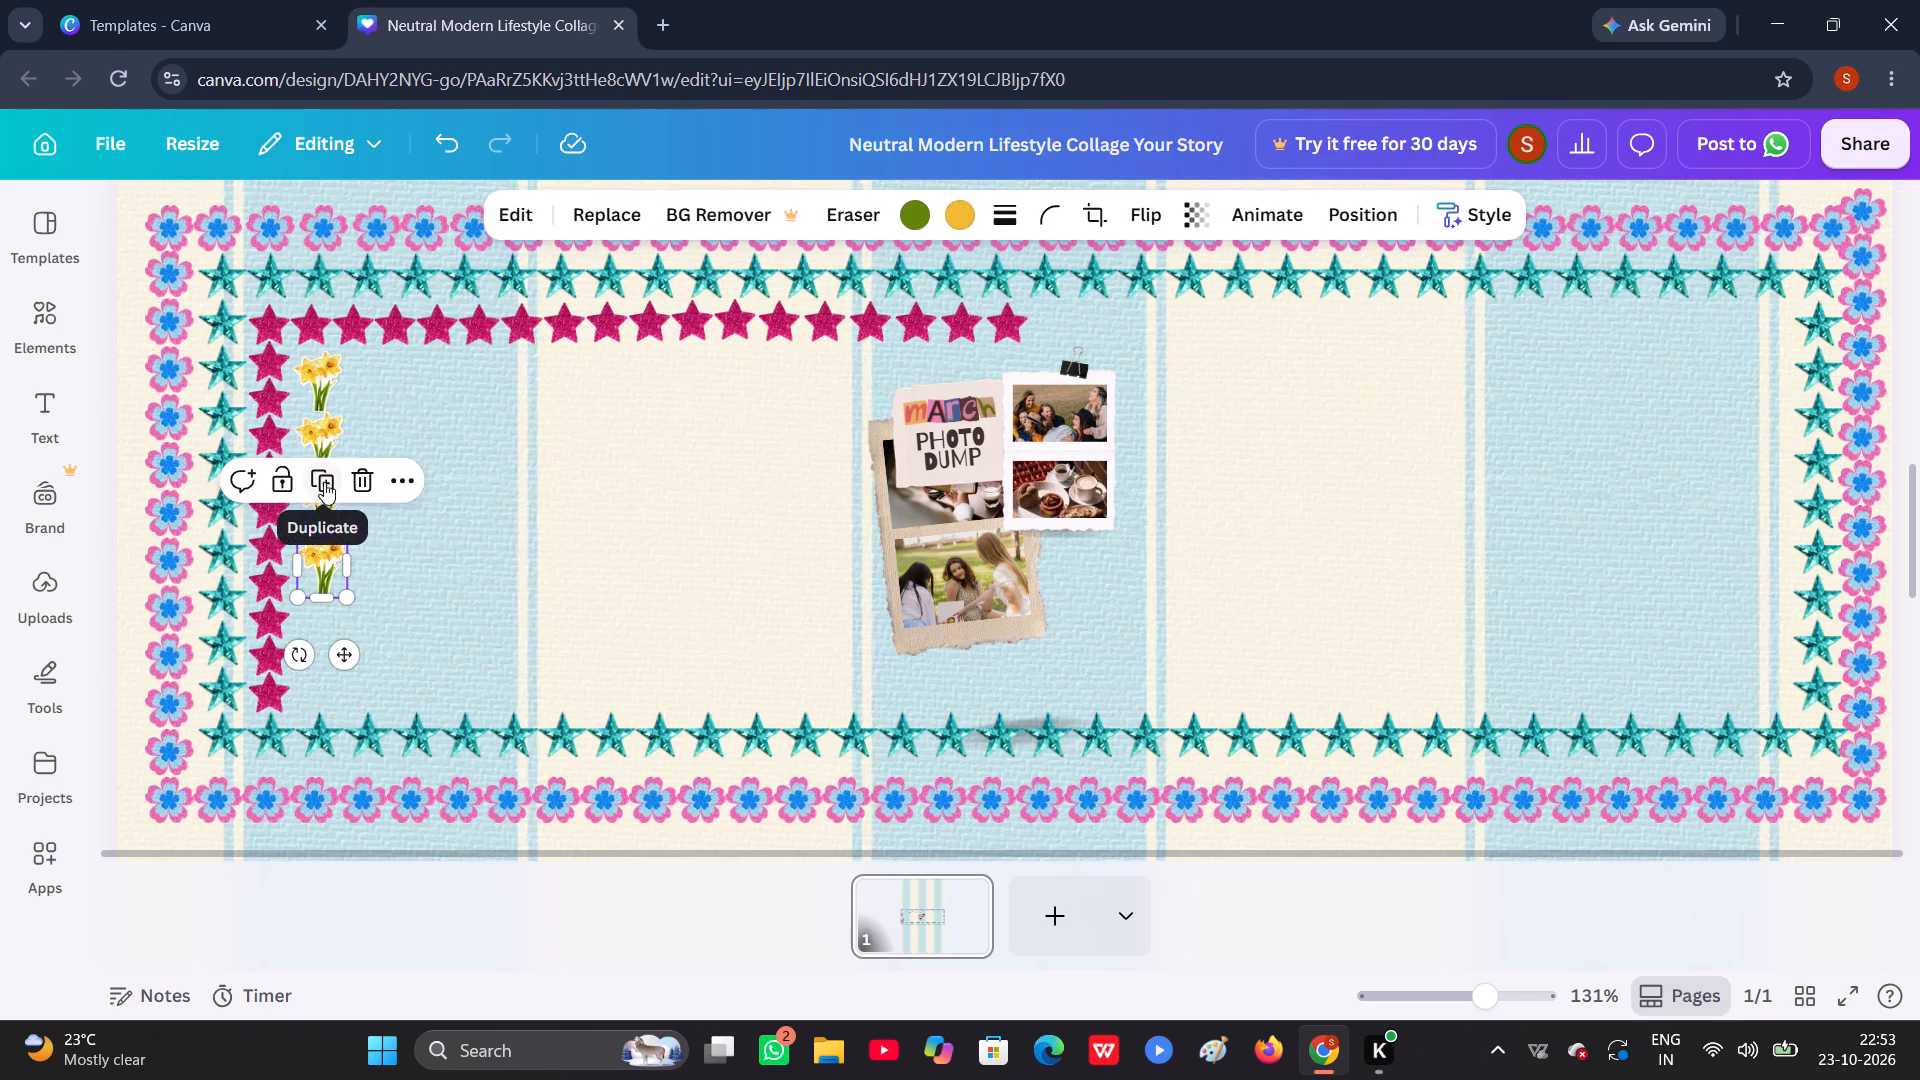
{"action": "left_click", "coordinate": [324, 477]}
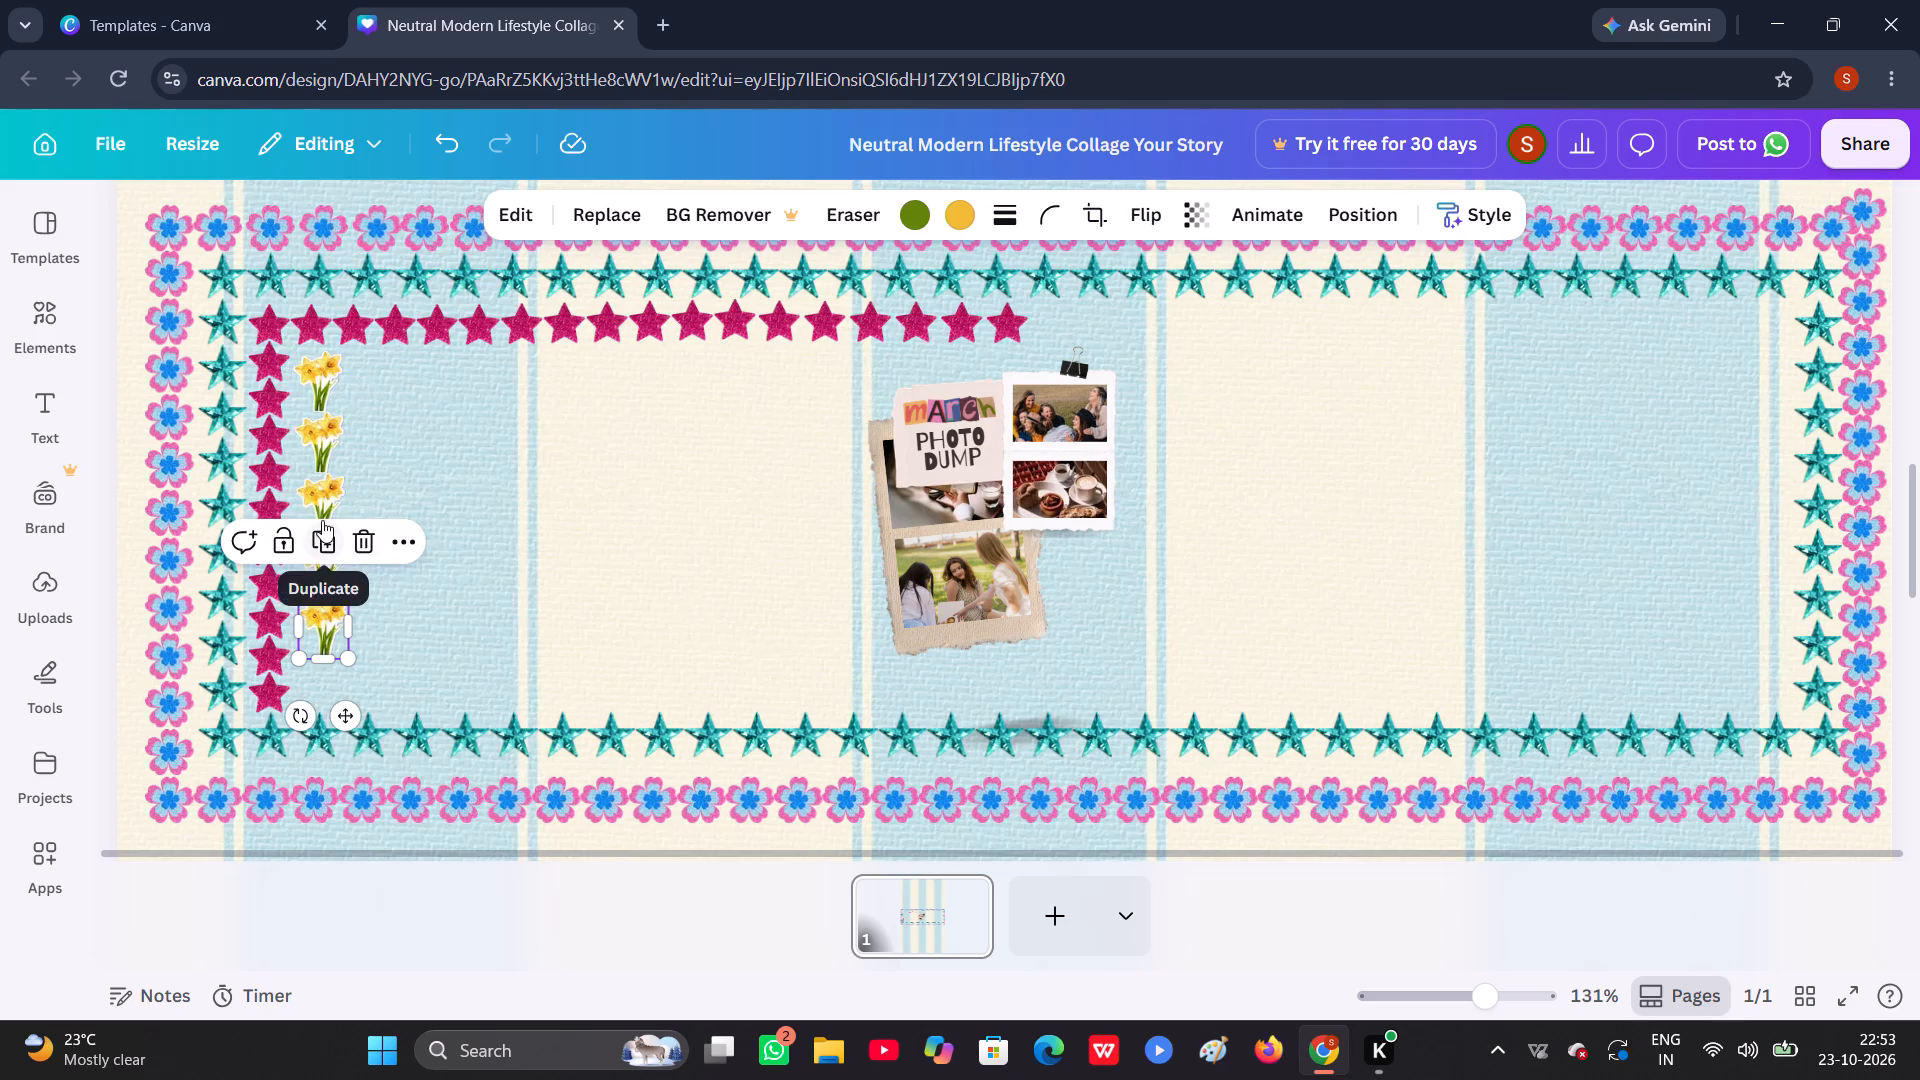
{"action": "left_click", "coordinate": [322, 520]}
{"action": "left_click", "coordinate": [324, 553]}
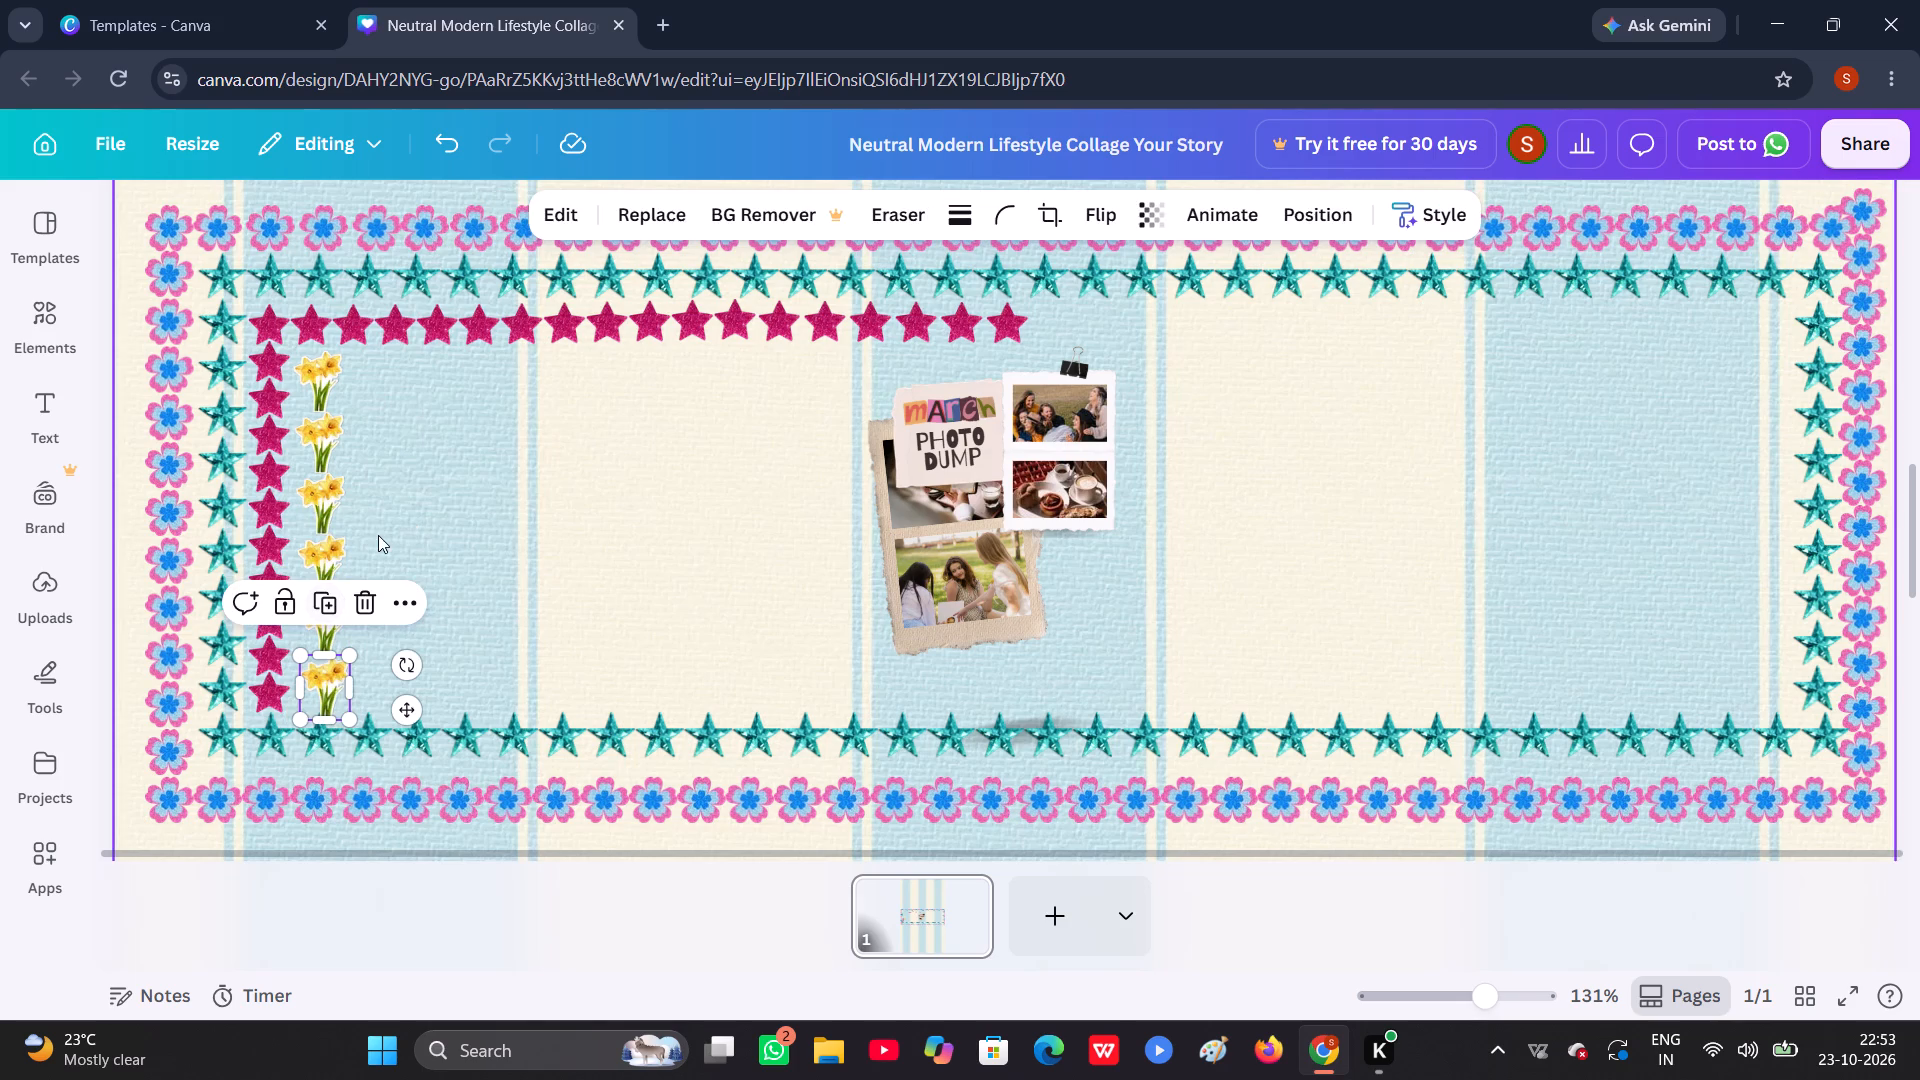
{"action": "left_click", "coordinate": [382, 528]}
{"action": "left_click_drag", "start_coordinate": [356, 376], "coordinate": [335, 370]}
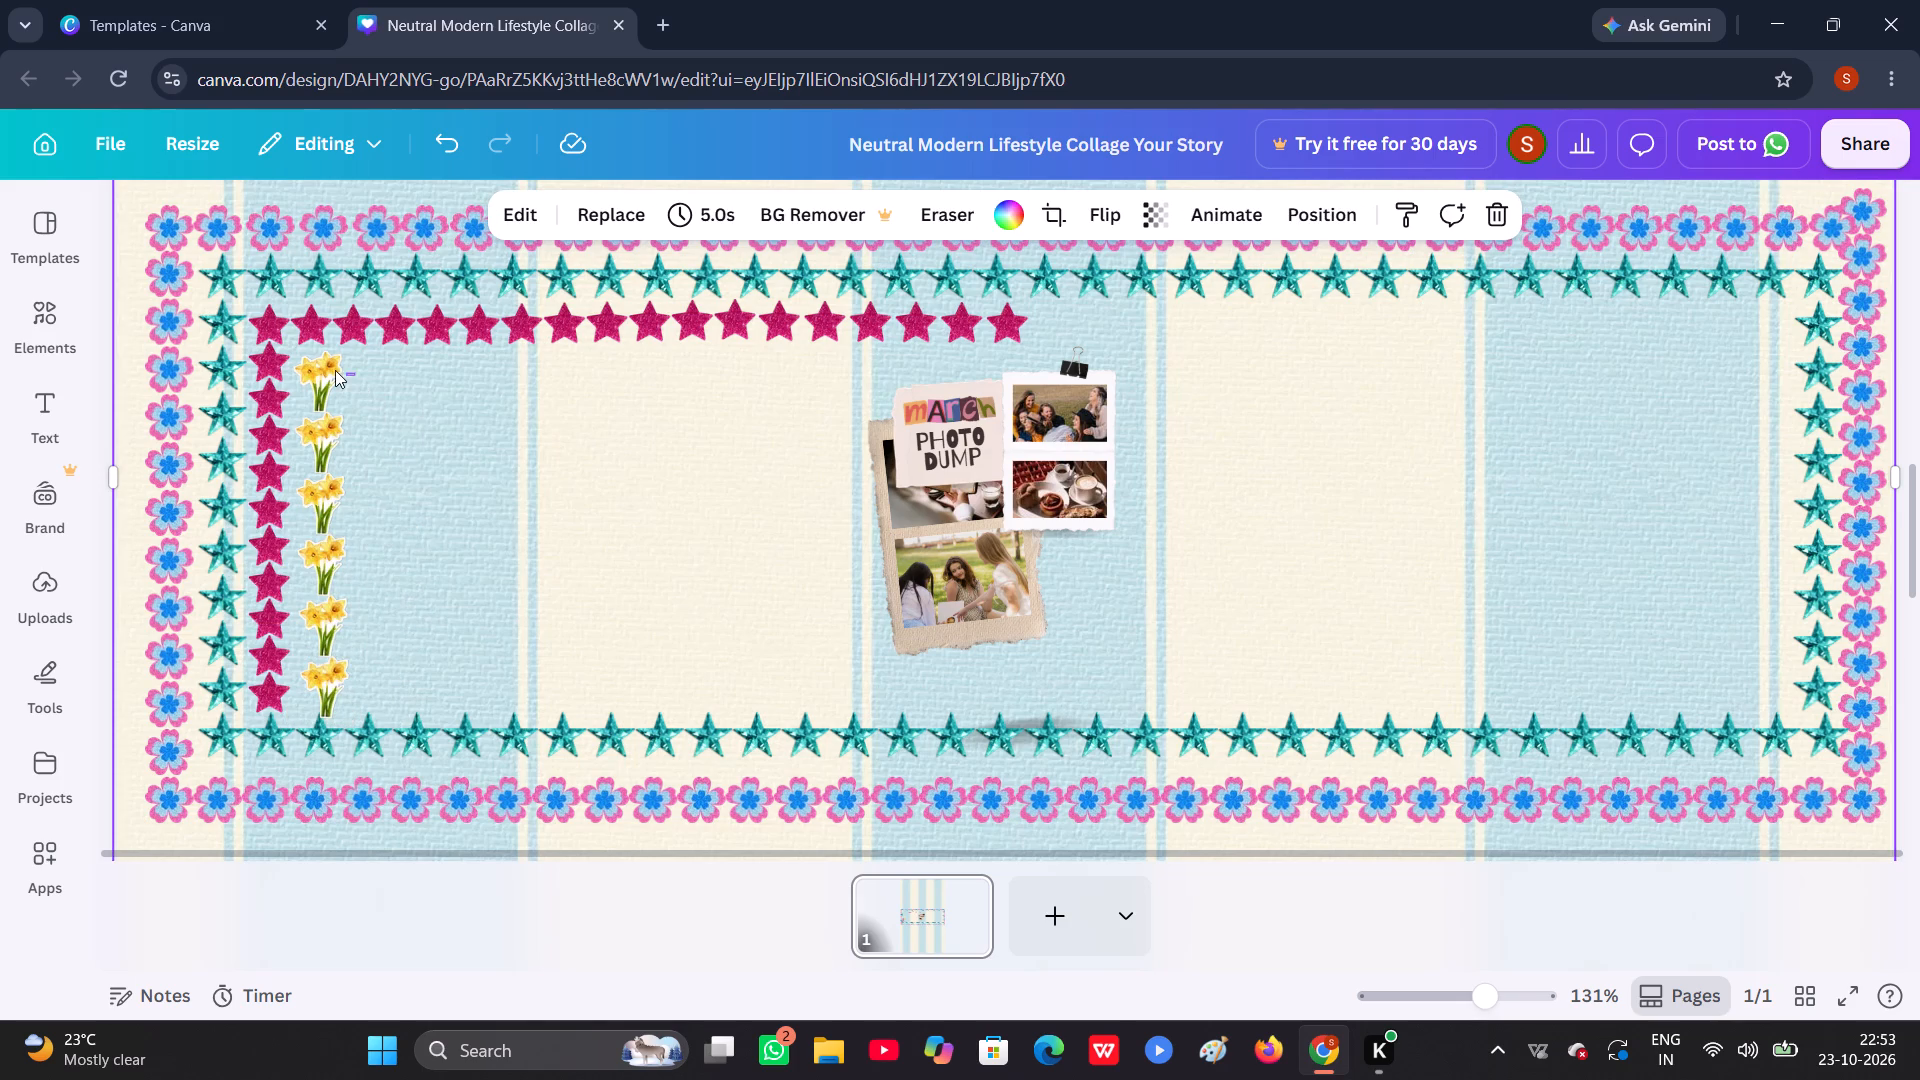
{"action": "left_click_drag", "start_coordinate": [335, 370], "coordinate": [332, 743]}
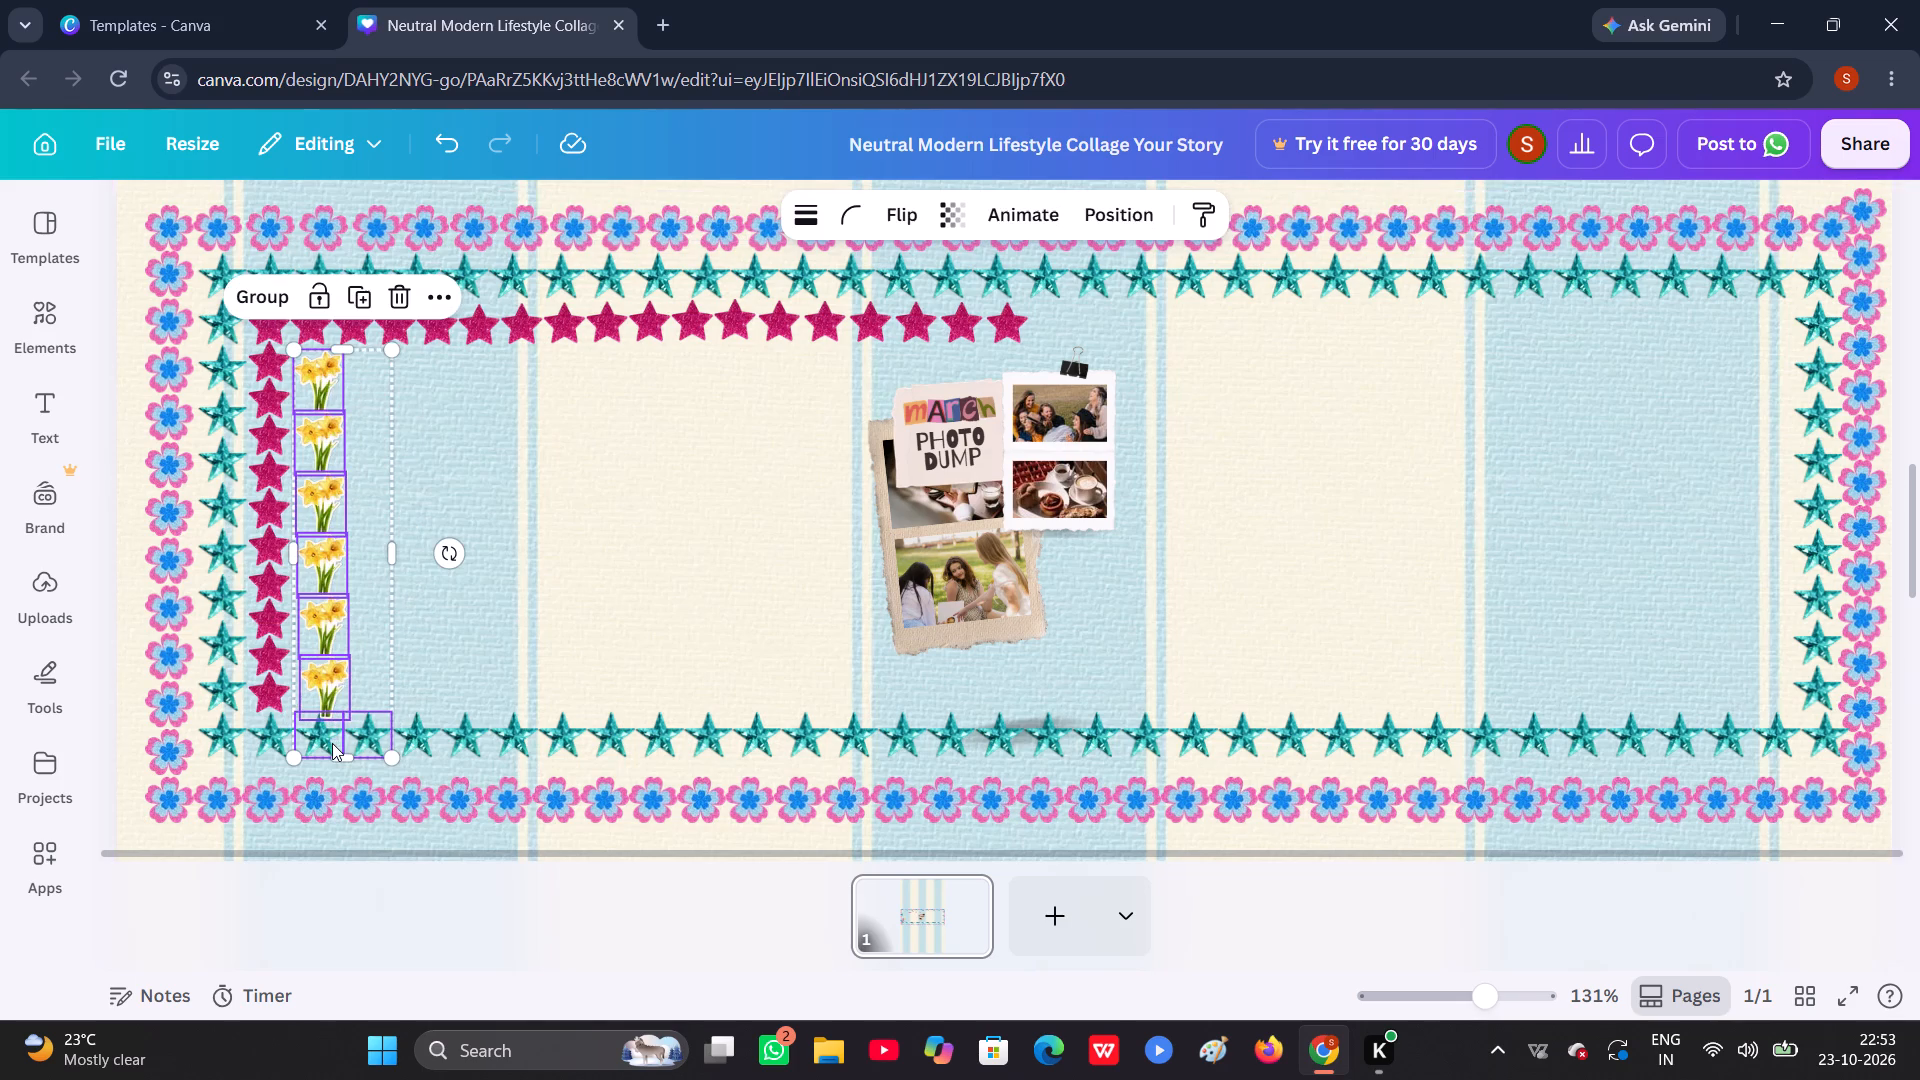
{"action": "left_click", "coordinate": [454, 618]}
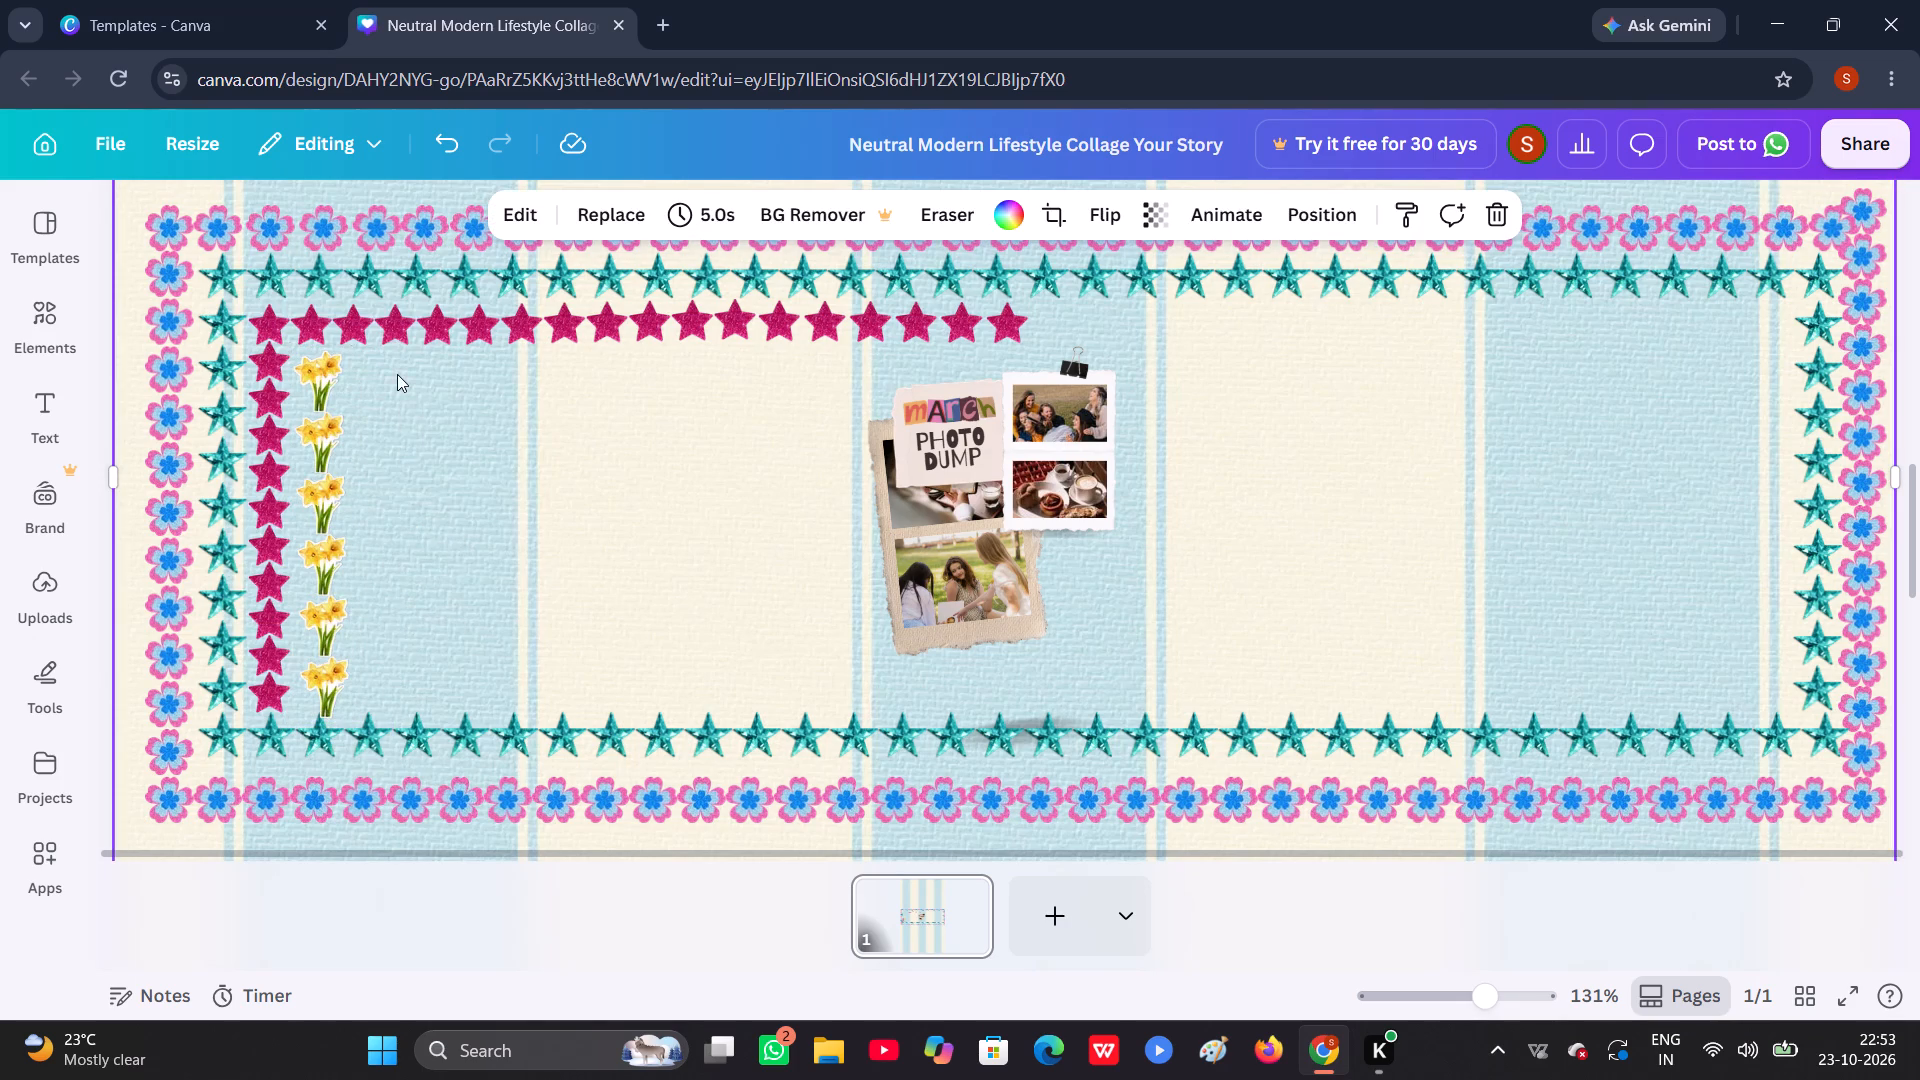
Select all six daffodils in the column and scale them down slightly together so the column clears the bottom teal star row.
{"action": "left_click_drag", "start_coordinate": [373, 383], "coordinate": [332, 626]}
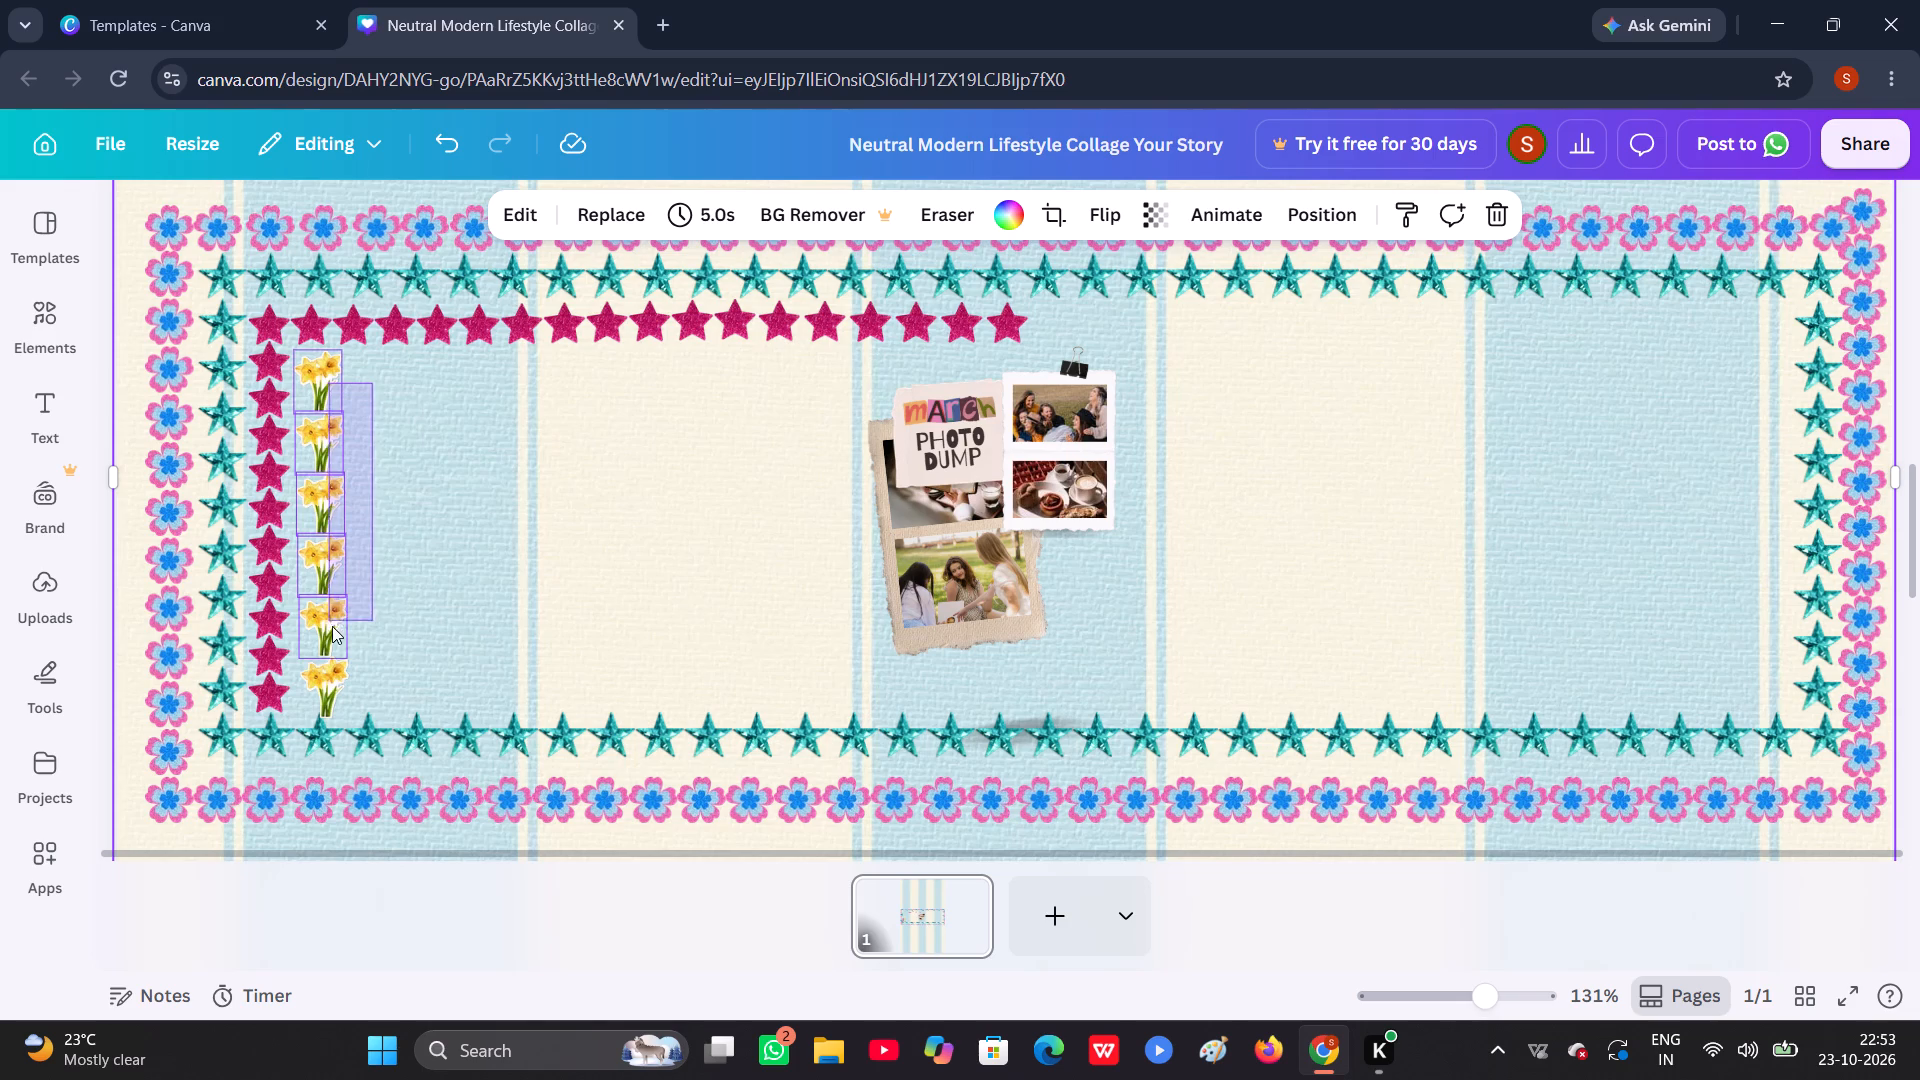
{"action": "left_click_drag", "start_coordinate": [332, 626], "coordinate": [334, 670]}
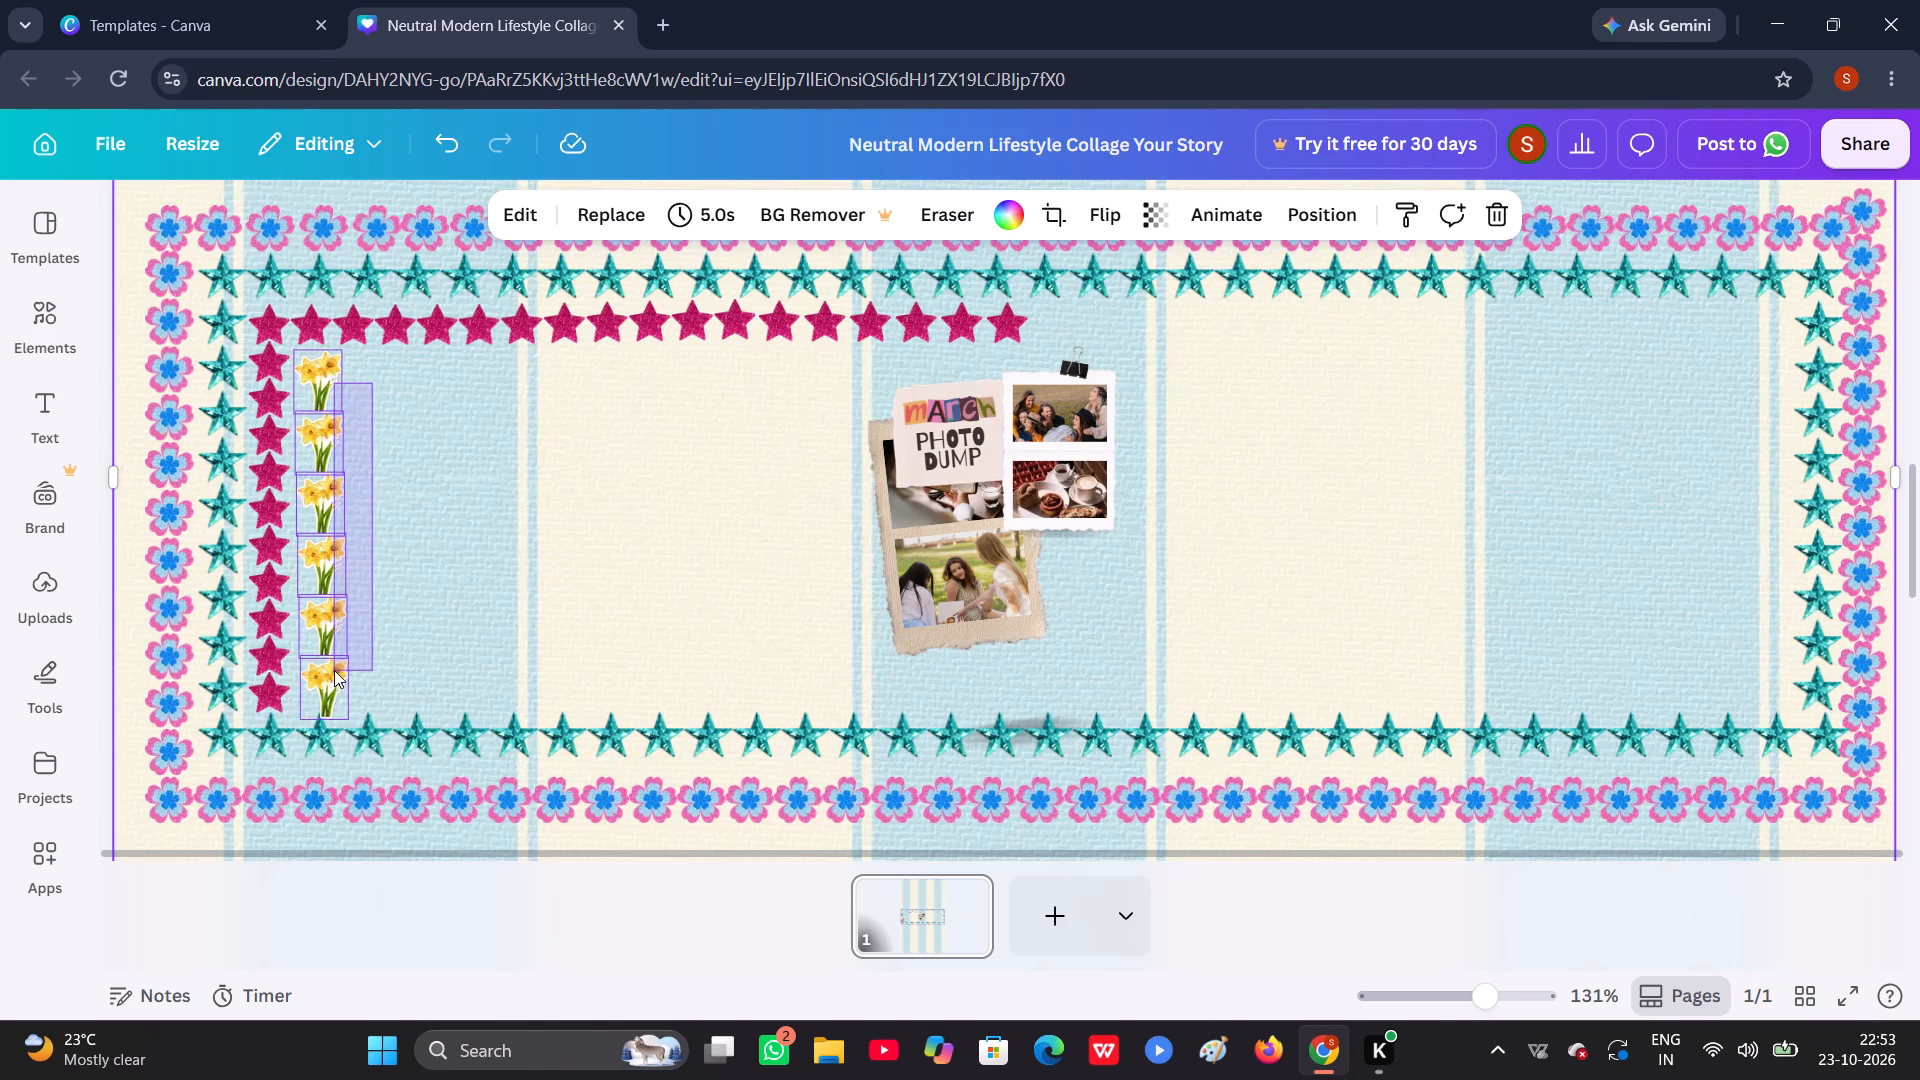
{"action": "left_click_drag", "start_coordinate": [334, 670], "coordinate": [335, 661]}
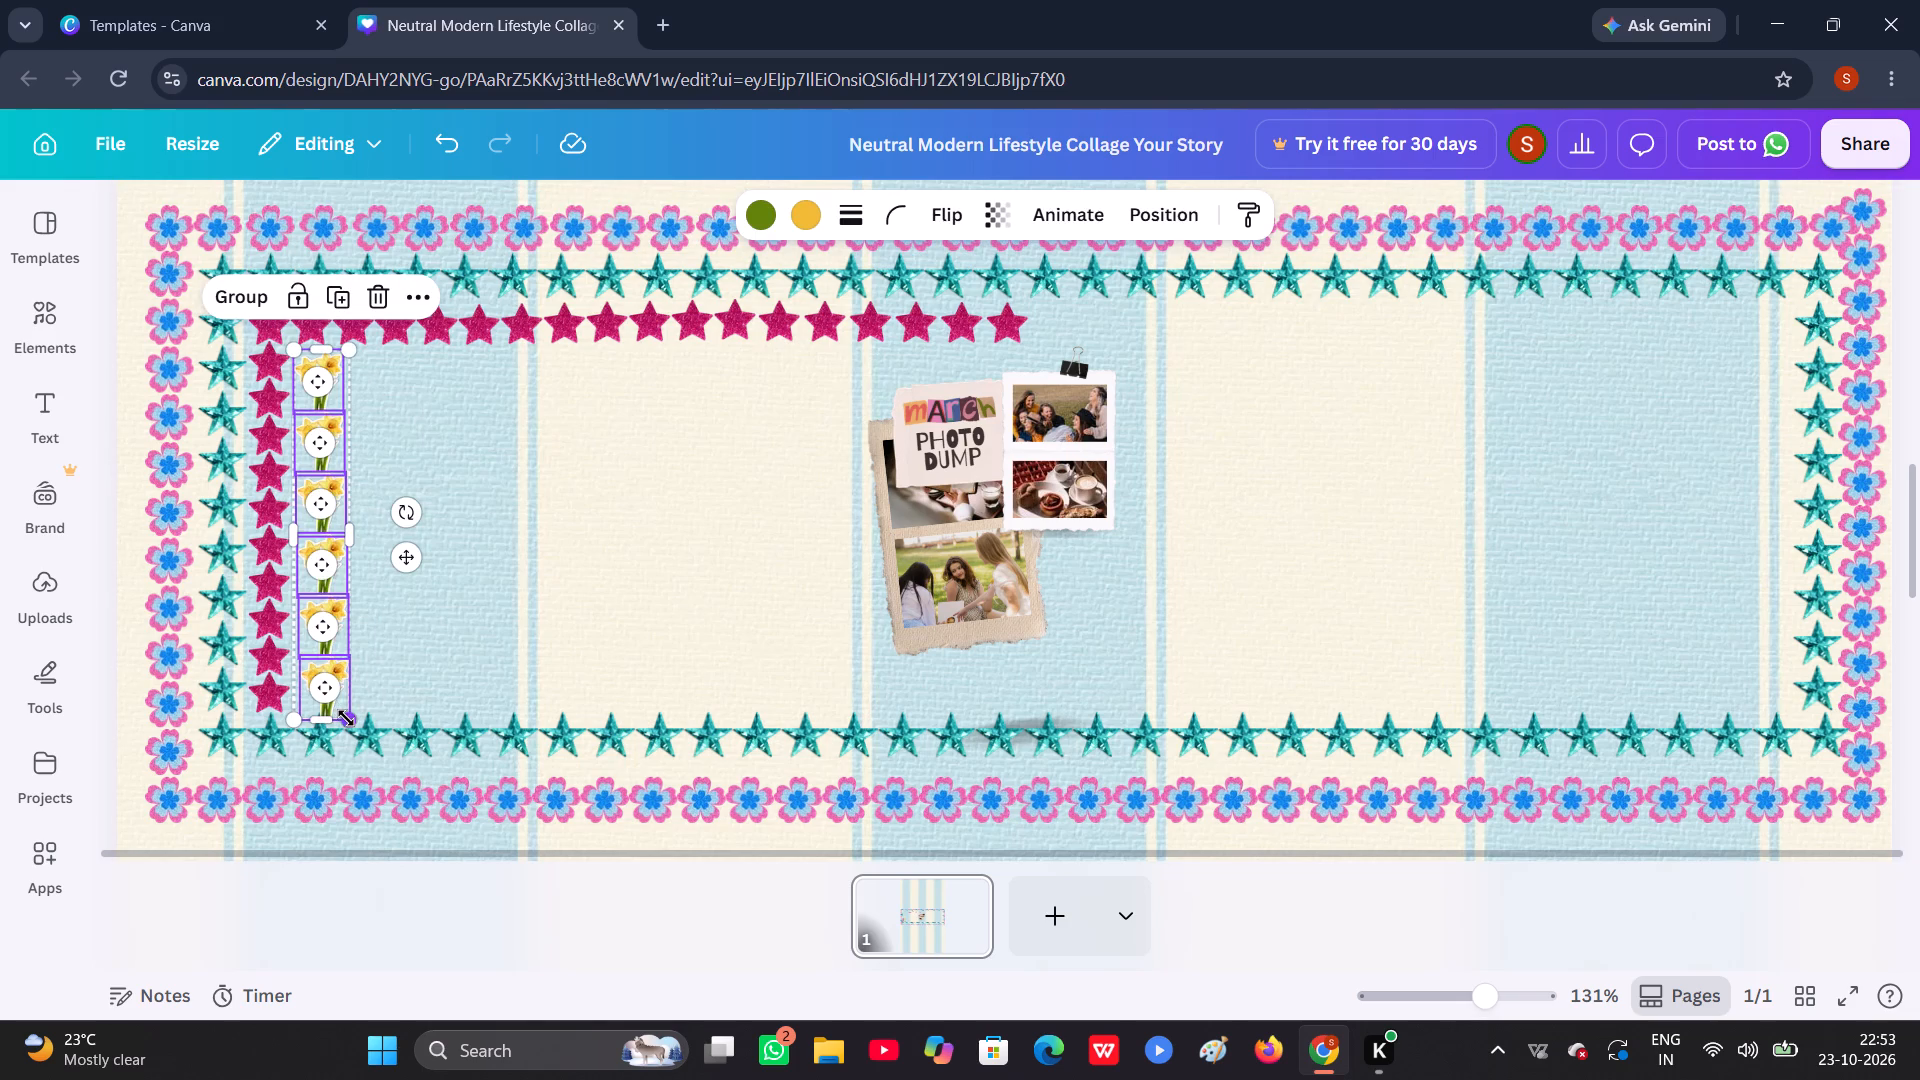
{"action": "left_click_drag", "start_coordinate": [346, 718], "coordinate": [340, 705]}
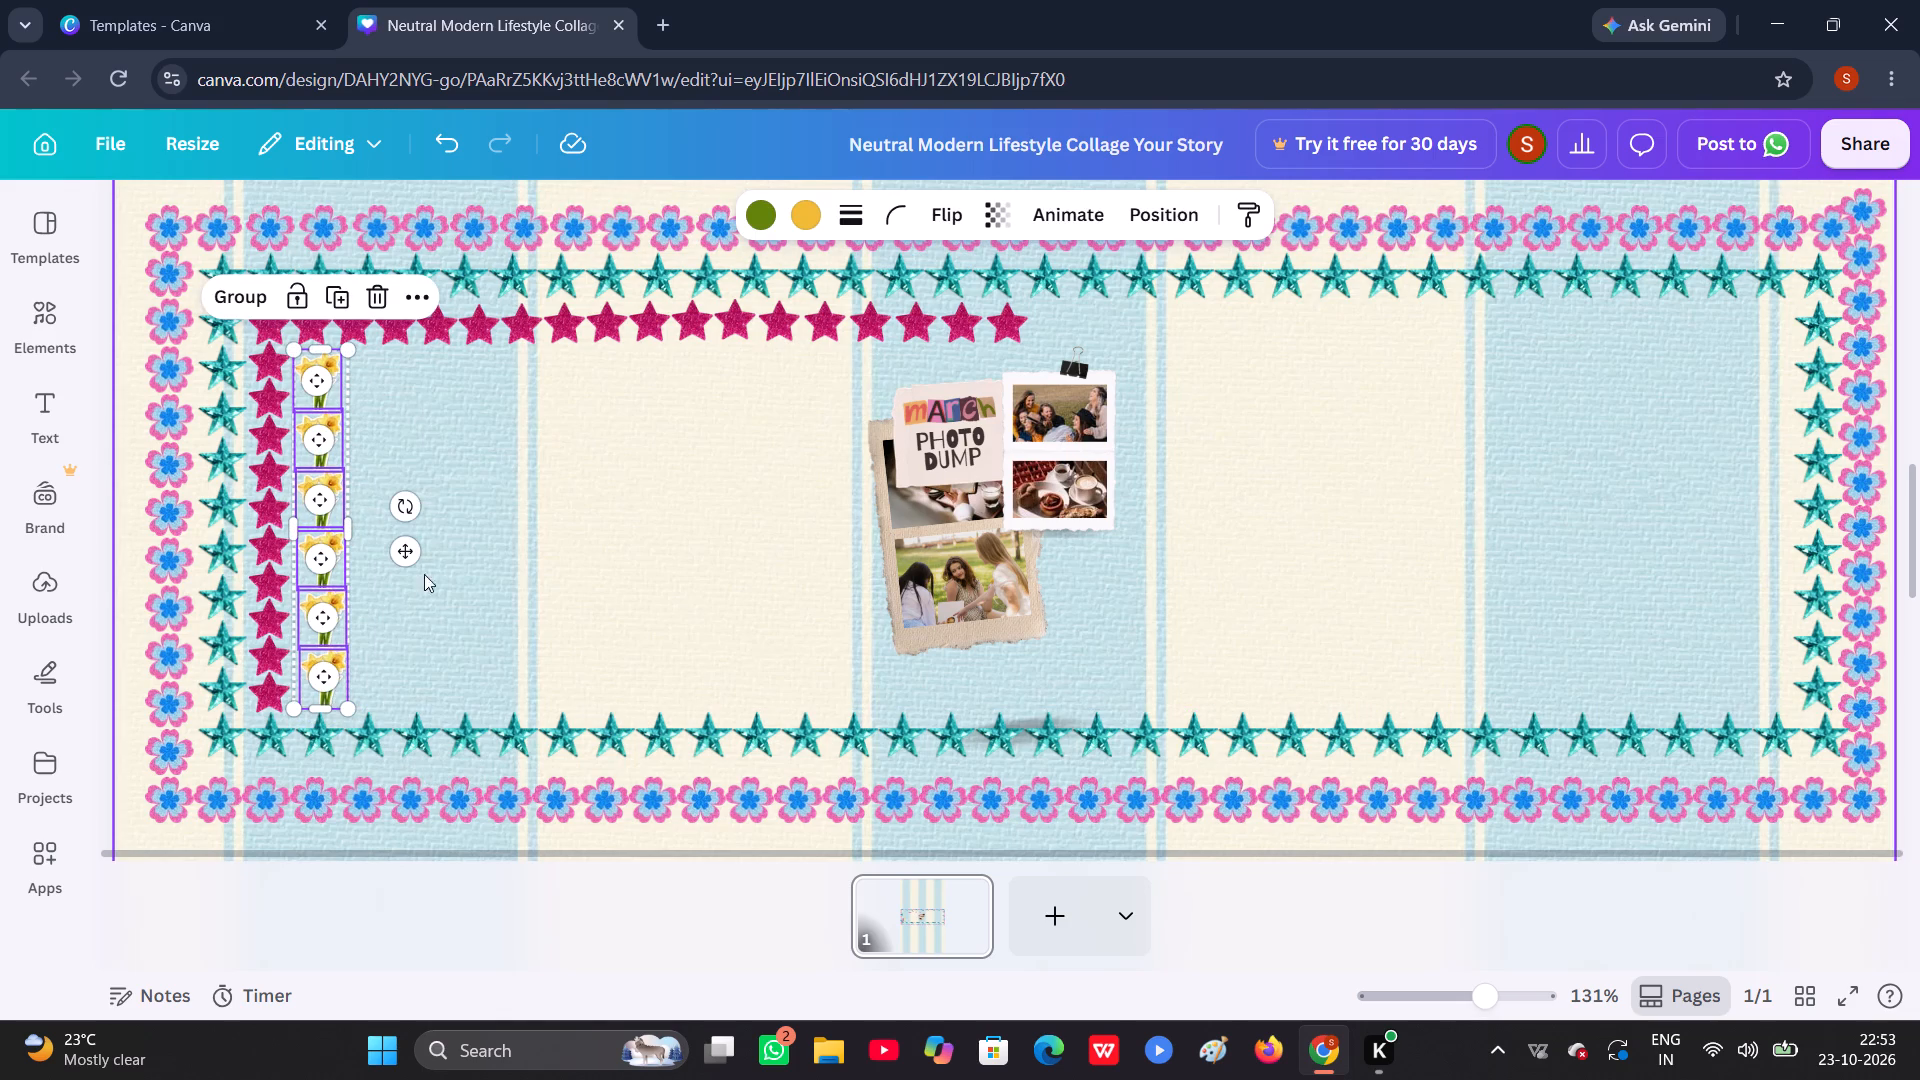
{"action": "left_click", "coordinate": [447, 503]}
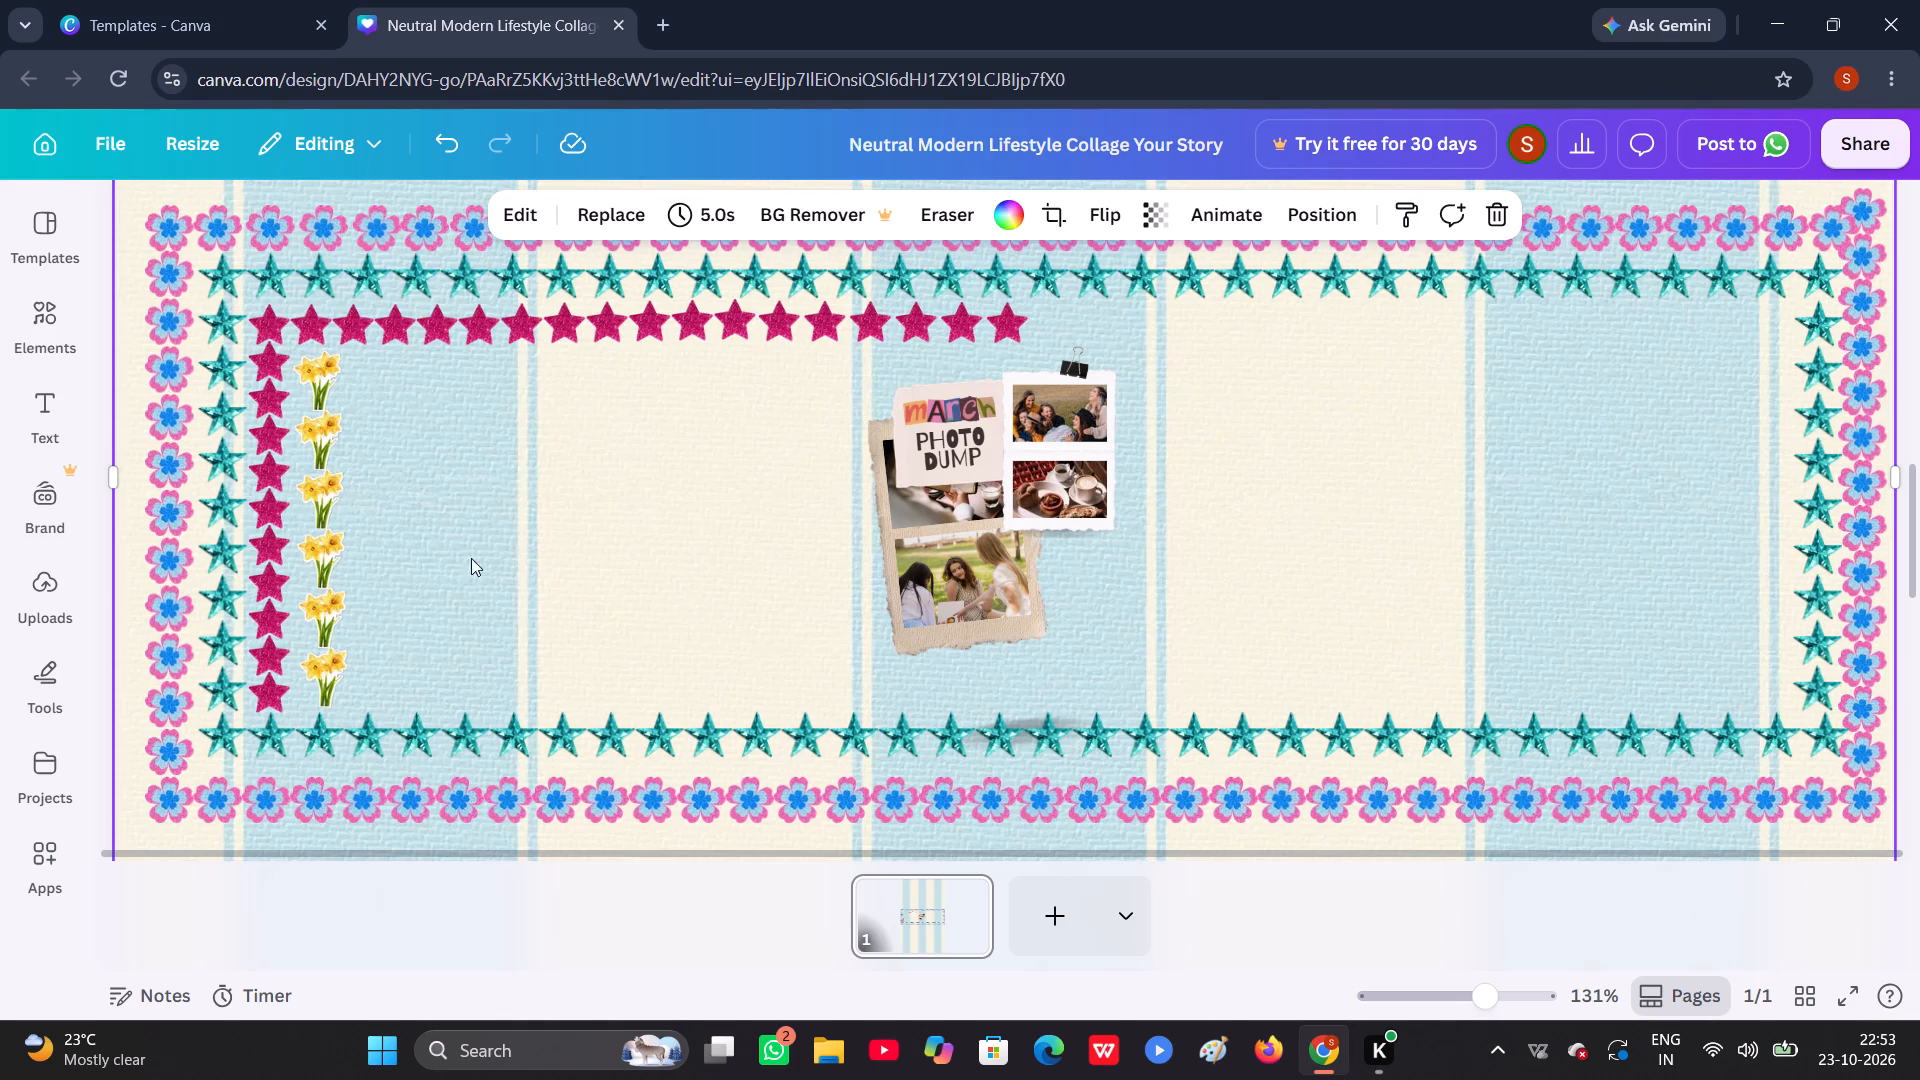
Move the lowest daffodil out of the column into the empty area beside it, freeing the corner below.
{"action": "left_click", "coordinate": [334, 663]}
{"action": "left_click_drag", "start_coordinate": [334, 663], "coordinate": [488, 601]}
Duplicate the bottom star of the magenta column five times, aligning the copies into a horizontal row just above the bottom teal stars.
{"action": "left_click", "coordinate": [265, 696]}
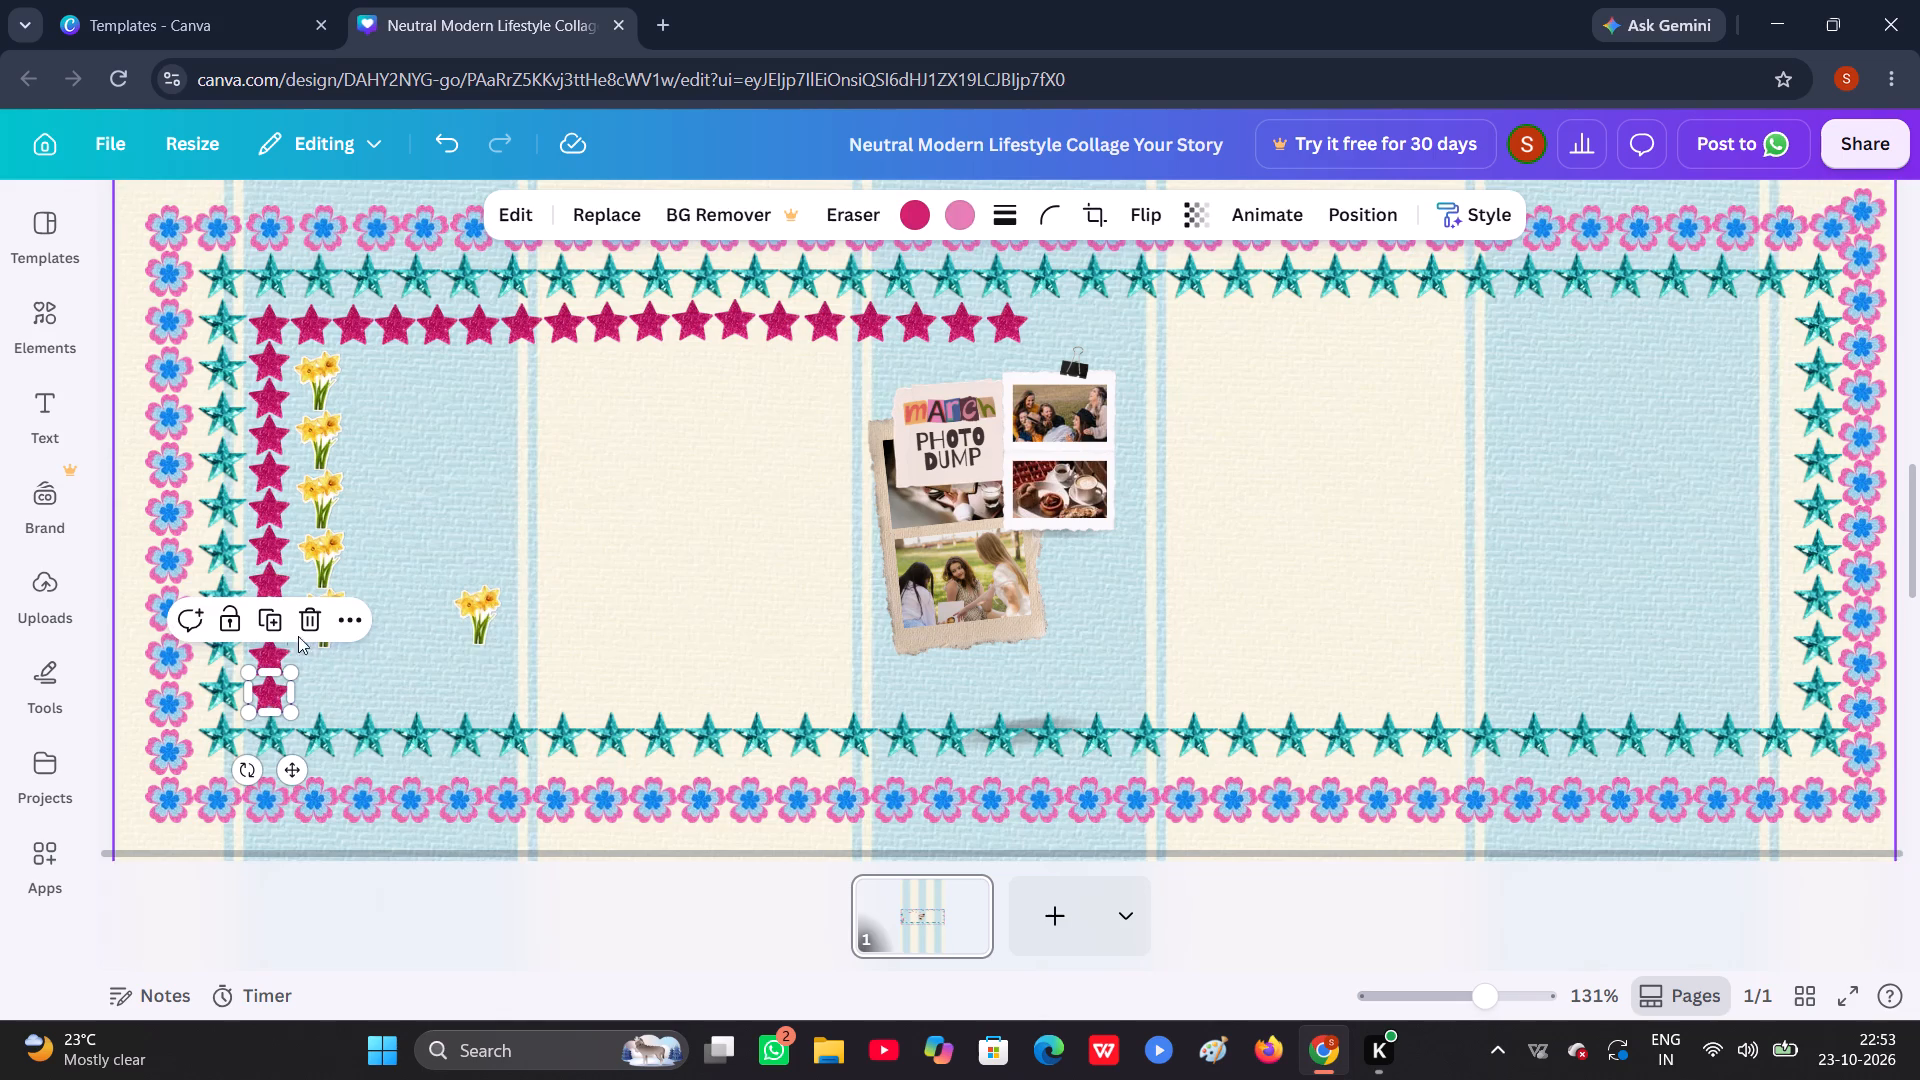
{"action": "left_click", "coordinate": [276, 620]}
{"action": "left_click_drag", "start_coordinate": [295, 724], "coordinate": [312, 700]}
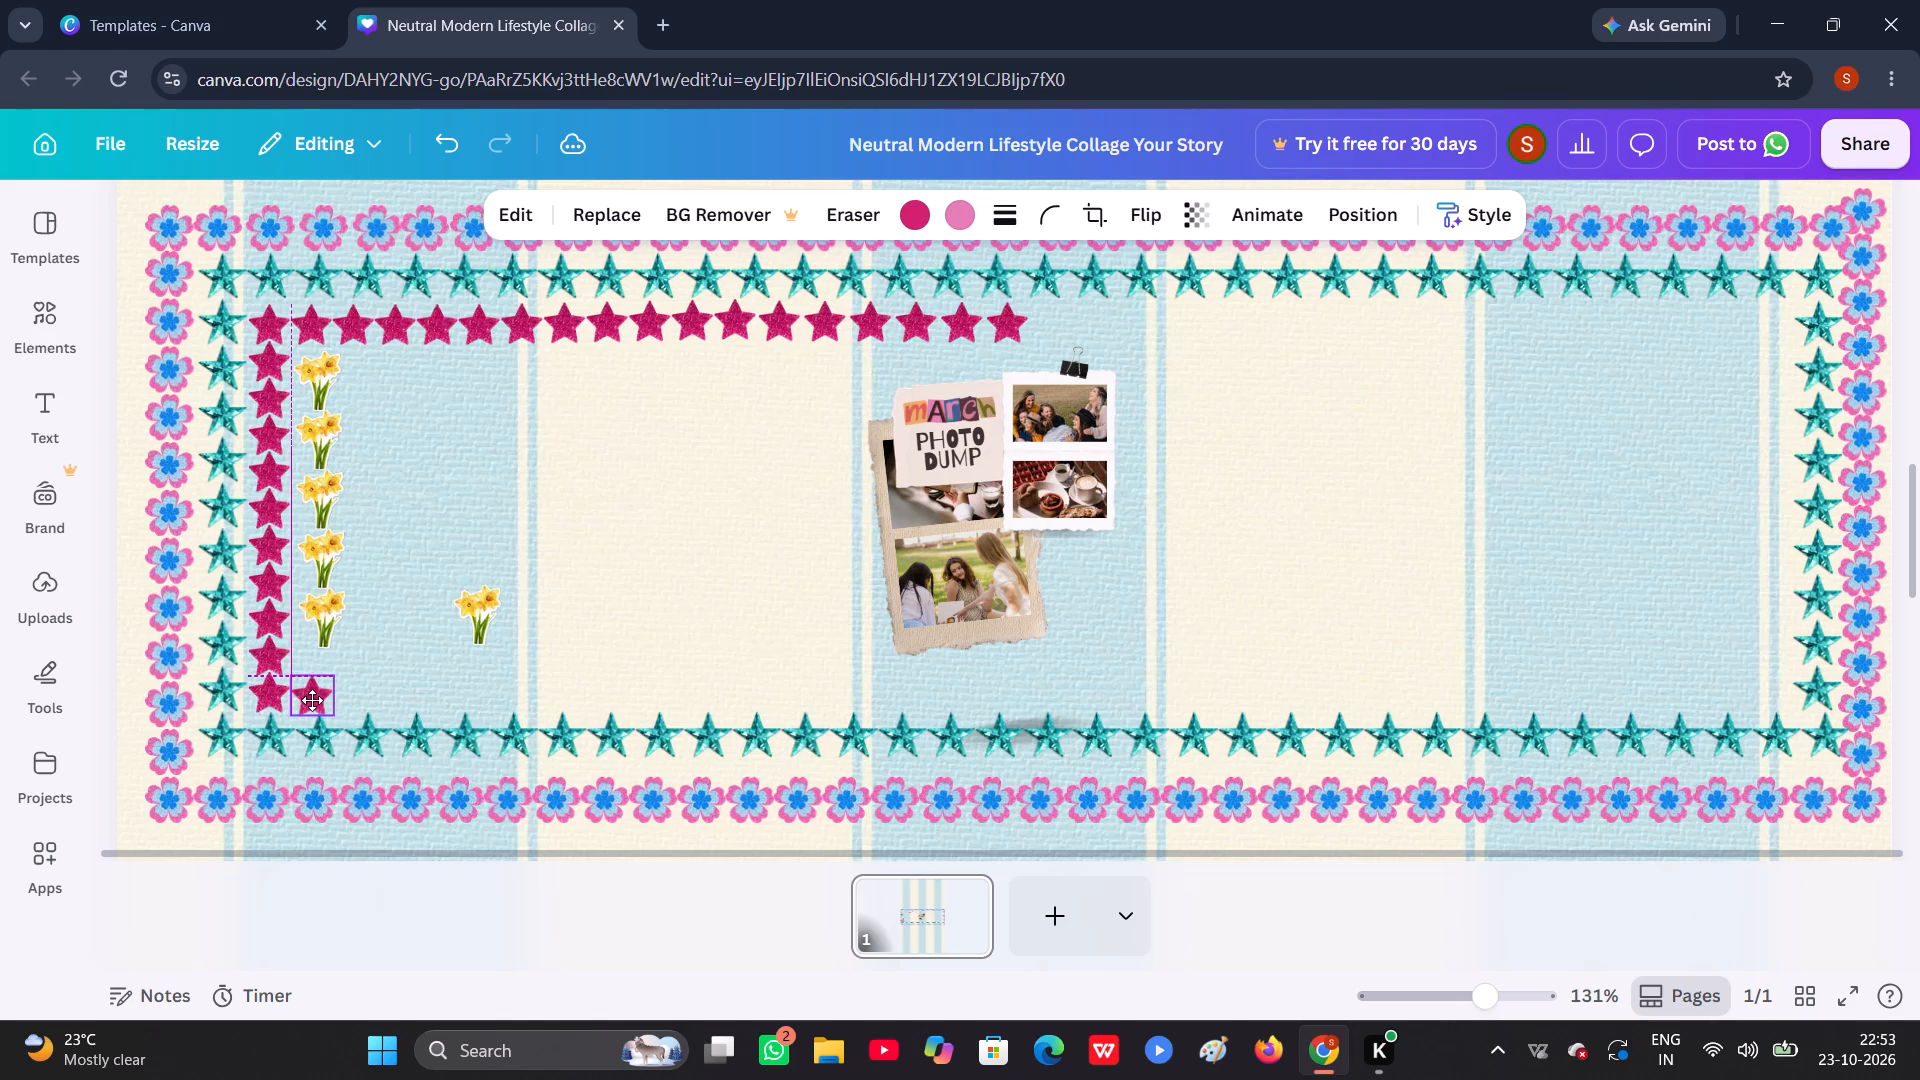
{"action": "left_click_drag", "start_coordinate": [312, 700], "coordinate": [312, 698]}
{"action": "left_click", "coordinate": [319, 628]}
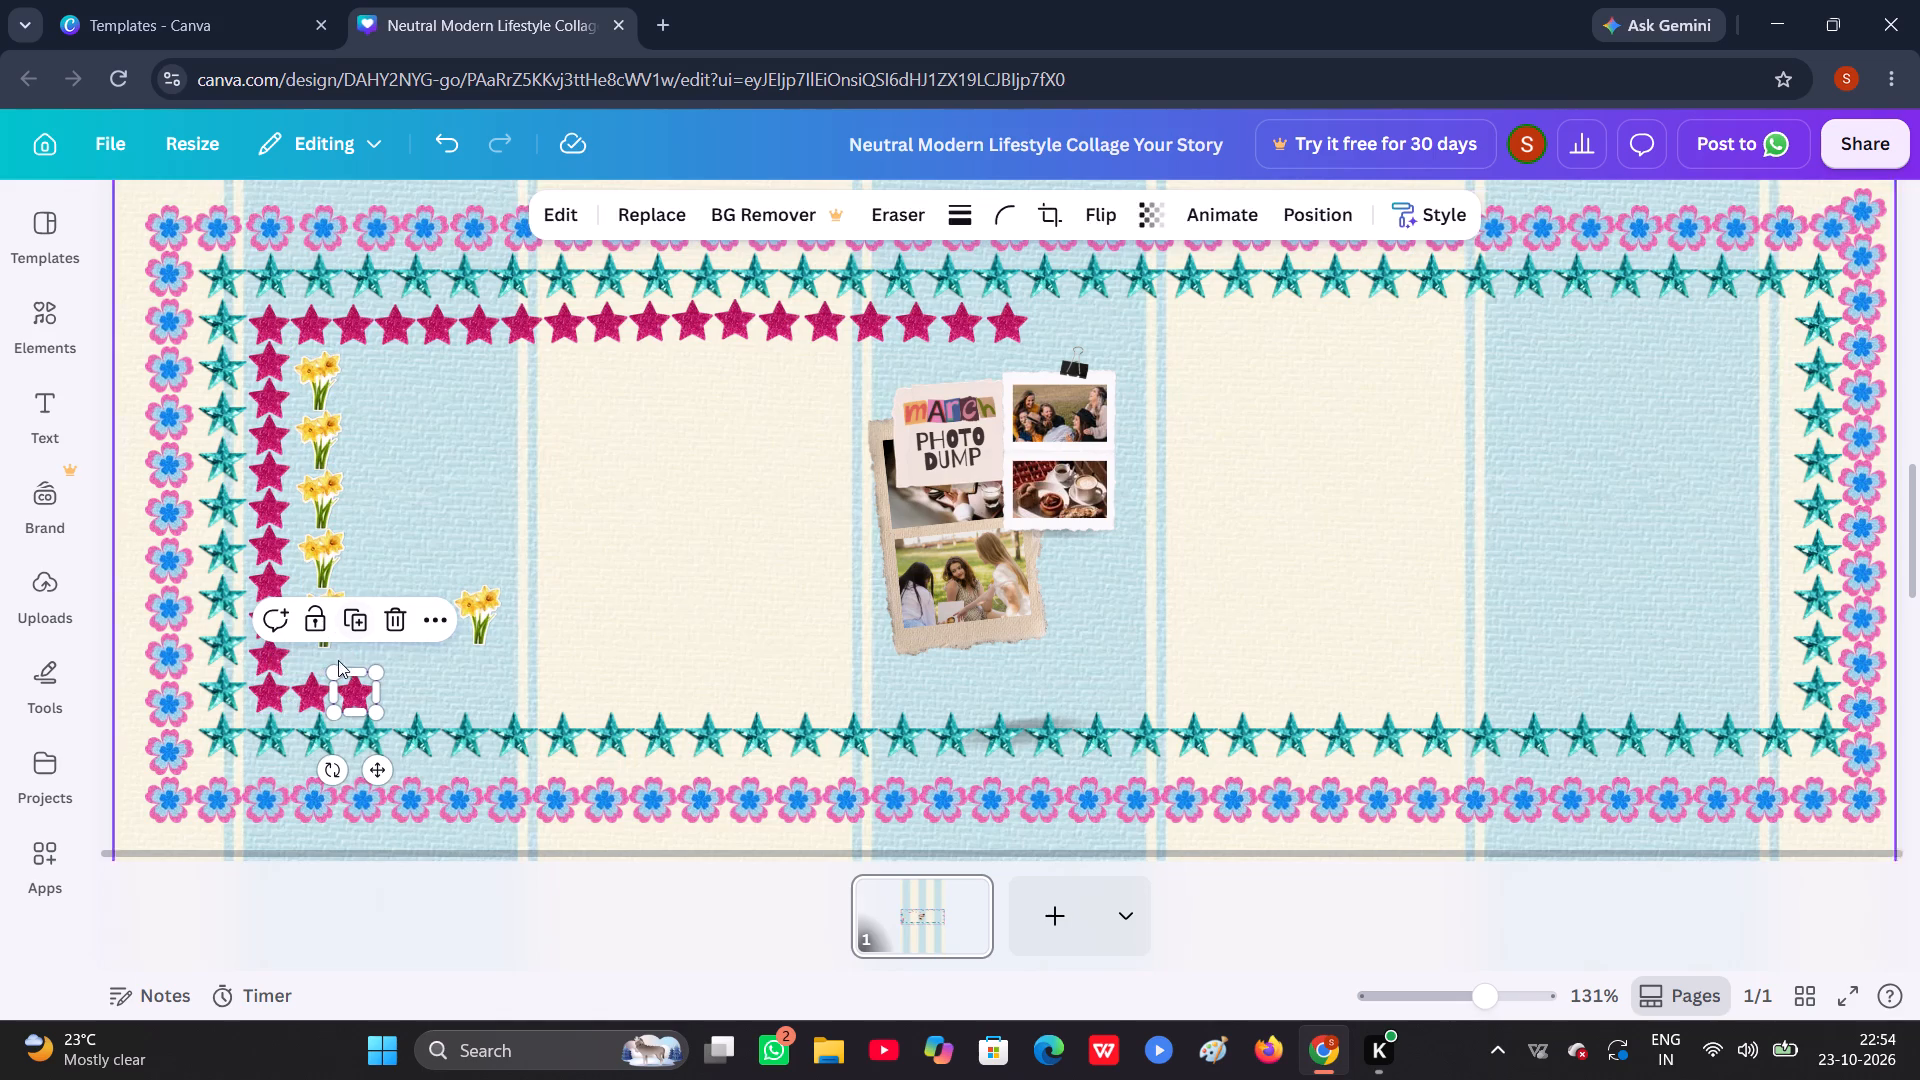
{"action": "left_click", "coordinate": [356, 636]}
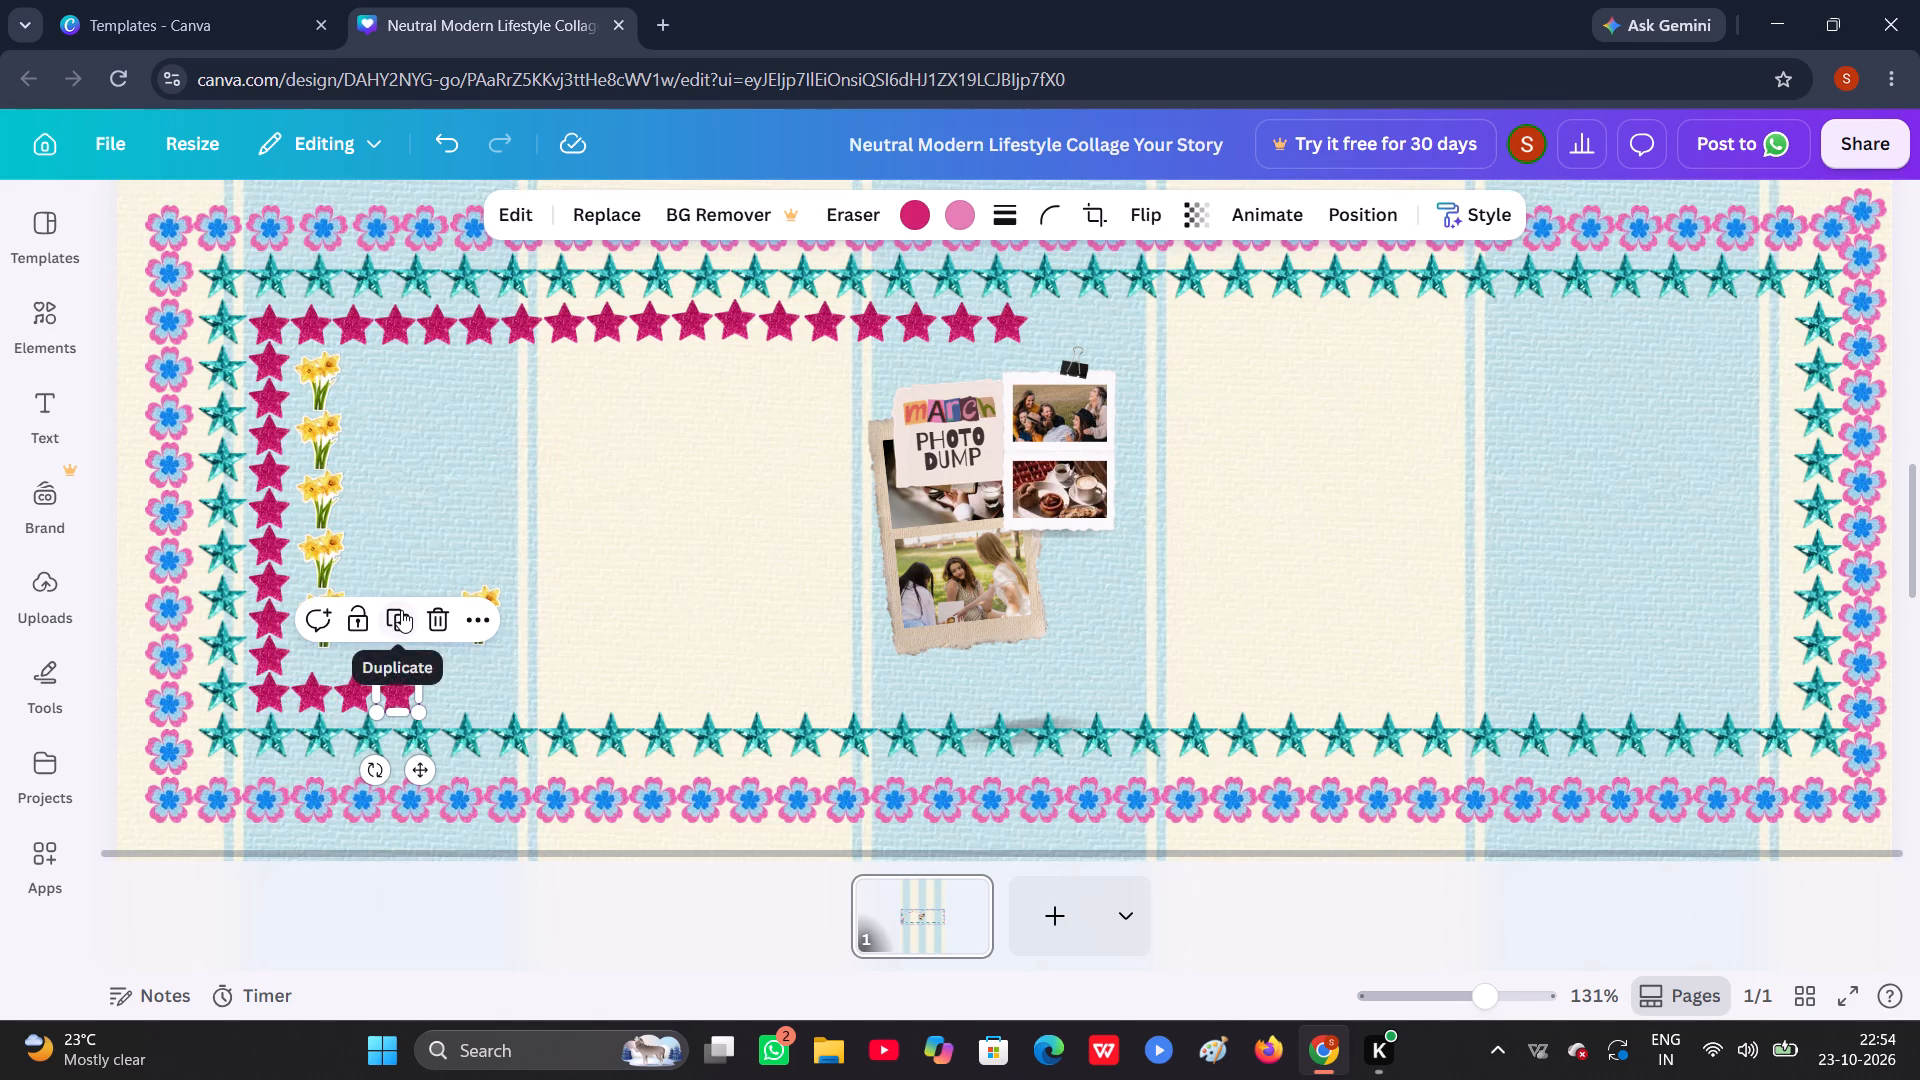
{"action": "left_click", "coordinate": [401, 610]}
{"action": "left_click", "coordinate": [431, 612]}
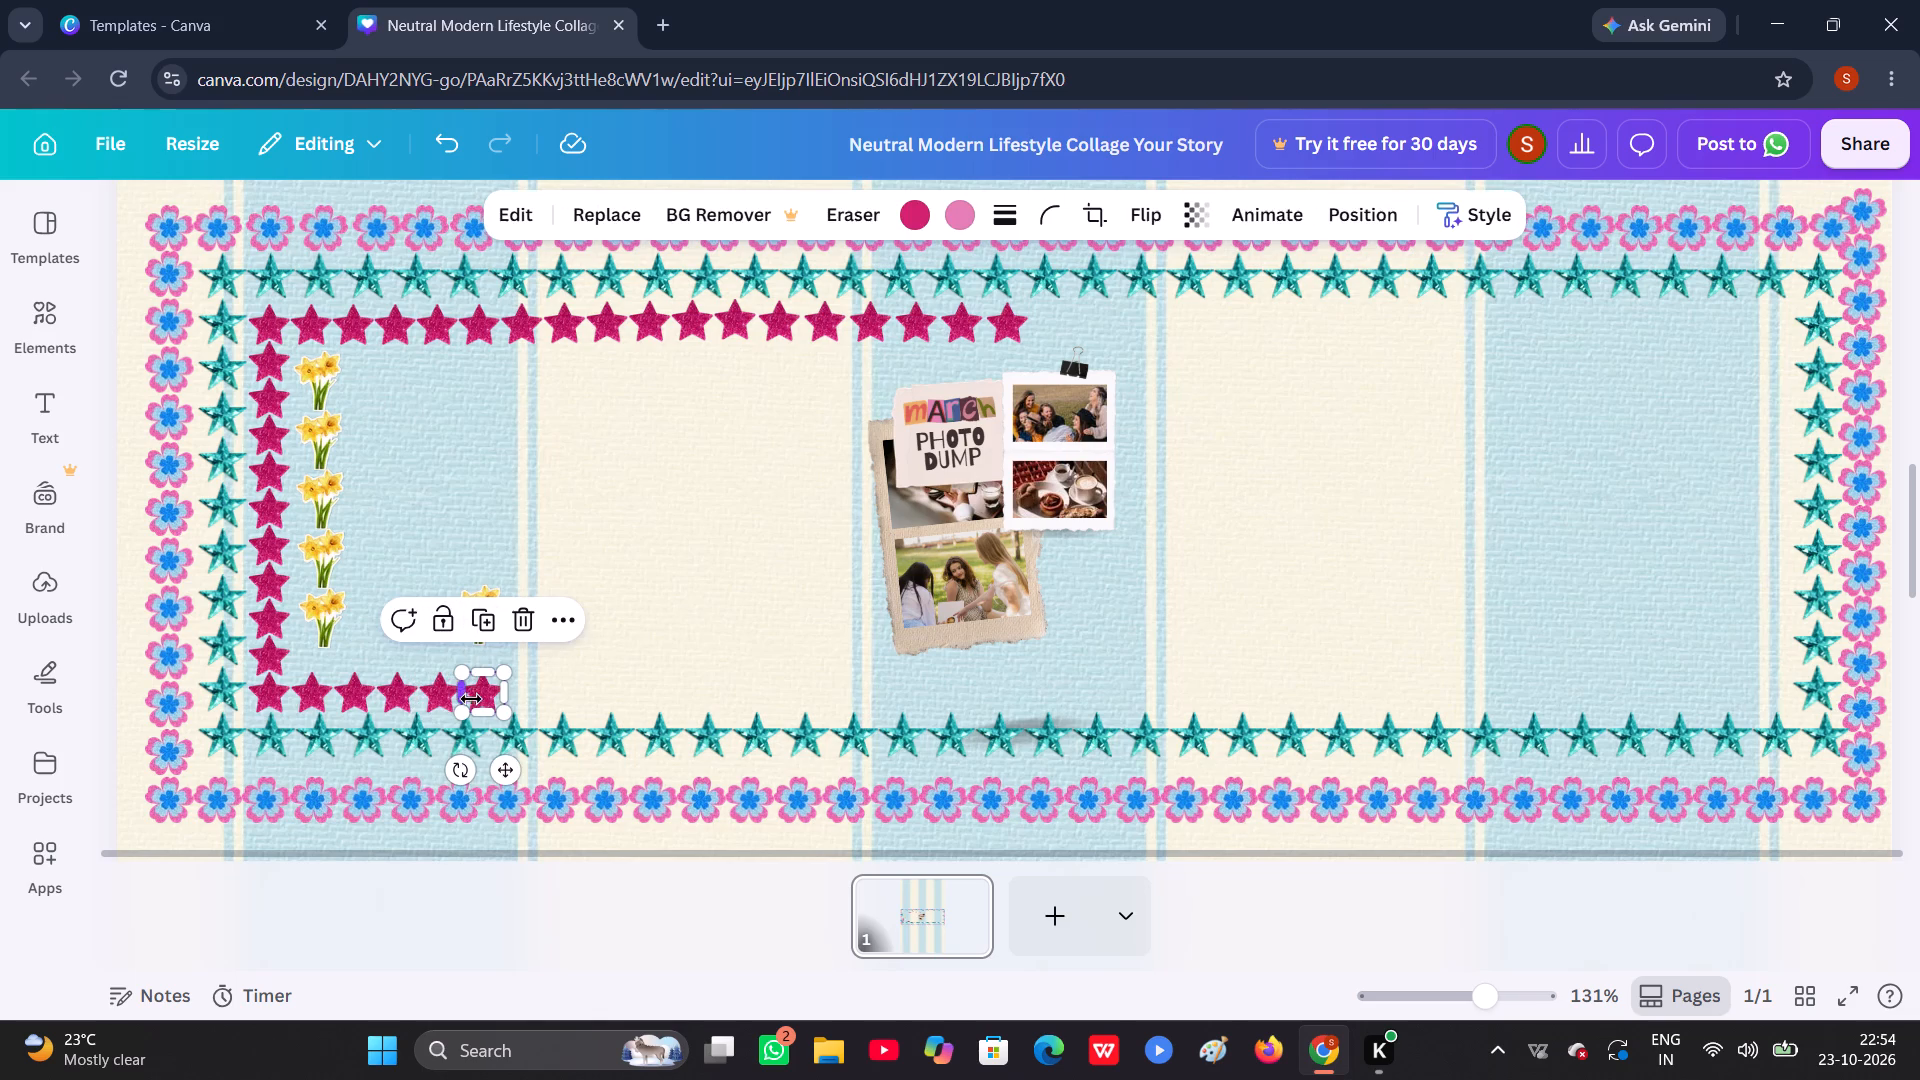
{"action": "left_click", "coordinate": [484, 698]}
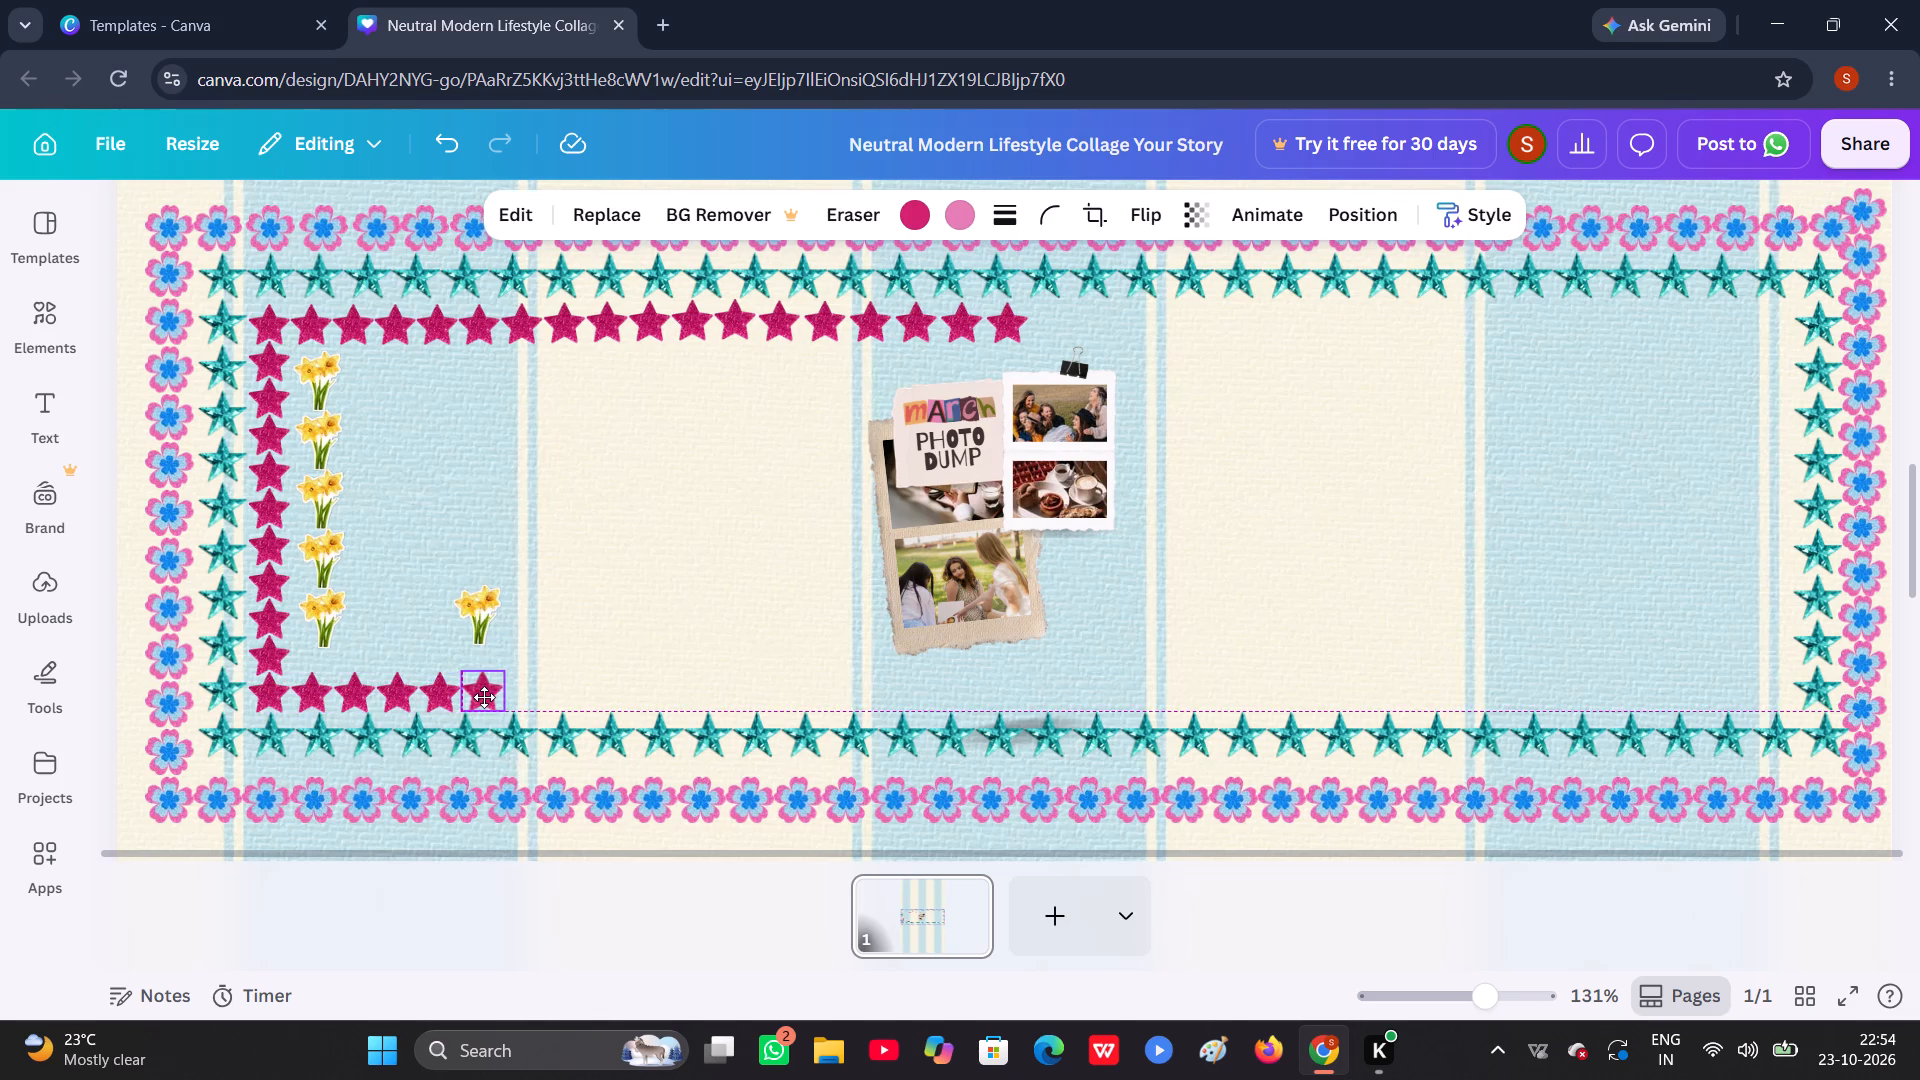
{"action": "left_click", "coordinate": [447, 691]}
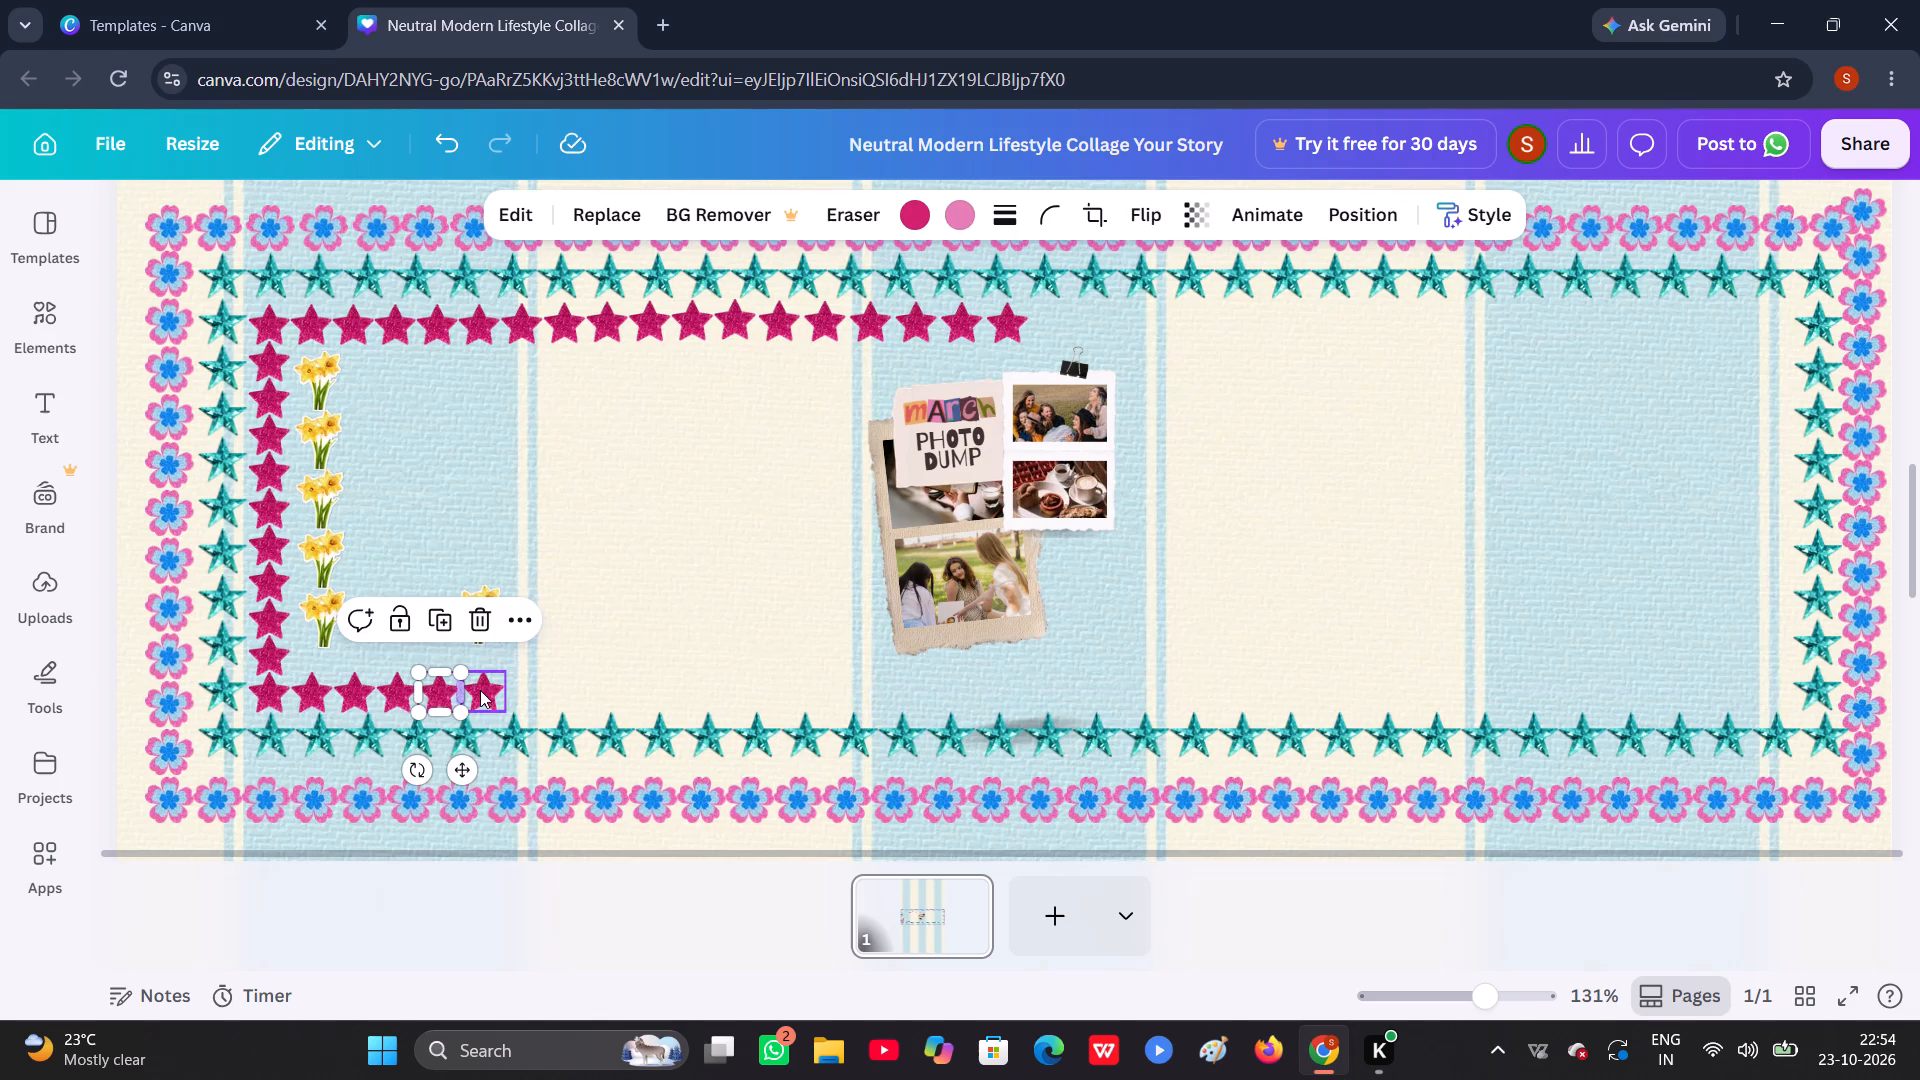
{"action": "left_click", "coordinate": [483, 691]}
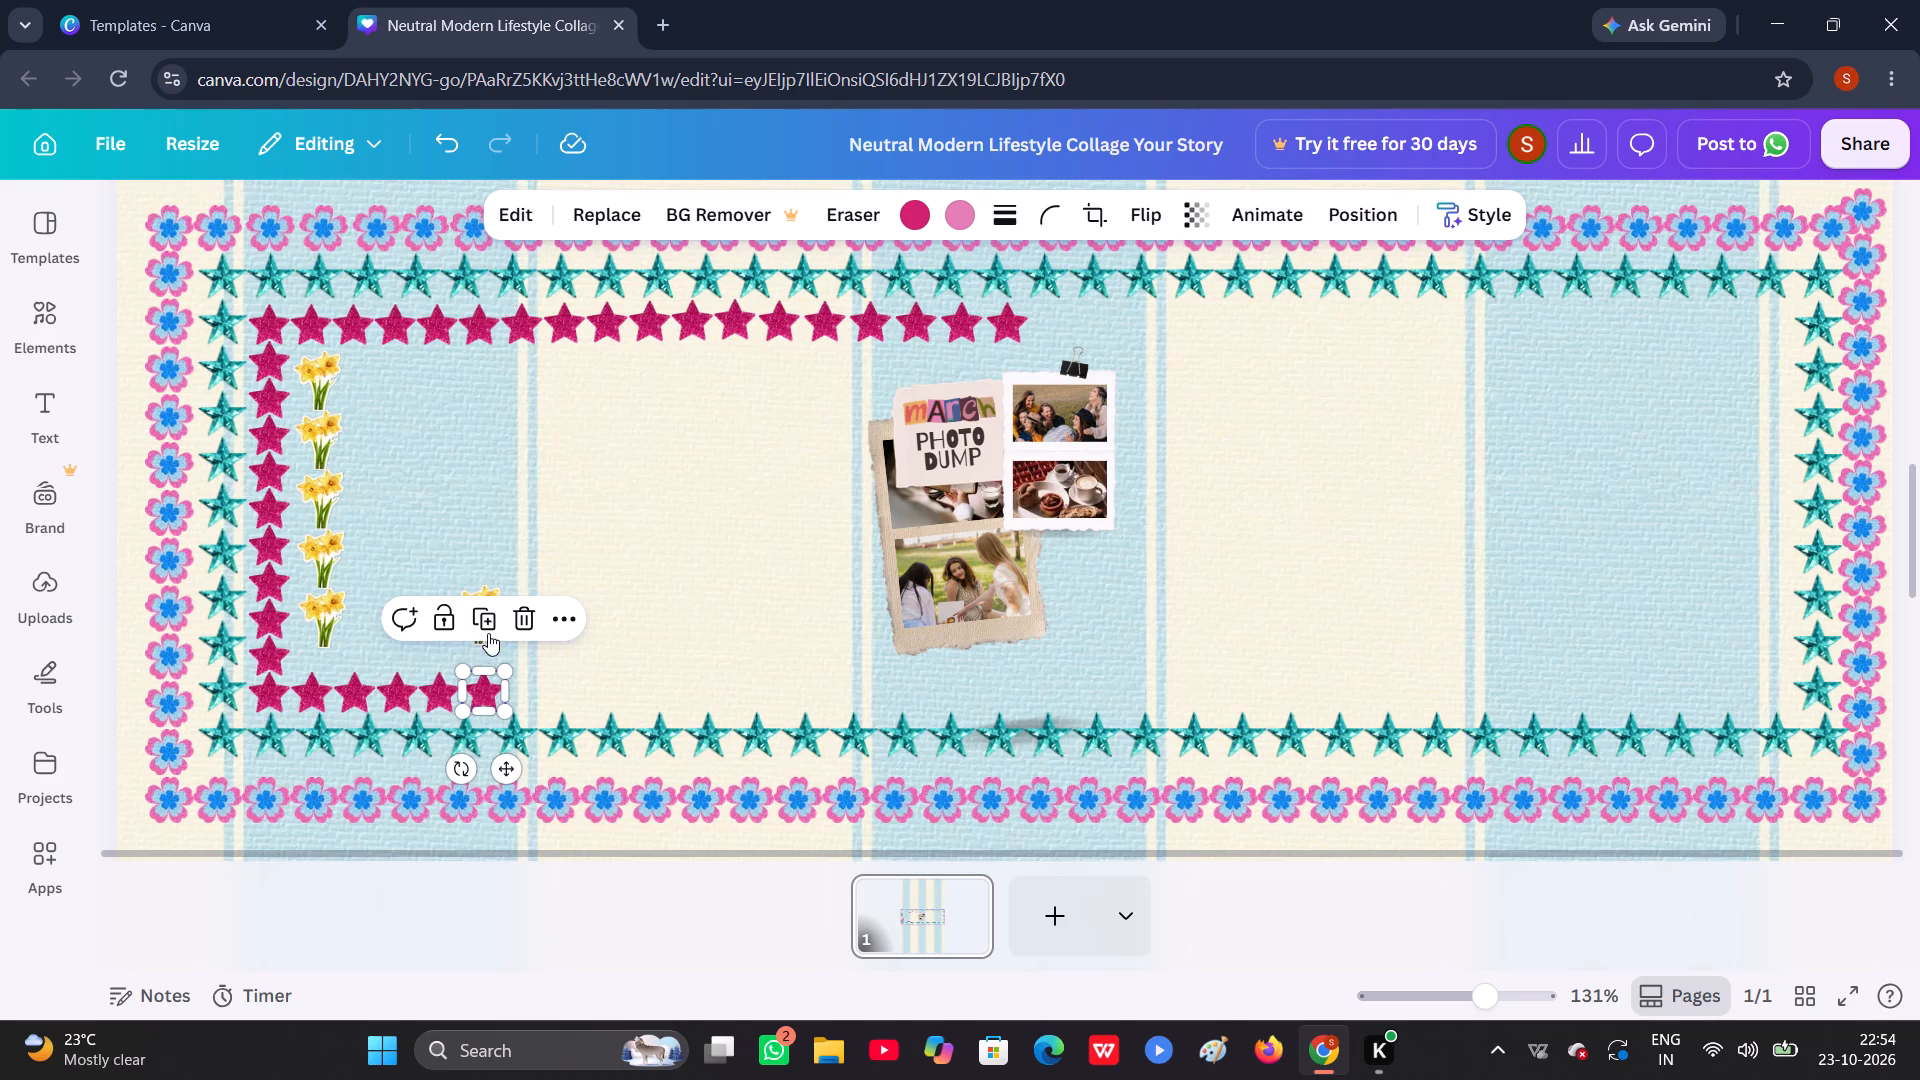
Extend the bottom magenta star row with five more duplicates of its end star and level them with the row.
{"action": "left_click", "coordinate": [491, 620]}
{"action": "left_click", "coordinate": [529, 627]}
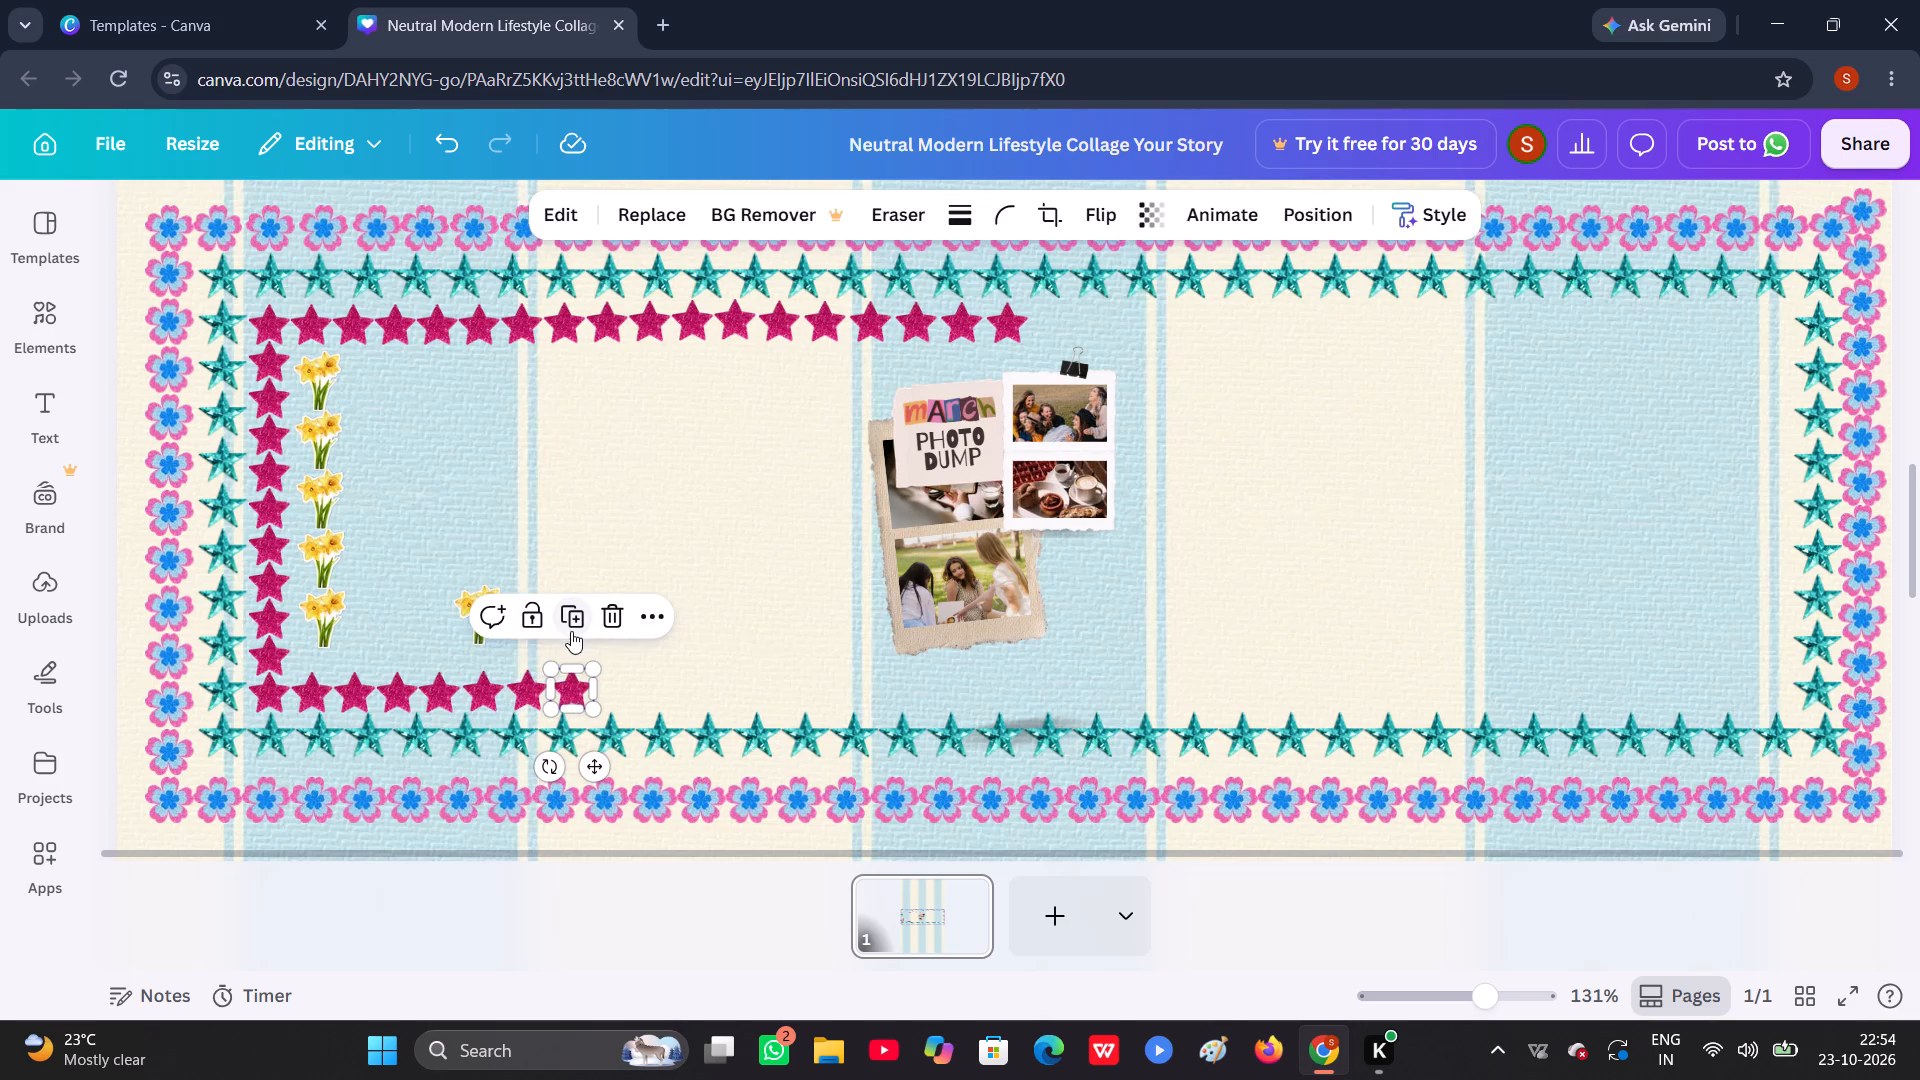
{"action": "left_click", "coordinate": [574, 631]}
{"action": "left_click", "coordinate": [616, 631]}
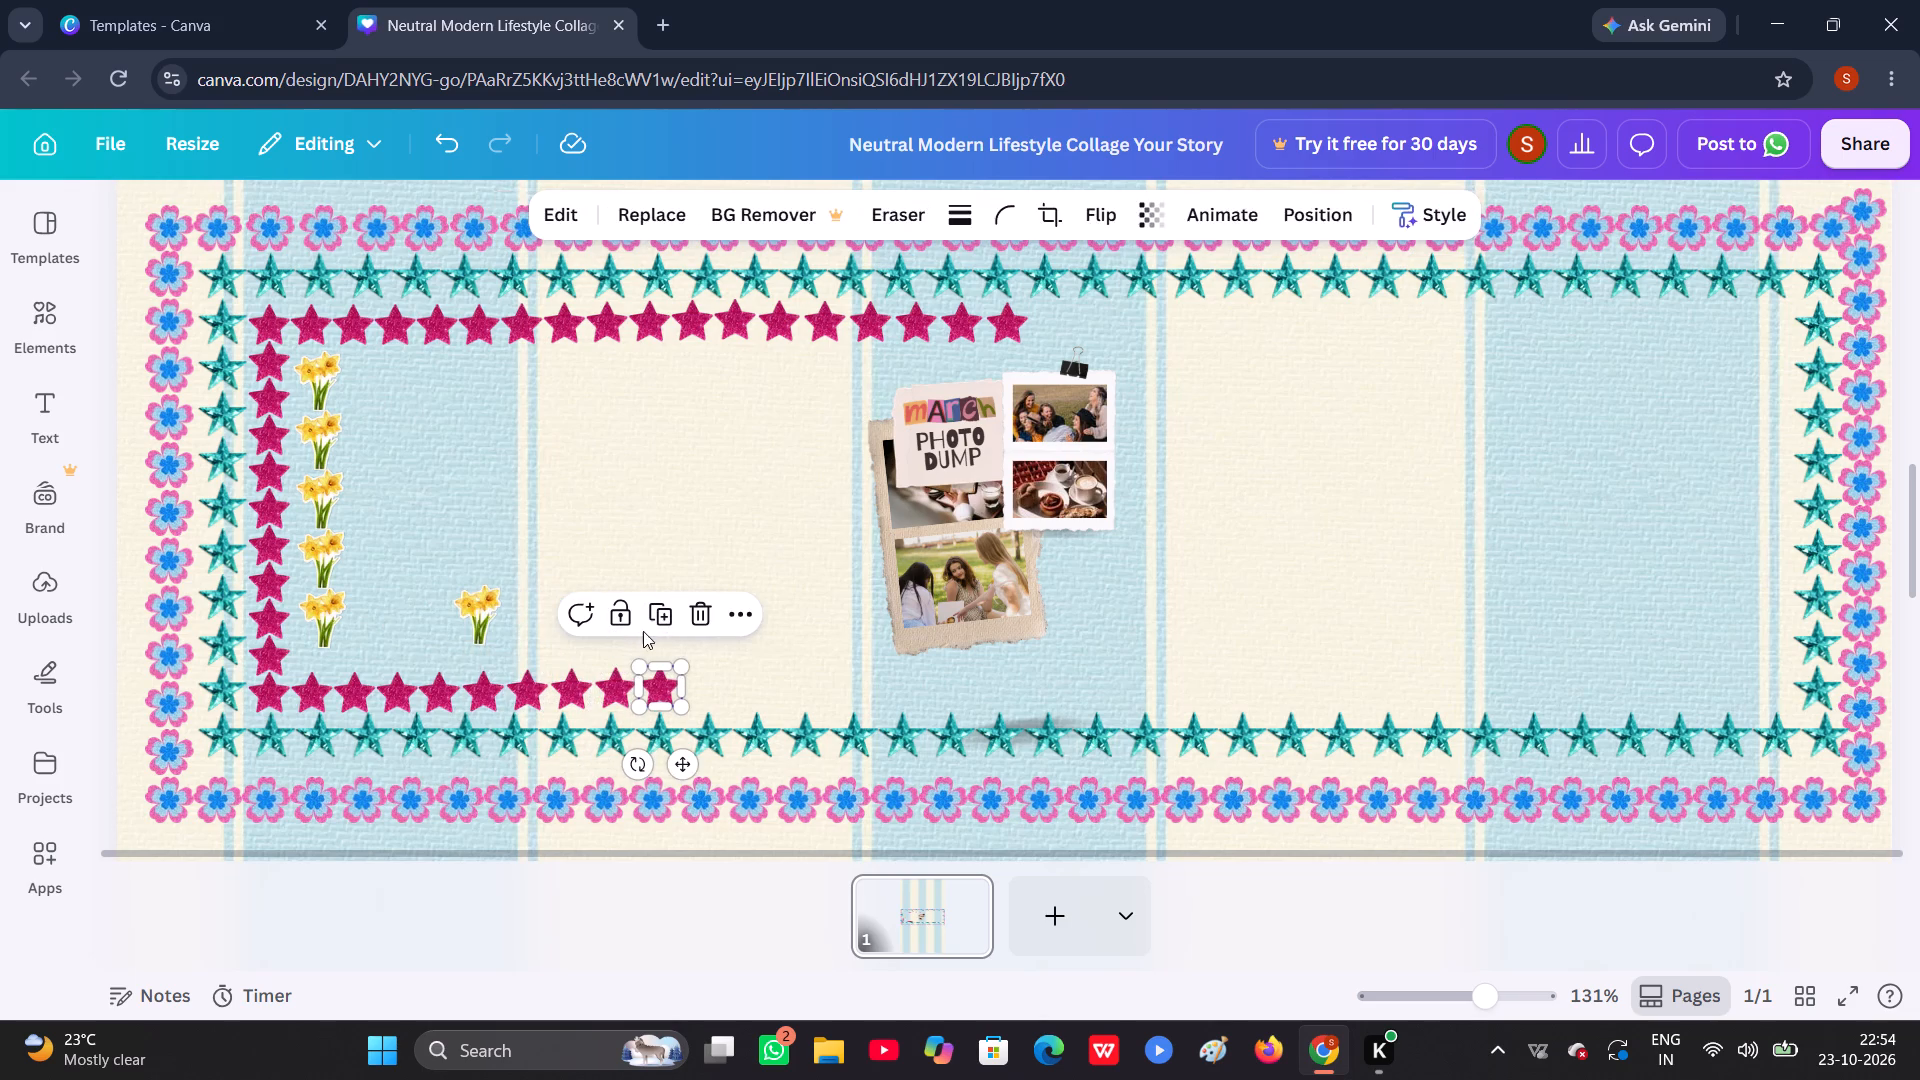
{"action": "left_click", "coordinate": [655, 624]}
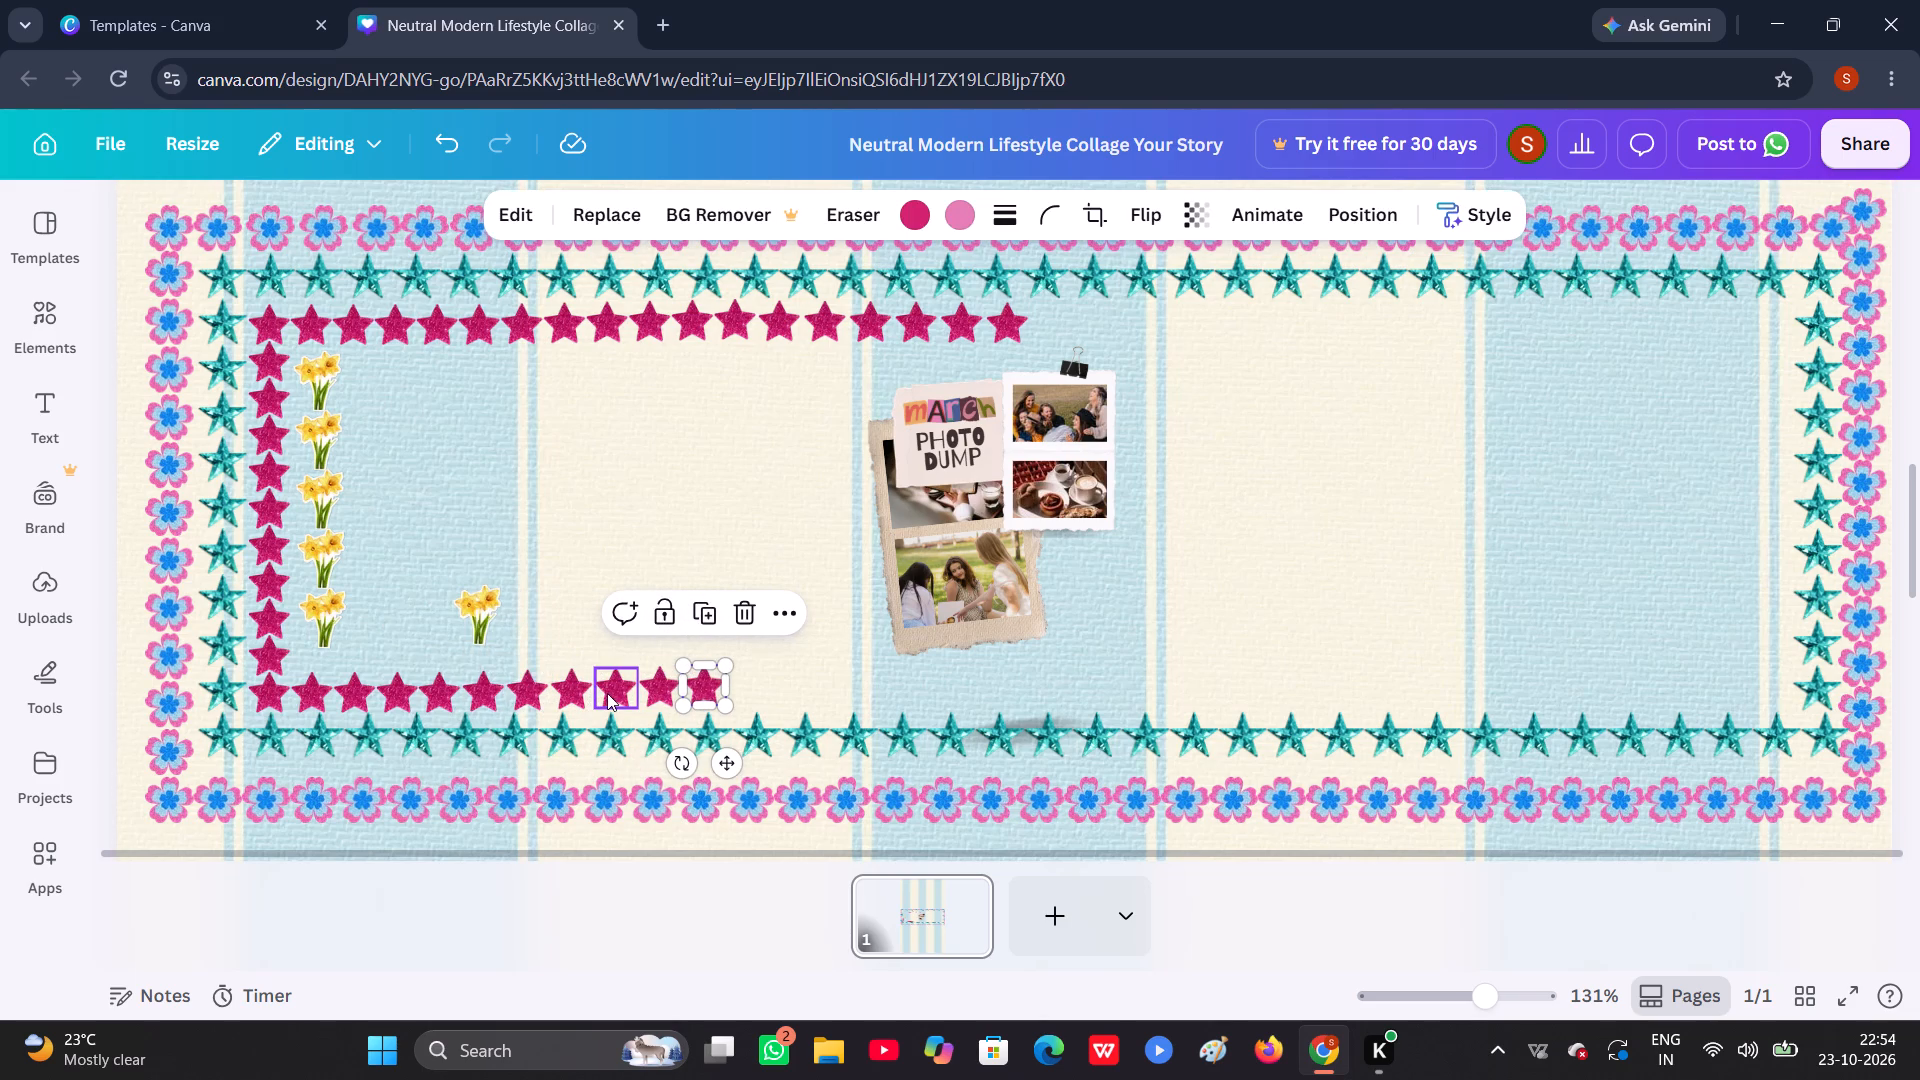
{"action": "left_click", "coordinate": [587, 692]}
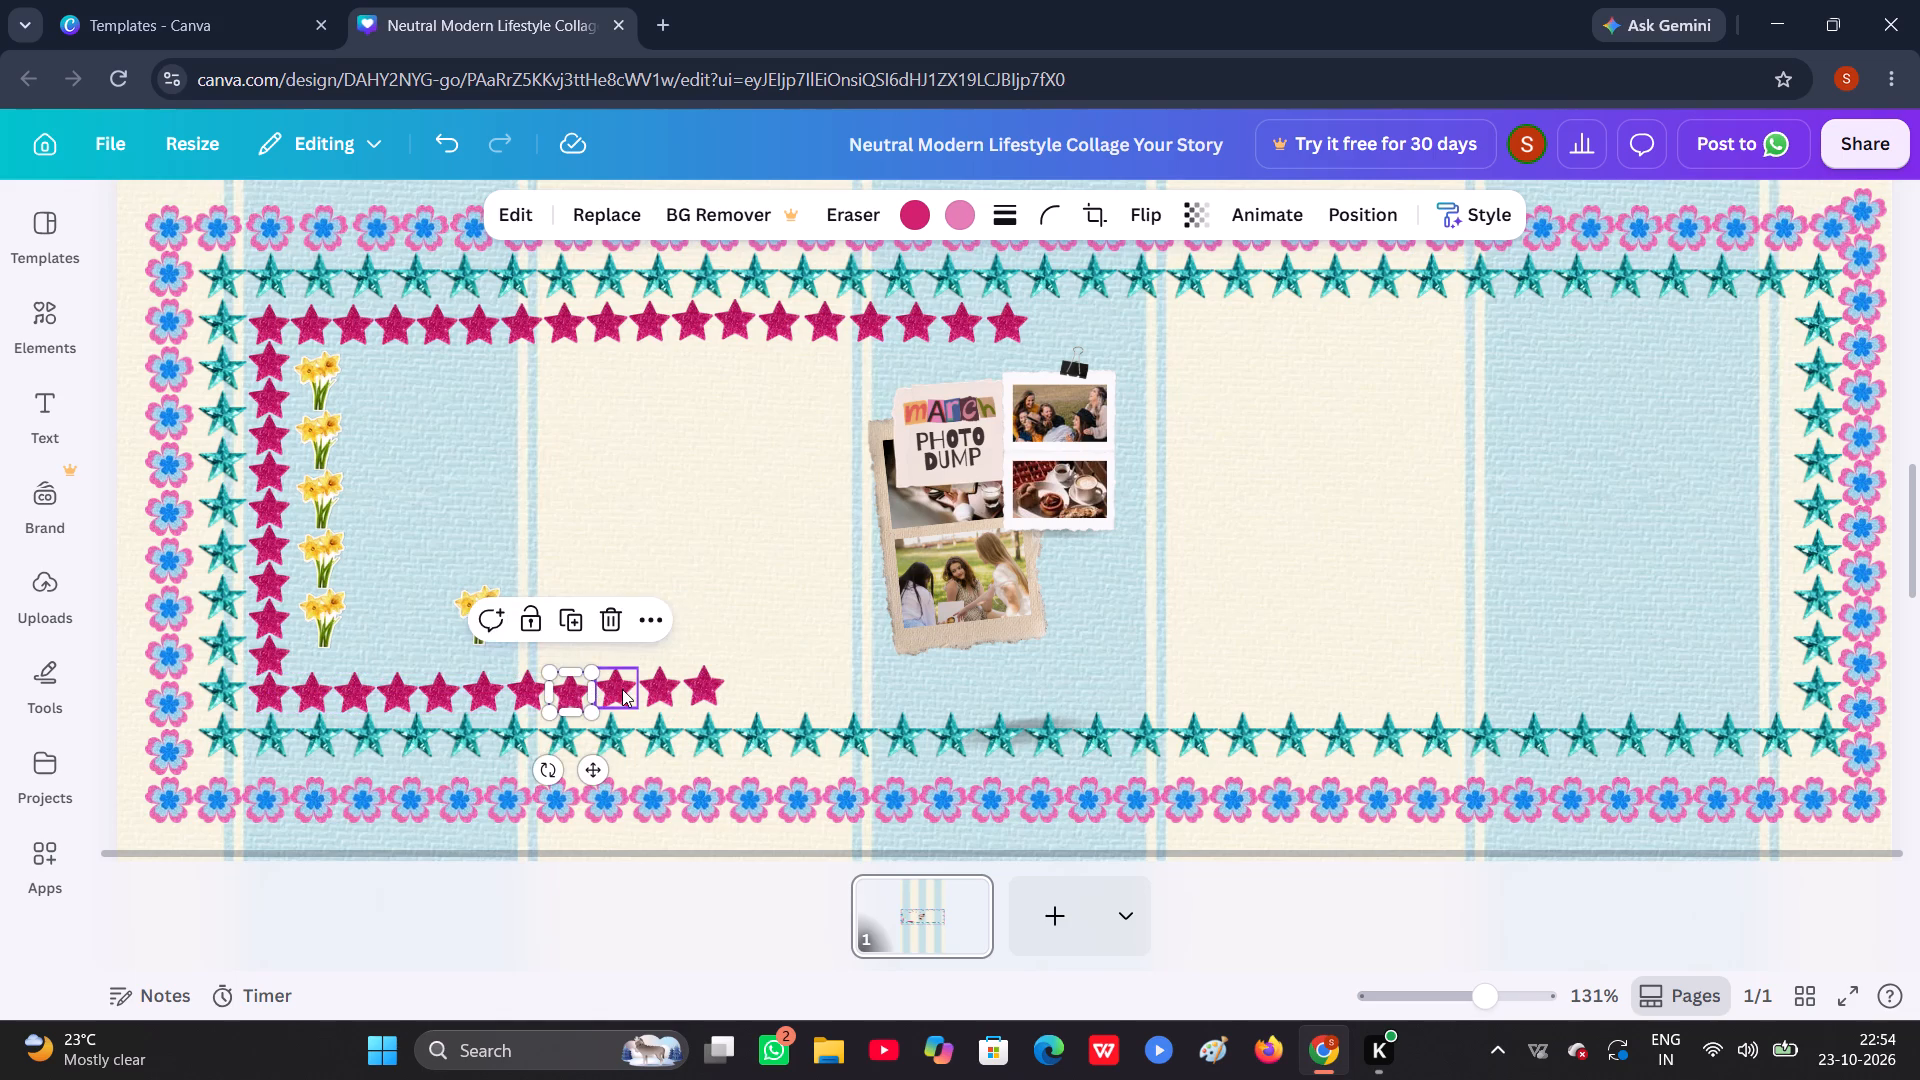
{"action": "left_click", "coordinate": [622, 689]}
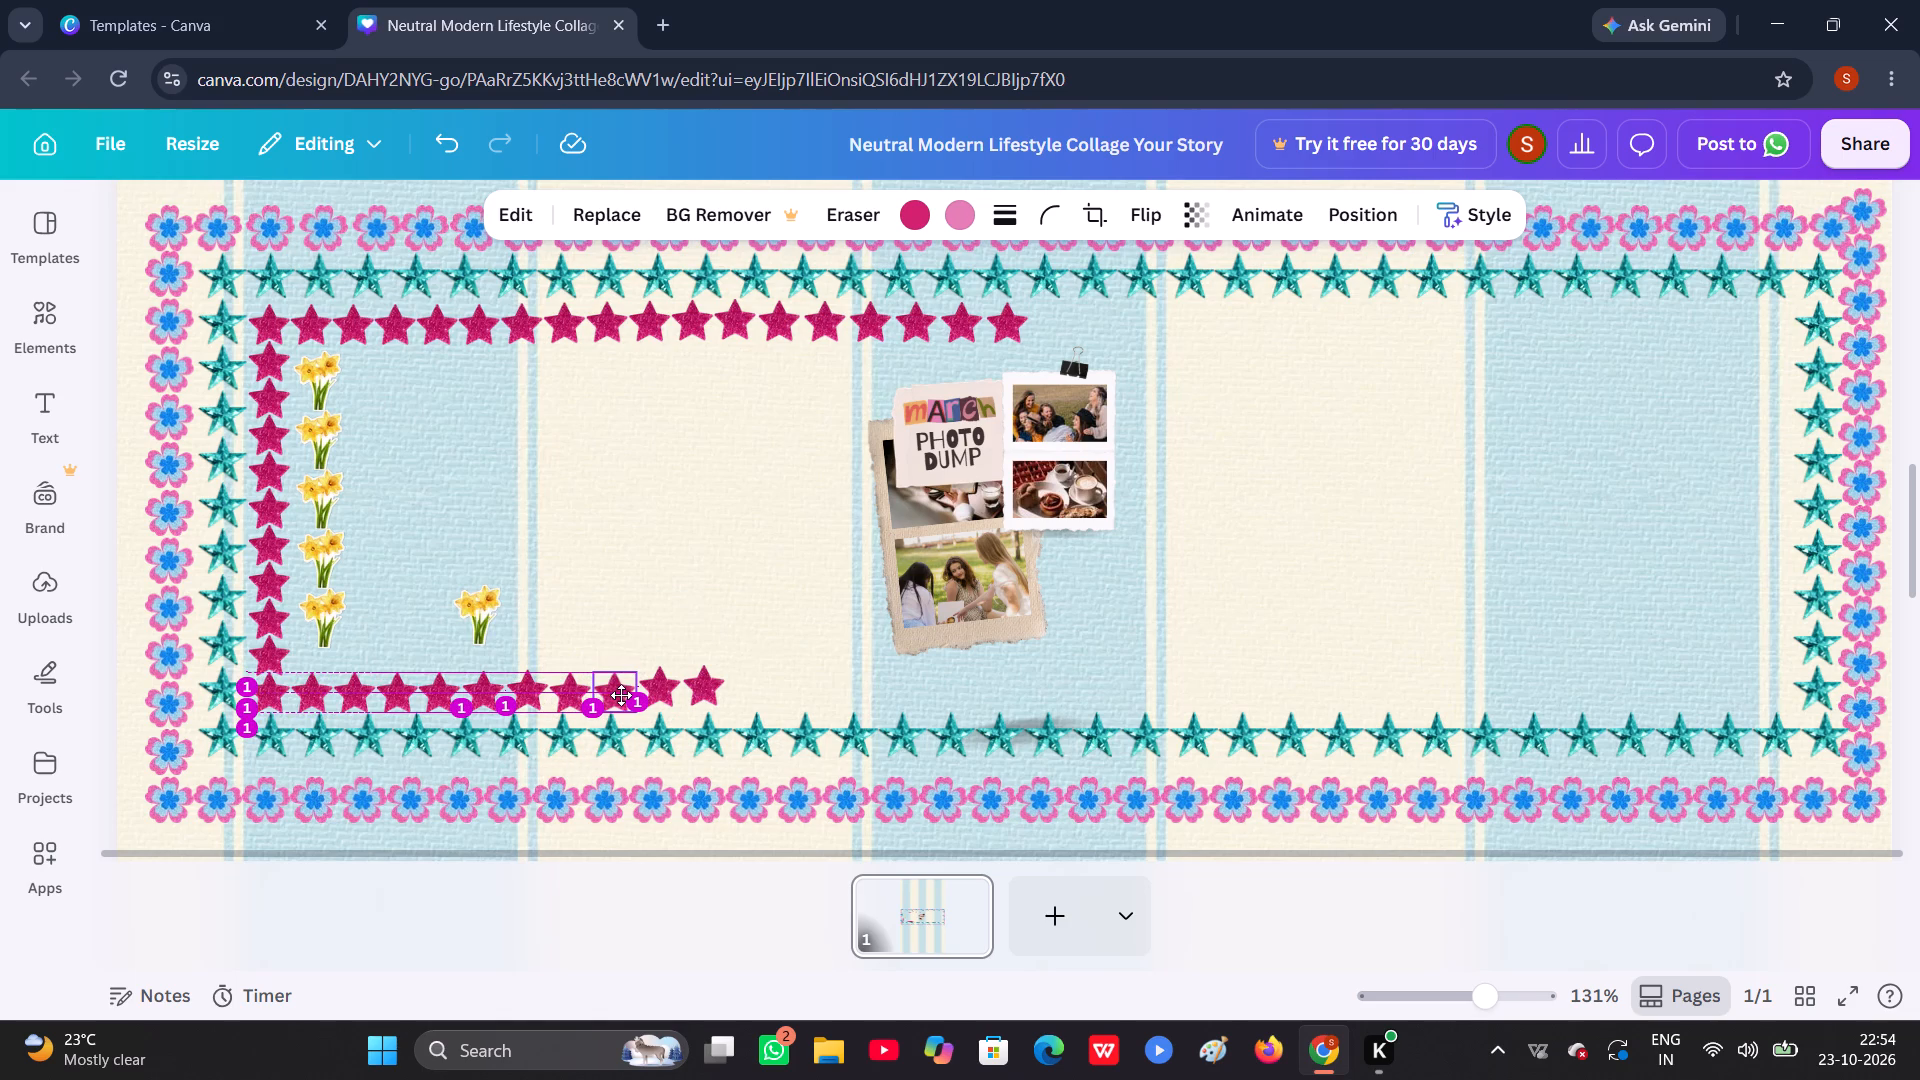
{"action": "left_click", "coordinate": [653, 689]}
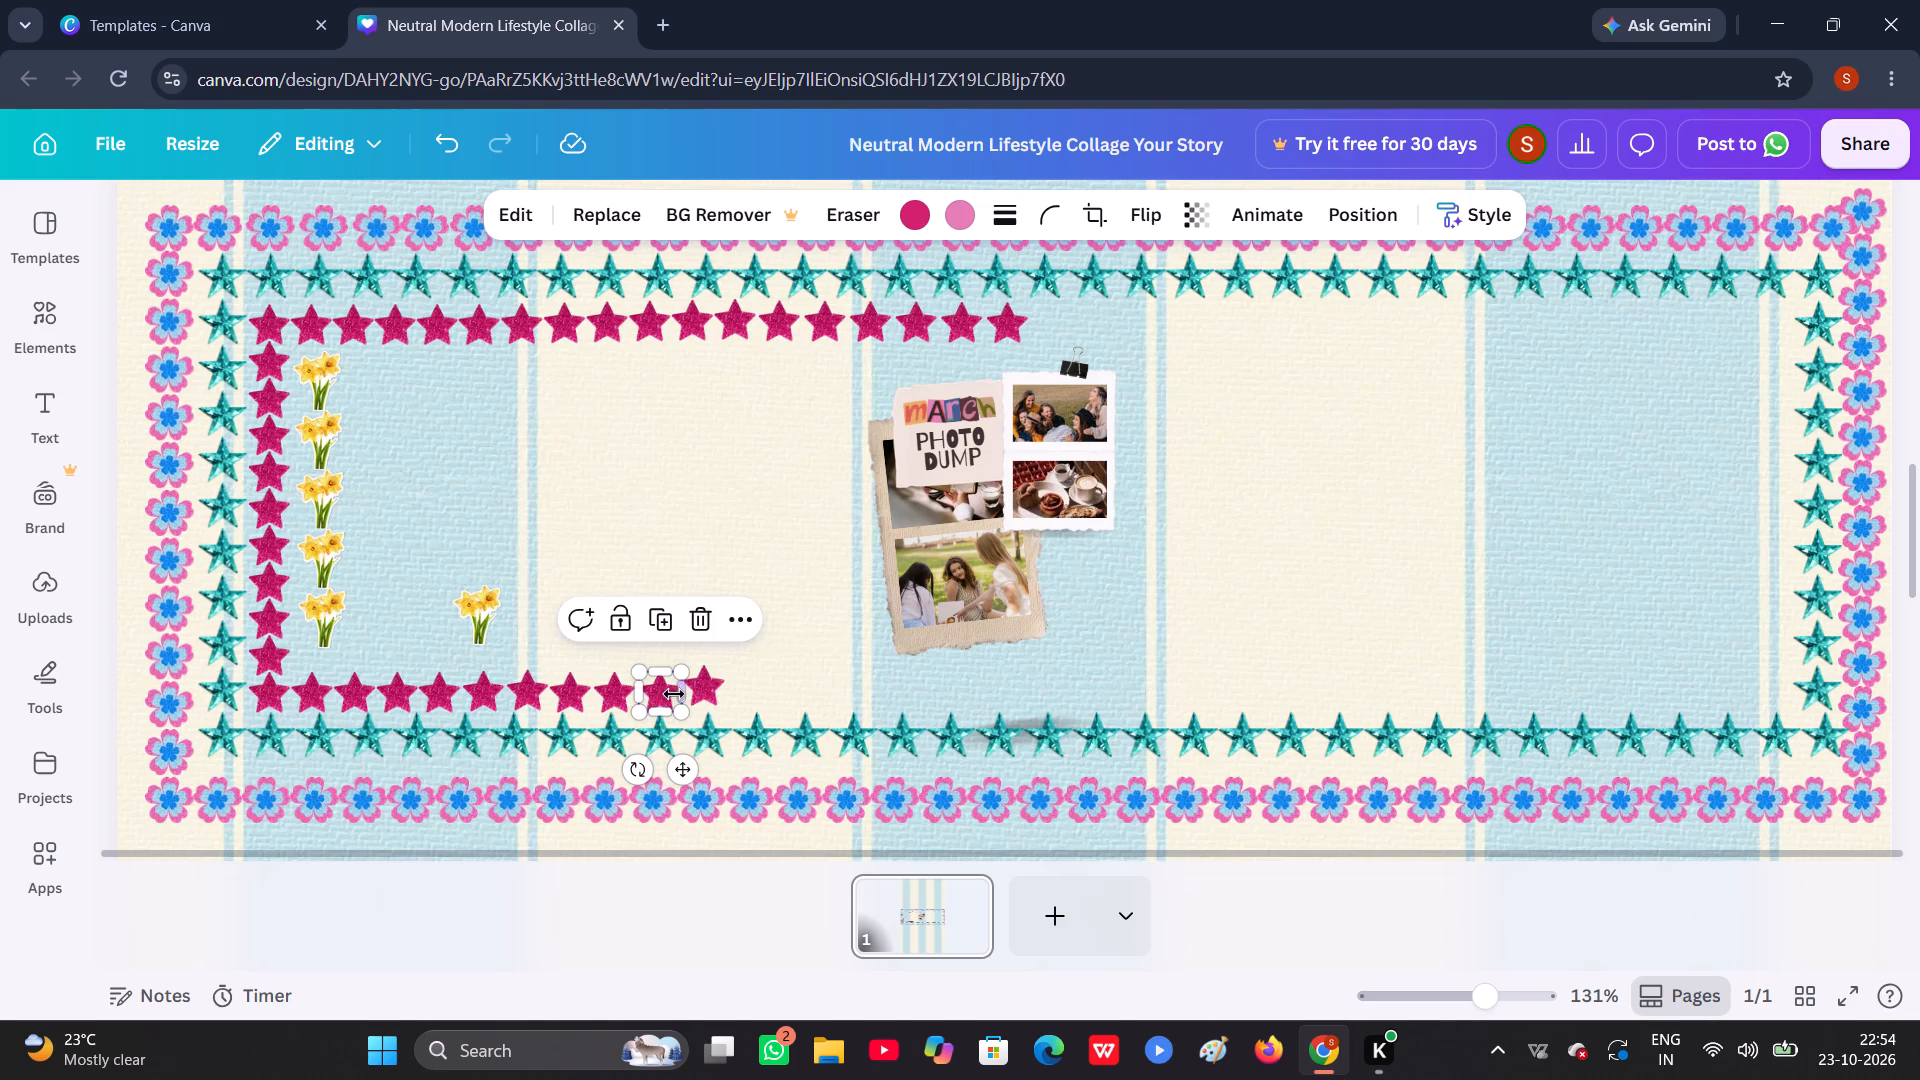
{"action": "left_click", "coordinate": [700, 688]}
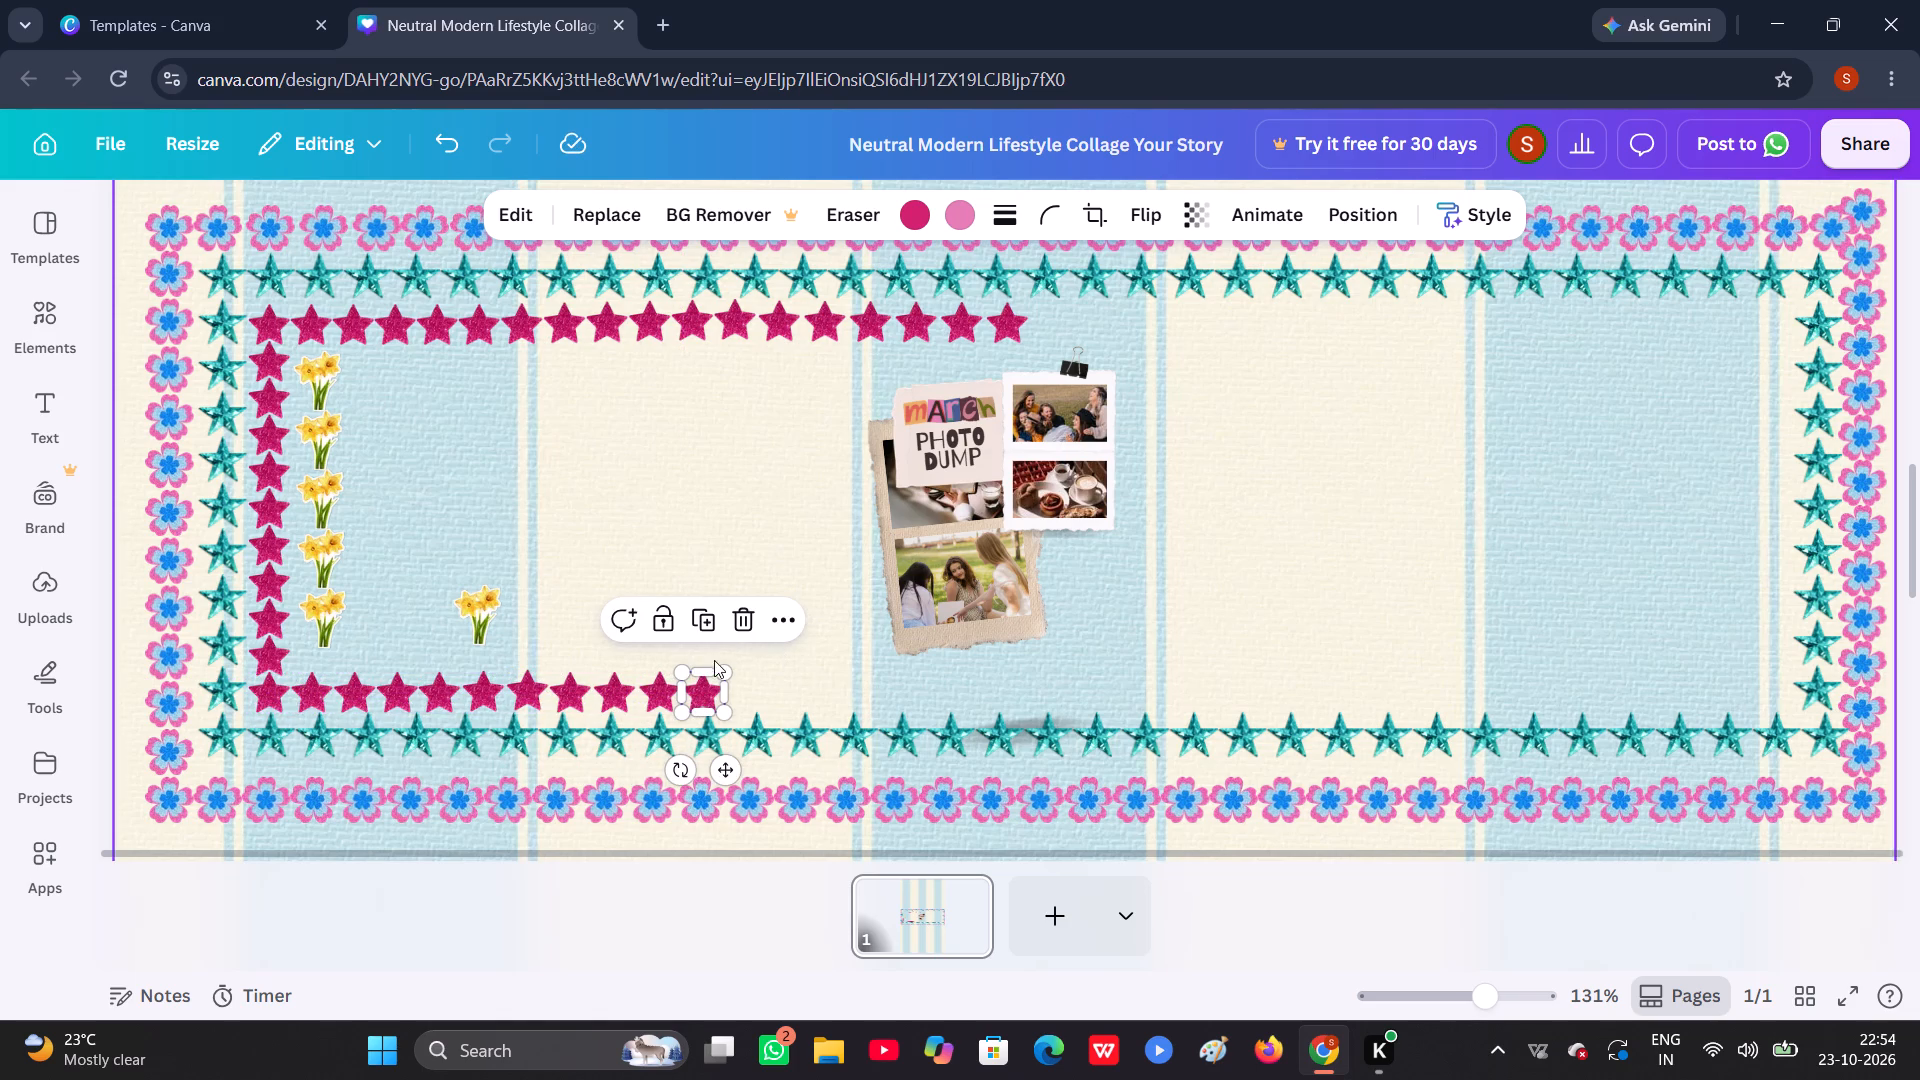
Add six more duplicates to the end of the bottom magenta star row, reaching beneath the photo collage, and align them with the row.
{"action": "left_click", "coordinate": [705, 631]}
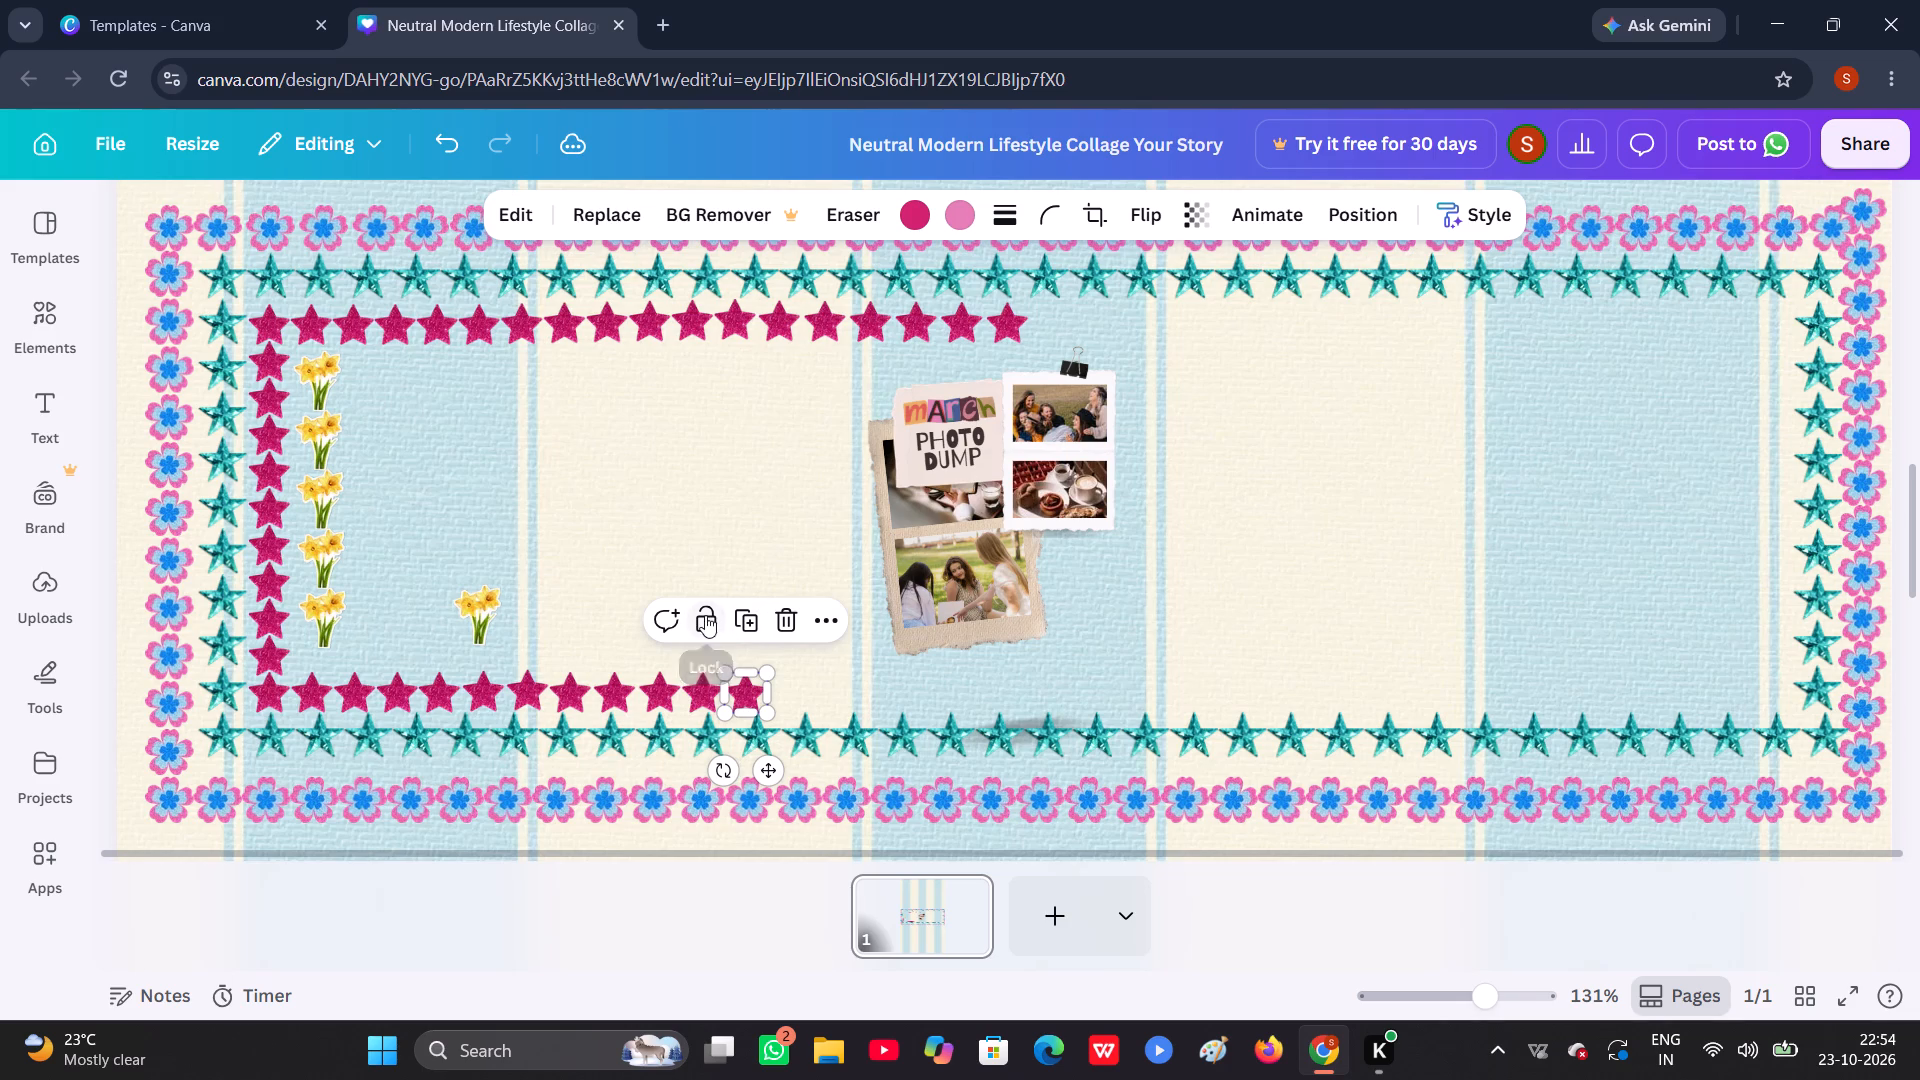
{"action": "left_click", "coordinate": [736, 609]}
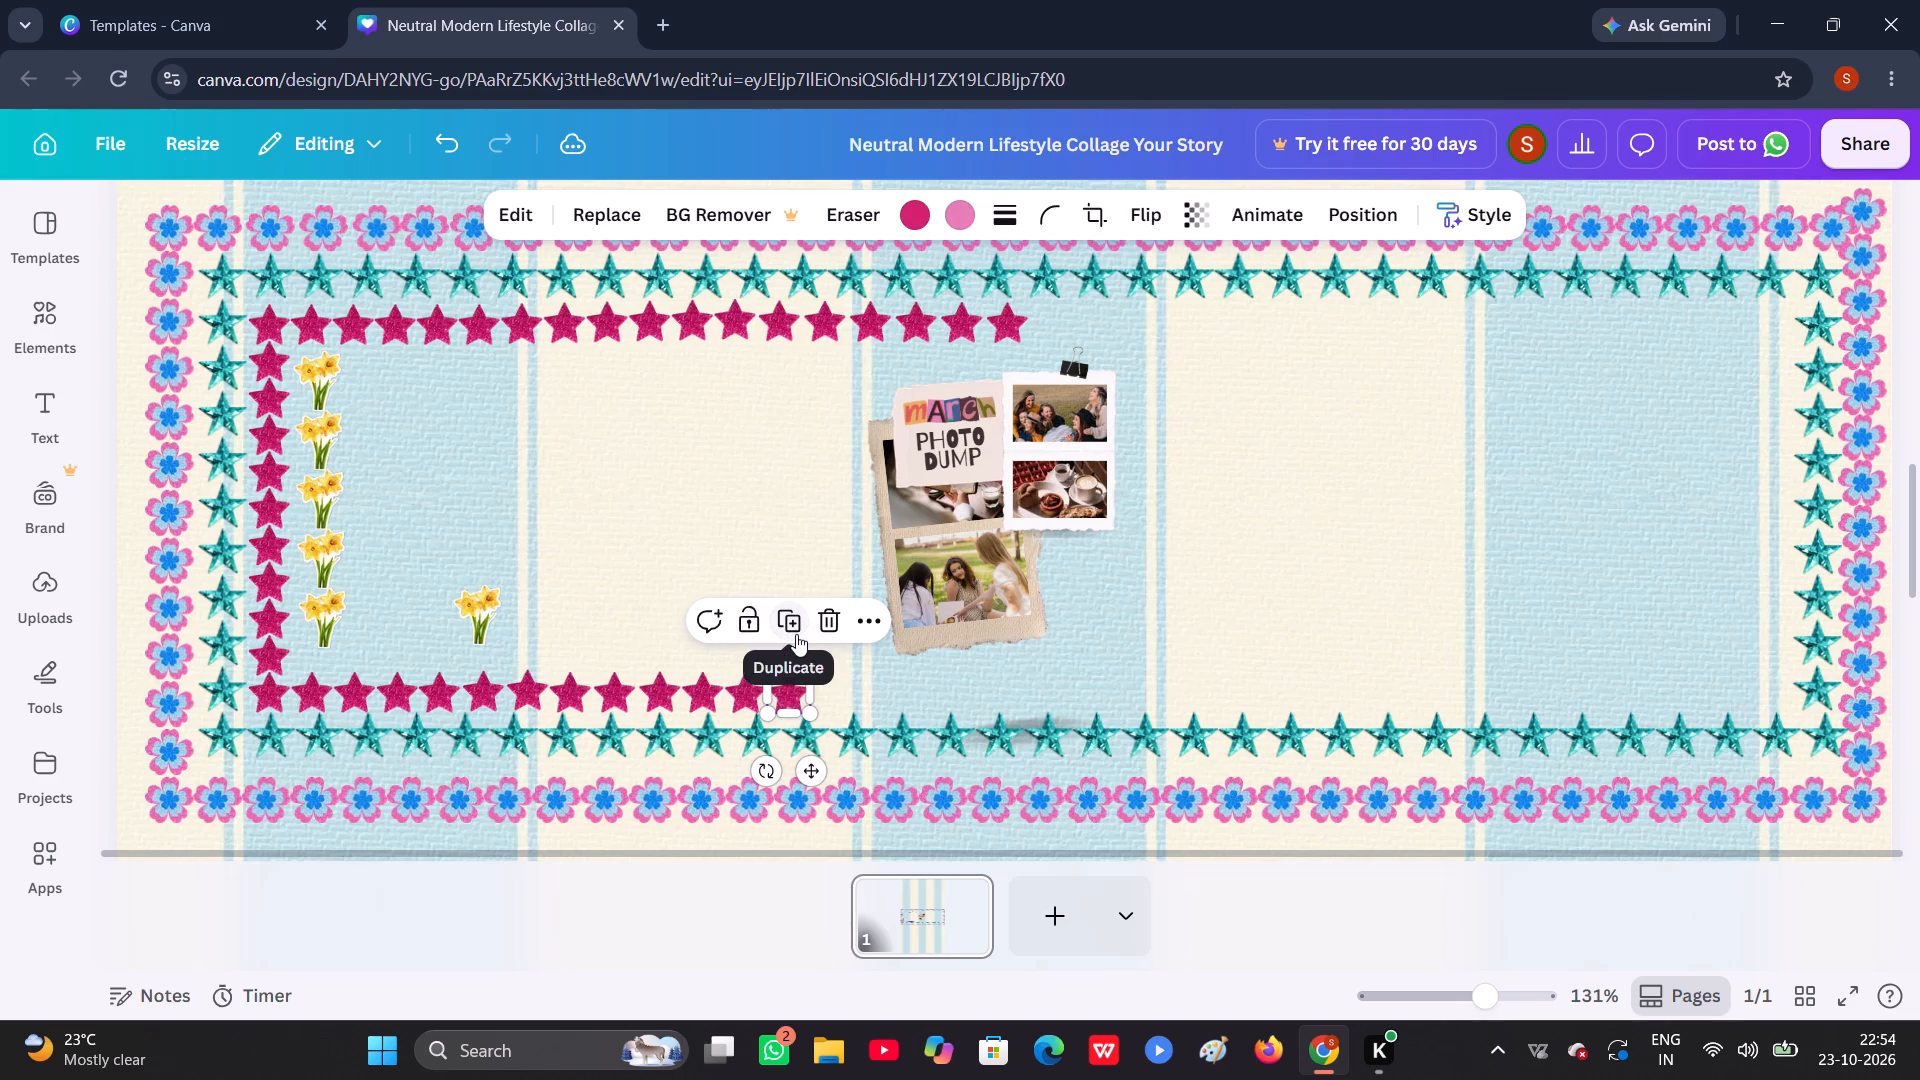
{"action": "left_click", "coordinate": [794, 627]}
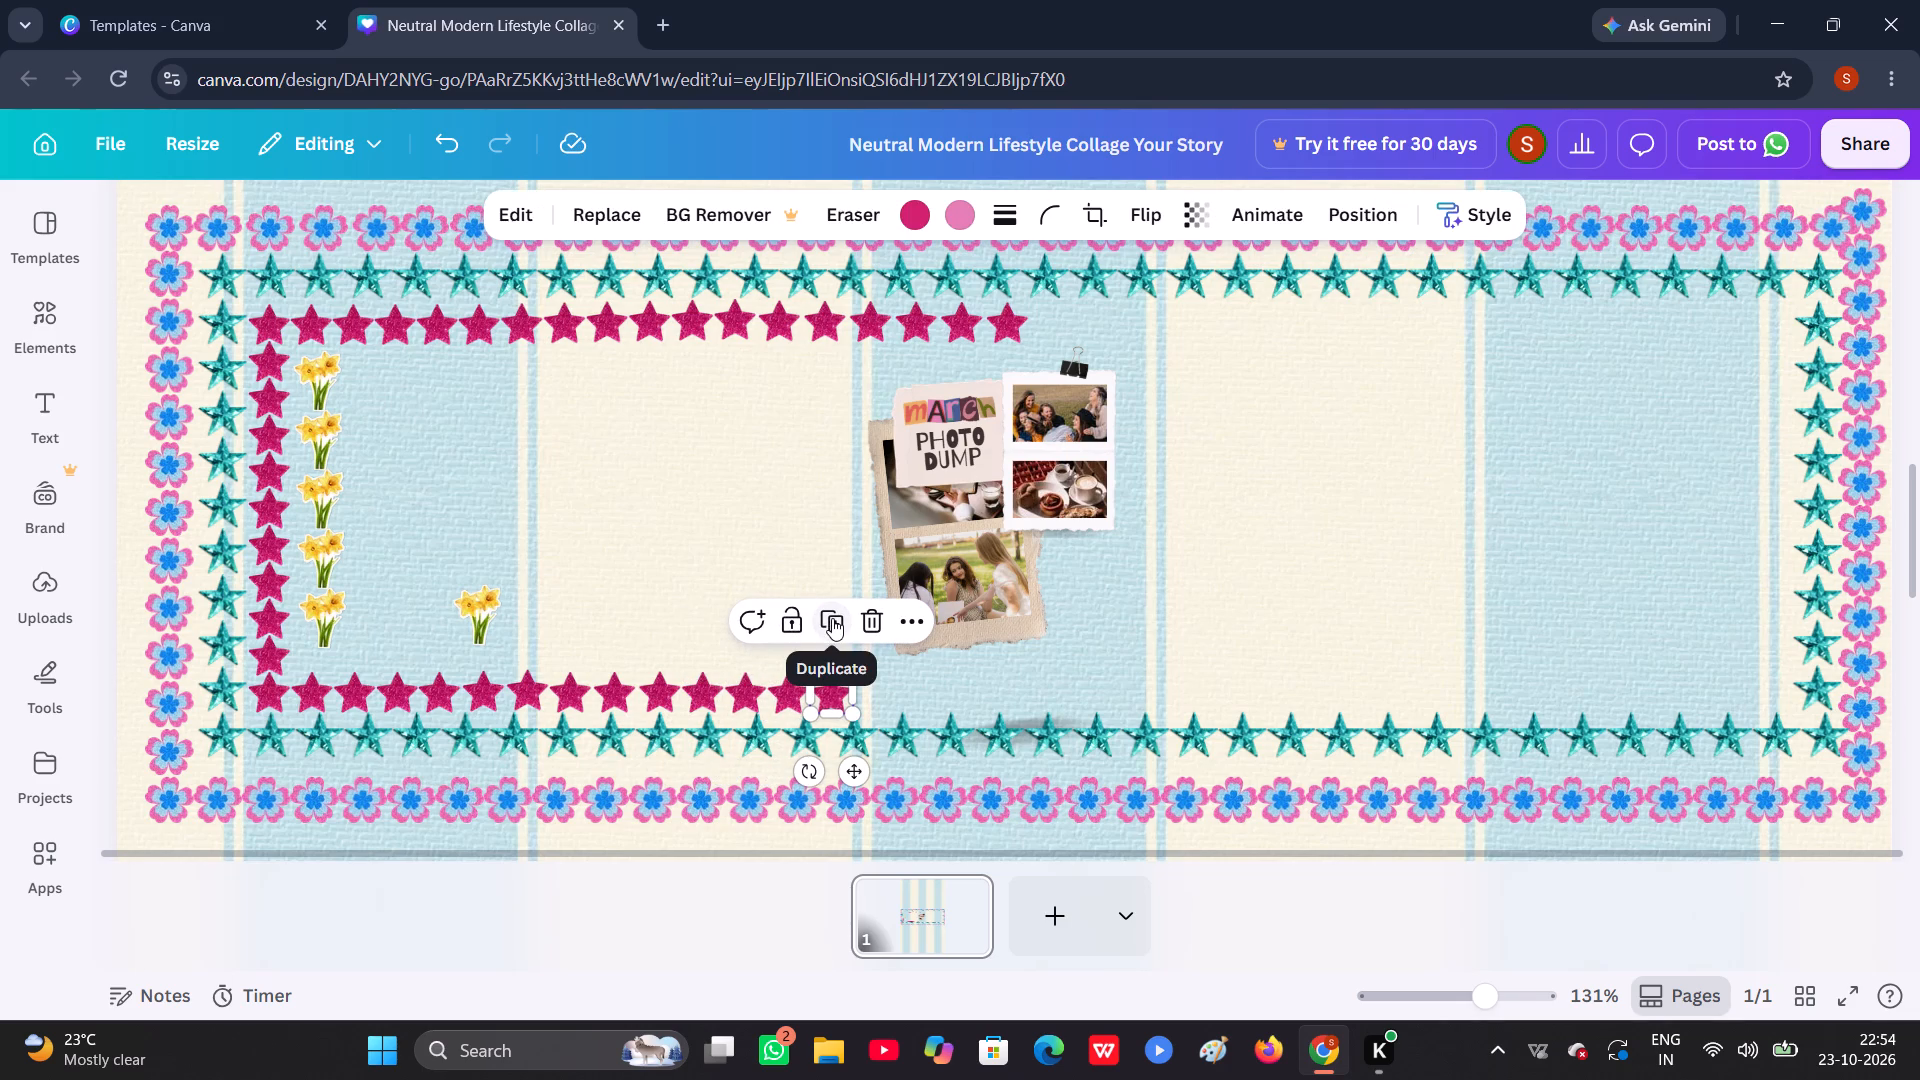
{"action": "left_click", "coordinate": [832, 686]}
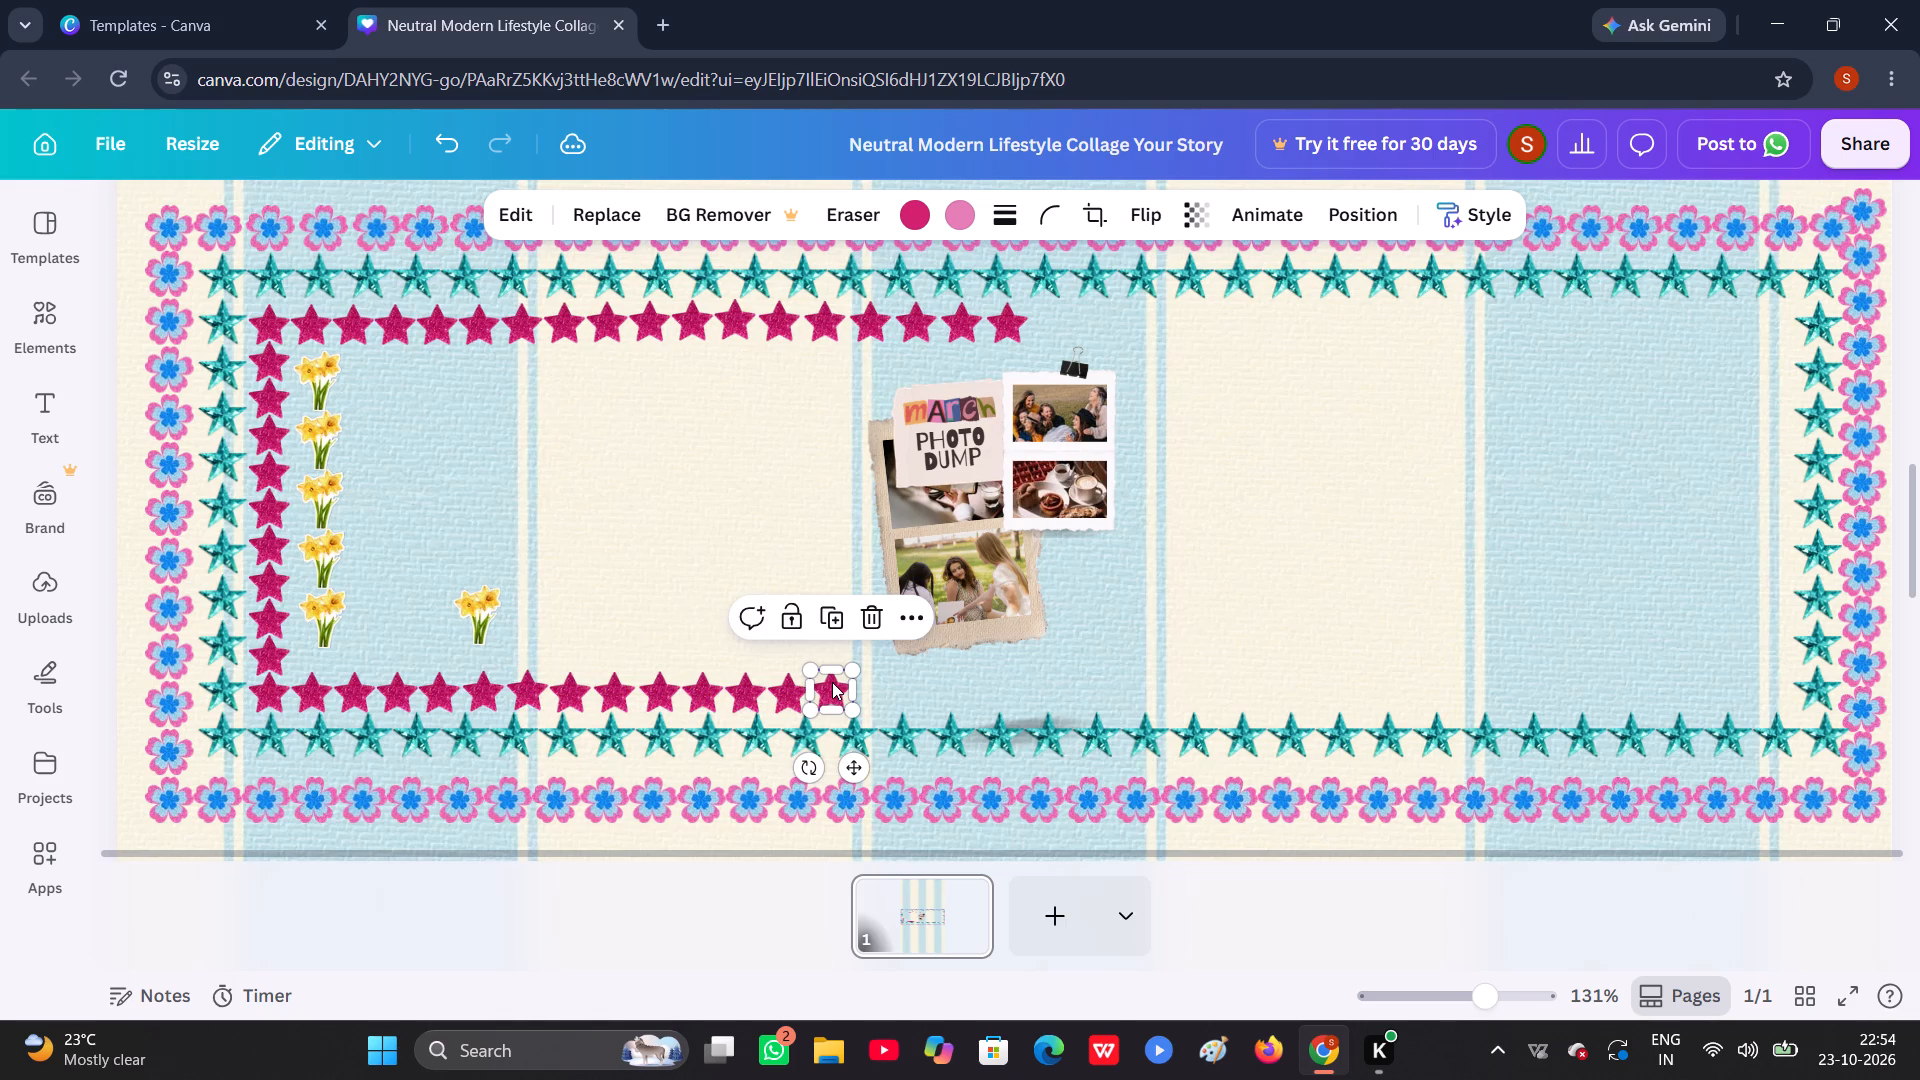
{"action": "left_click", "coordinate": [828, 616]}
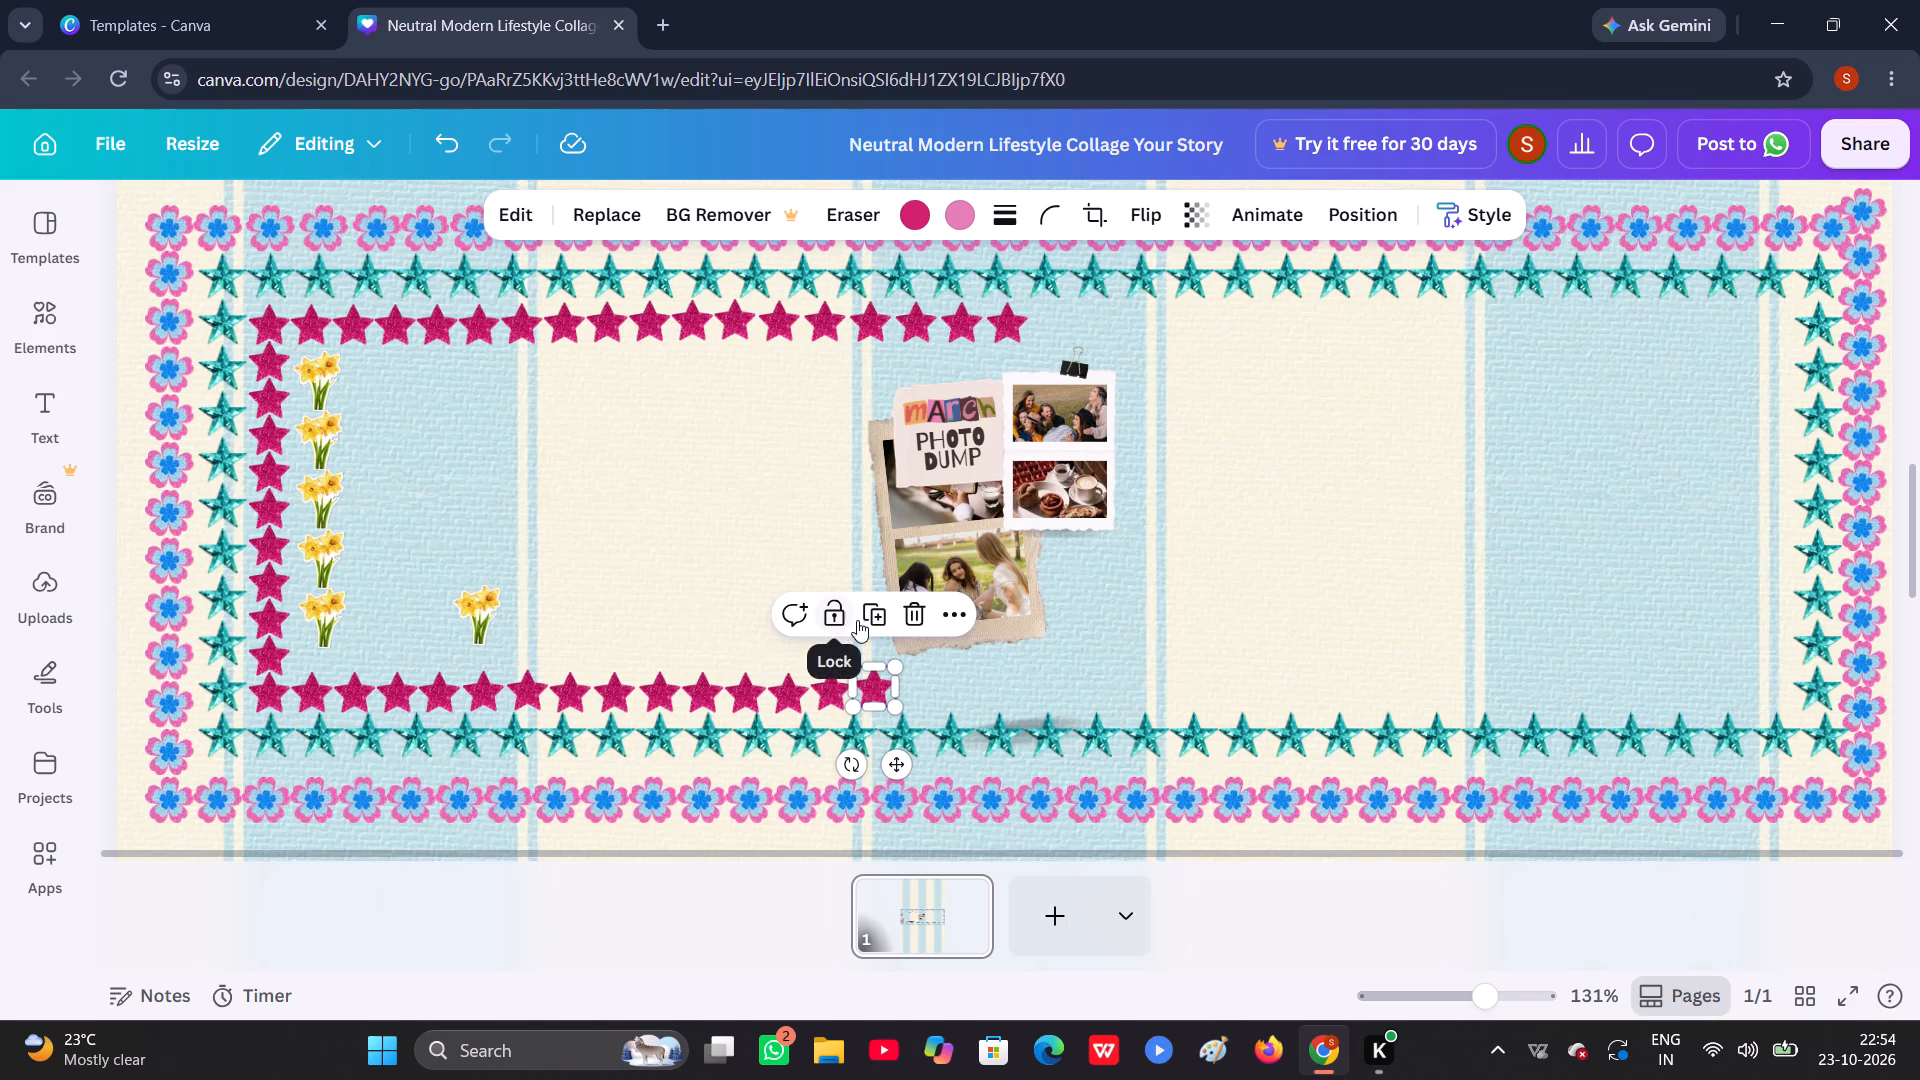
{"action": "left_click", "coordinate": [862, 621]}
{"action": "left_click", "coordinate": [916, 614]}
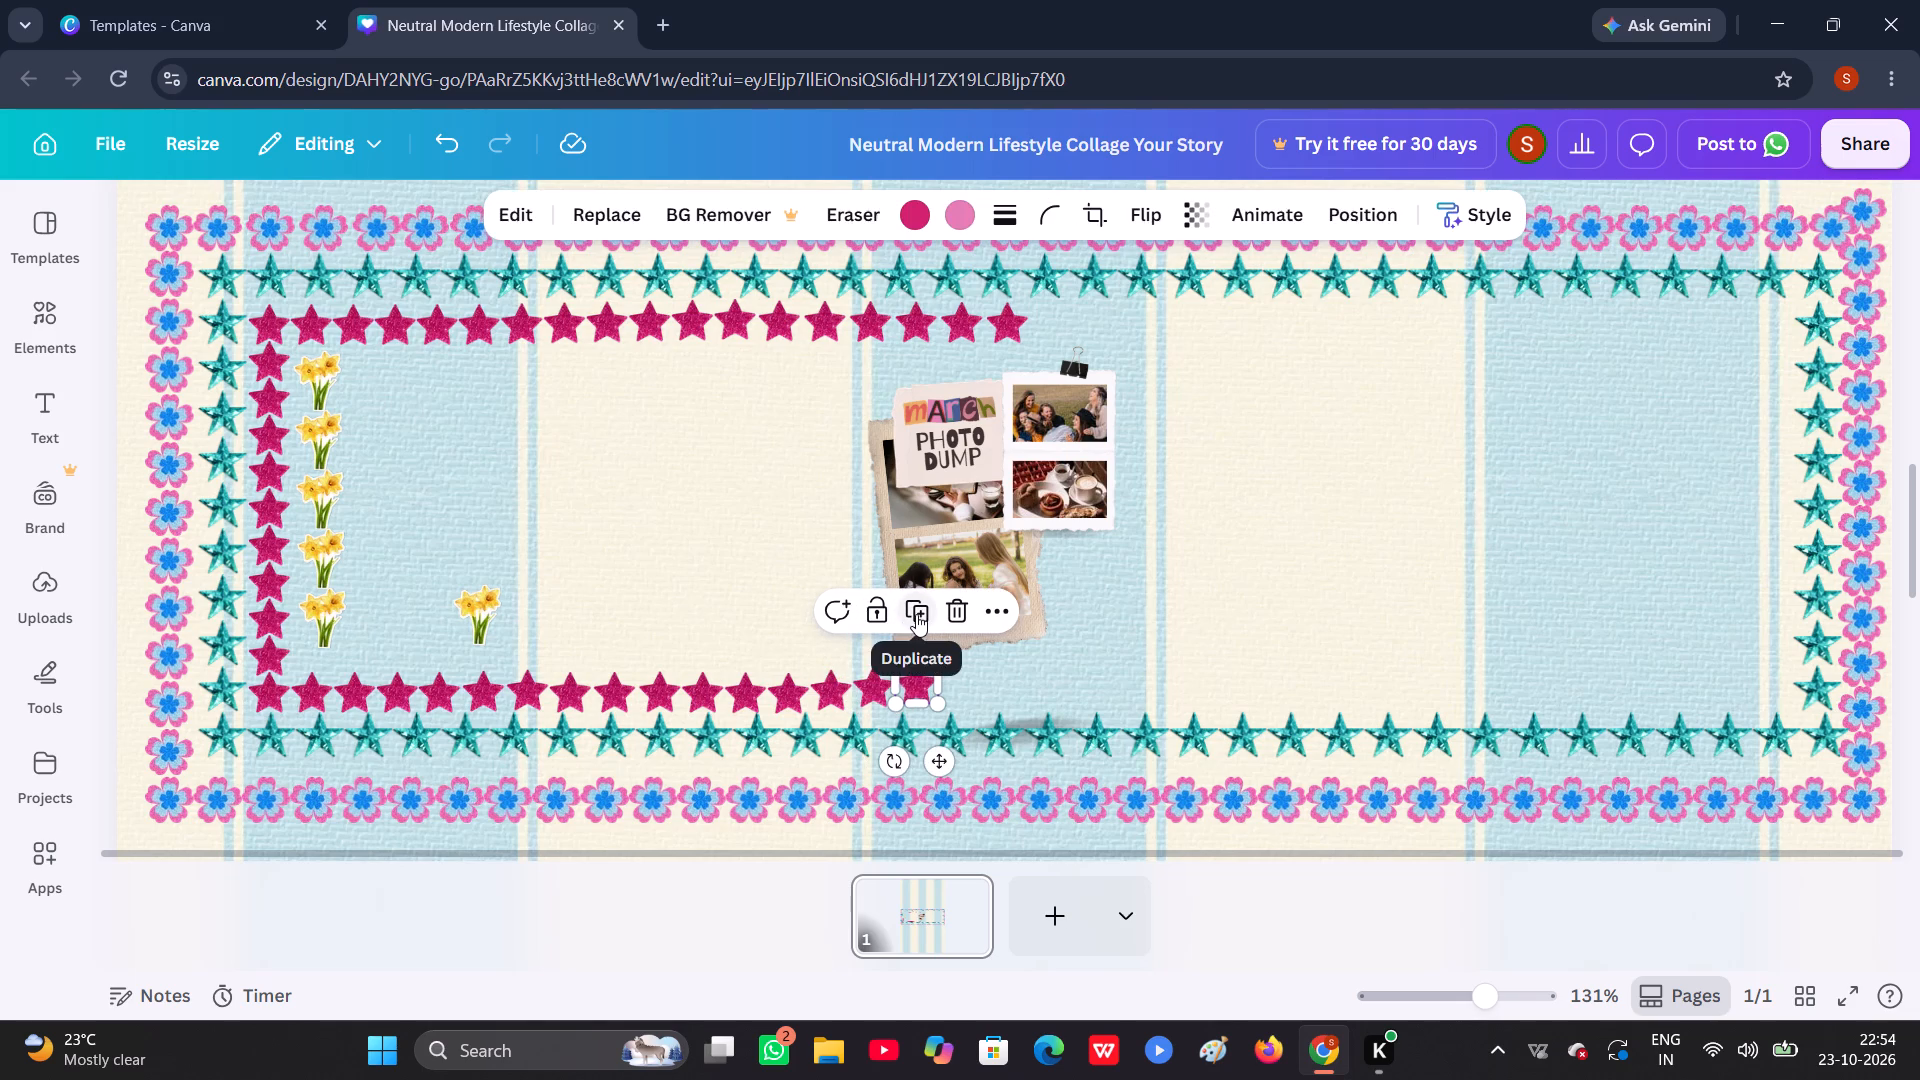
{"action": "left_click", "coordinate": [881, 686]}
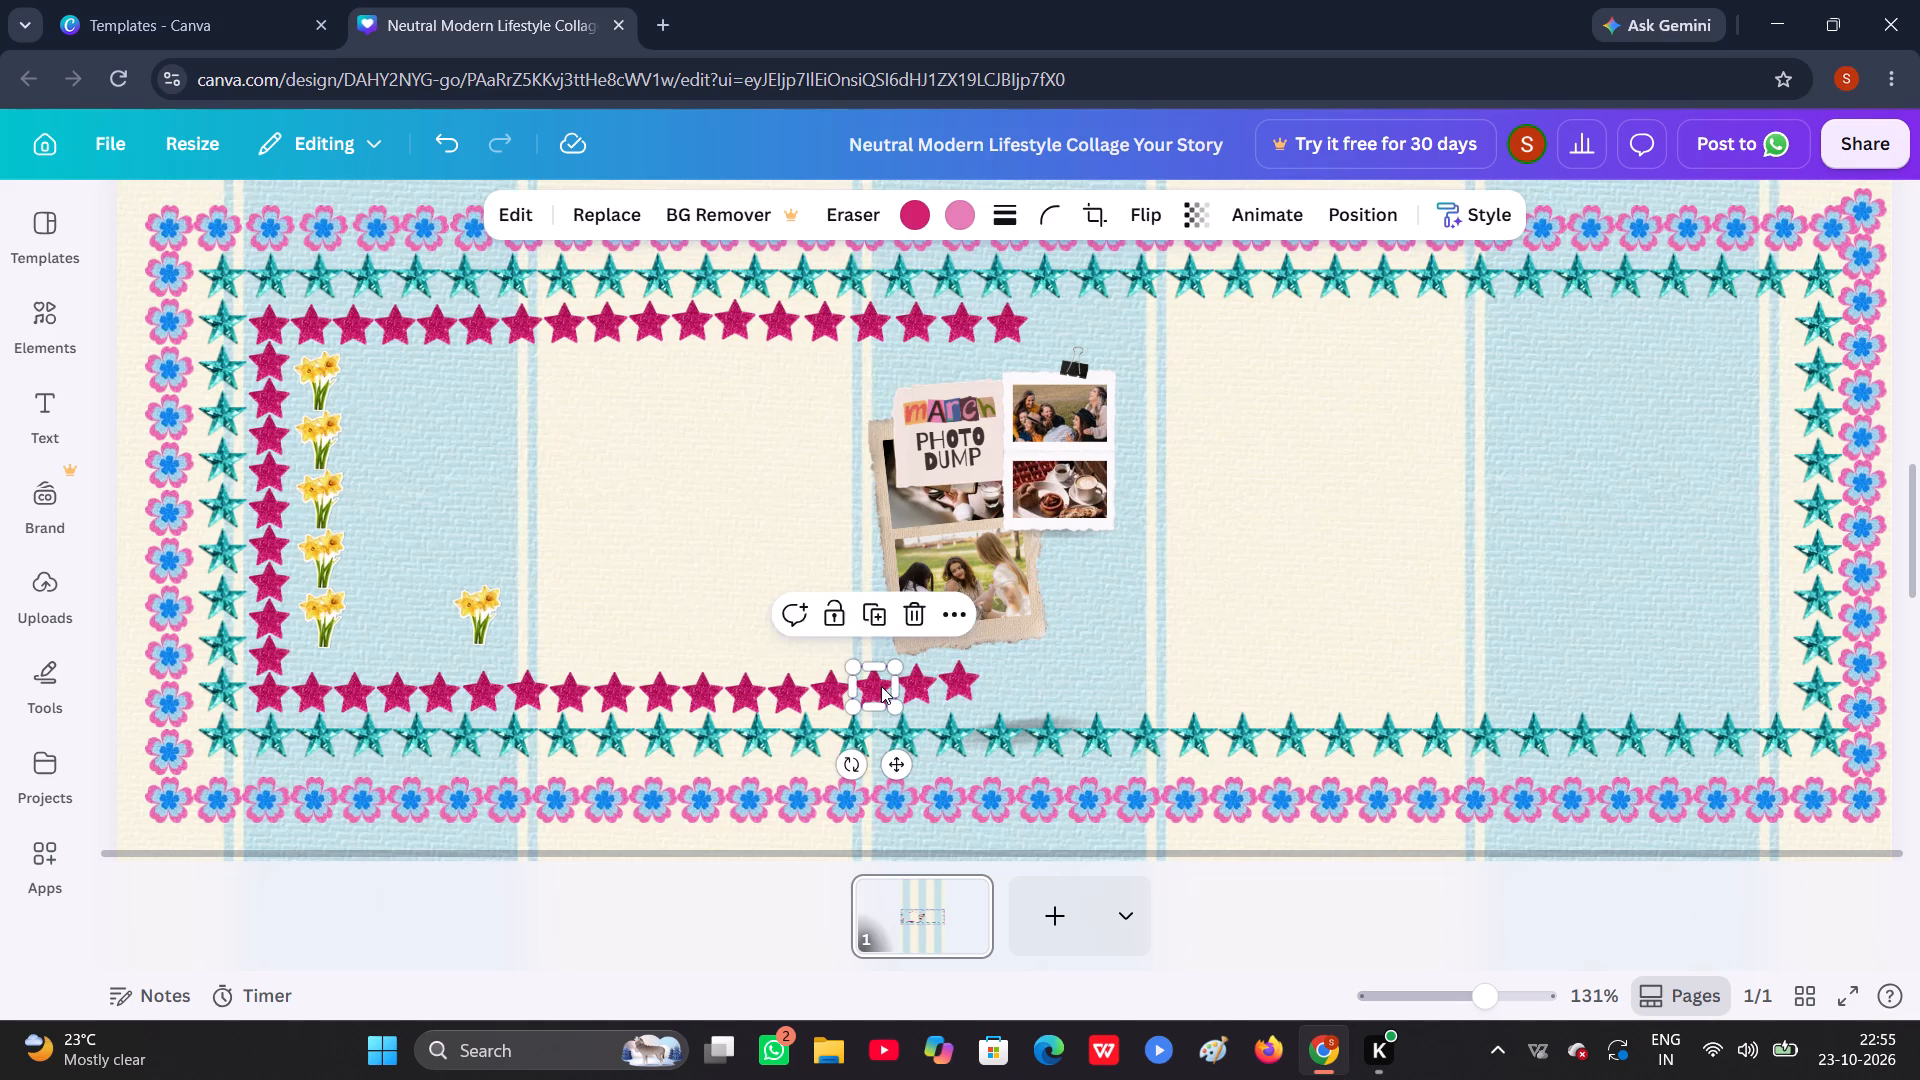
{"action": "left_click", "coordinate": [914, 689]}
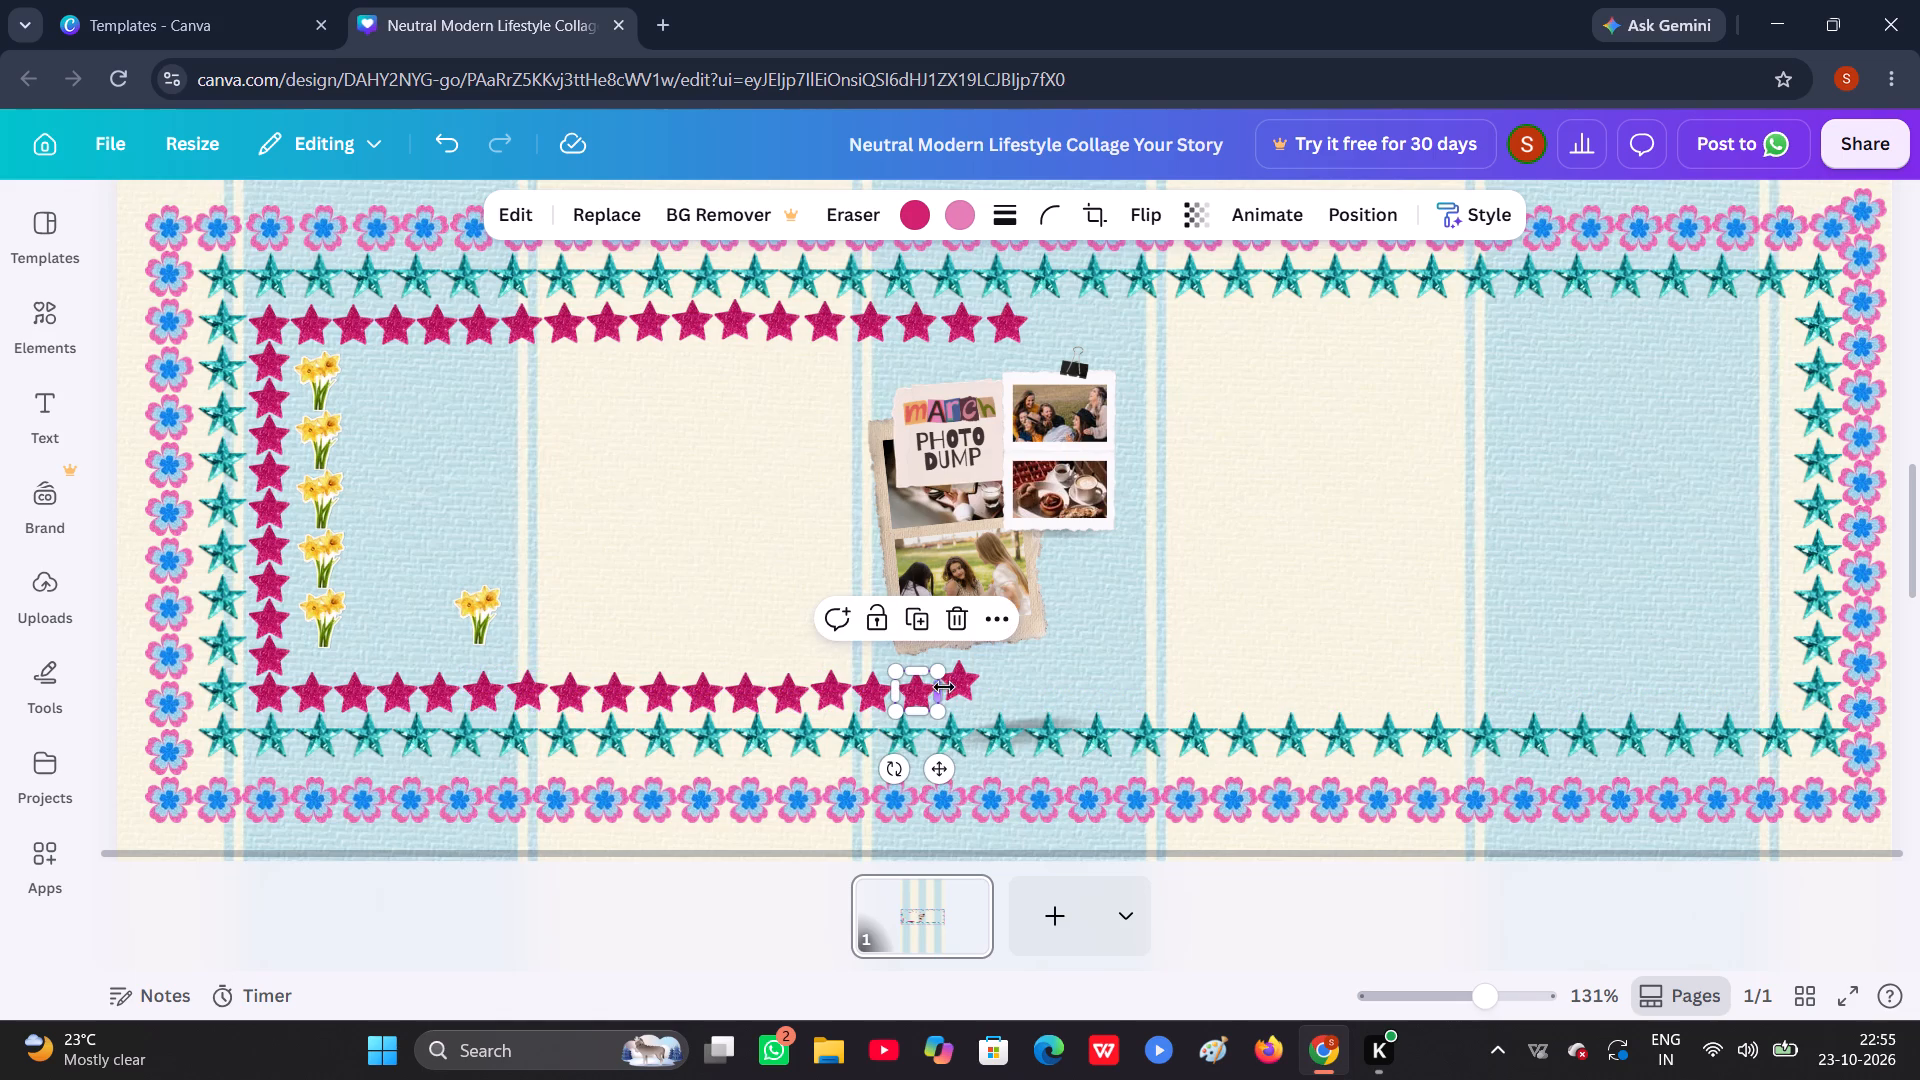
{"action": "left_click_drag", "start_coordinate": [952, 686], "coordinate": [952, 694]}
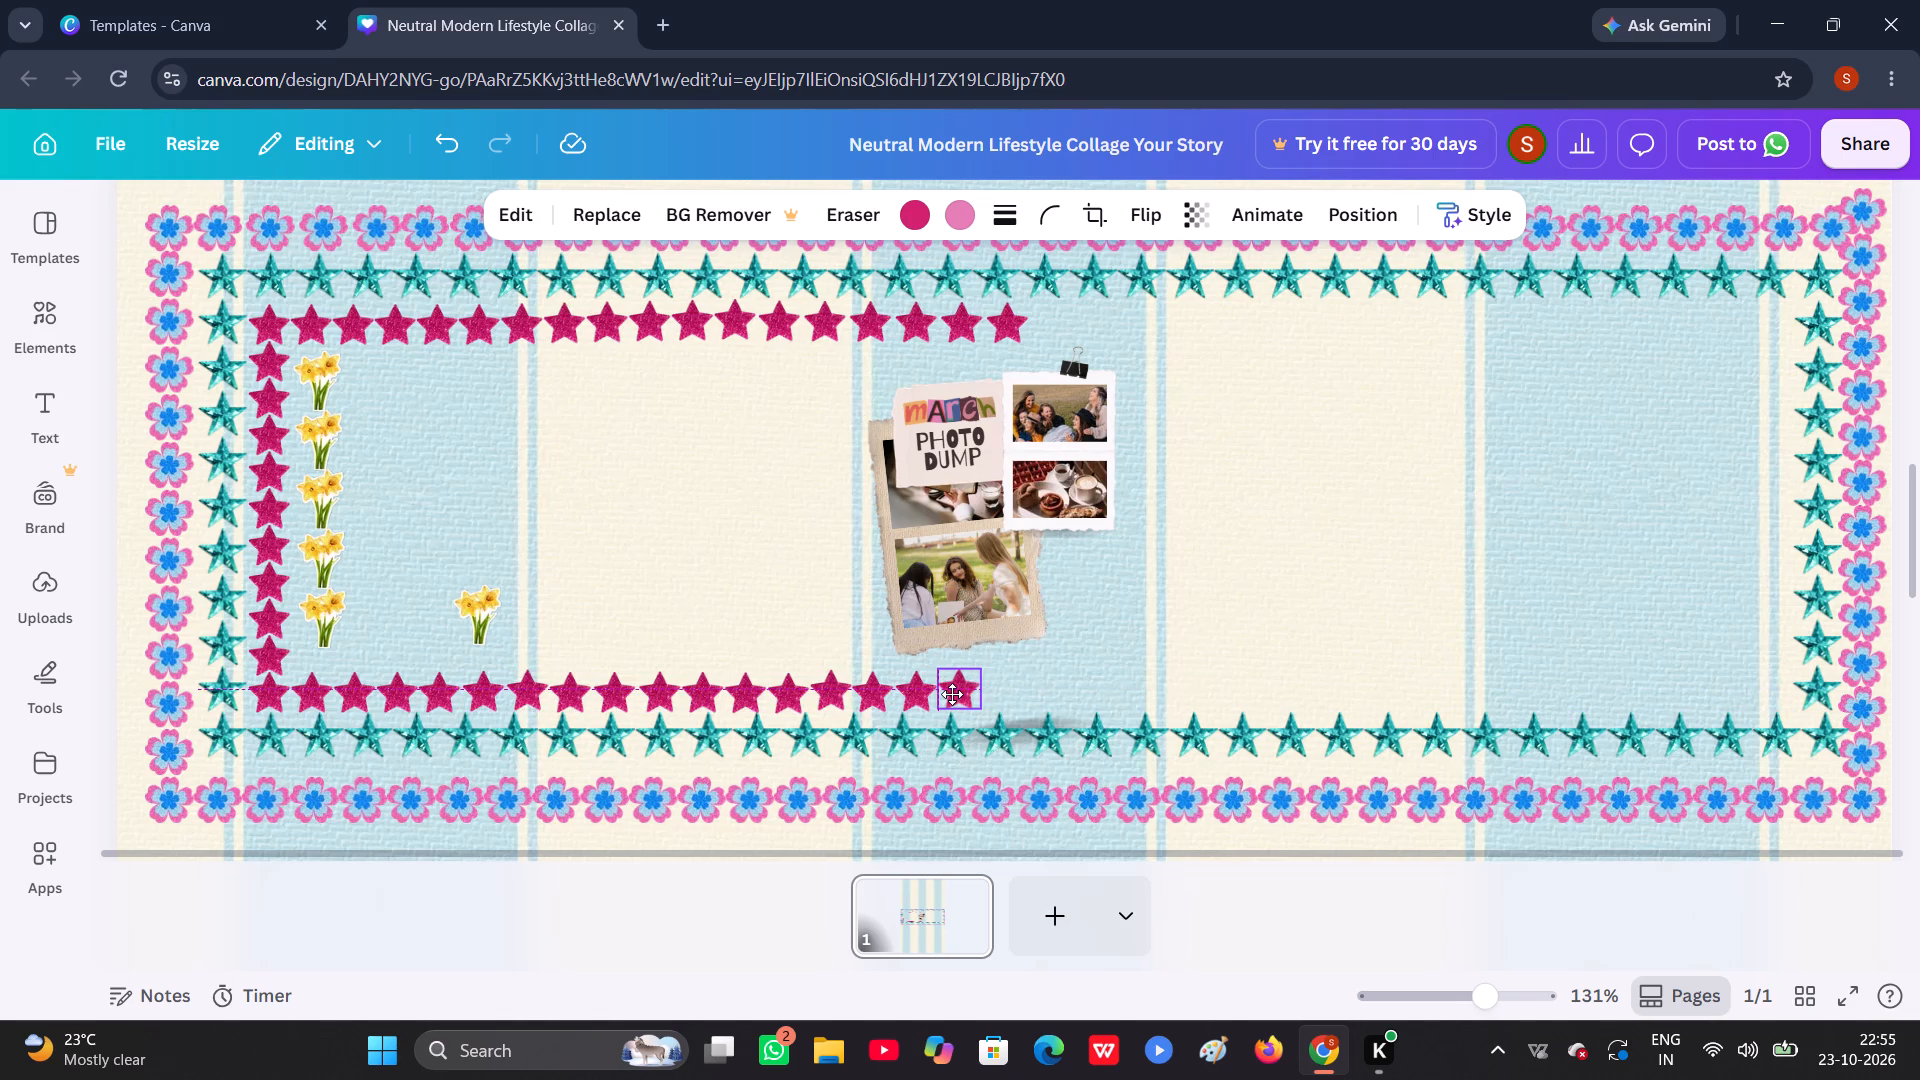
{"action": "left_click_drag", "start_coordinate": [952, 694], "coordinate": [952, 695]}
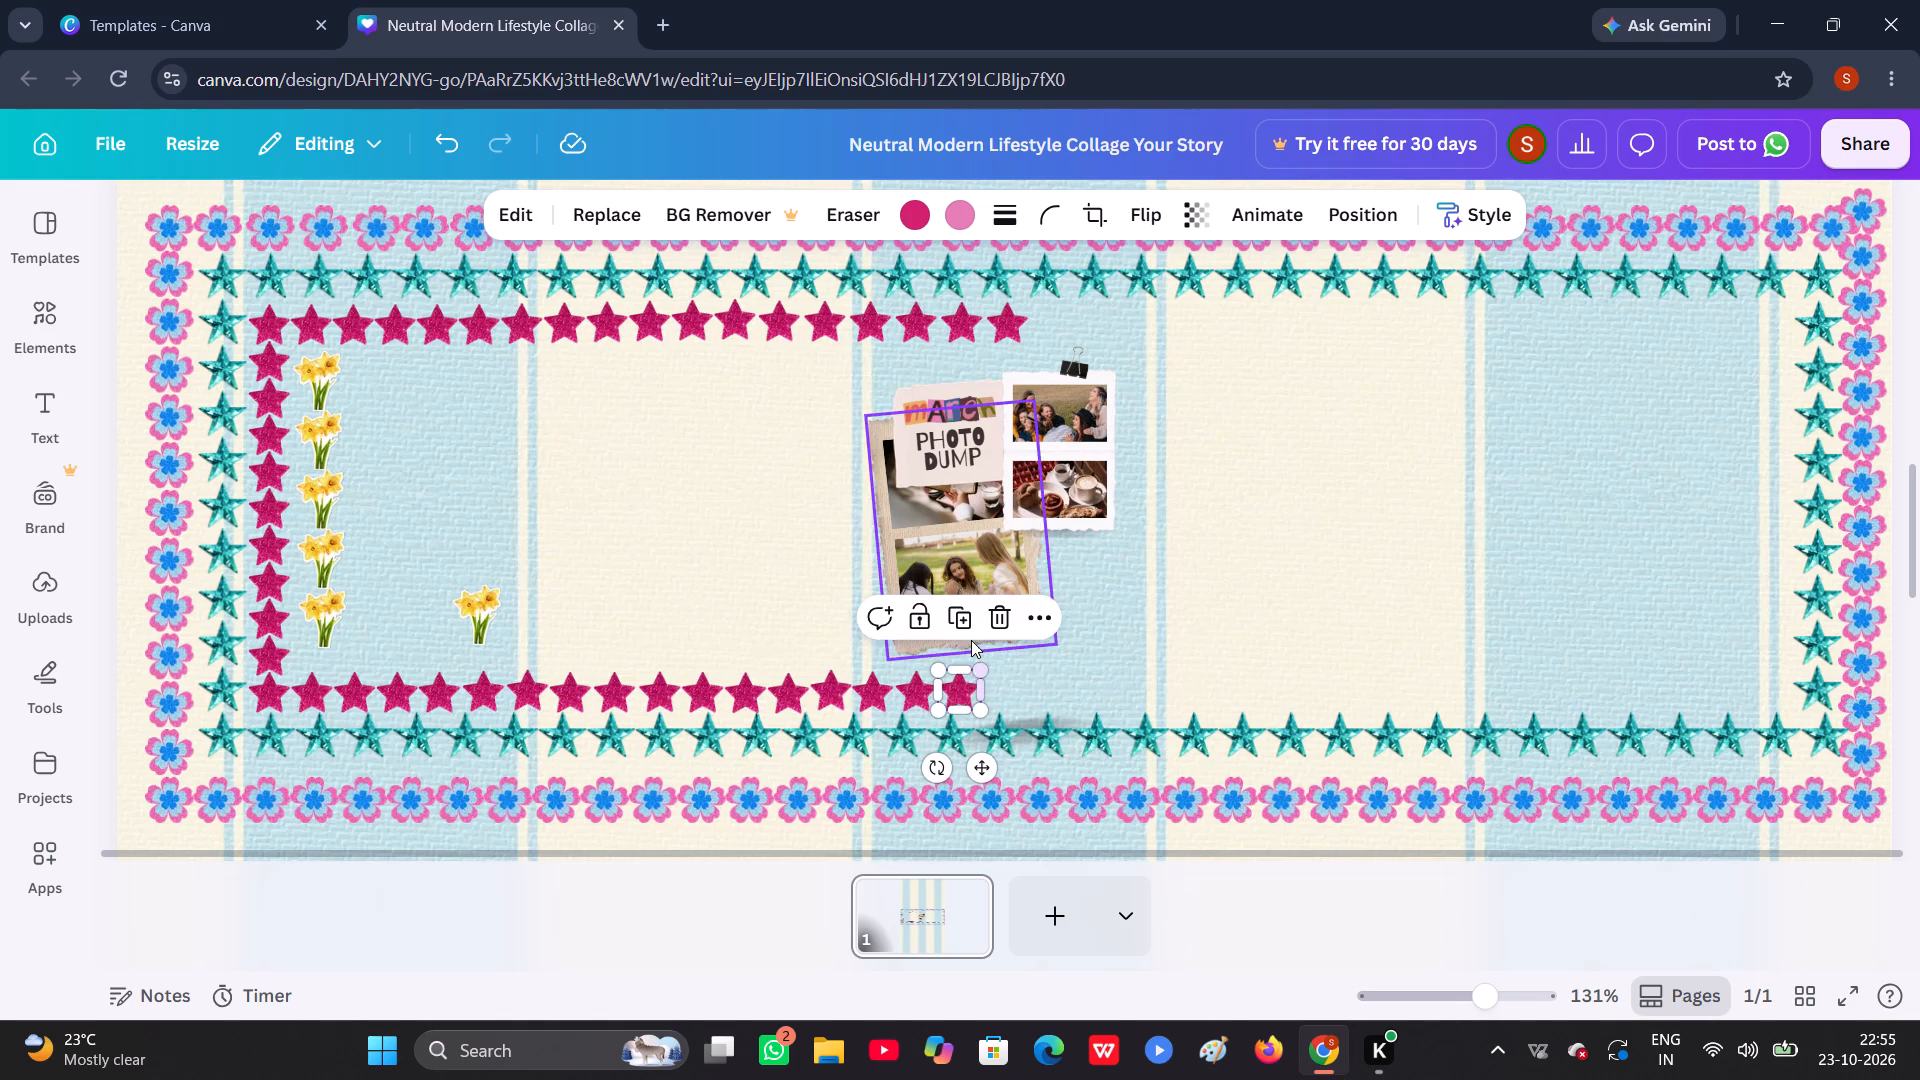
Duplicate the end star of the bottom magenta row seven times, extending past the photo collage, and level the last four copies with the row.
{"action": "left_click", "coordinate": [963, 625]}
{"action": "left_click", "coordinate": [1005, 634]}
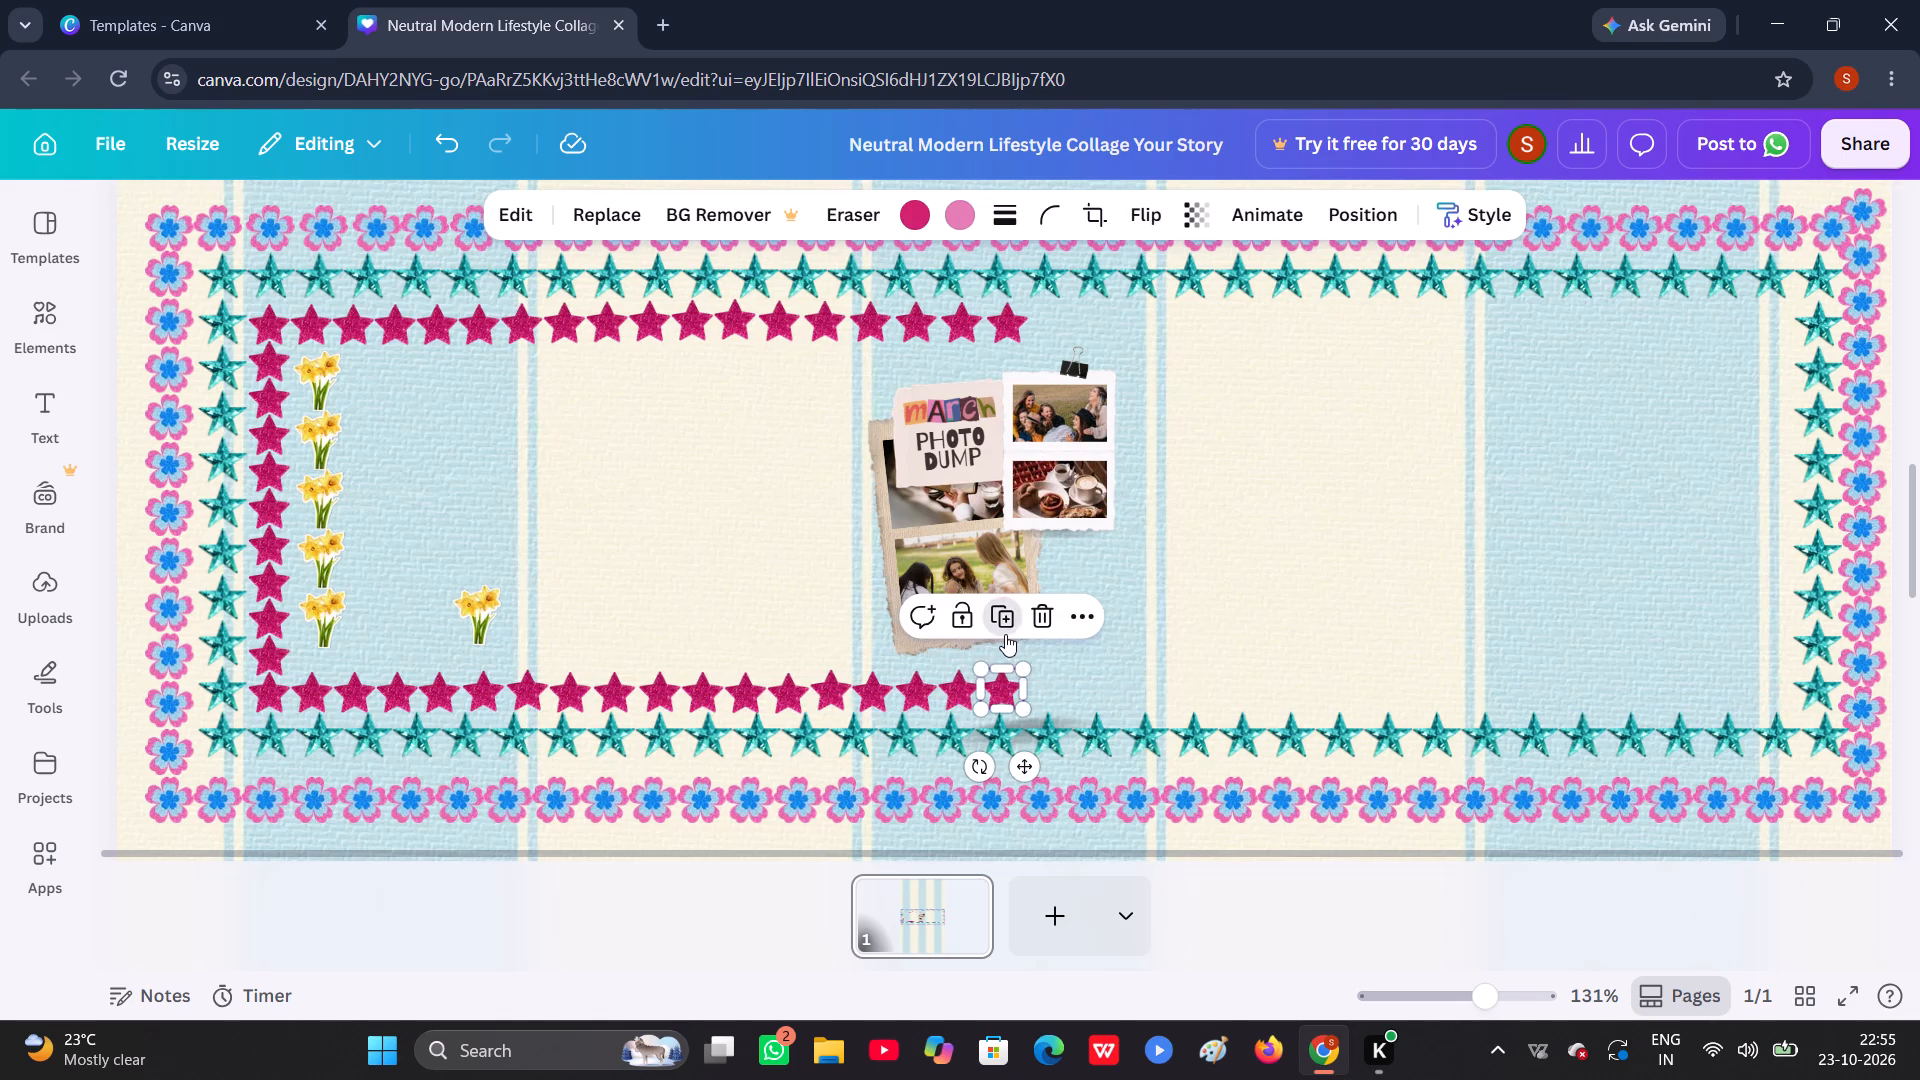
{"action": "left_click", "coordinate": [1049, 622]}
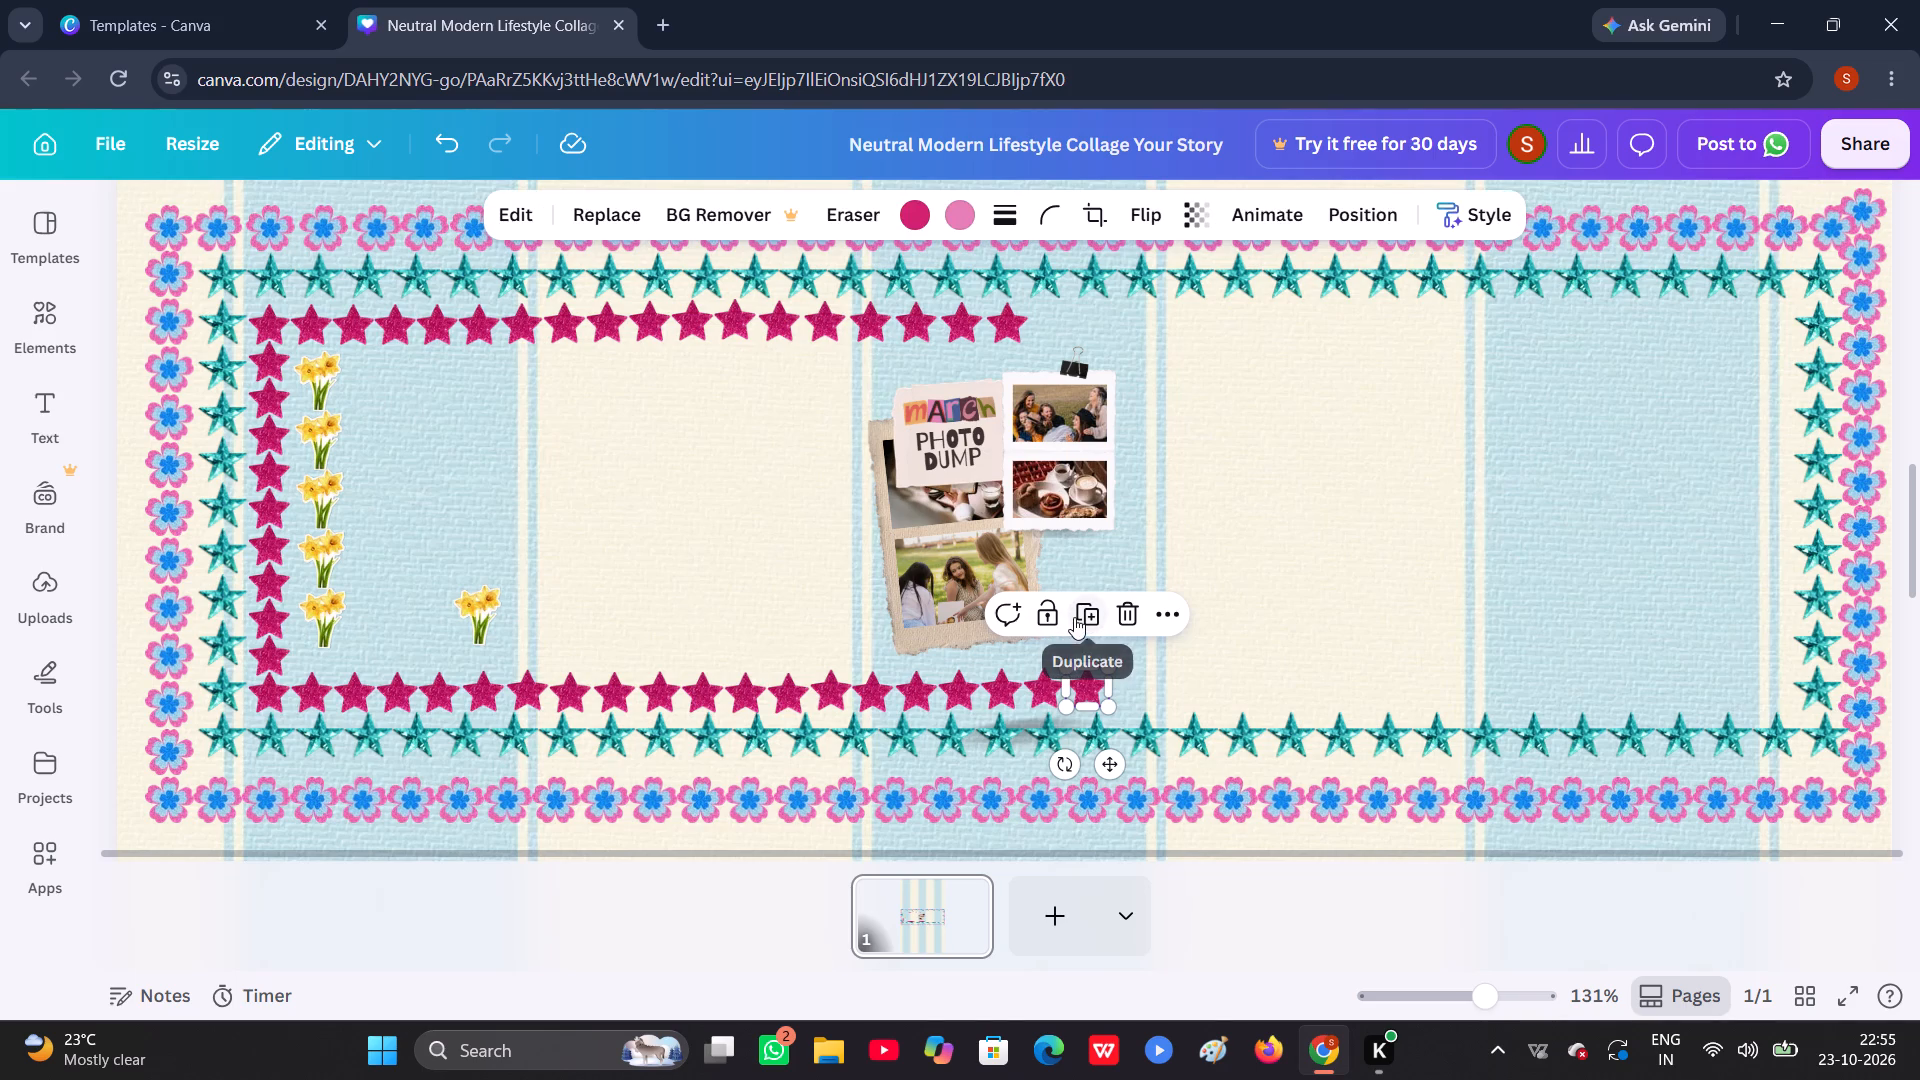
{"action": "left_click", "coordinate": [1074, 617]}
{"action": "left_click", "coordinate": [1113, 616]}
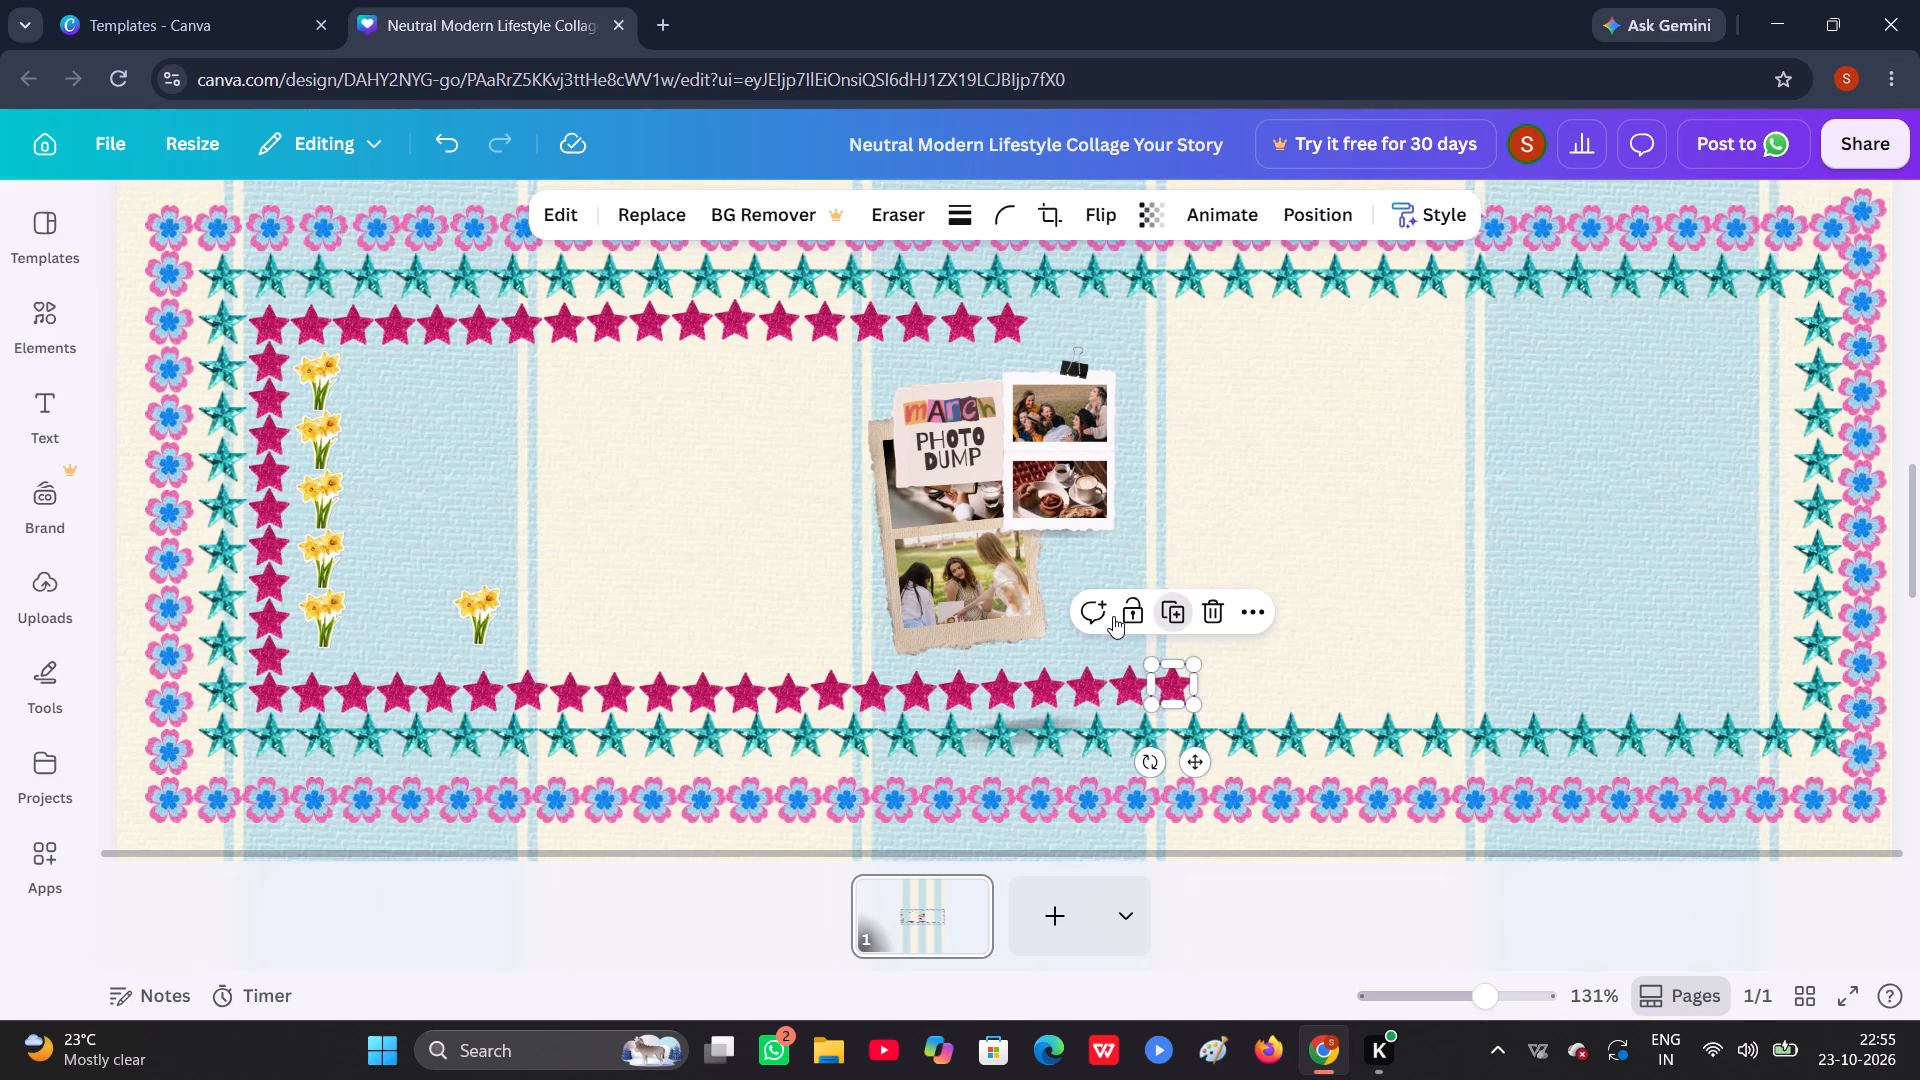
{"action": "left_click", "coordinate": [1170, 618]}
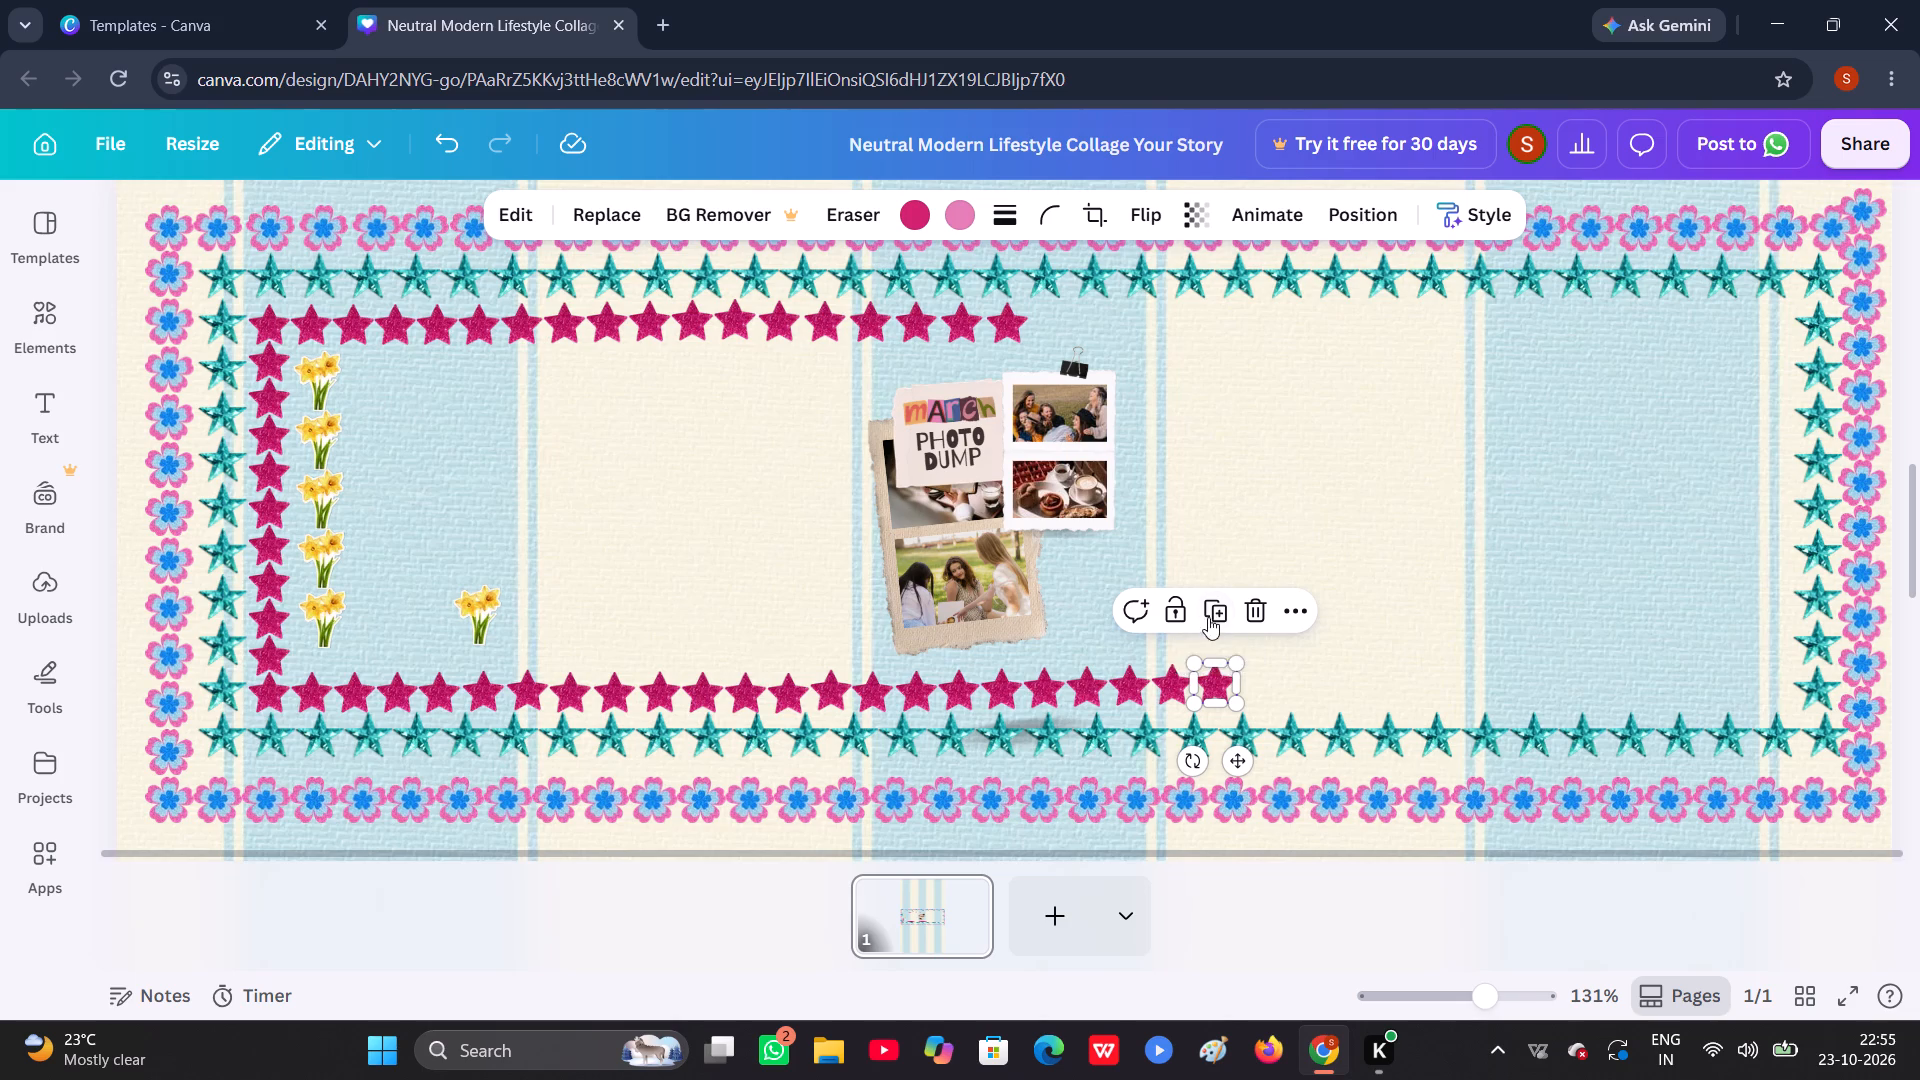
{"action": "left_click", "coordinate": [1212, 606]}
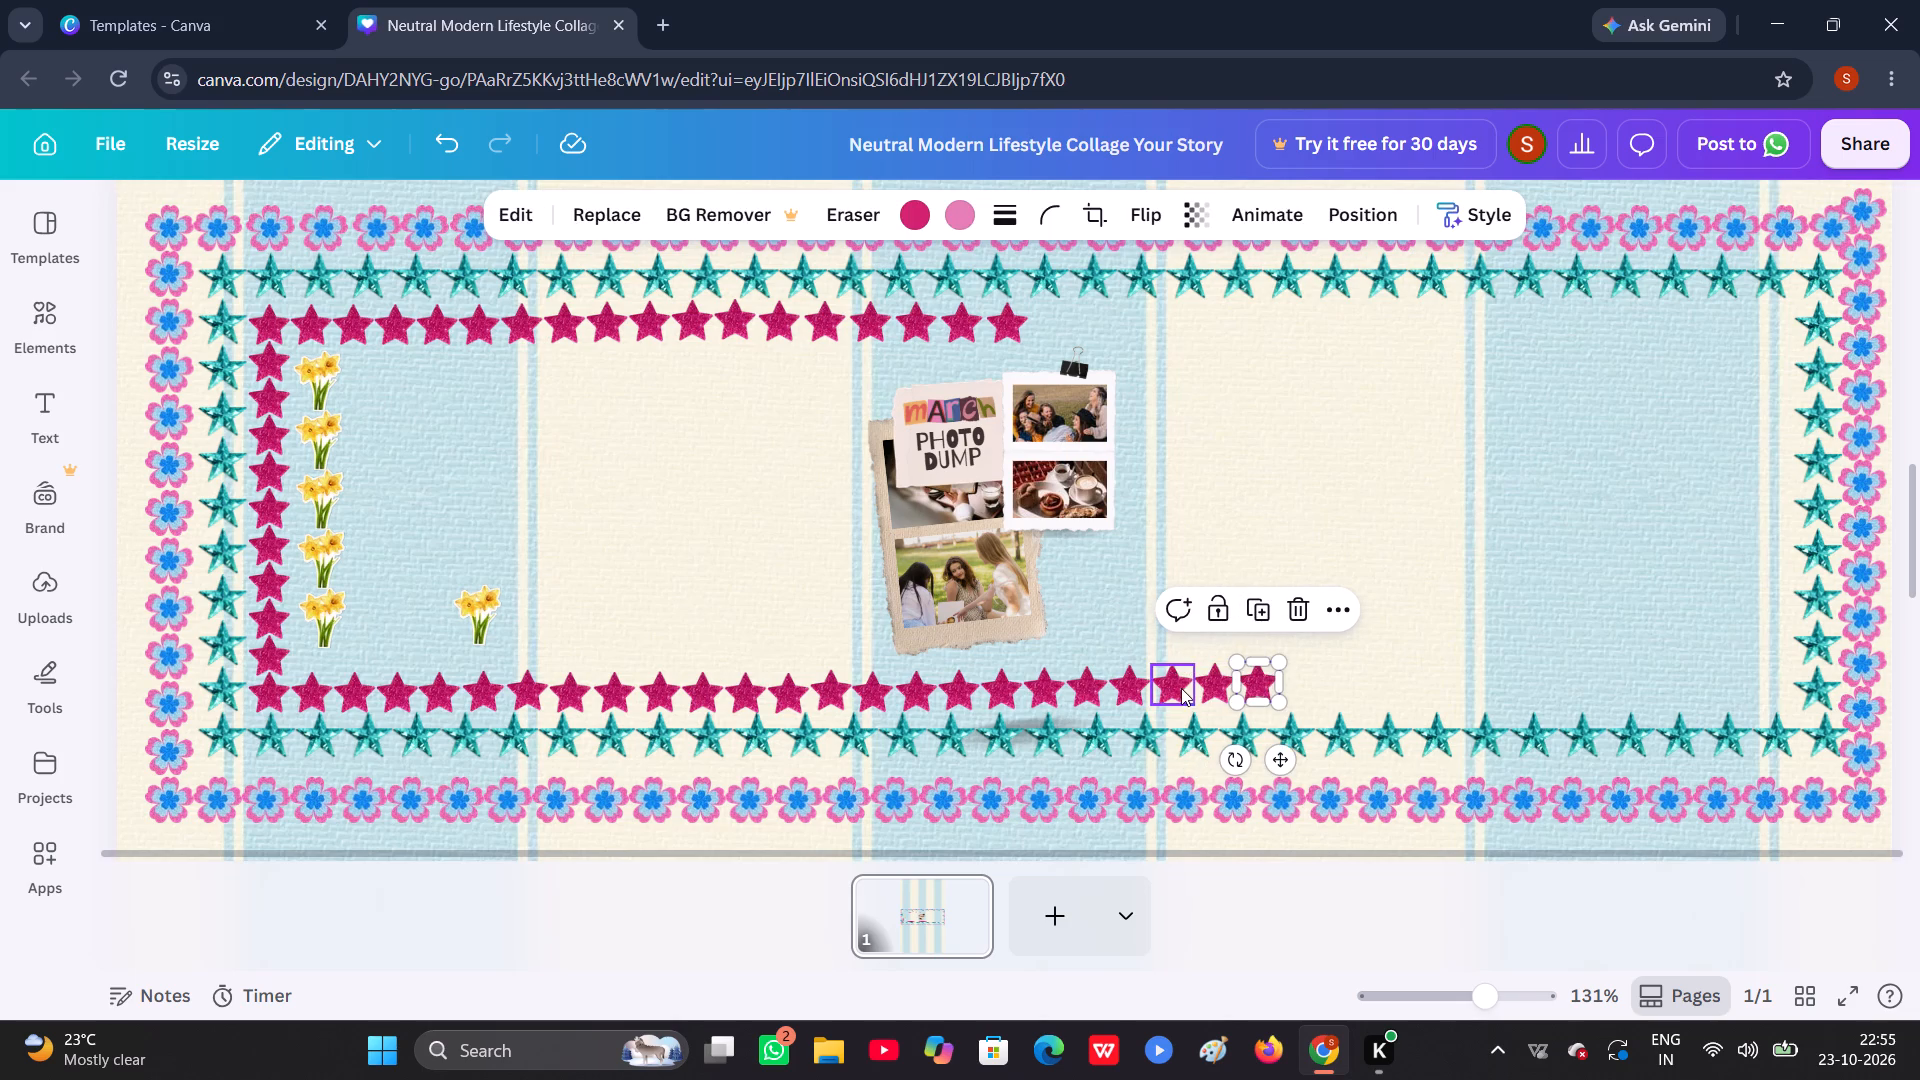
{"action": "left_click_drag", "start_coordinate": [1181, 688], "coordinate": [1179, 698]}
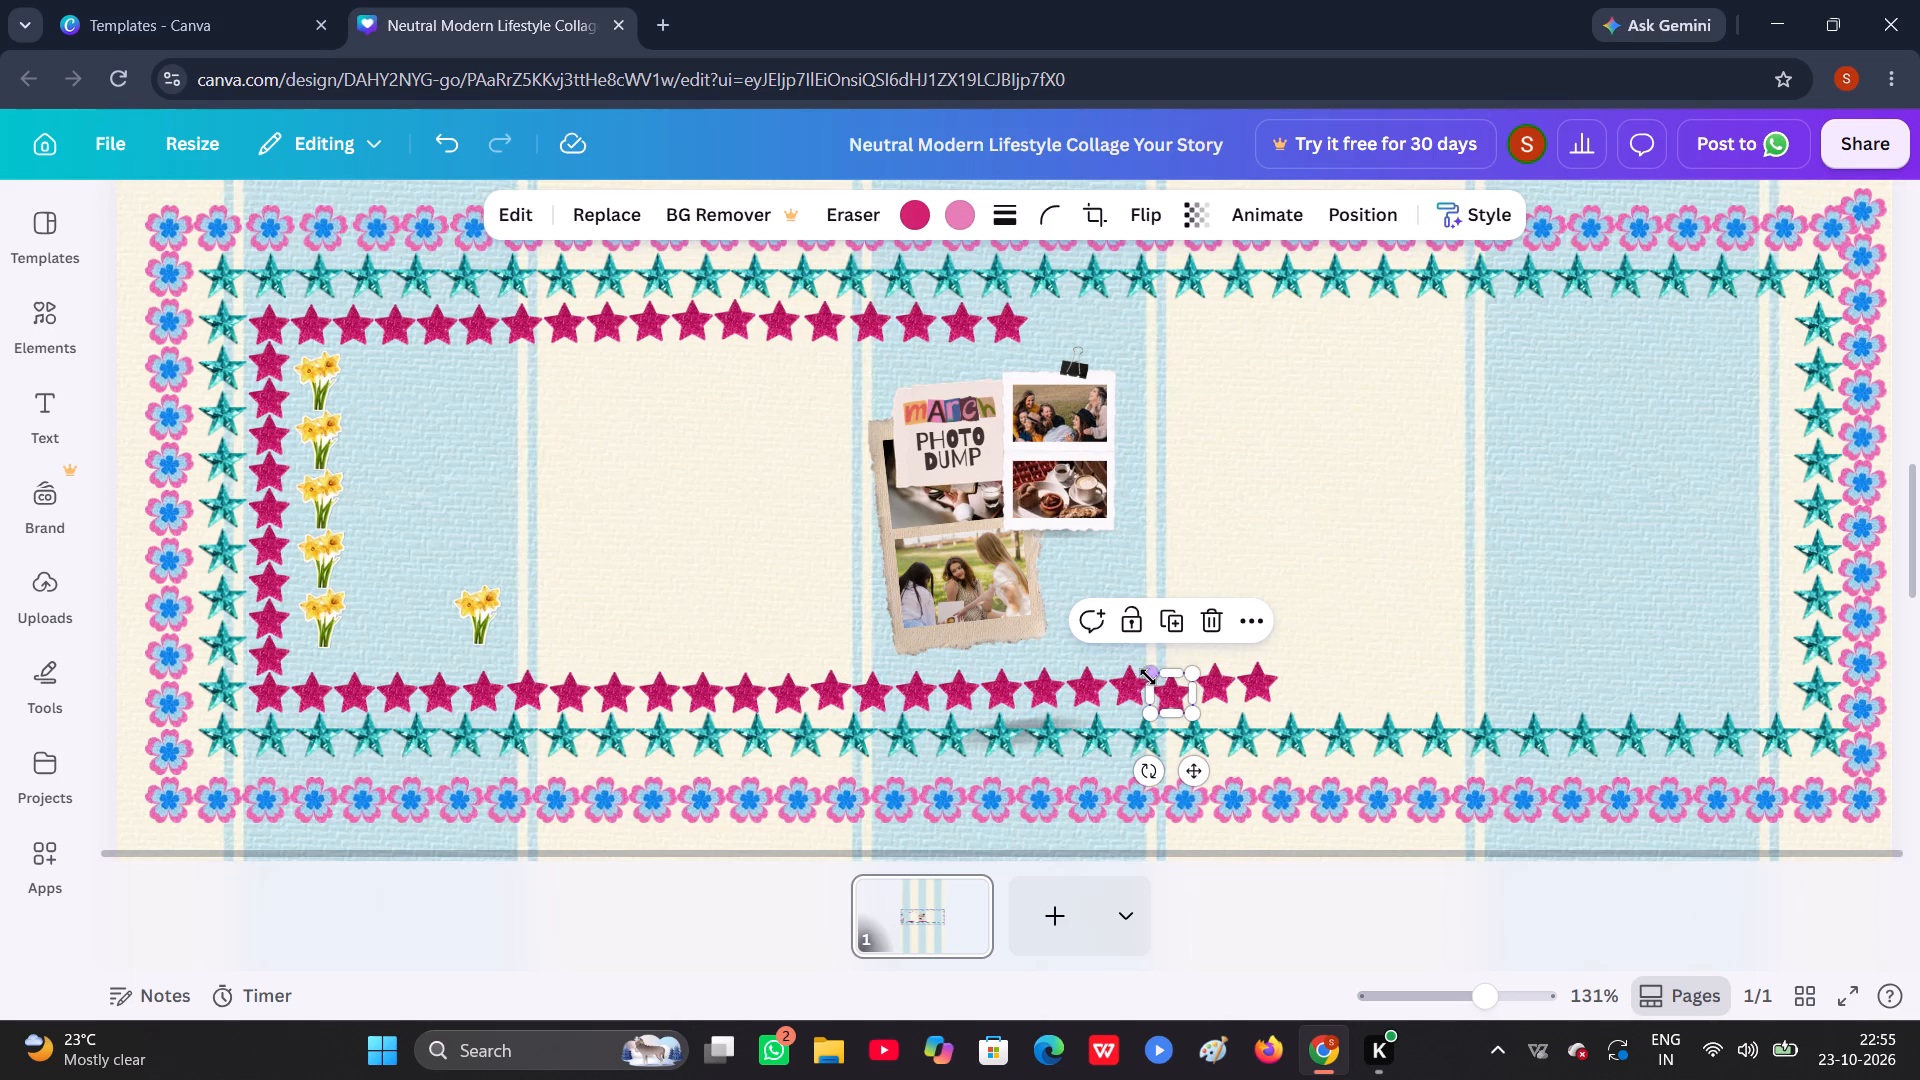
{"action": "left_click", "coordinate": [1132, 682]}
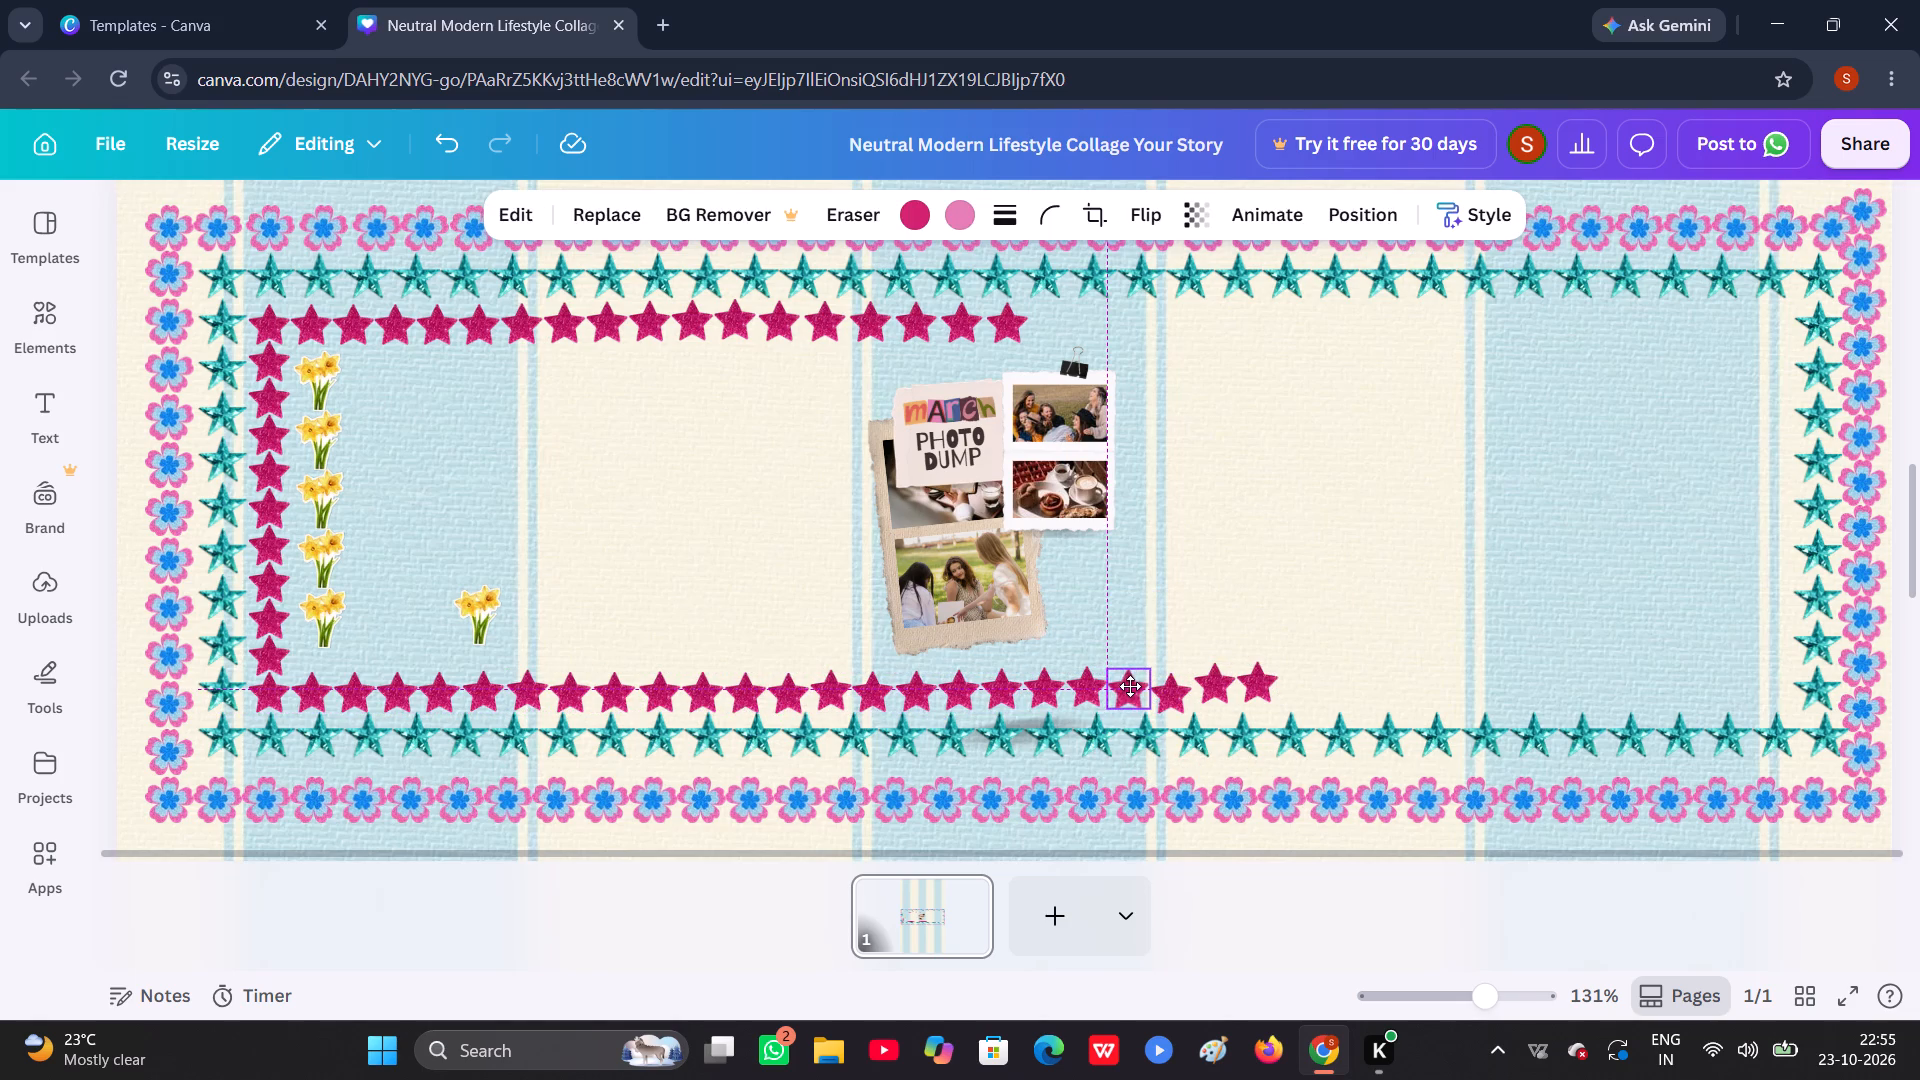
{"action": "left_click_drag", "start_coordinate": [1209, 676], "coordinate": [1207, 688]}
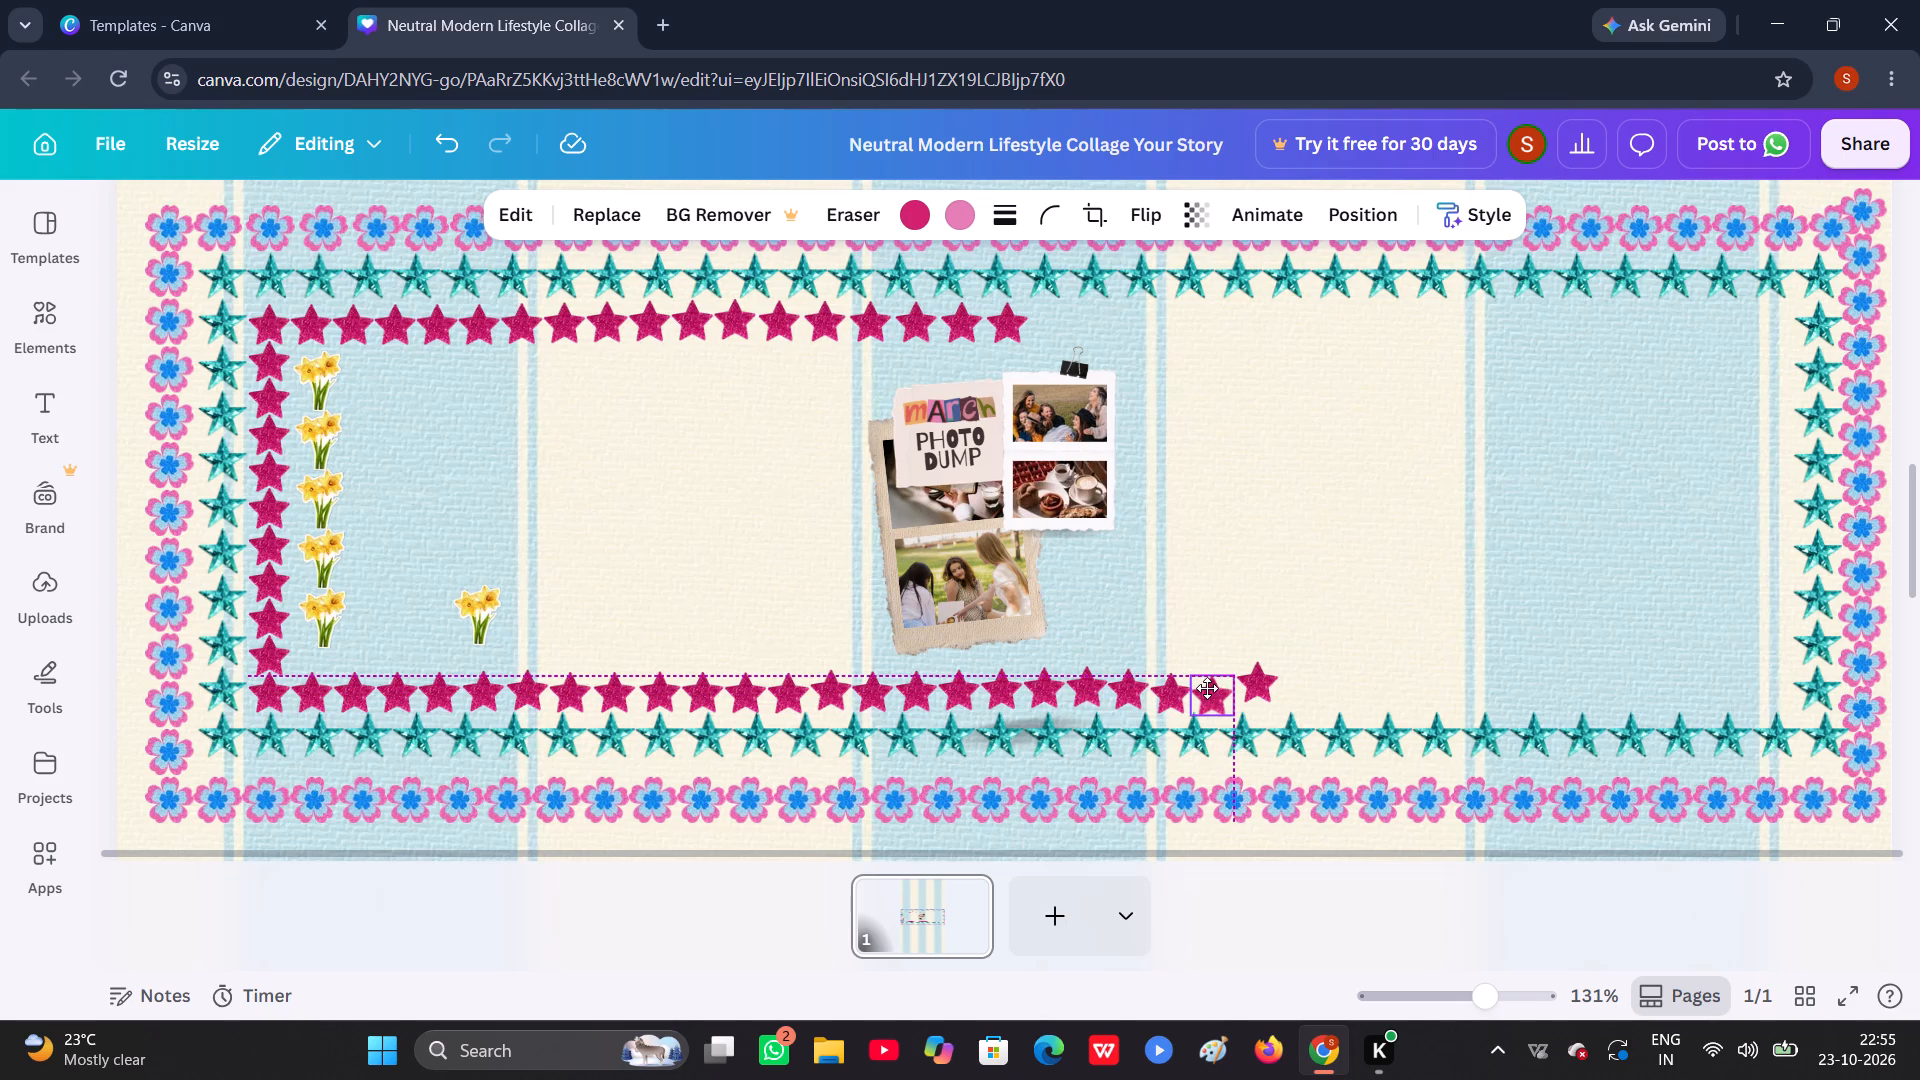
{"action": "left_click_drag", "start_coordinate": [1207, 688], "coordinate": [1207, 686]}
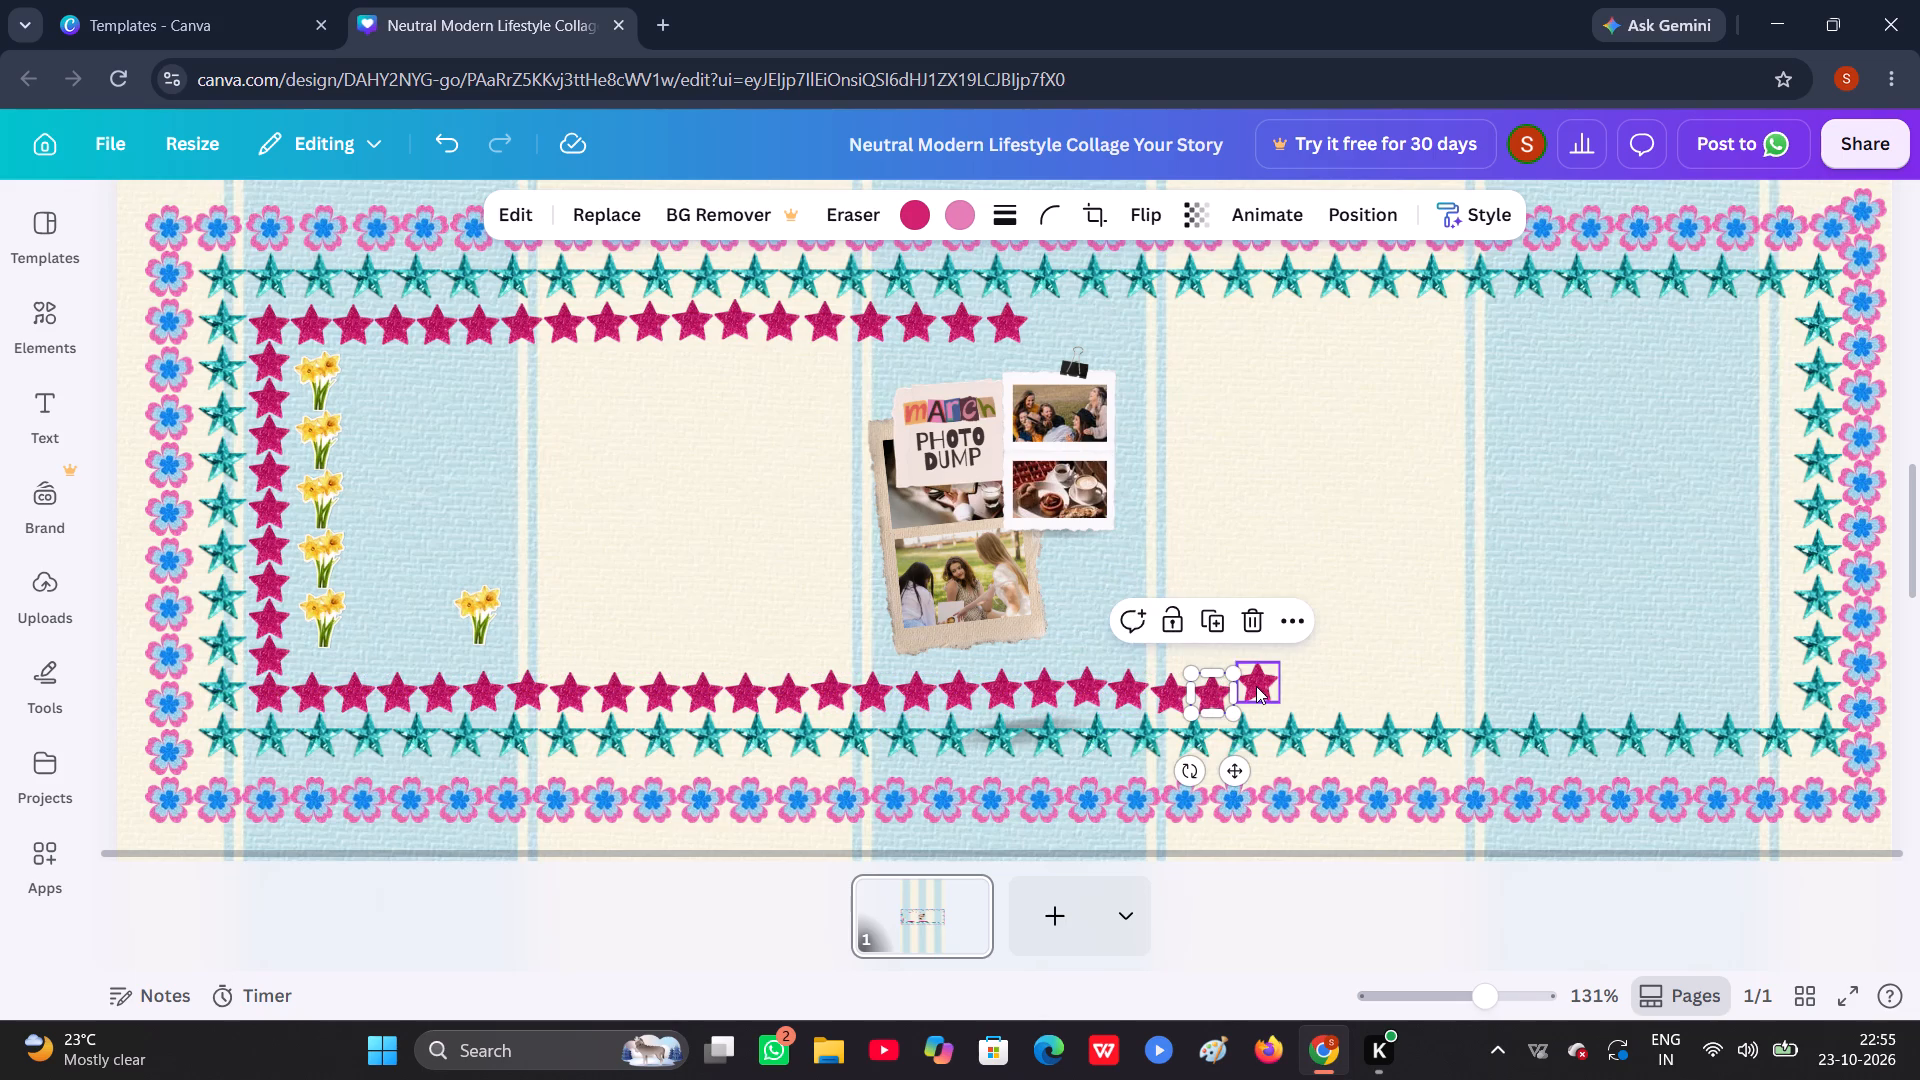
{"action": "left_click_drag", "start_coordinate": [1257, 686], "coordinate": [1258, 697]}
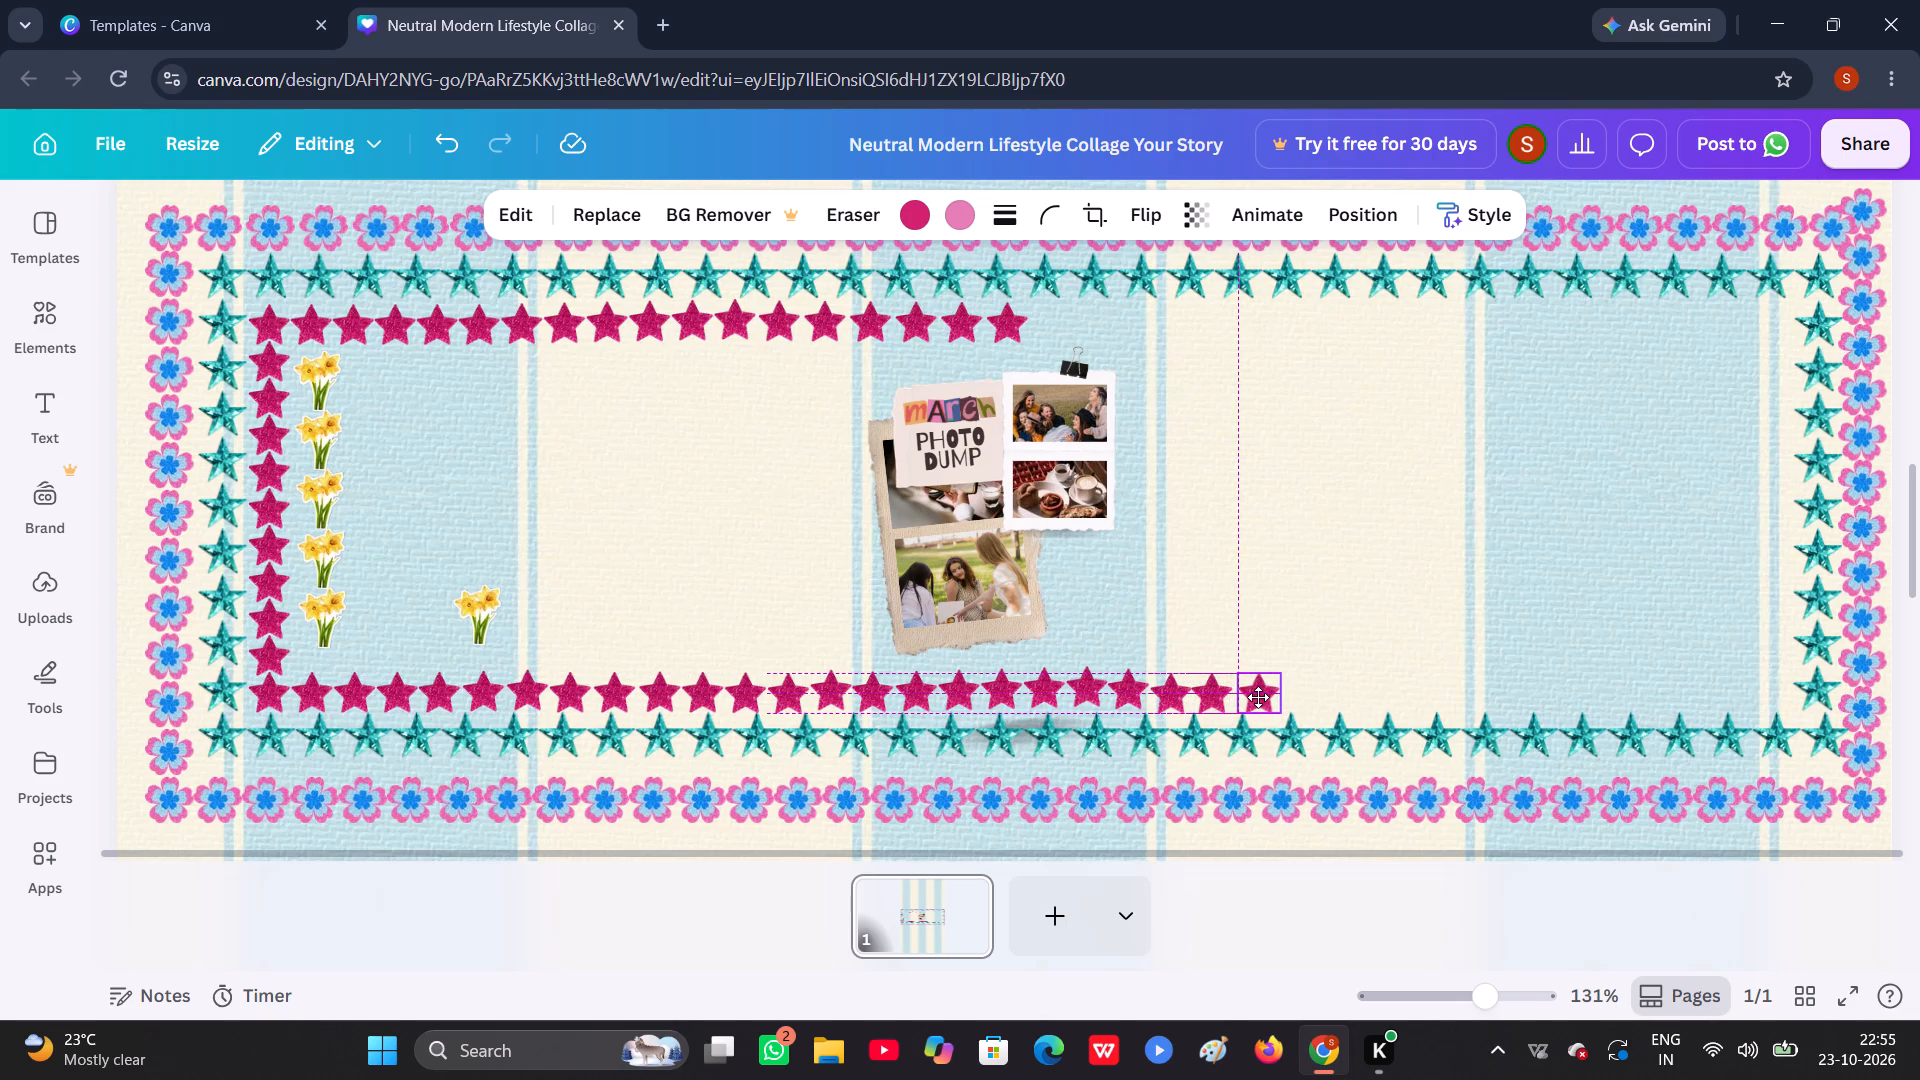
{"action": "left_click_drag", "start_coordinate": [1258, 697], "coordinate": [1258, 698]}
Add six more duplicates to the end of the bottom magenta star row, adjusting the end copies to close gaps and align them.
{"action": "left_click", "coordinate": [1260, 615]}
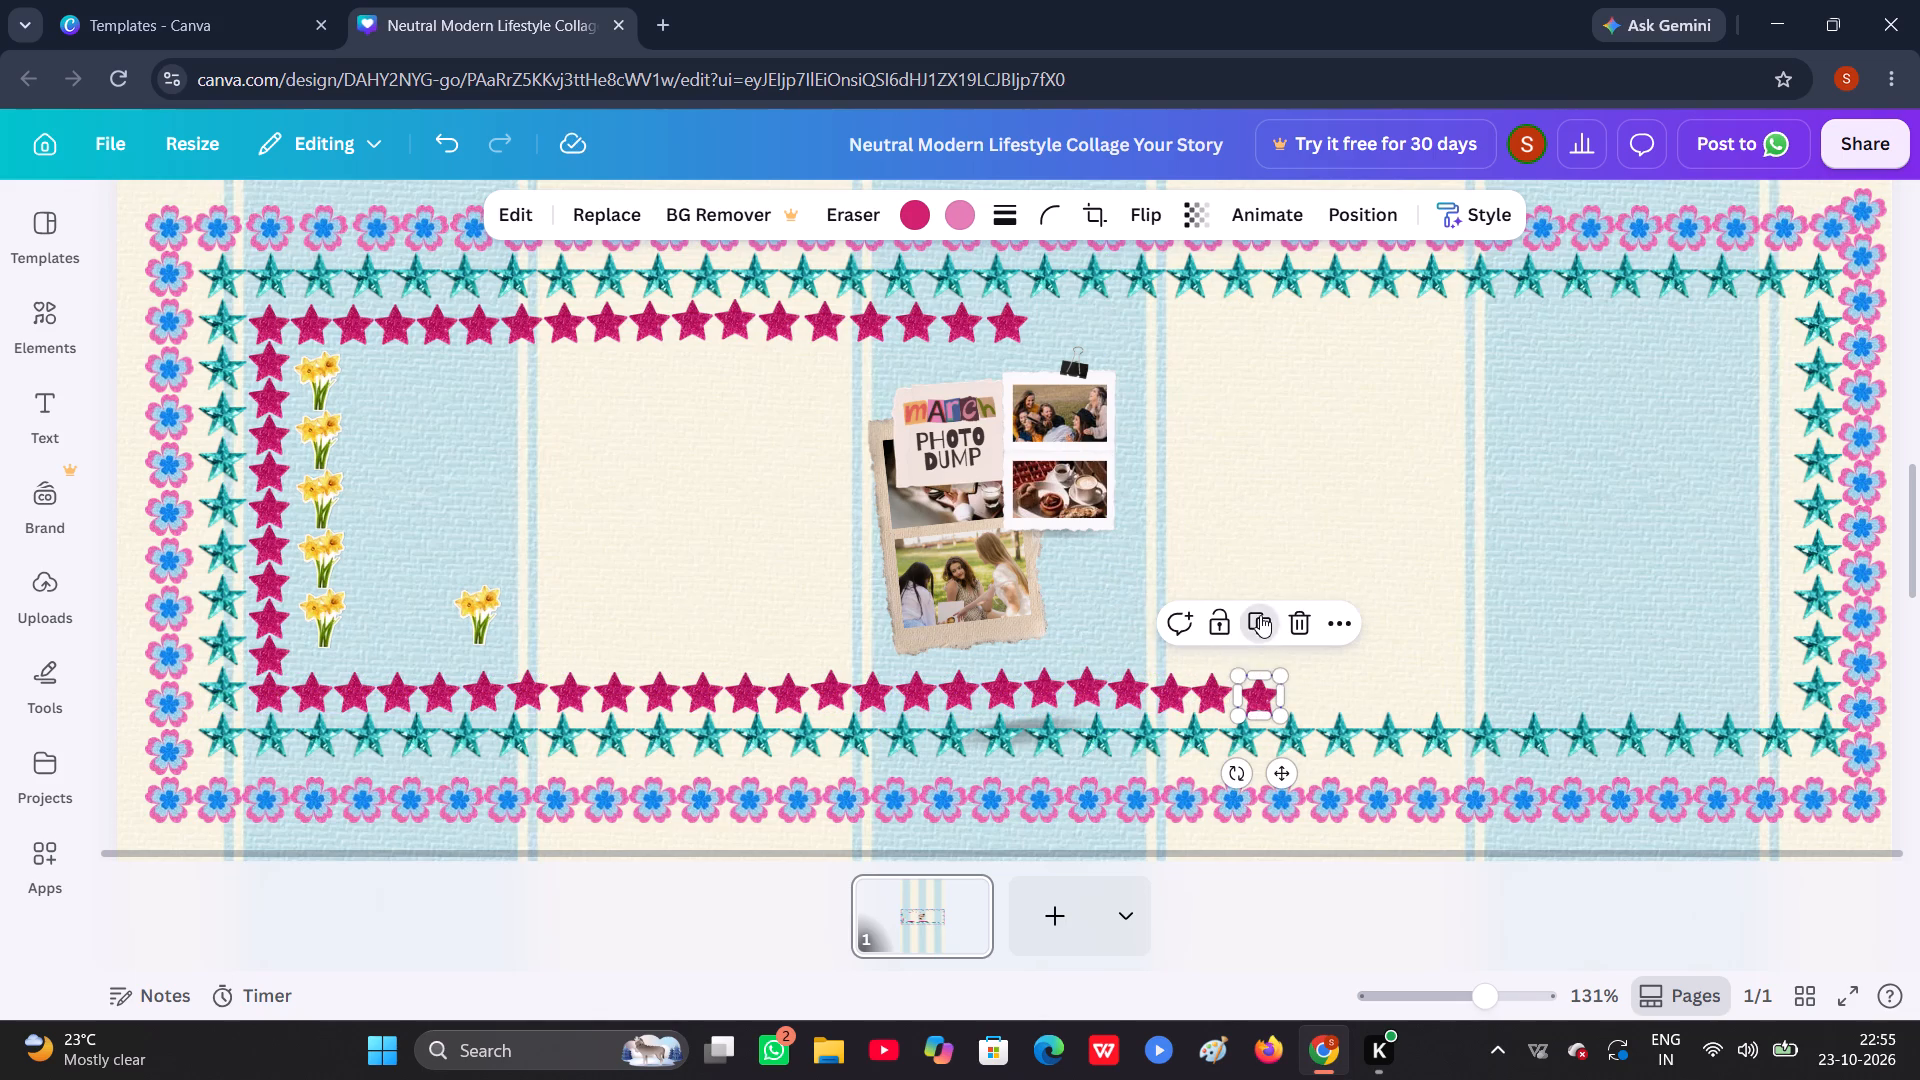
{"action": "left_click", "coordinate": [1309, 694]}
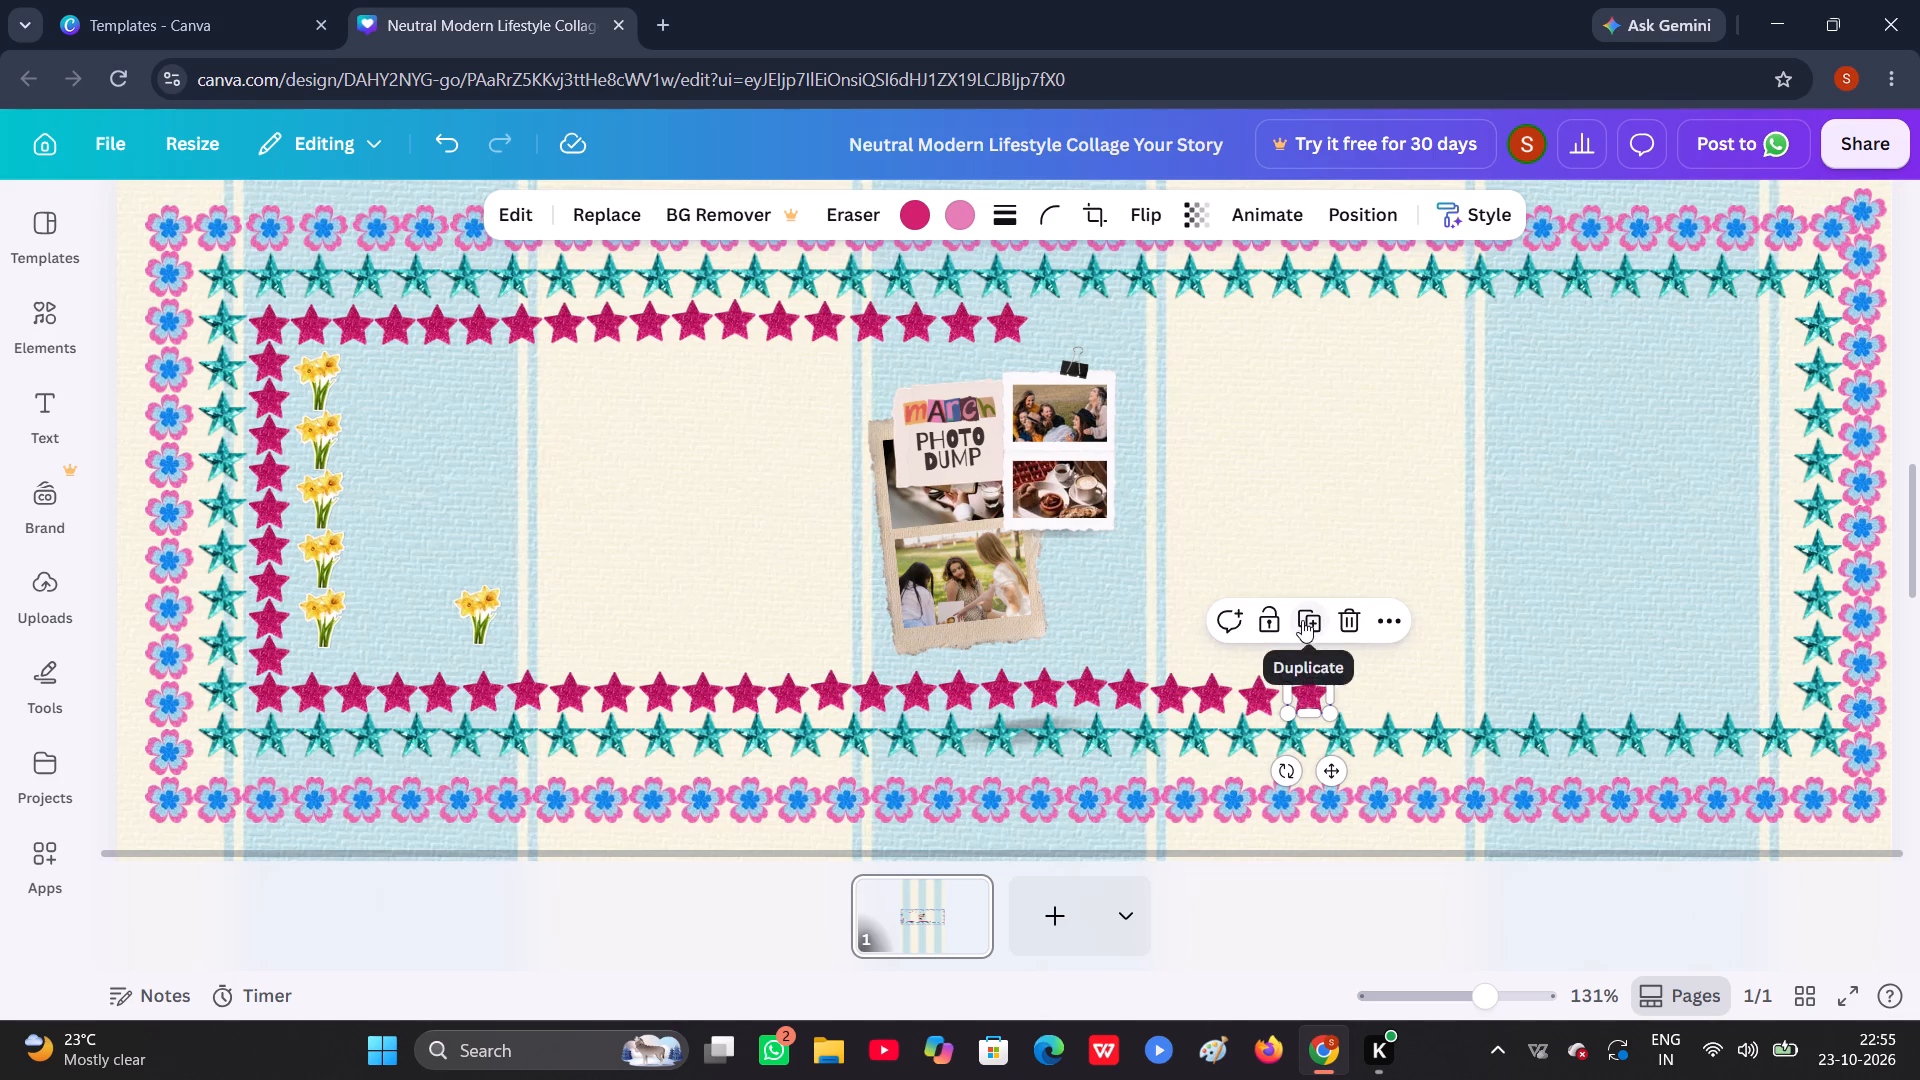
{"action": "left_click", "coordinate": [1302, 620]}
{"action": "left_click", "coordinate": [1360, 616]}
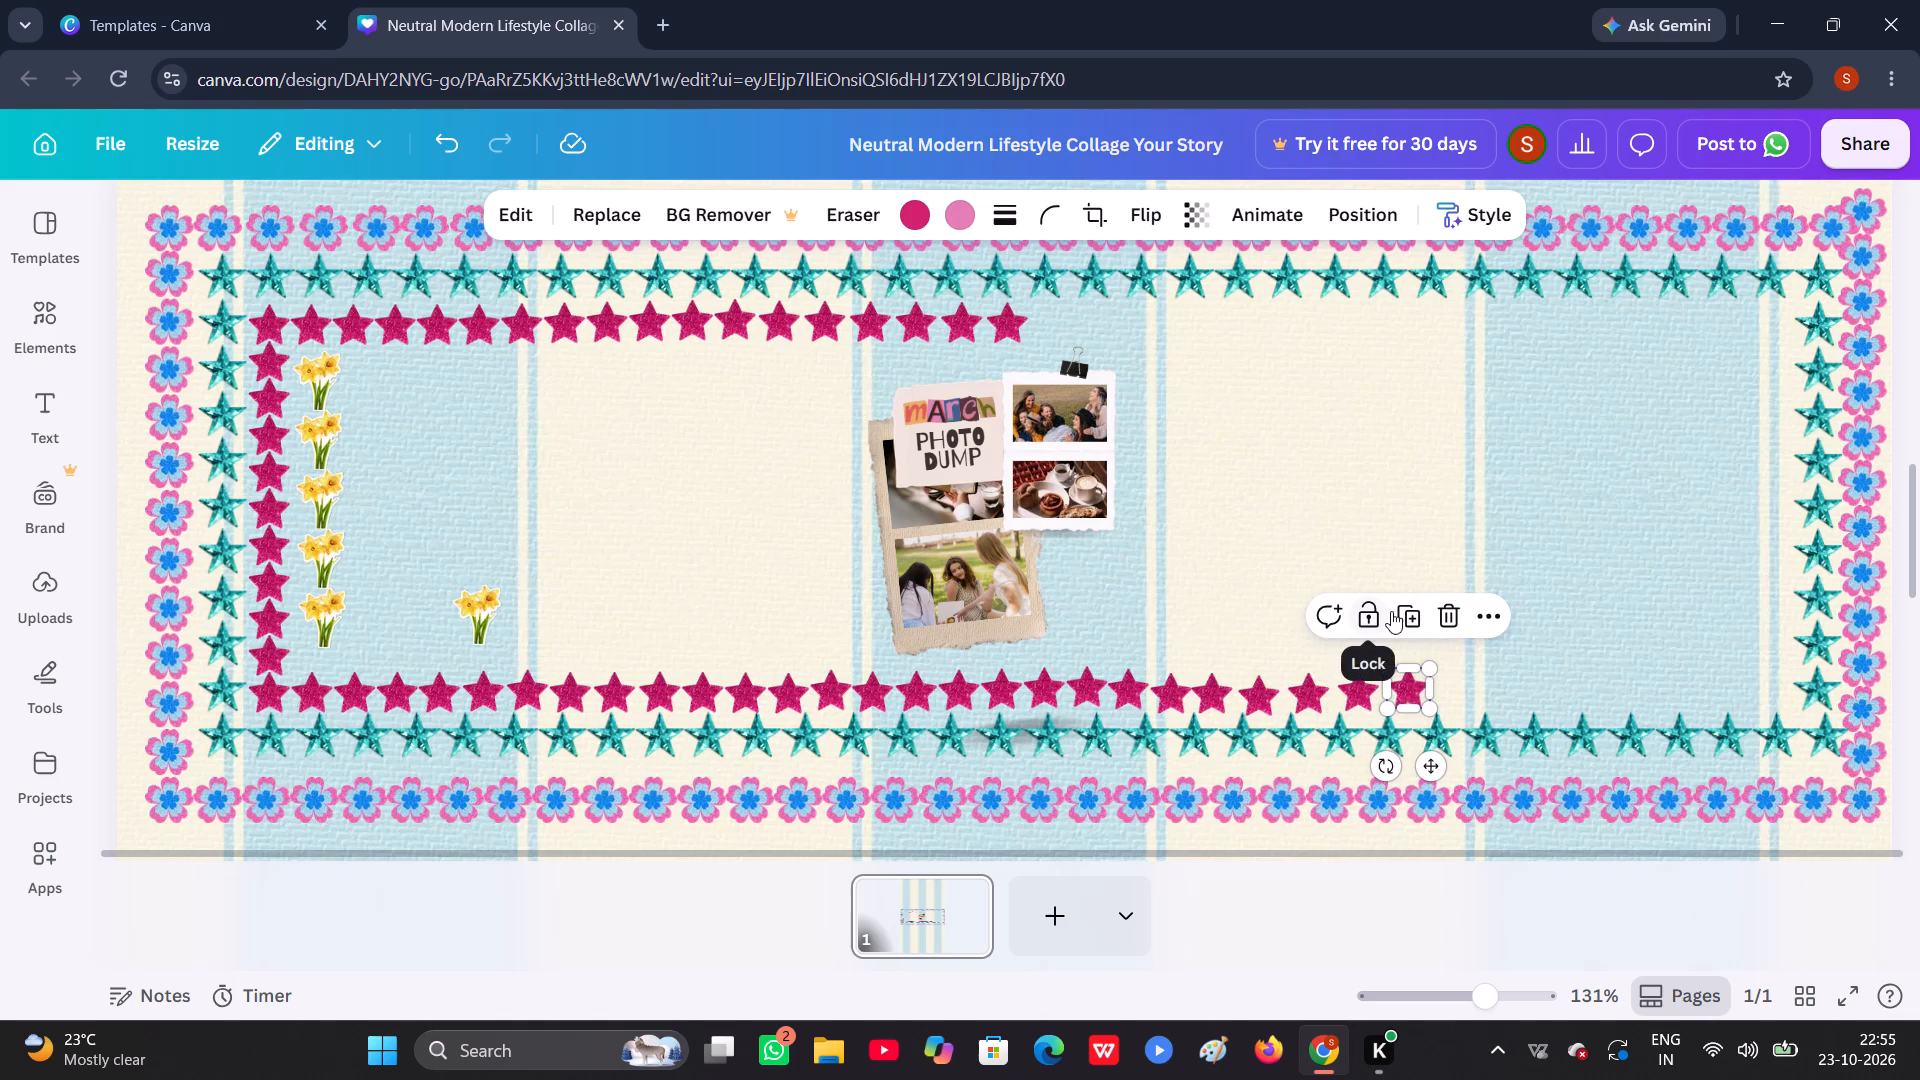
{"action": "left_click", "coordinate": [1402, 612]}
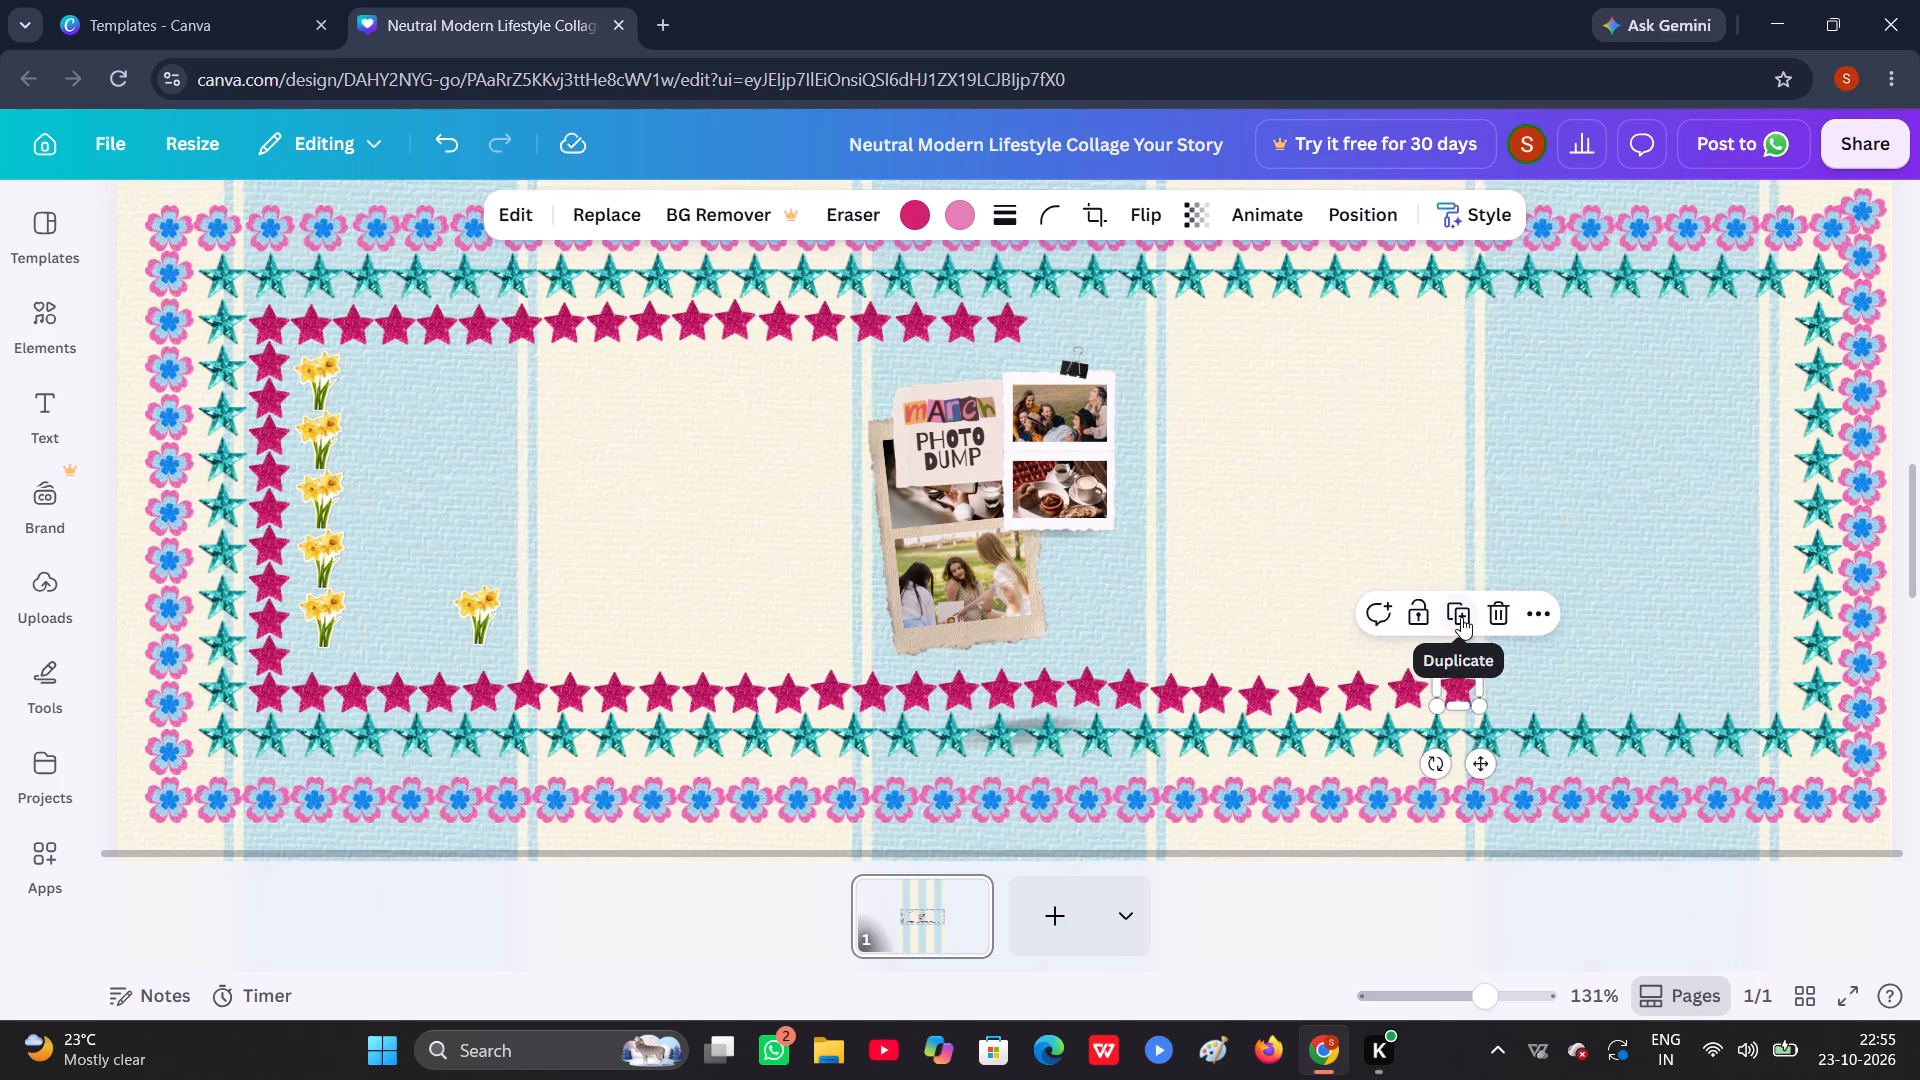
{"action": "left_click", "coordinate": [1461, 617]}
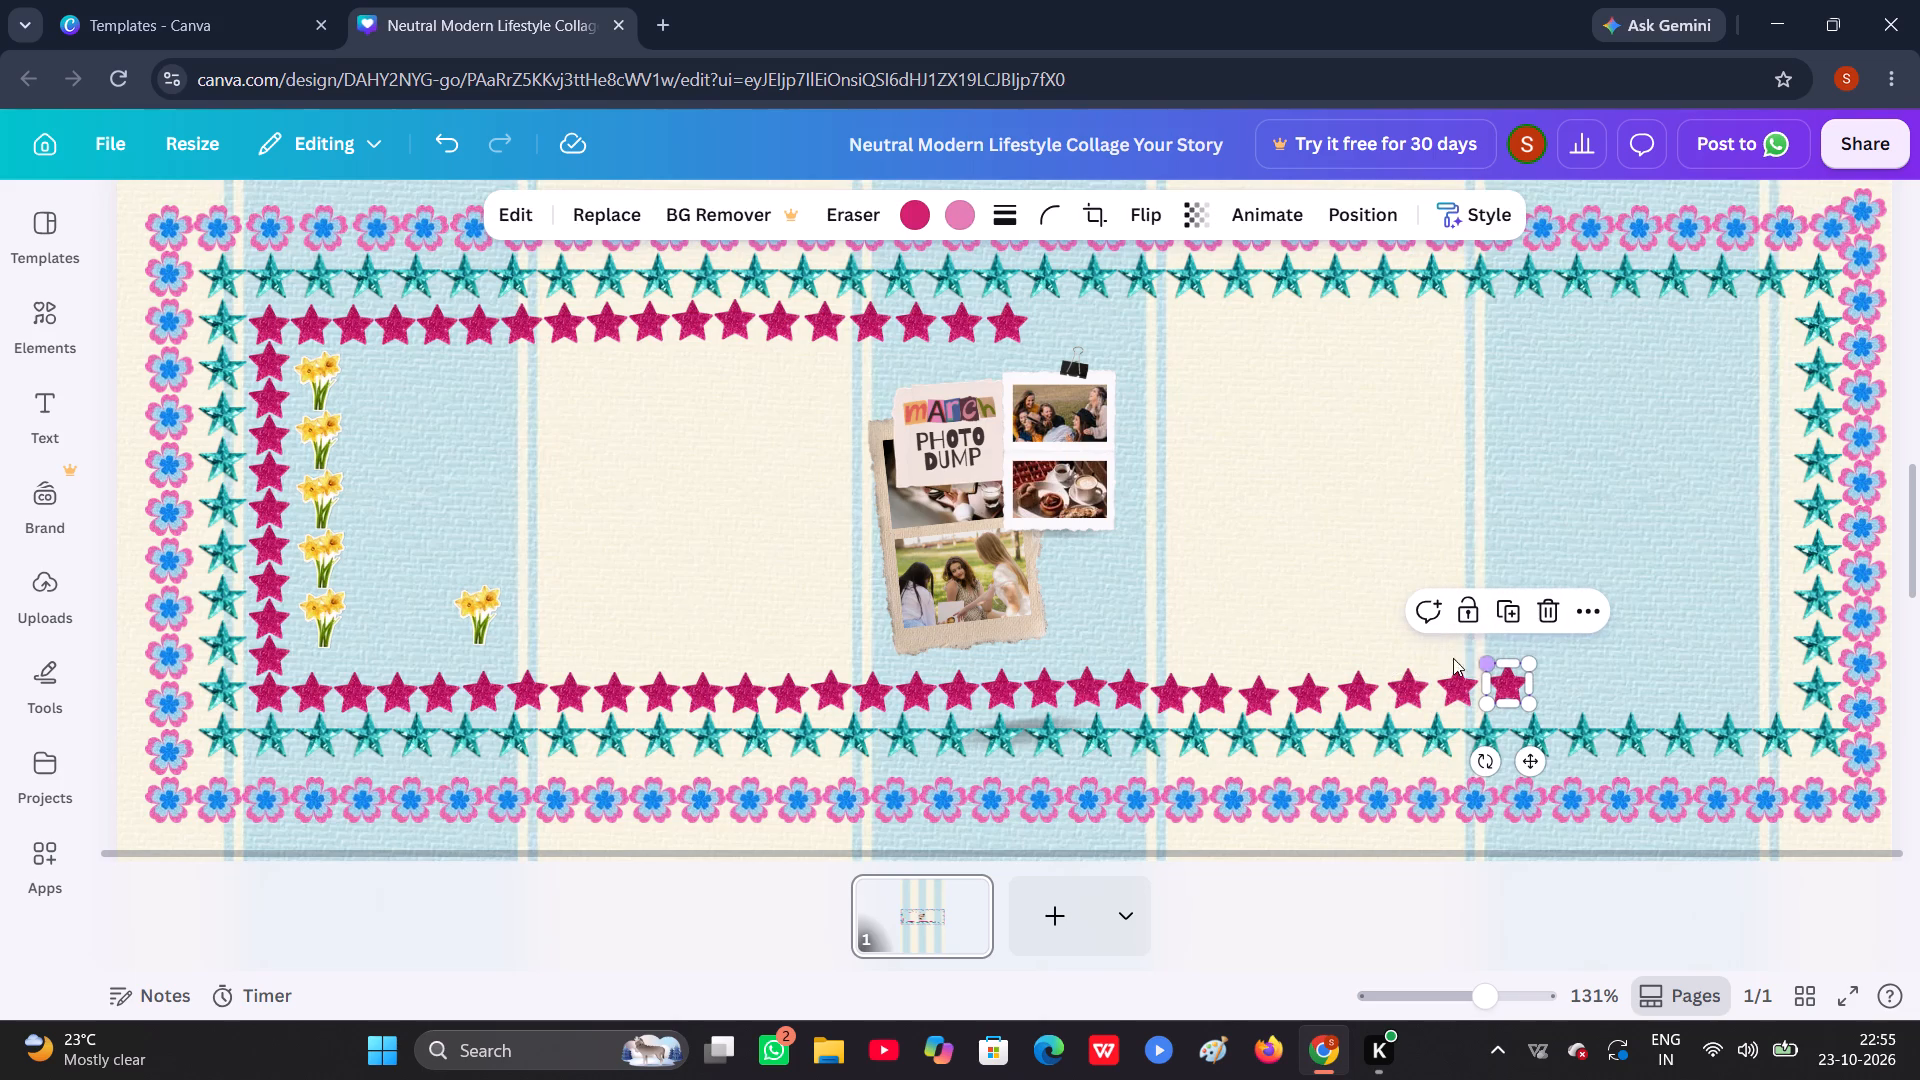
{"action": "left_click", "coordinate": [1505, 609]}
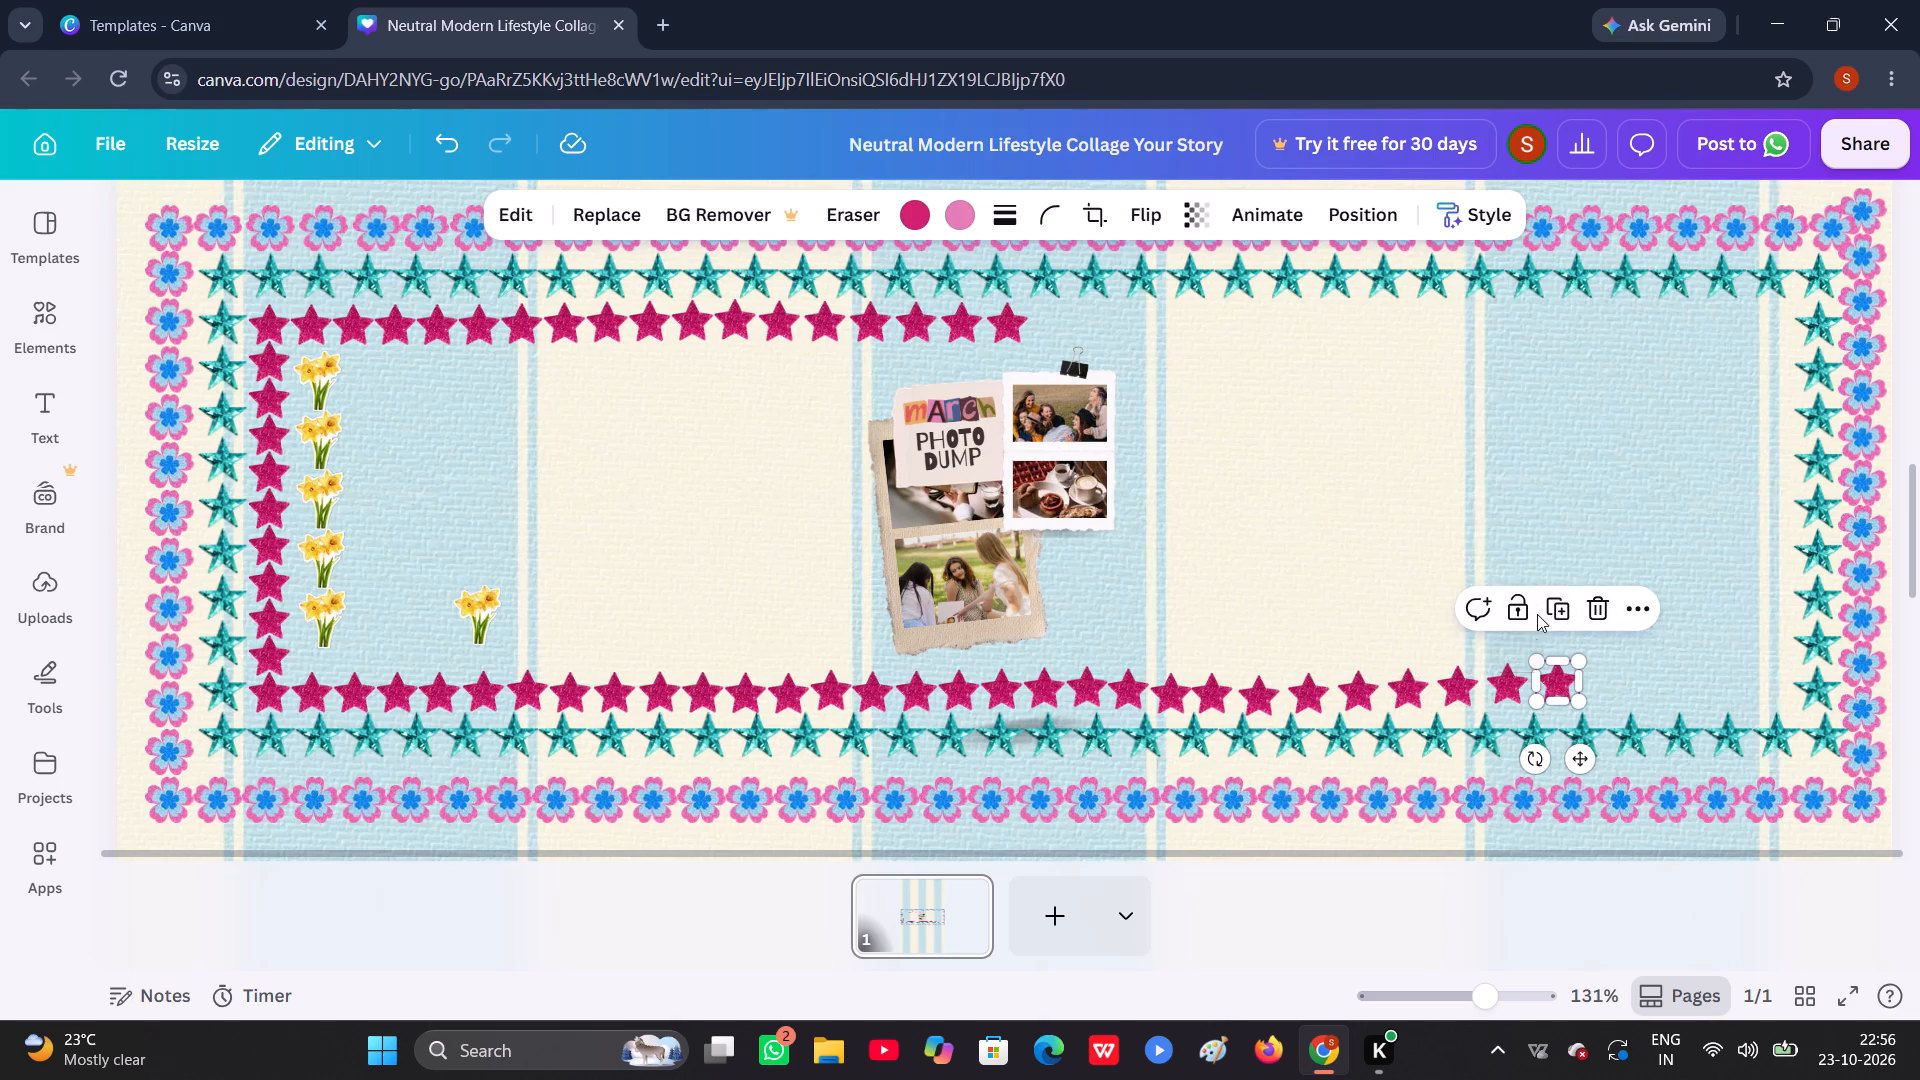
{"action": "left_click", "coordinate": [1504, 675]}
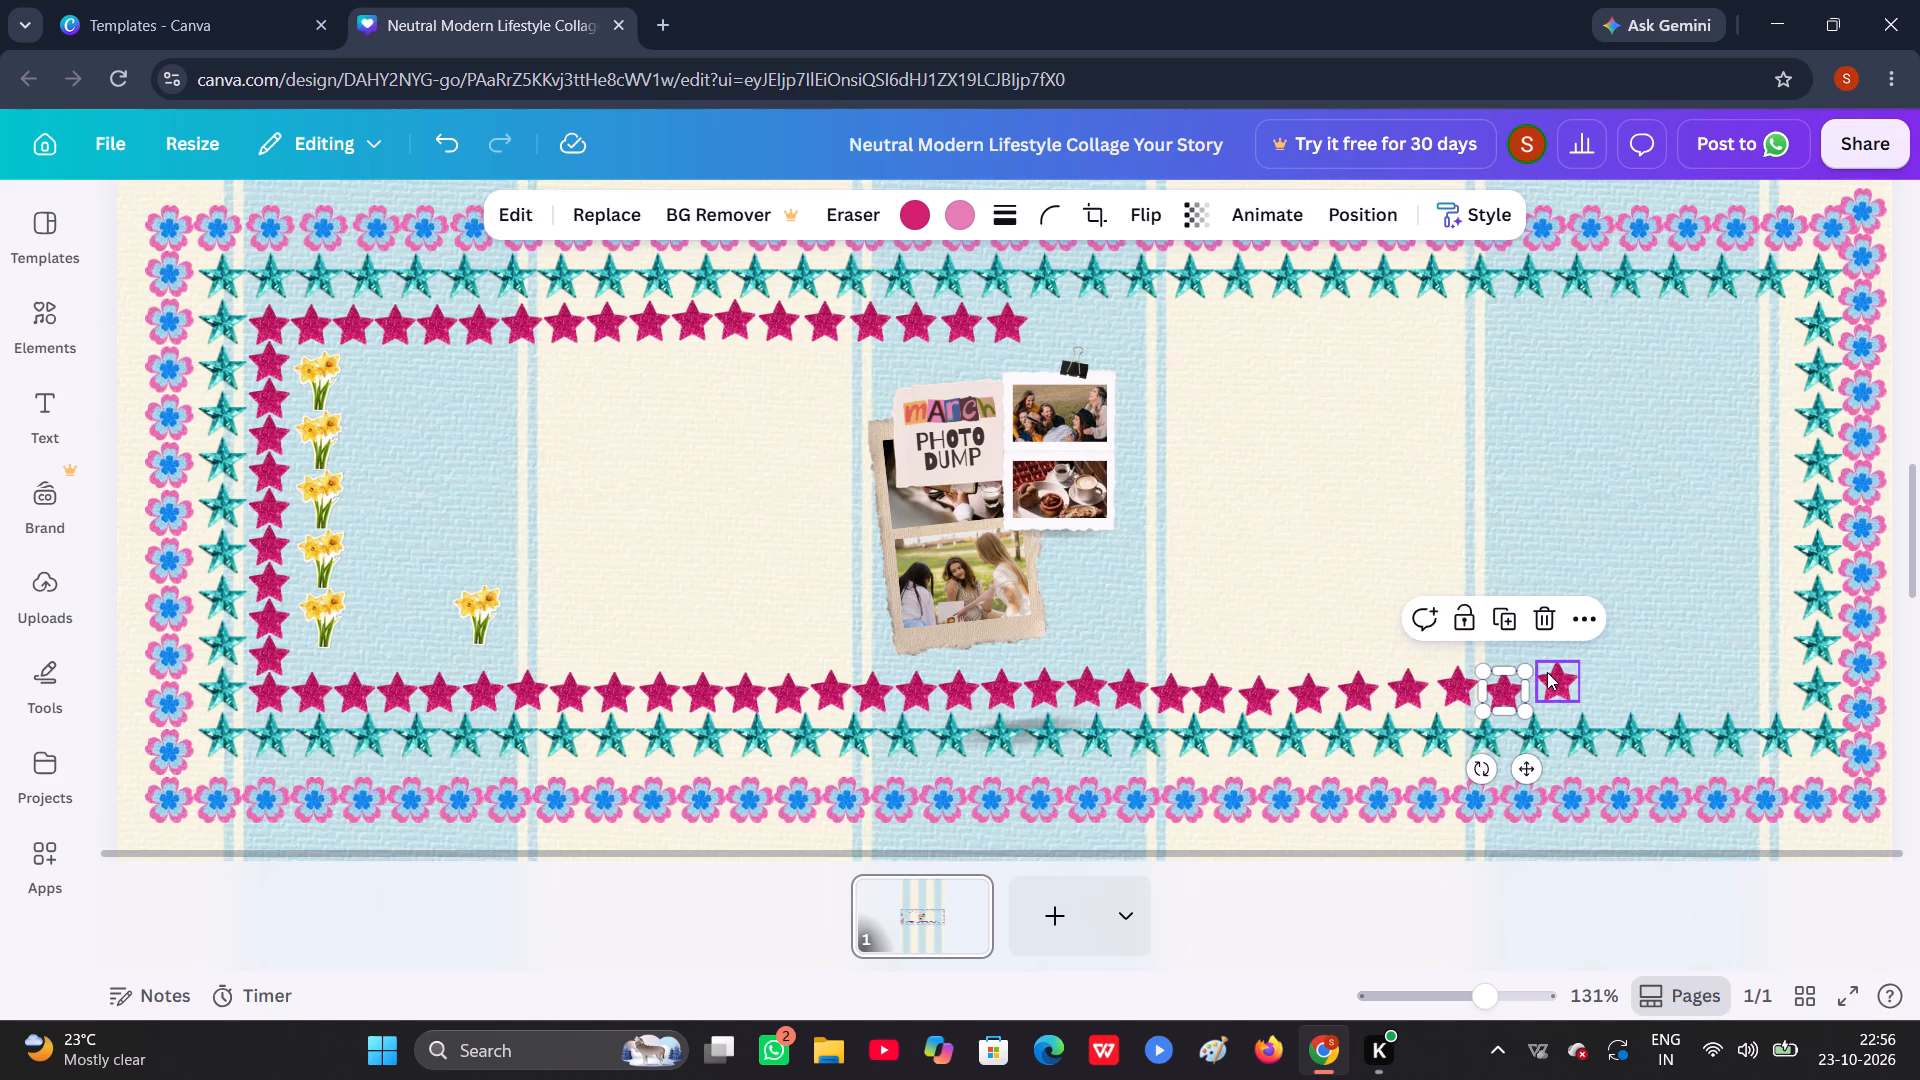
{"action": "left_click_drag", "start_coordinate": [1547, 673], "coordinate": [1535, 681]}
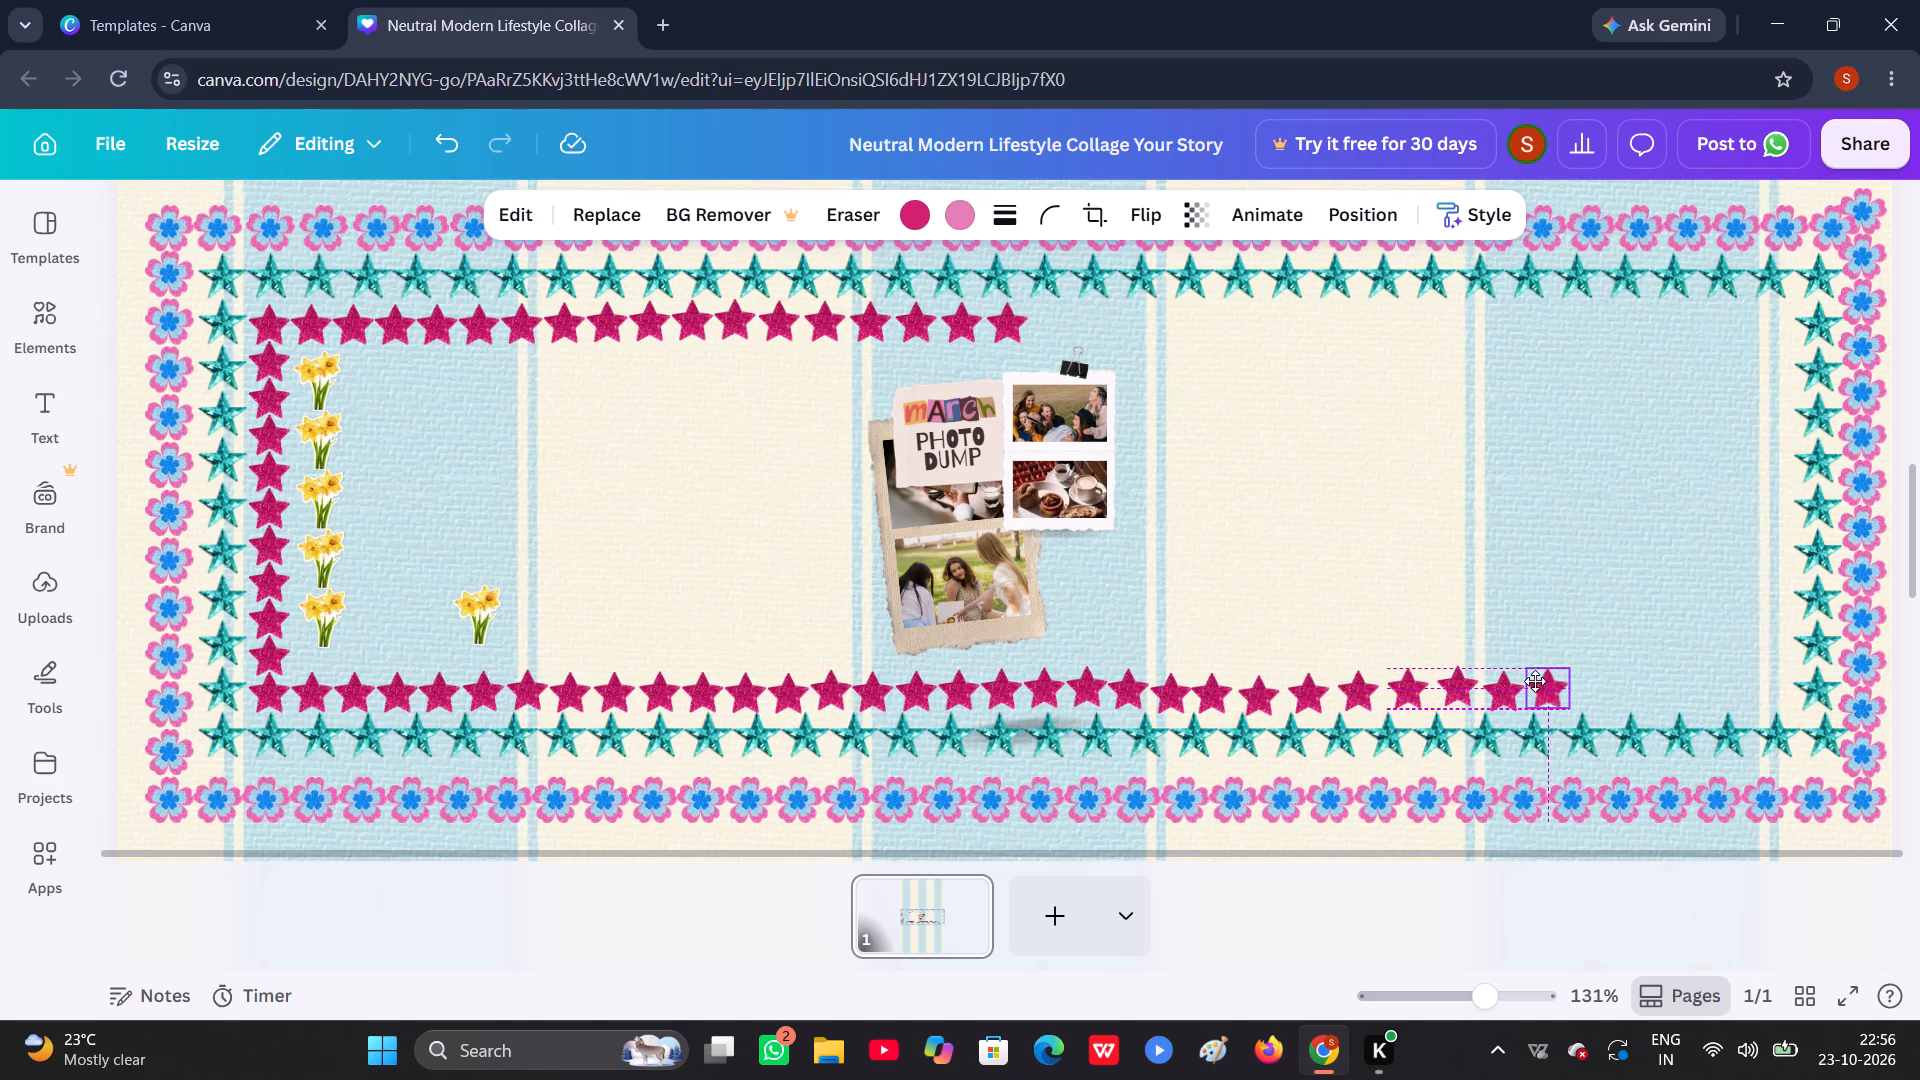
{"action": "left_click_drag", "start_coordinate": [1535, 681], "coordinate": [1534, 679]}
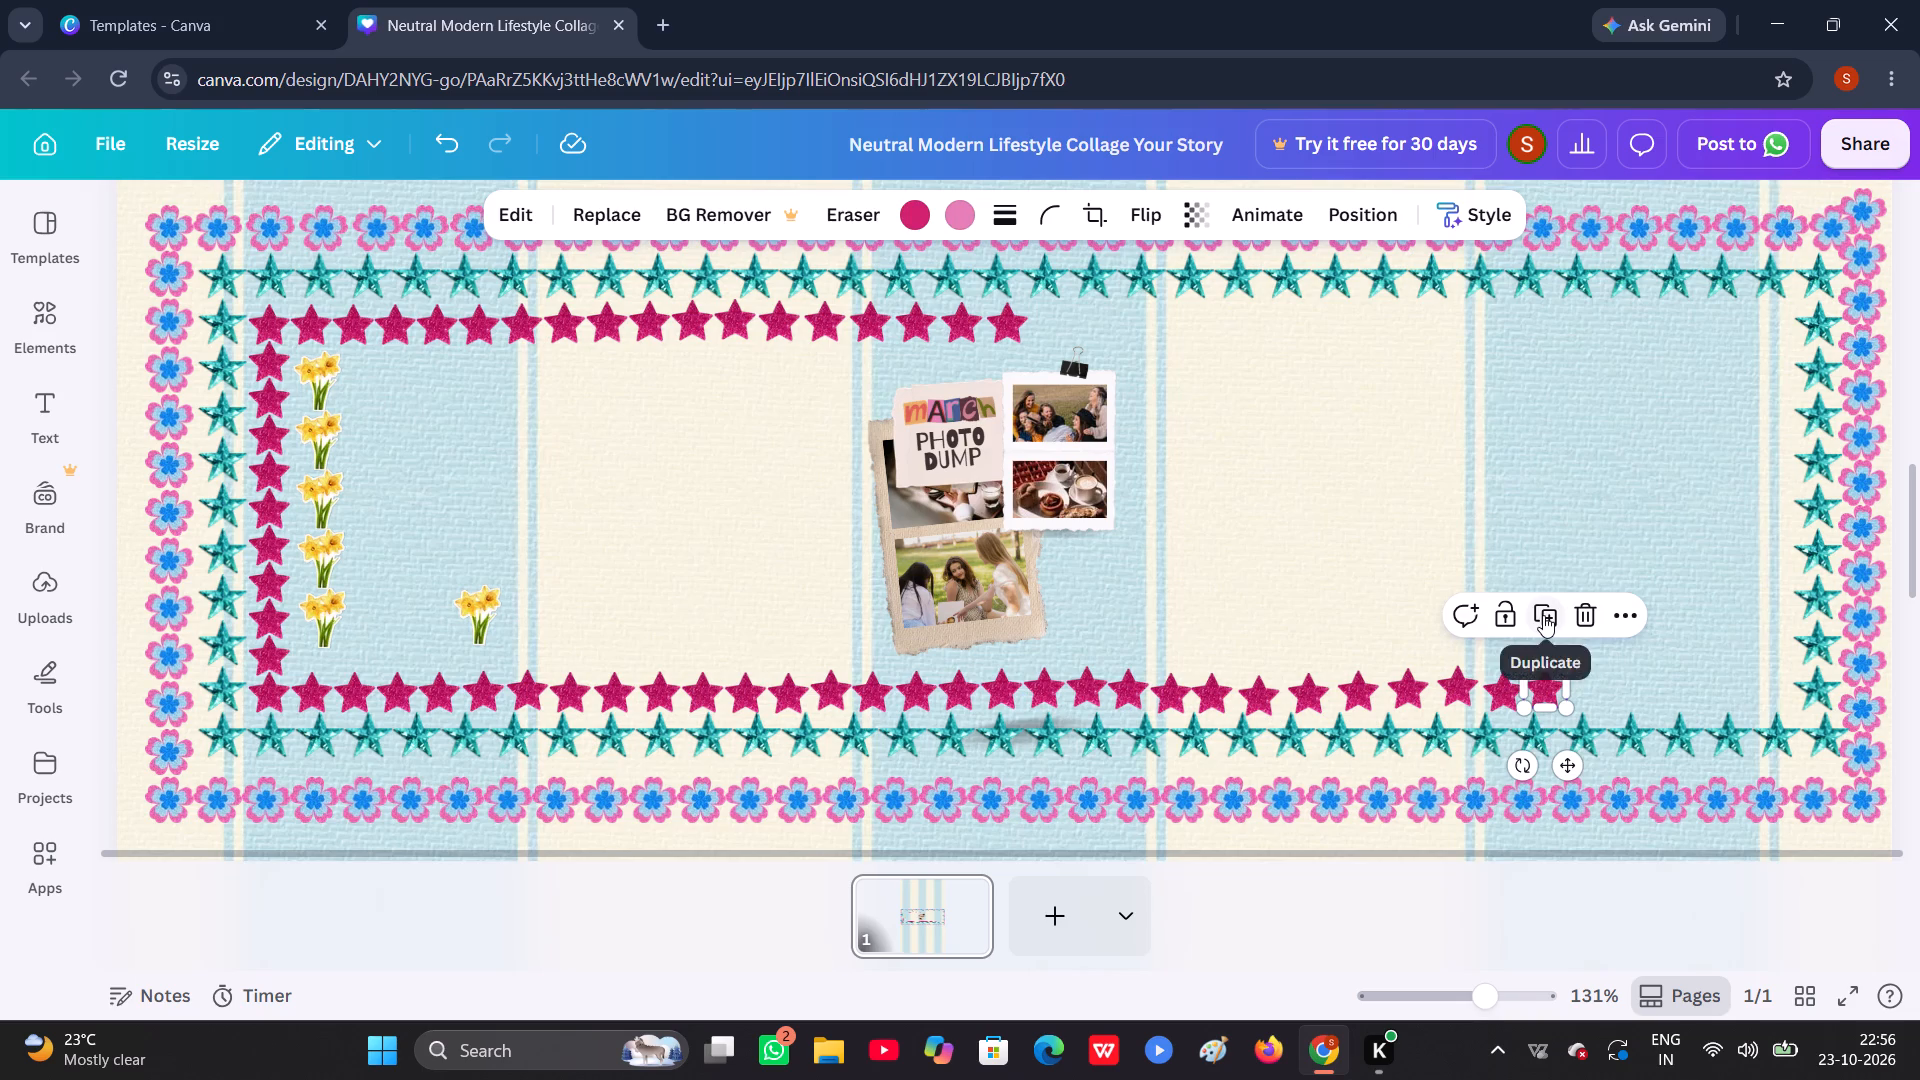
Extend the bottom magenta star row with three more duplicates of its end star and level them with the row.
{"action": "left_click", "coordinate": [1543, 615]}
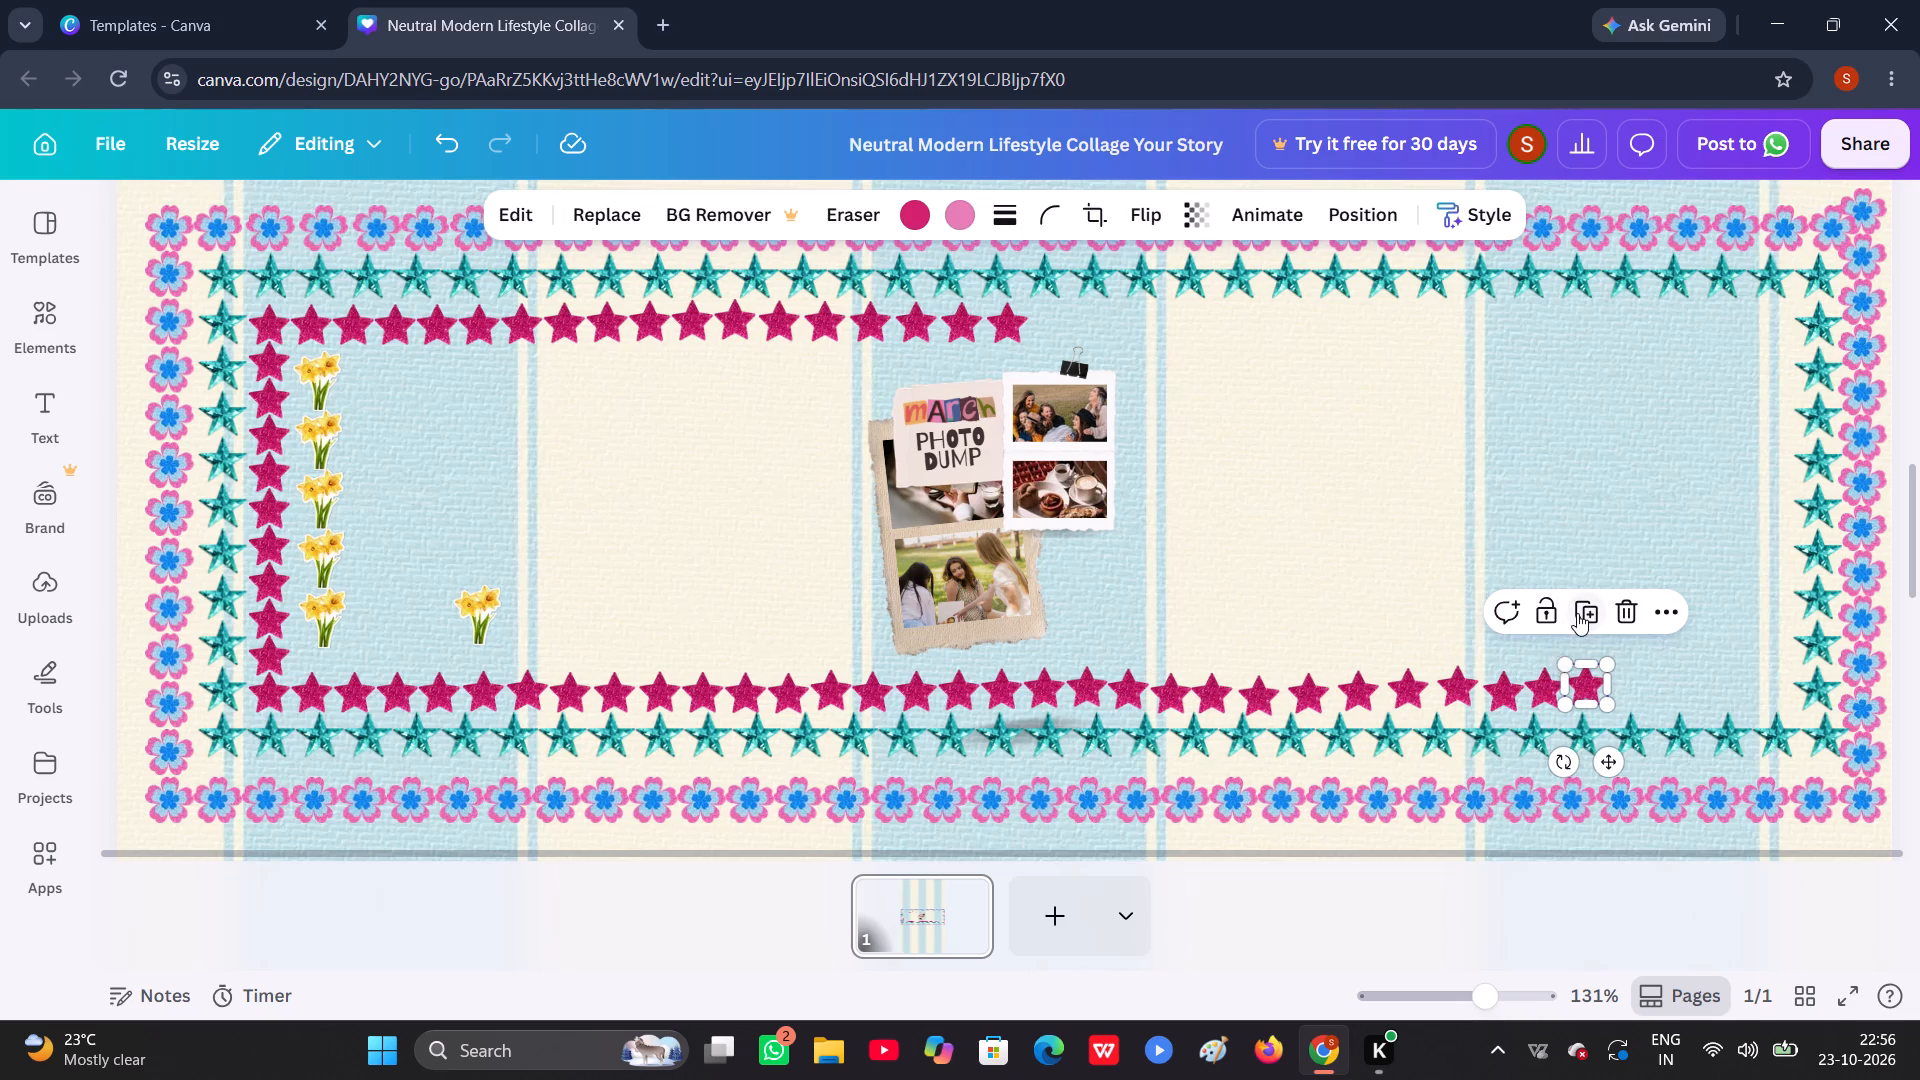
{"action": "left_click", "coordinate": [1578, 613]}
{"action": "left_click", "coordinate": [1630, 670]}
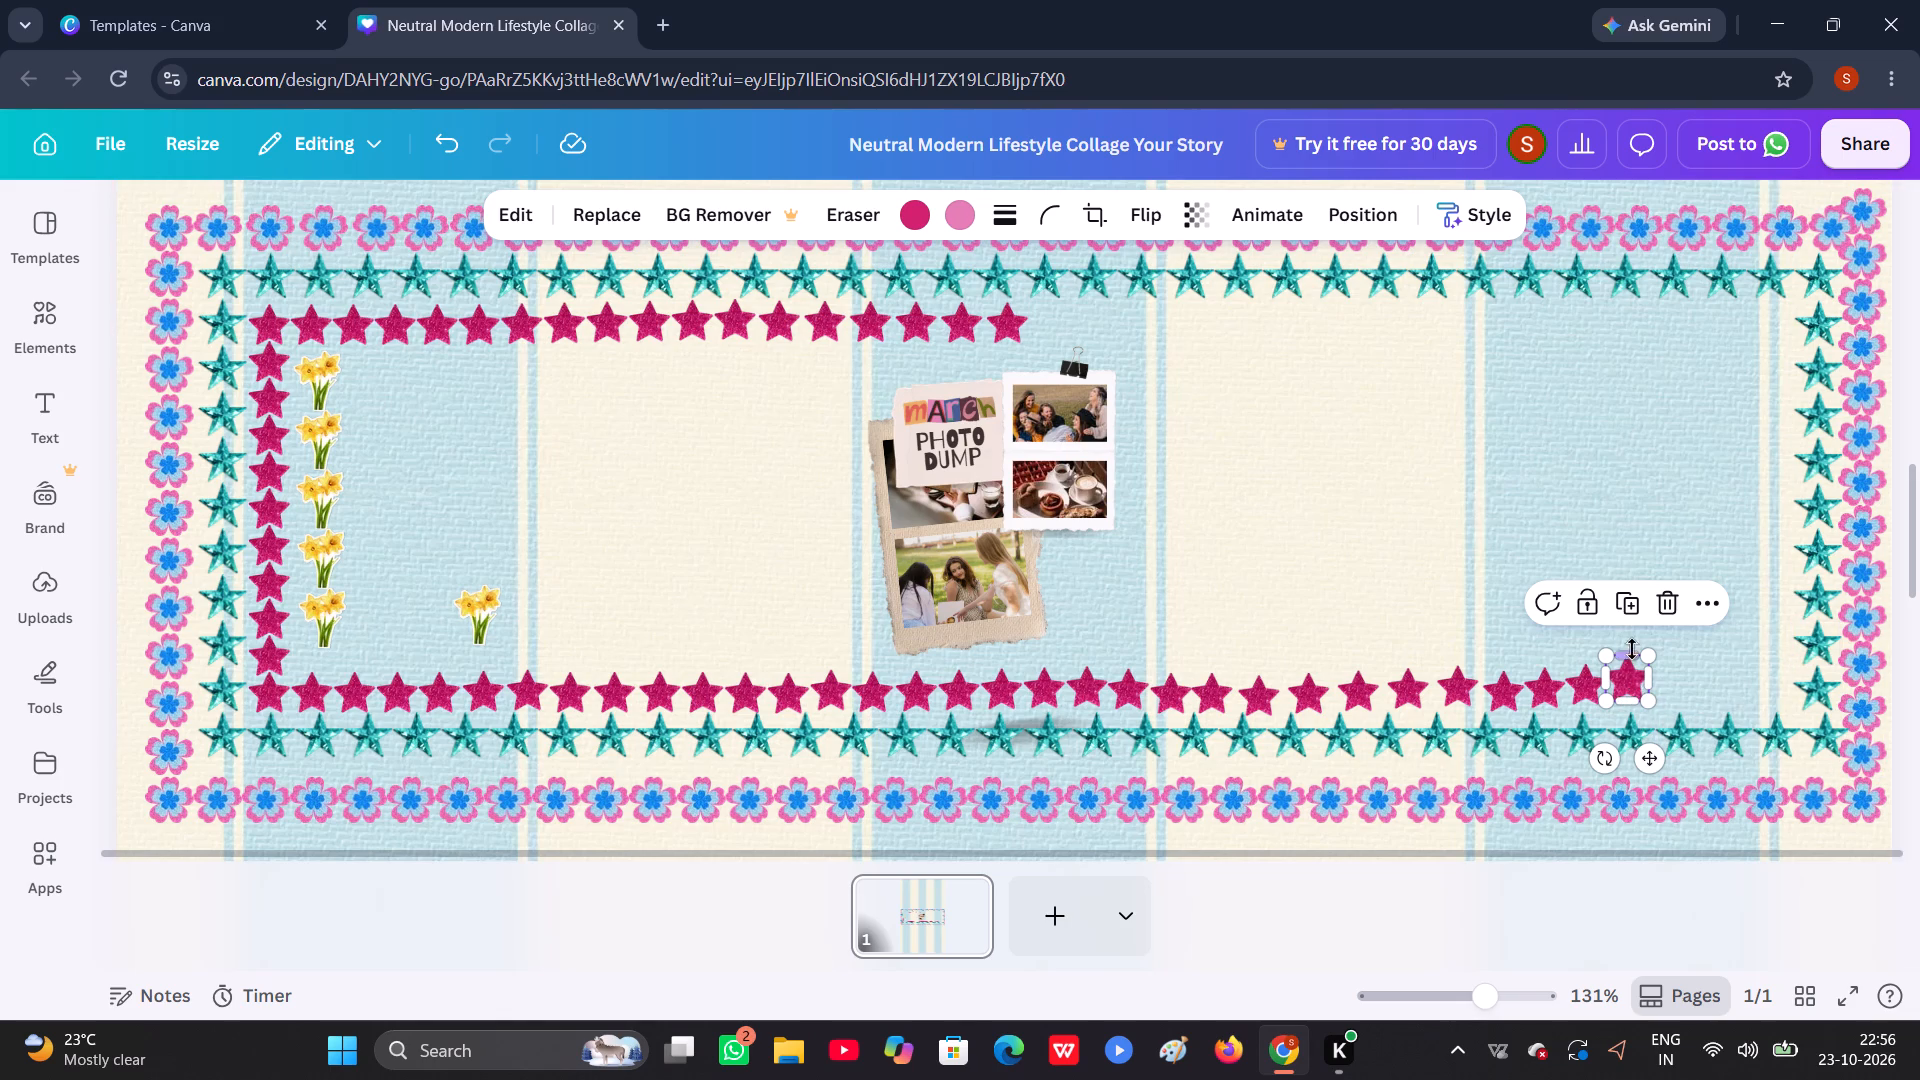
{"action": "left_click", "coordinate": [1635, 611]}
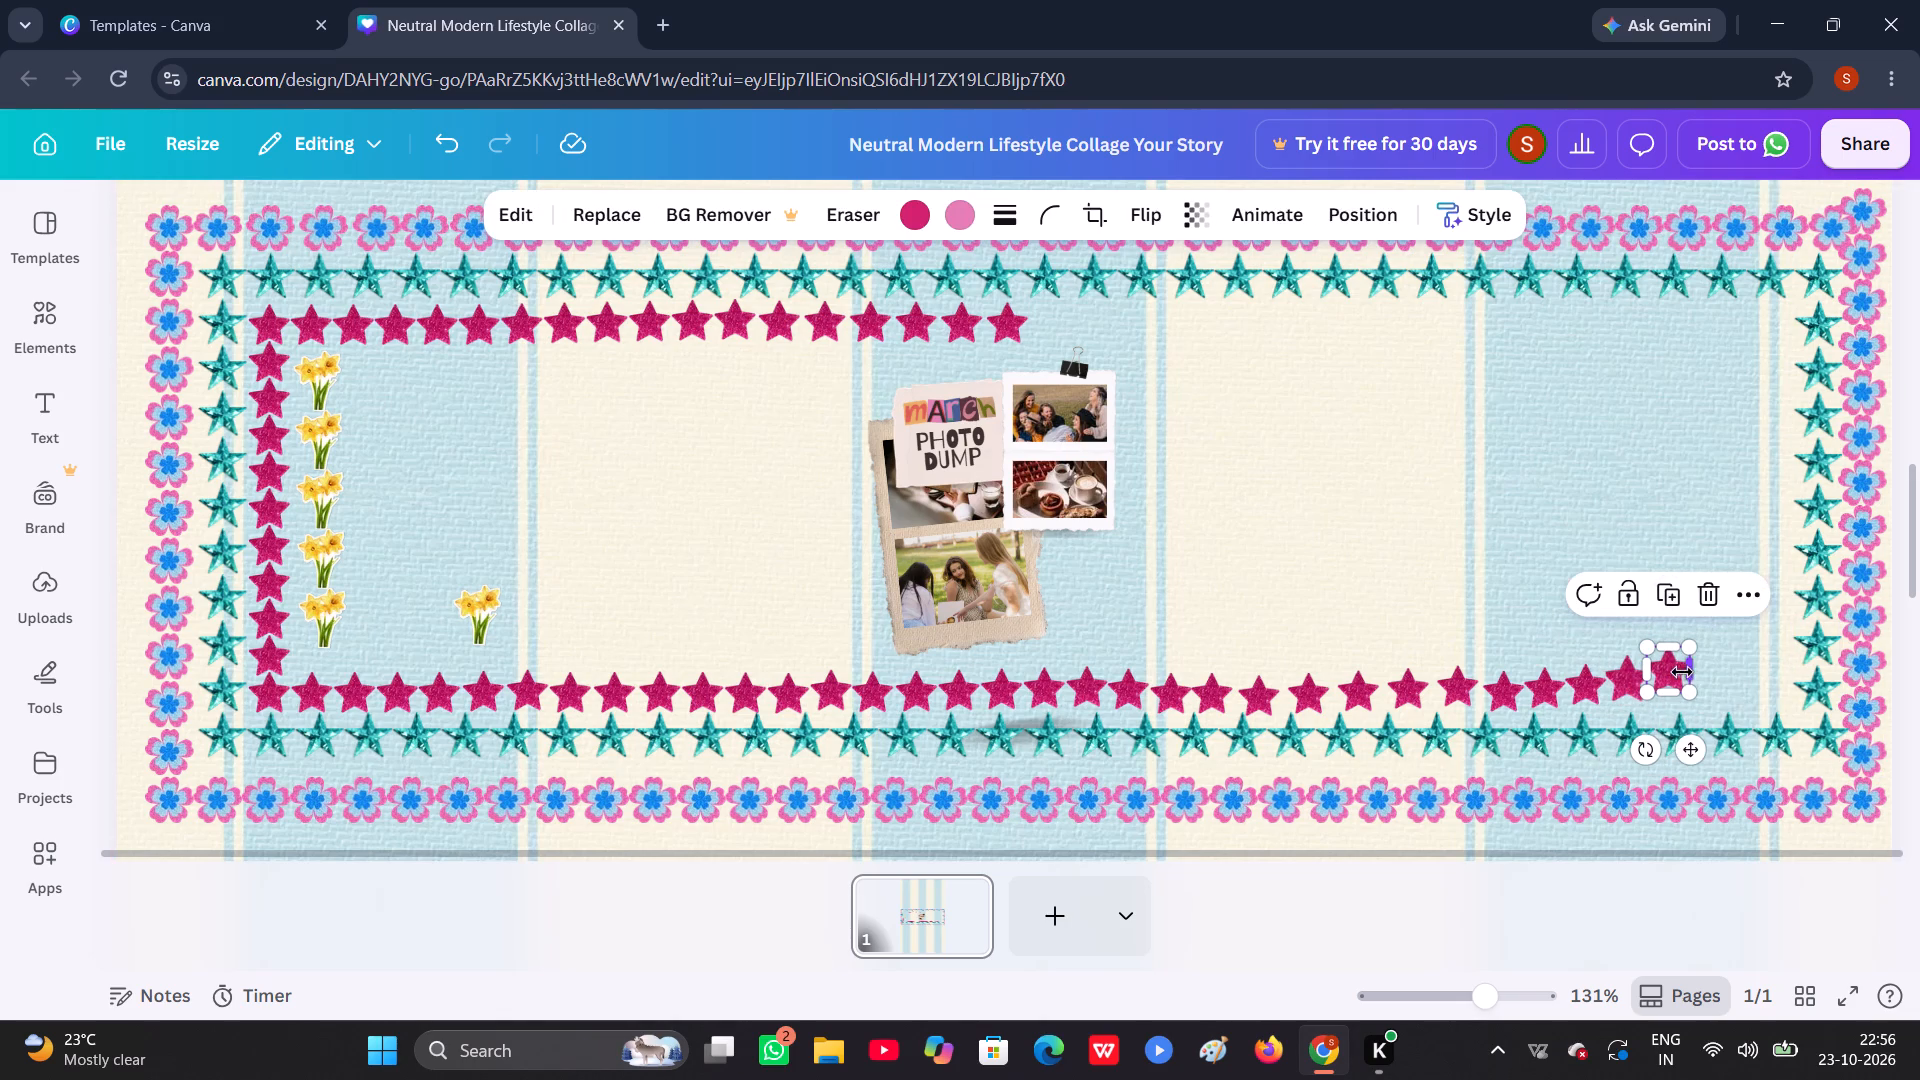
{"action": "left_click_drag", "start_coordinate": [1677, 670], "coordinate": [1678, 685]}
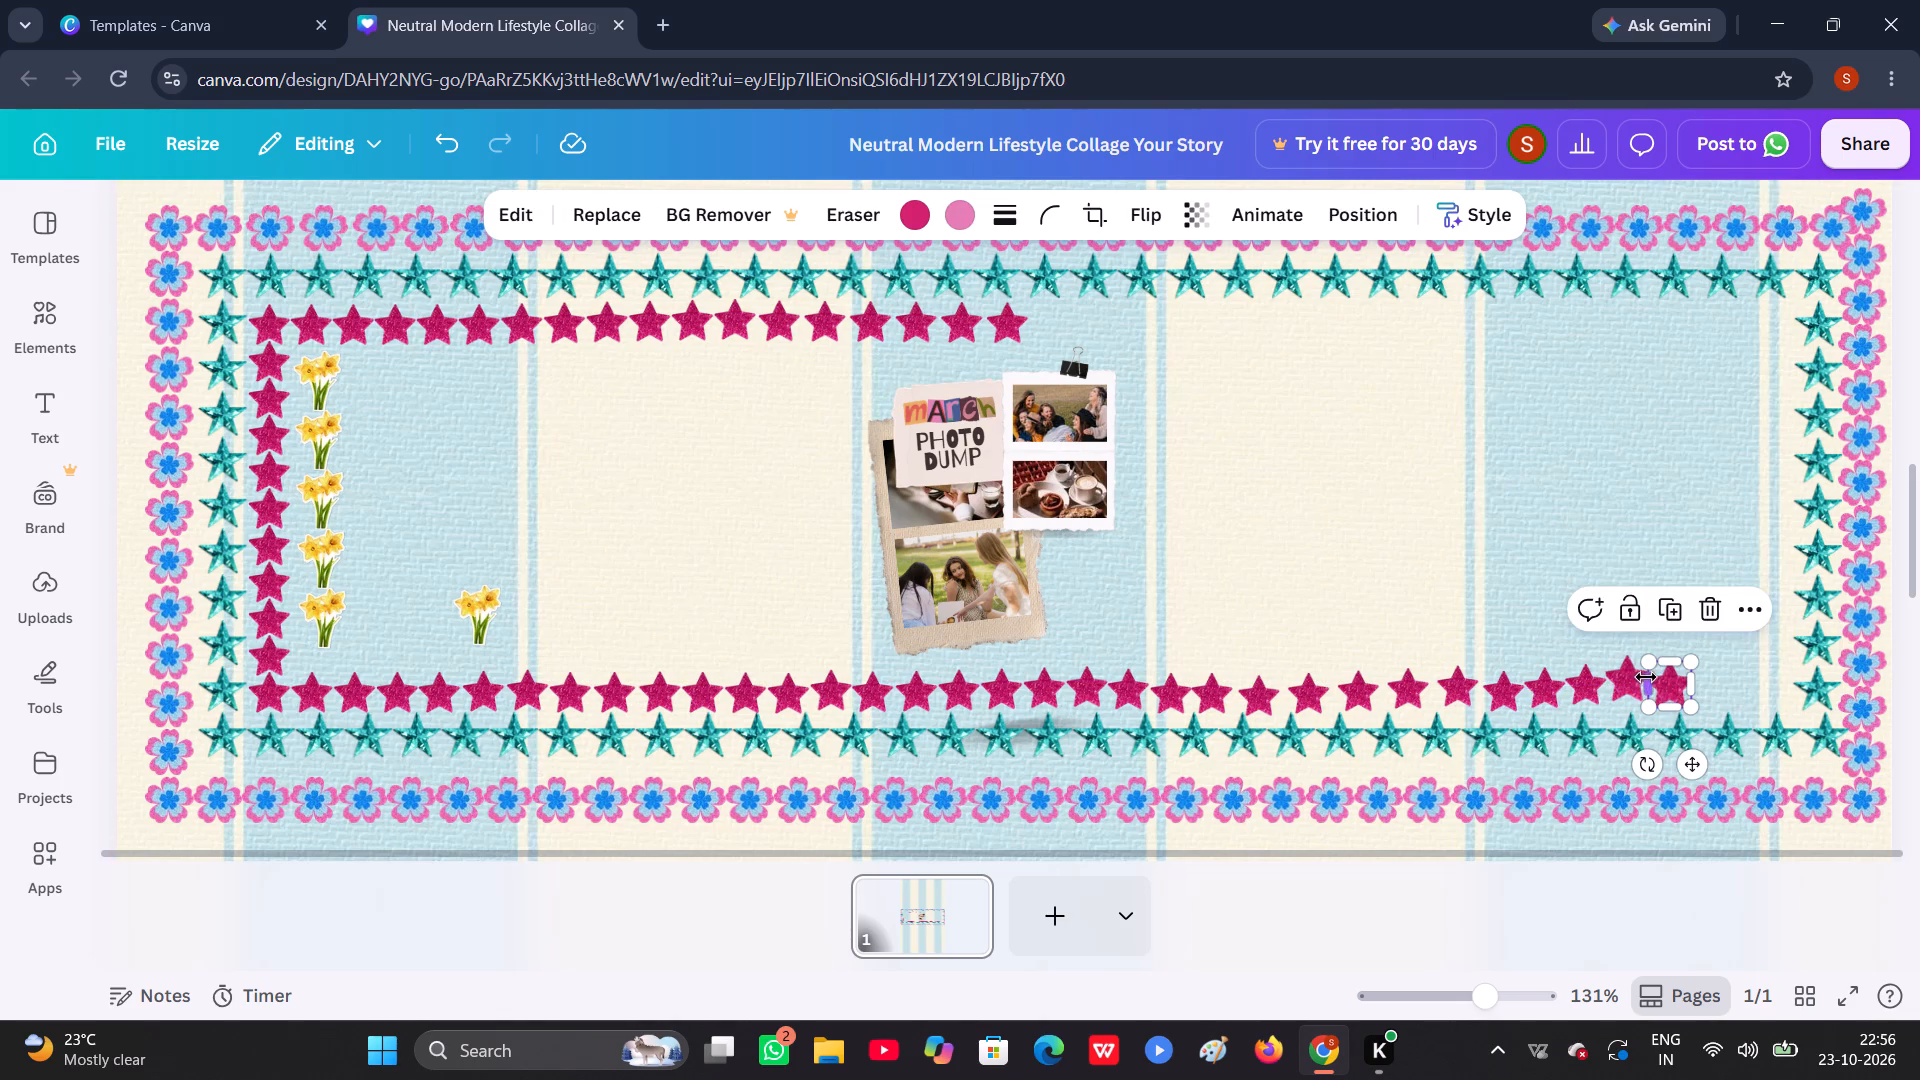
{"action": "left_click_drag", "start_coordinate": [1632, 680], "coordinate": [1631, 691]}
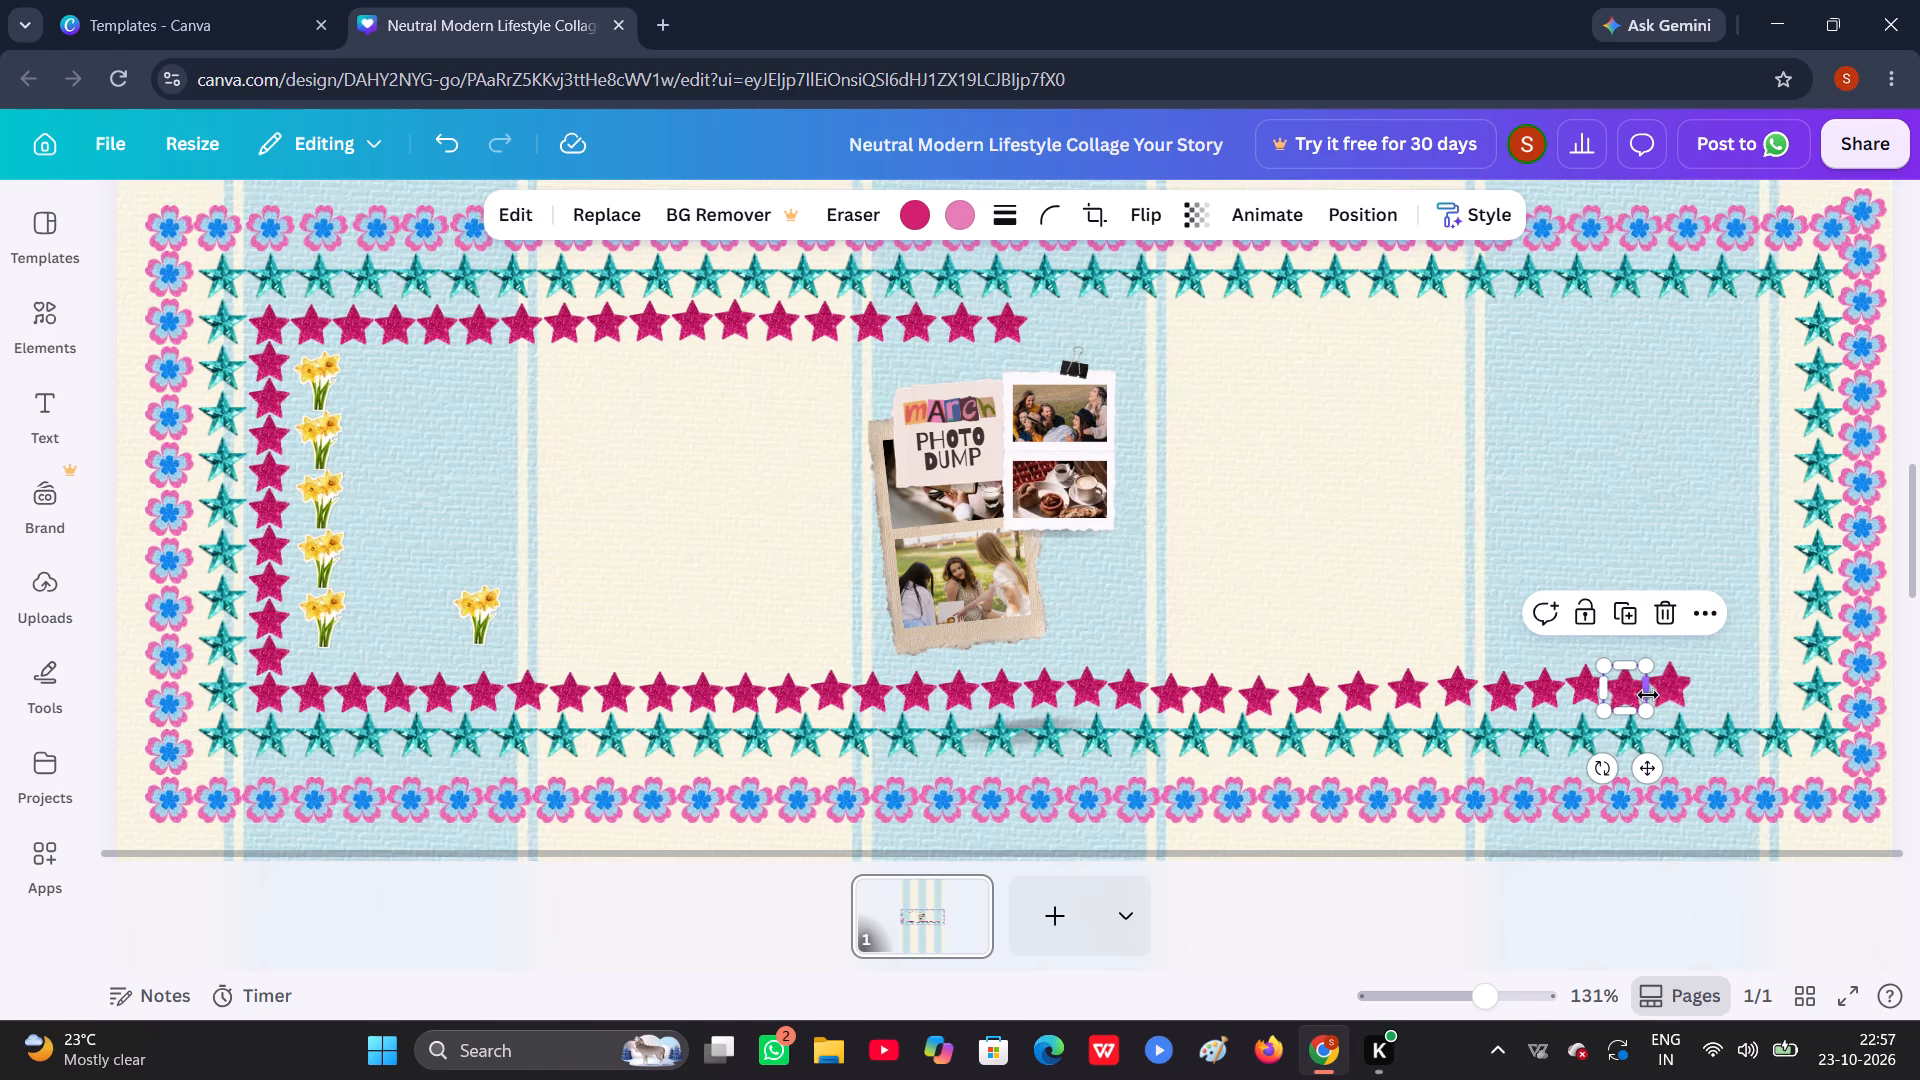
{"action": "left_click", "coordinate": [1665, 693]}
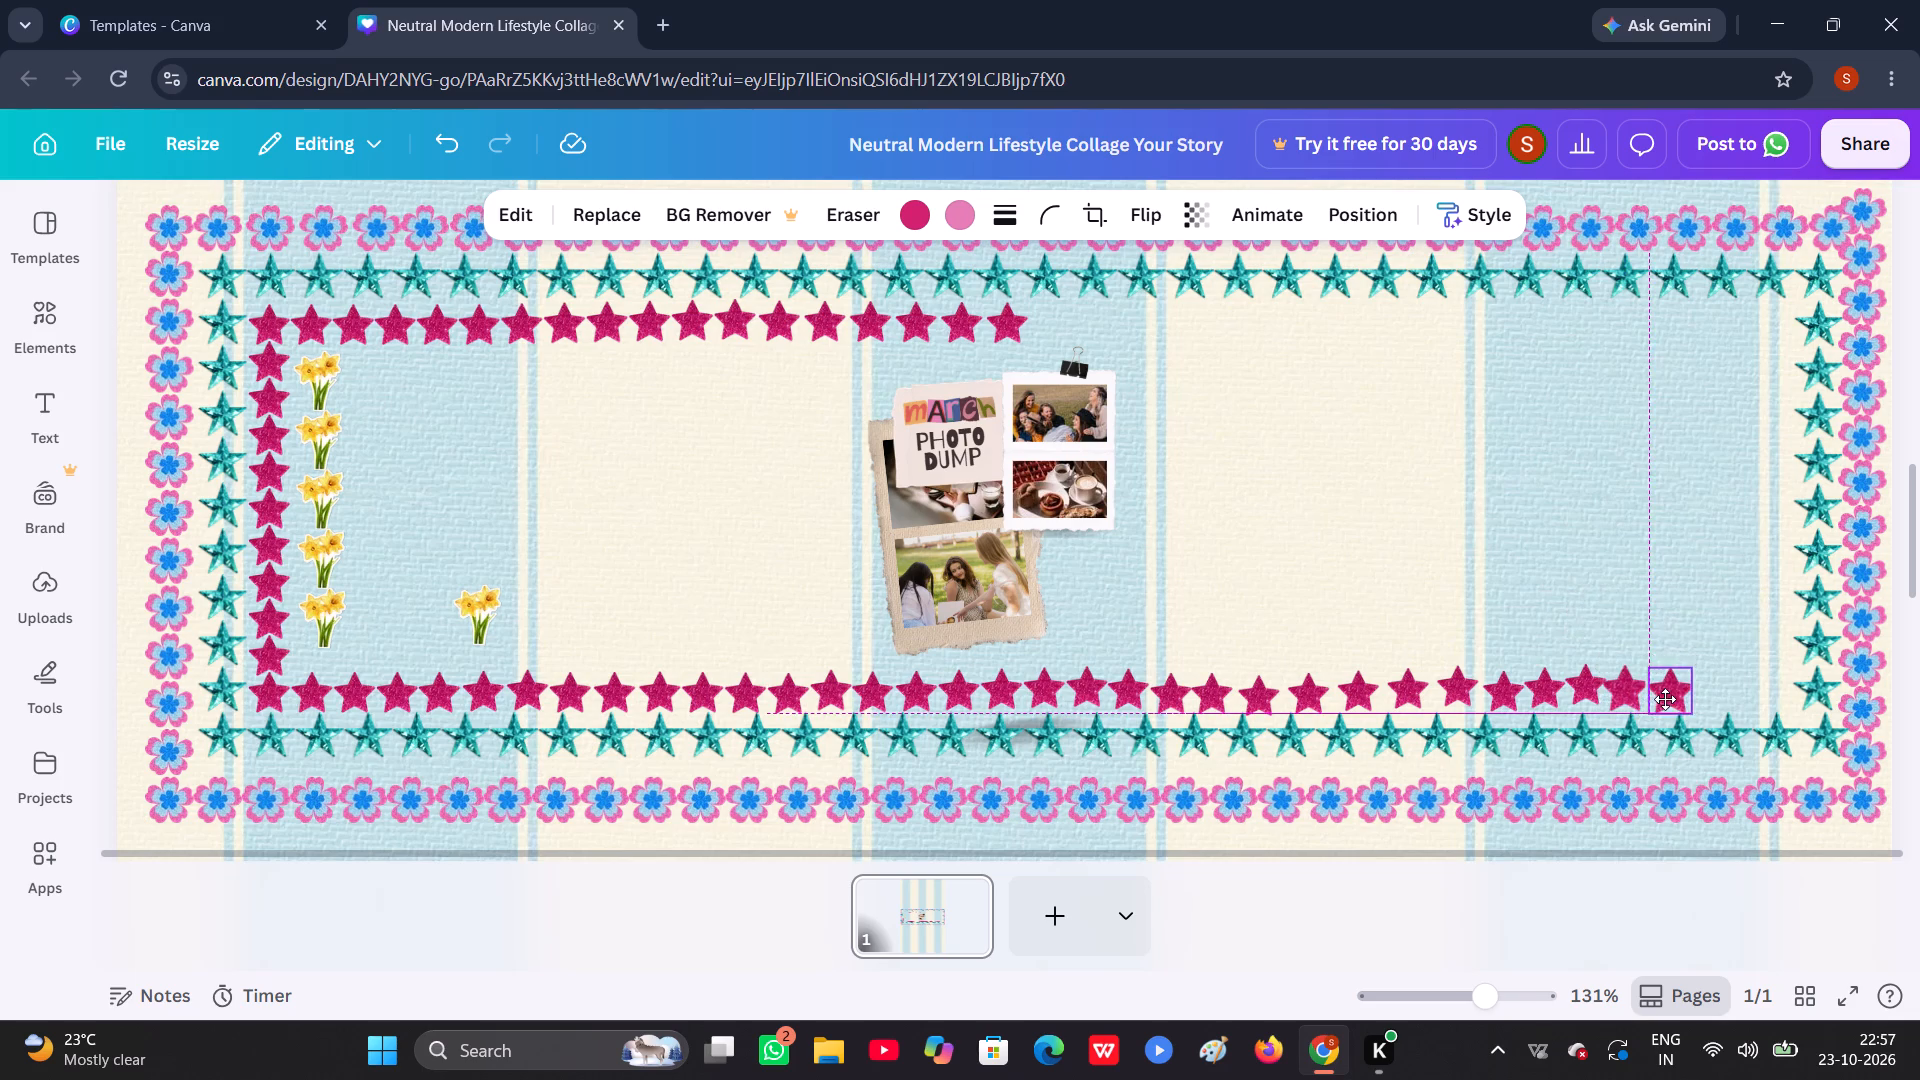
{"action": "left_click", "coordinate": [1601, 686]}
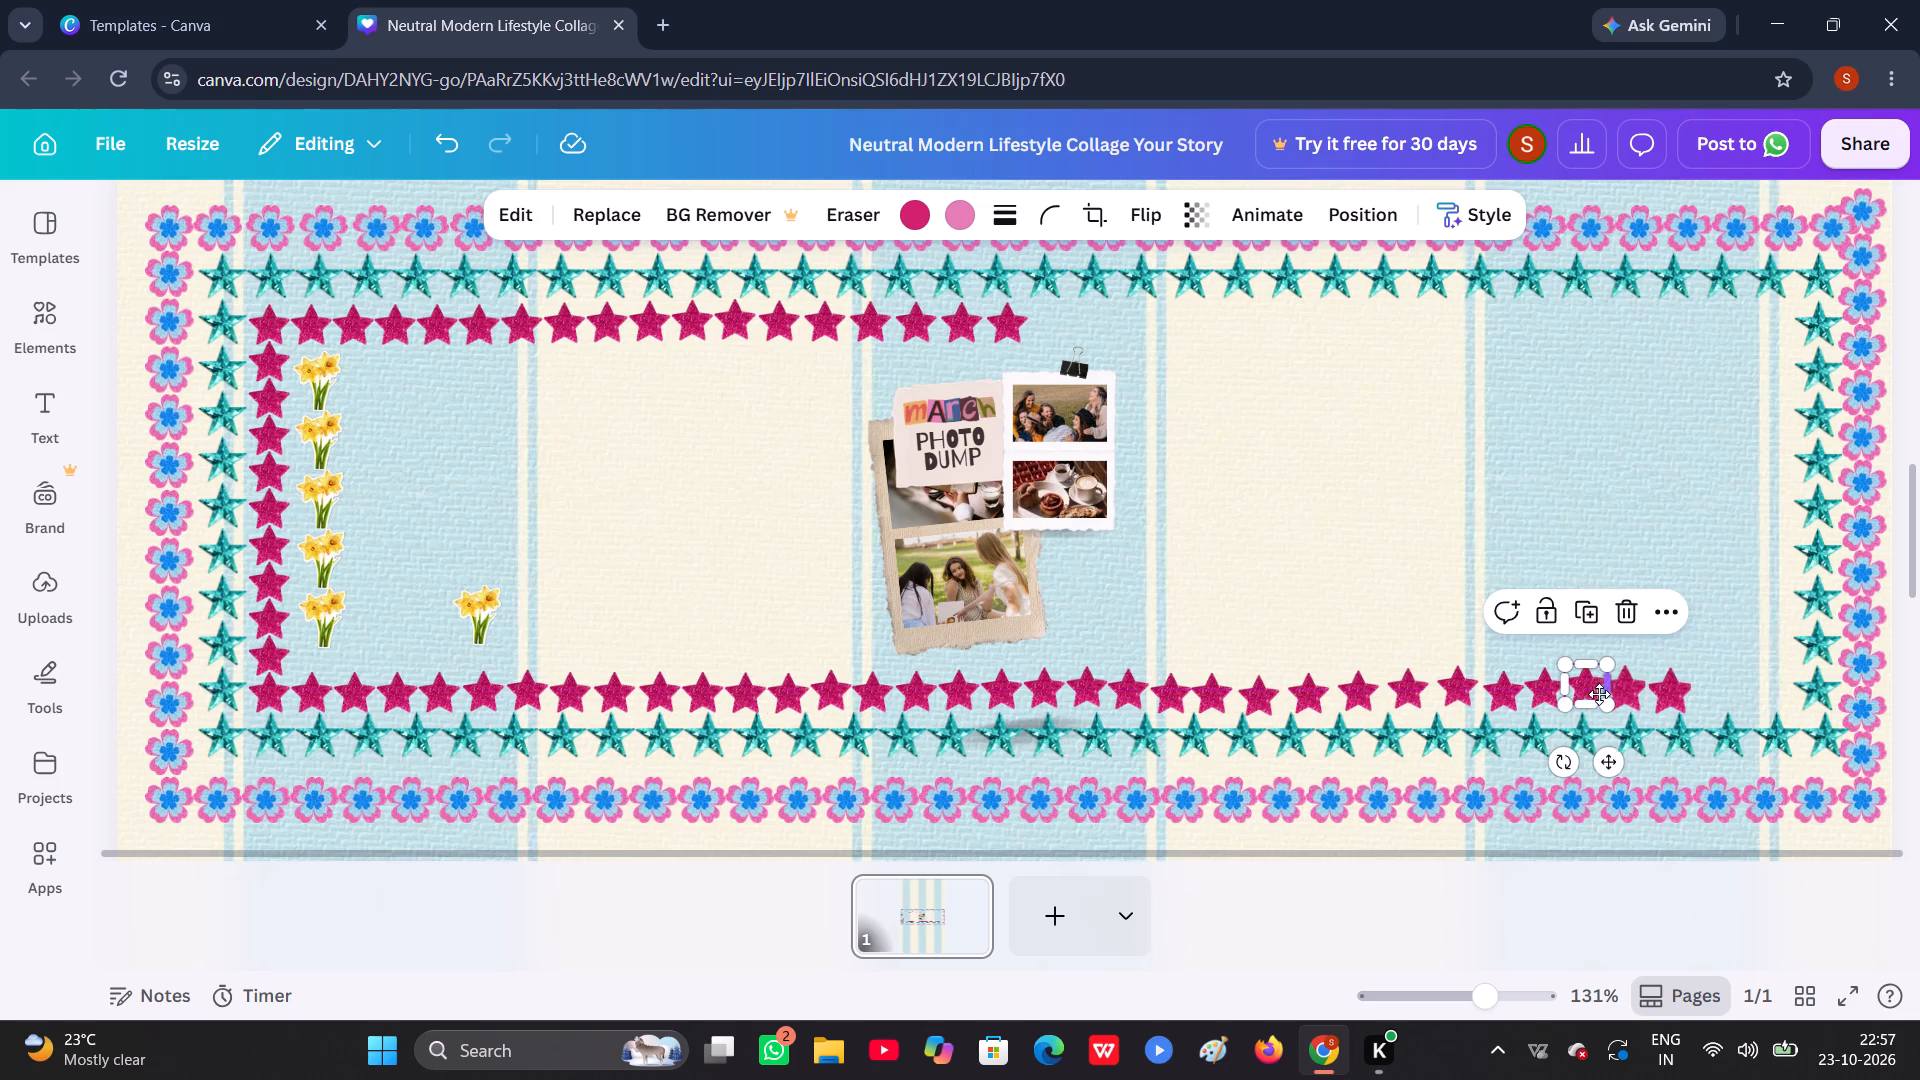
Complete the bottom magenta star row with three more duplicates of its end star, reaching the teal star column at the far side.
{"action": "left_click", "coordinate": [1684, 686]}
{"action": "left_click", "coordinate": [1673, 617]}
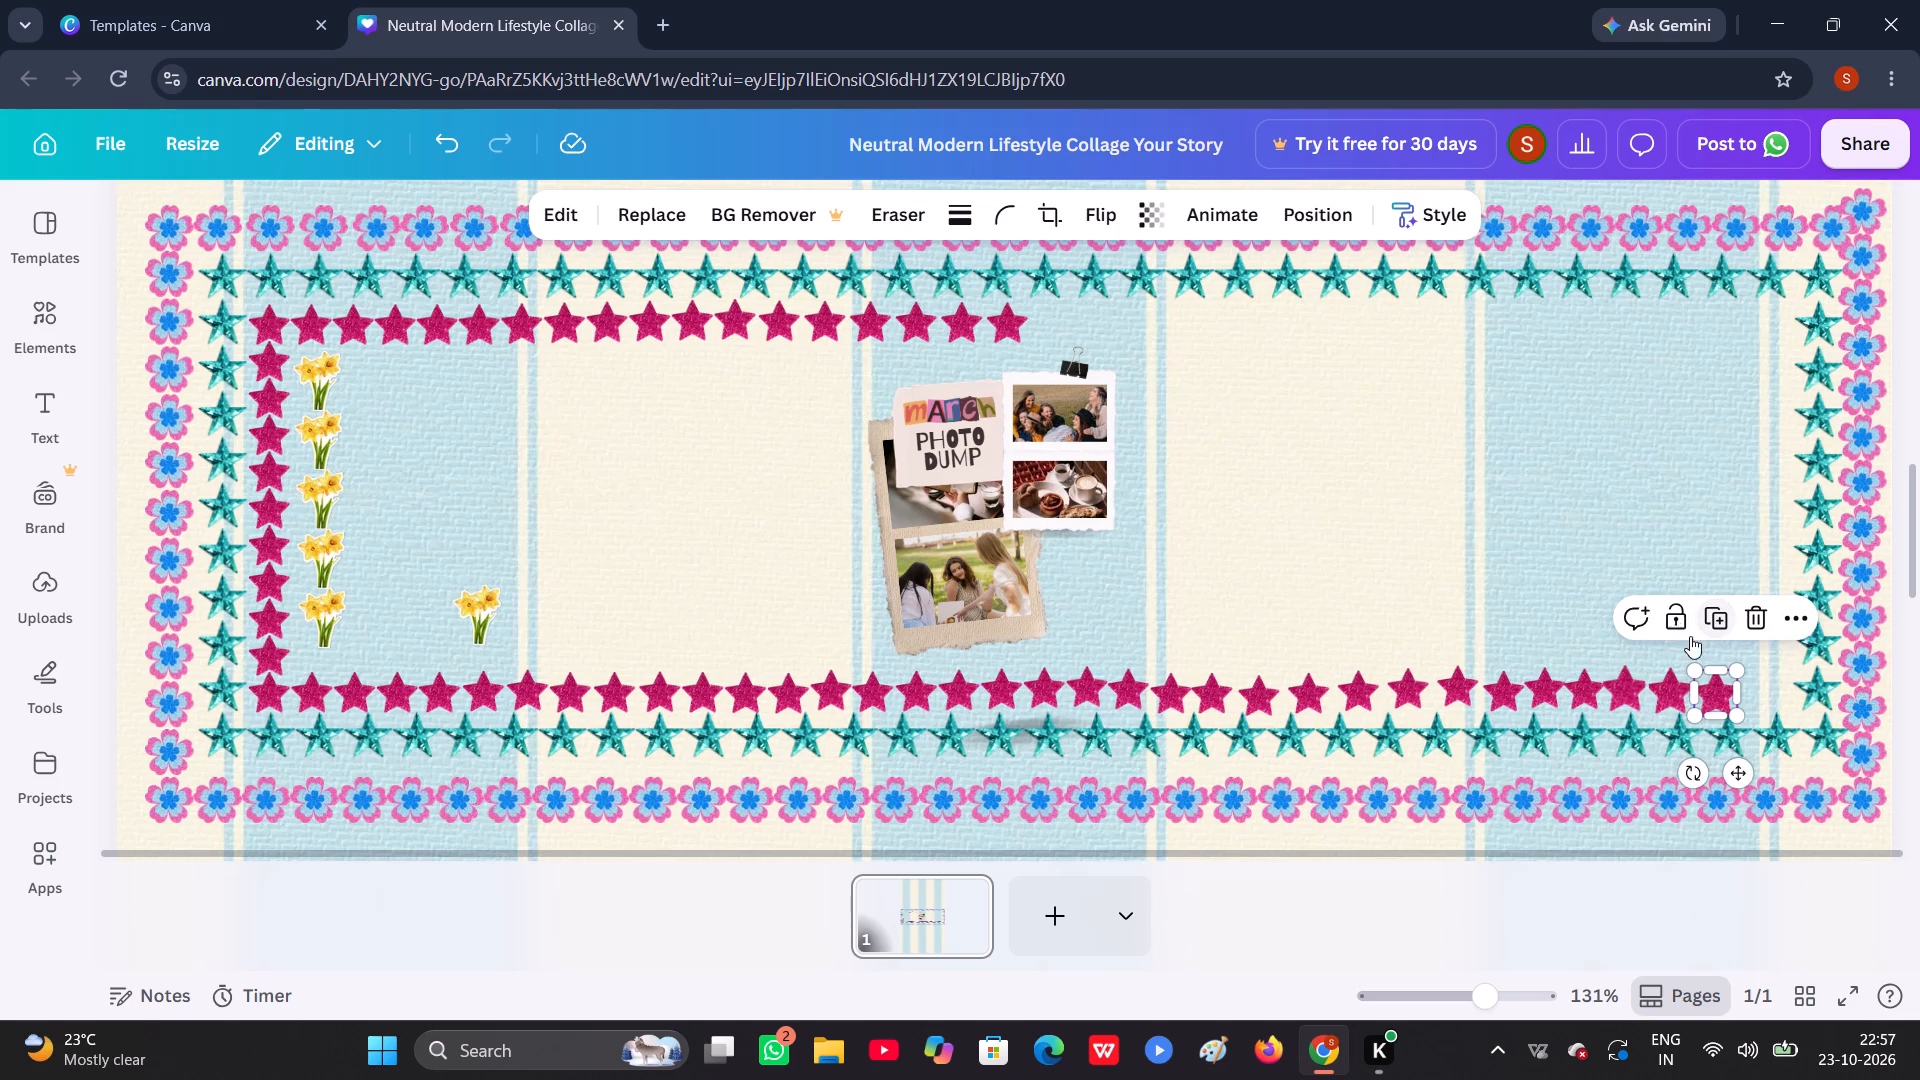
{"action": "left_click", "coordinate": [1717, 622]}
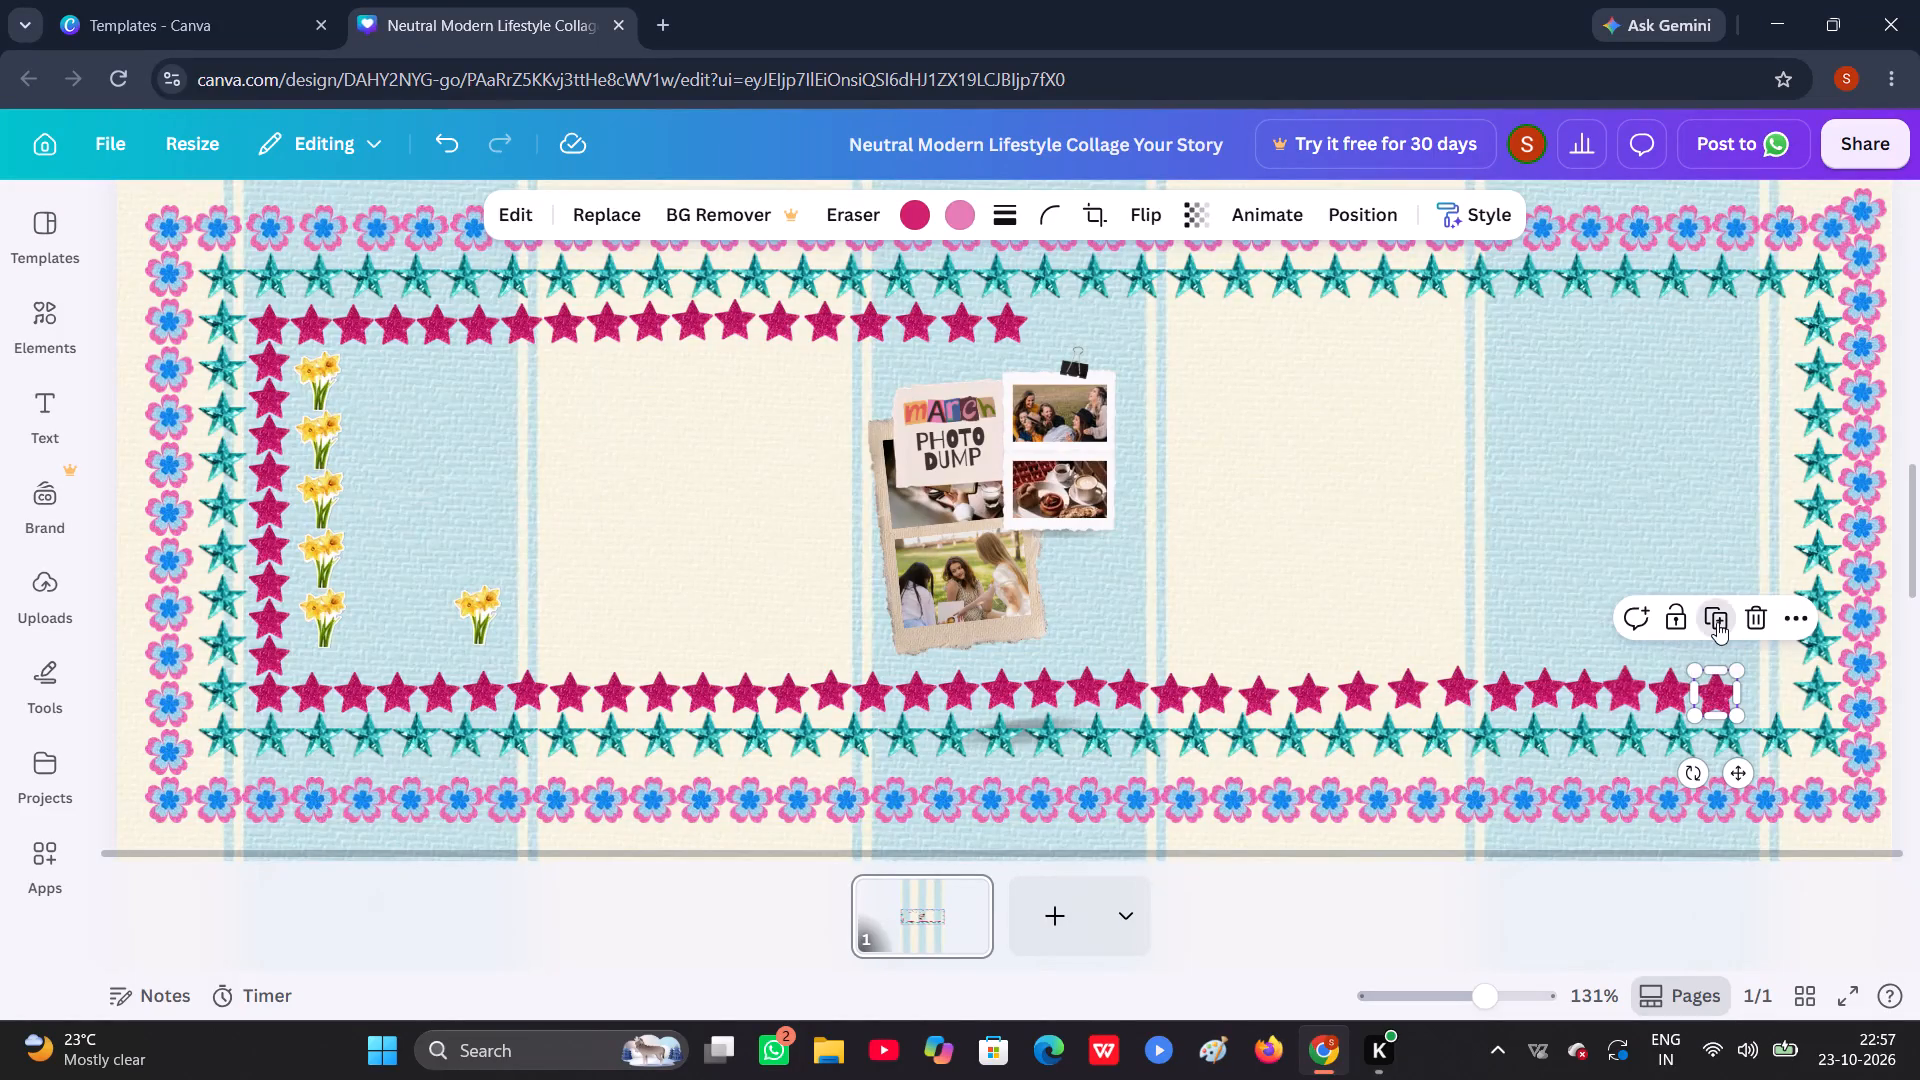
{"action": "left_click", "coordinate": [1762, 689]}
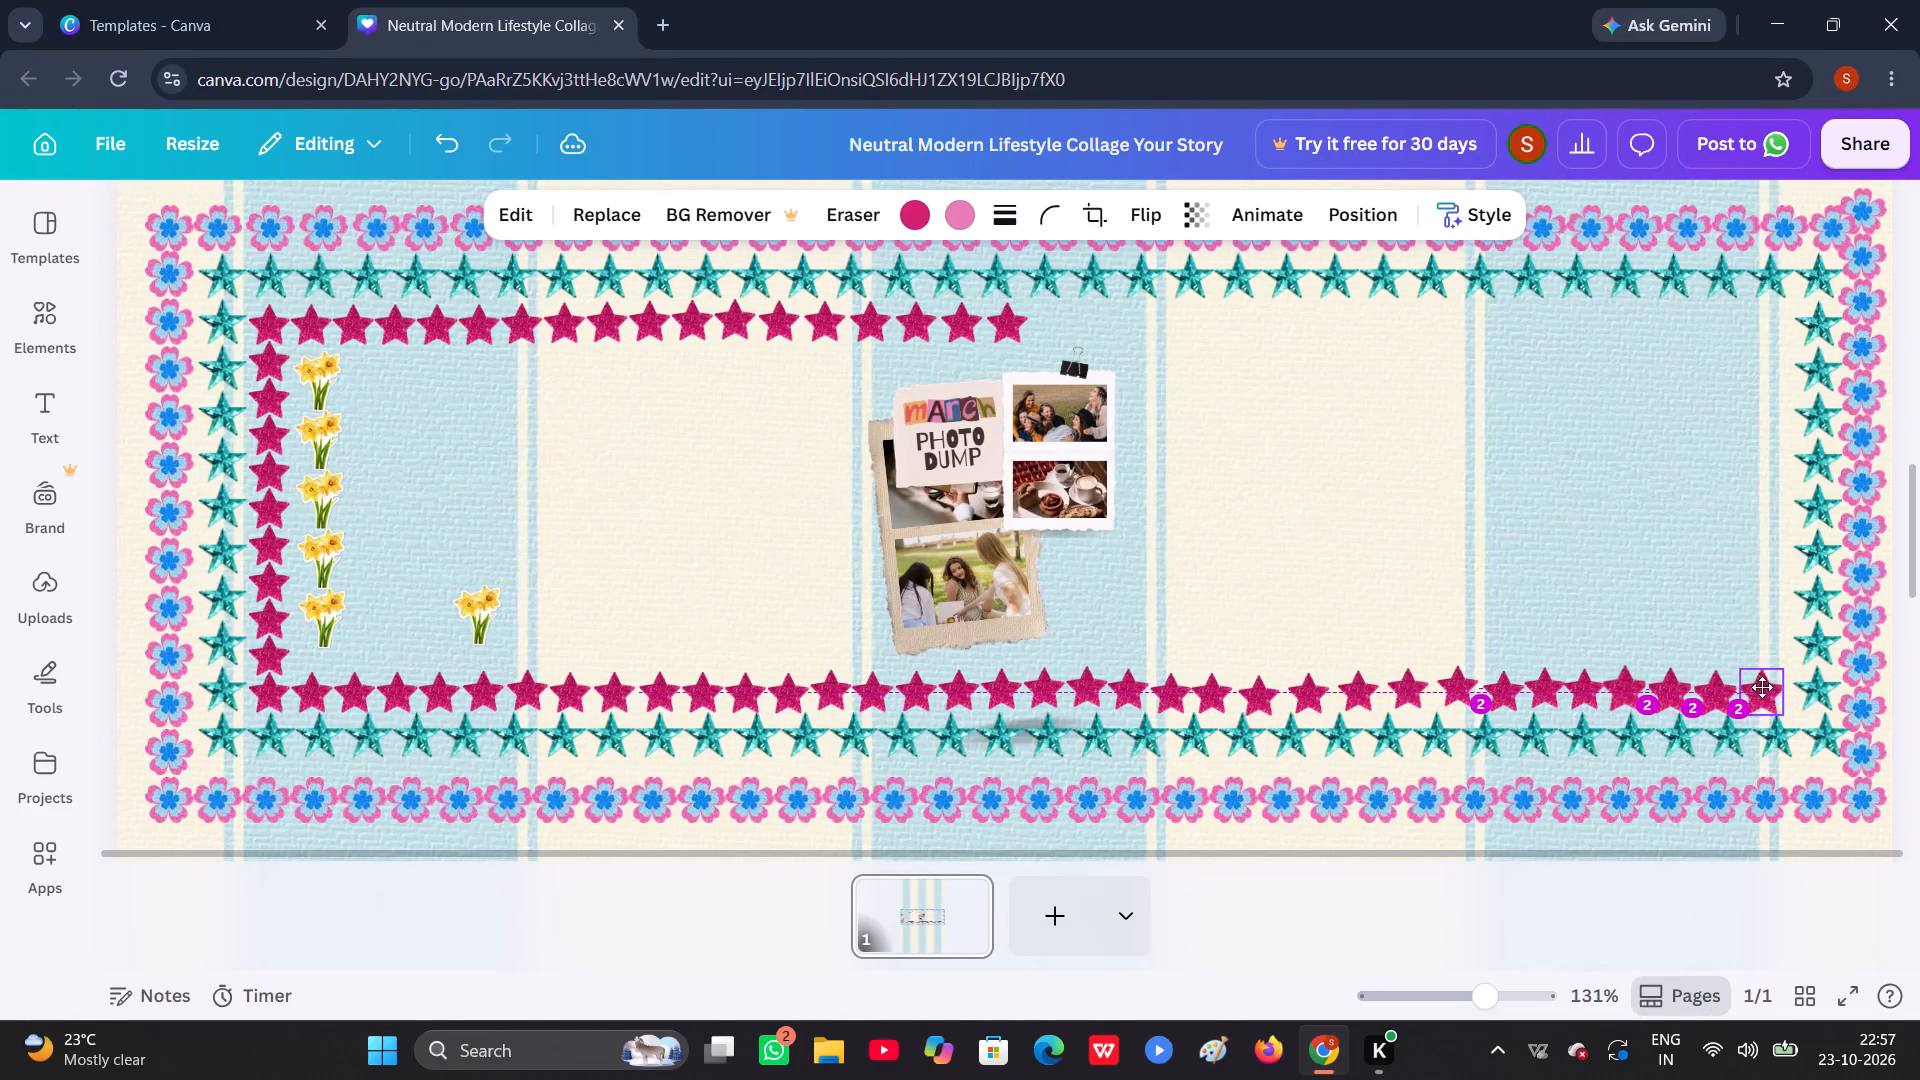
{"action": "left_click", "coordinate": [1761, 629]}
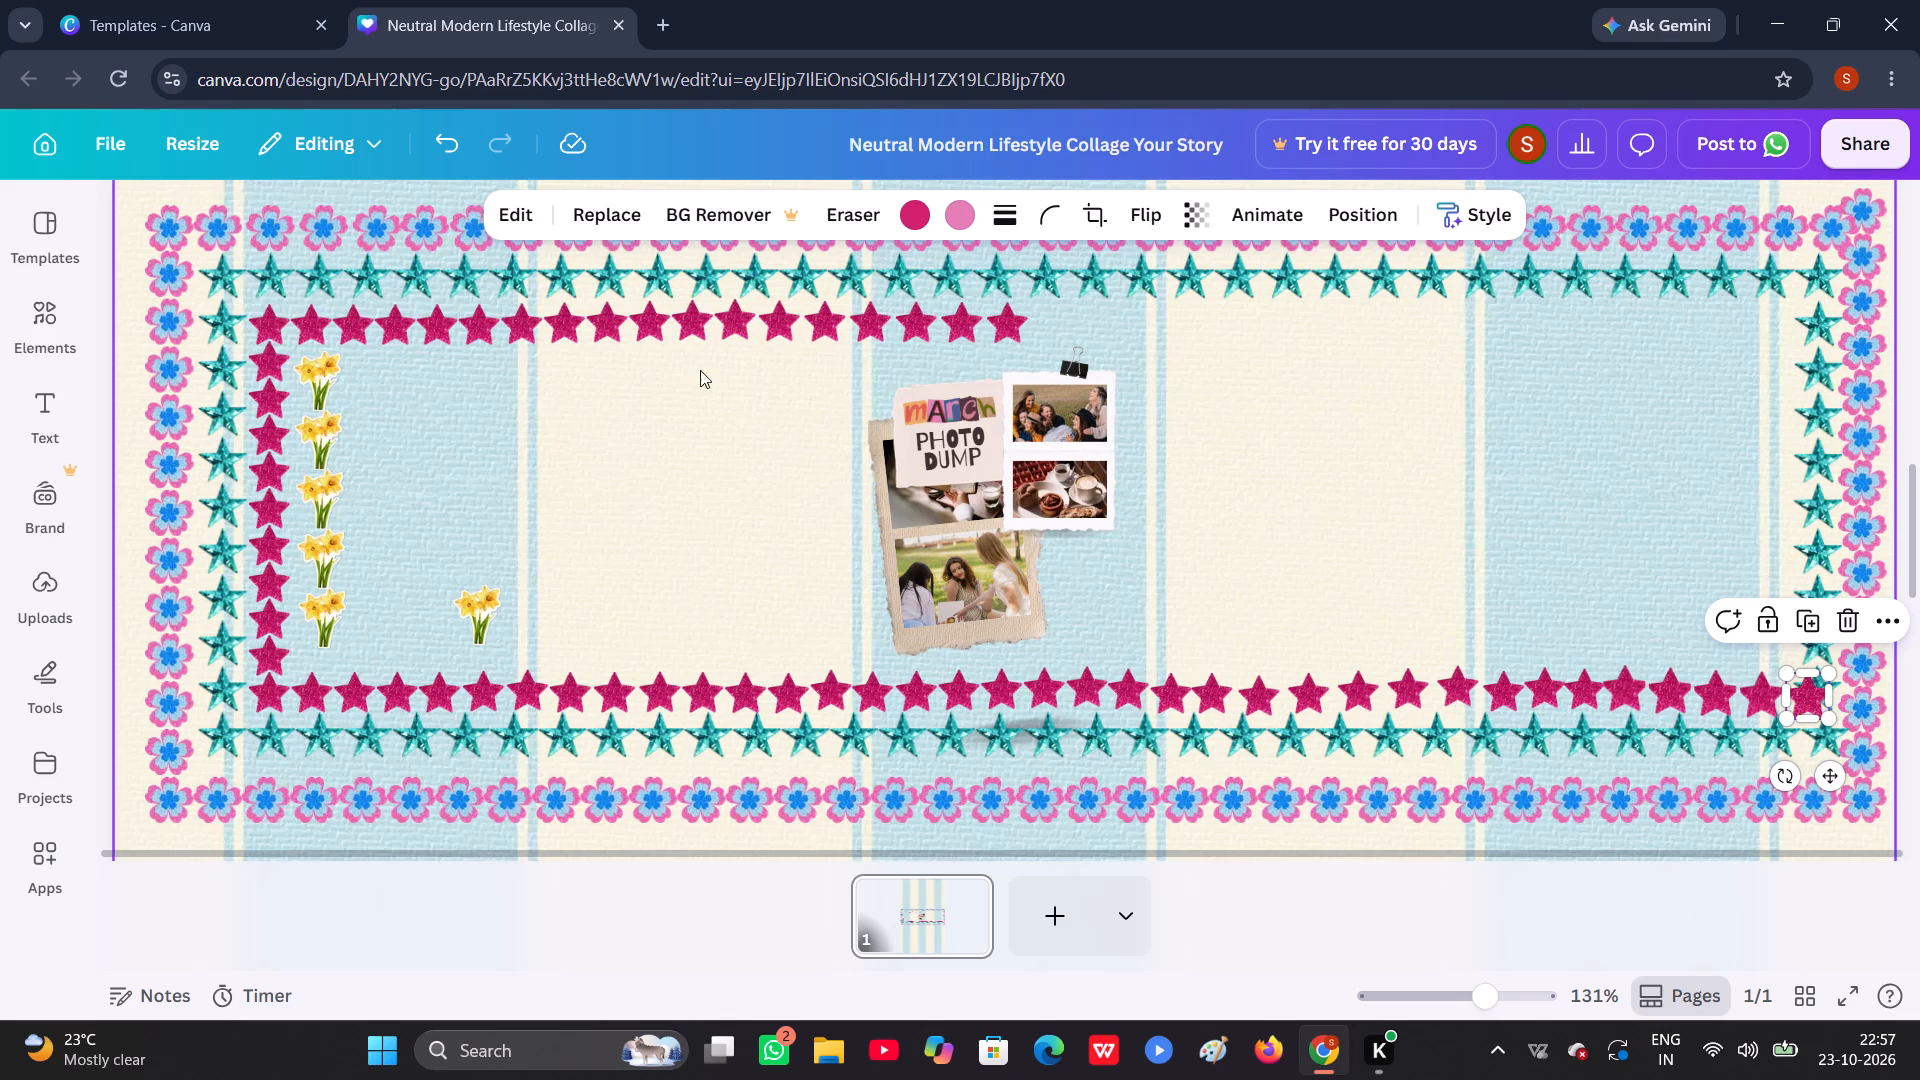
Duplicate the end star of the top magenta row and place the copy in line at the row's end, above the photo collage.
{"action": "left_click", "coordinate": [1003, 316]}
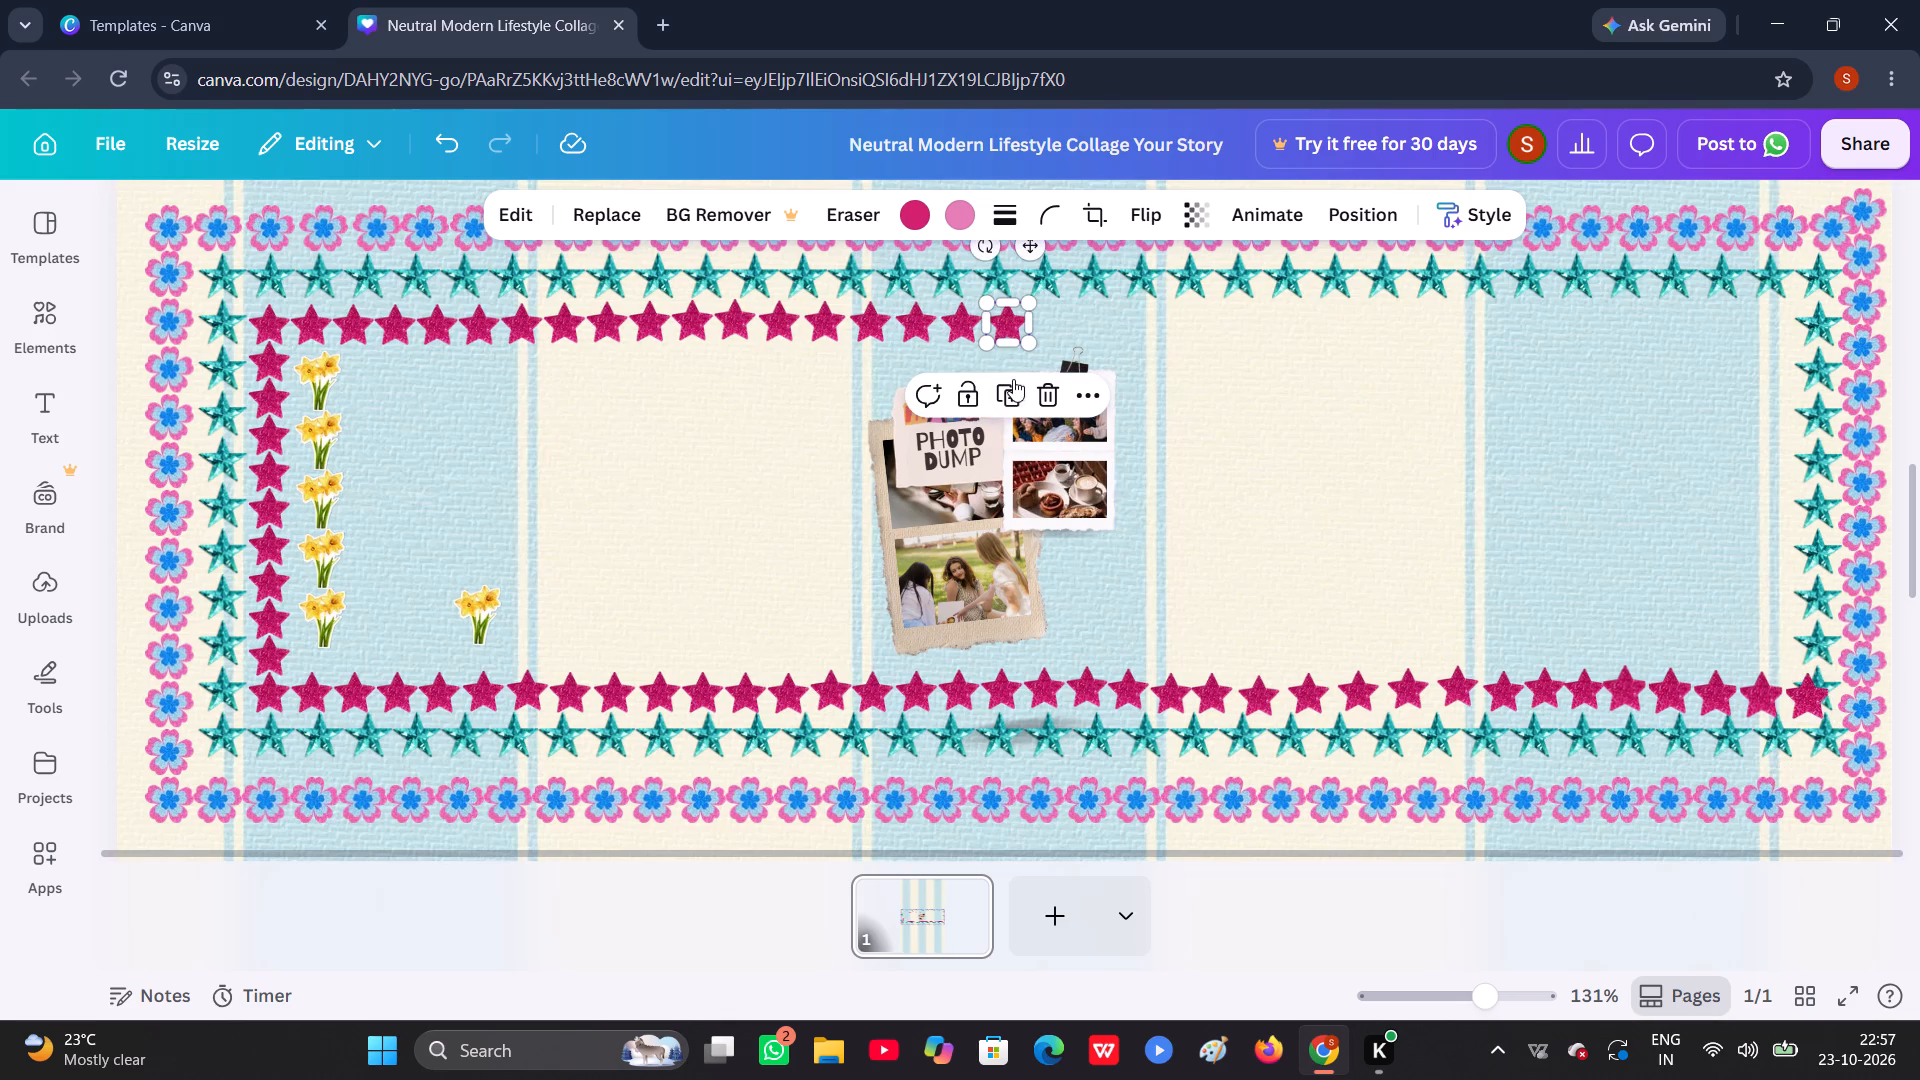
{"action": "left_click", "coordinate": [1014, 380]}
{"action": "left_click_drag", "start_coordinate": [1038, 340], "coordinate": [1043, 333]}
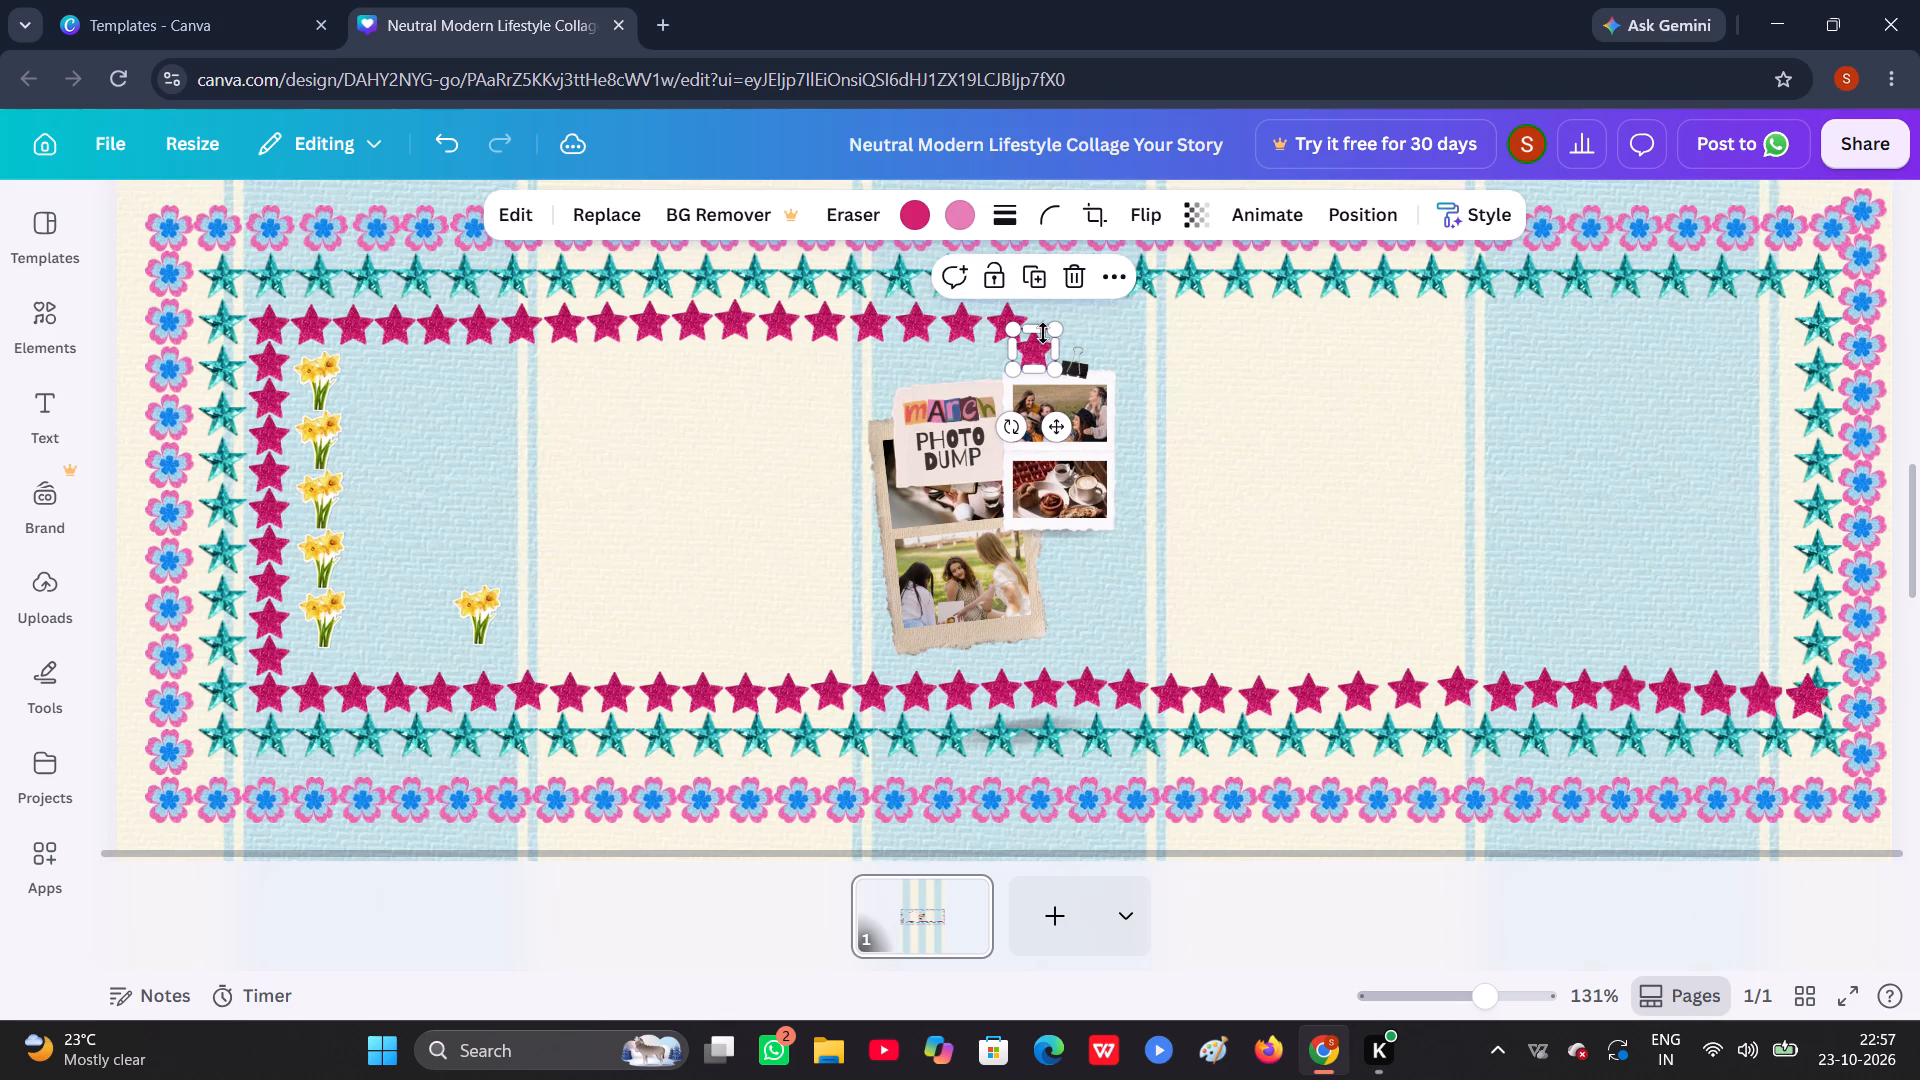
{"action": "left_click_drag", "start_coordinate": [1043, 333], "coordinate": [1049, 315]}
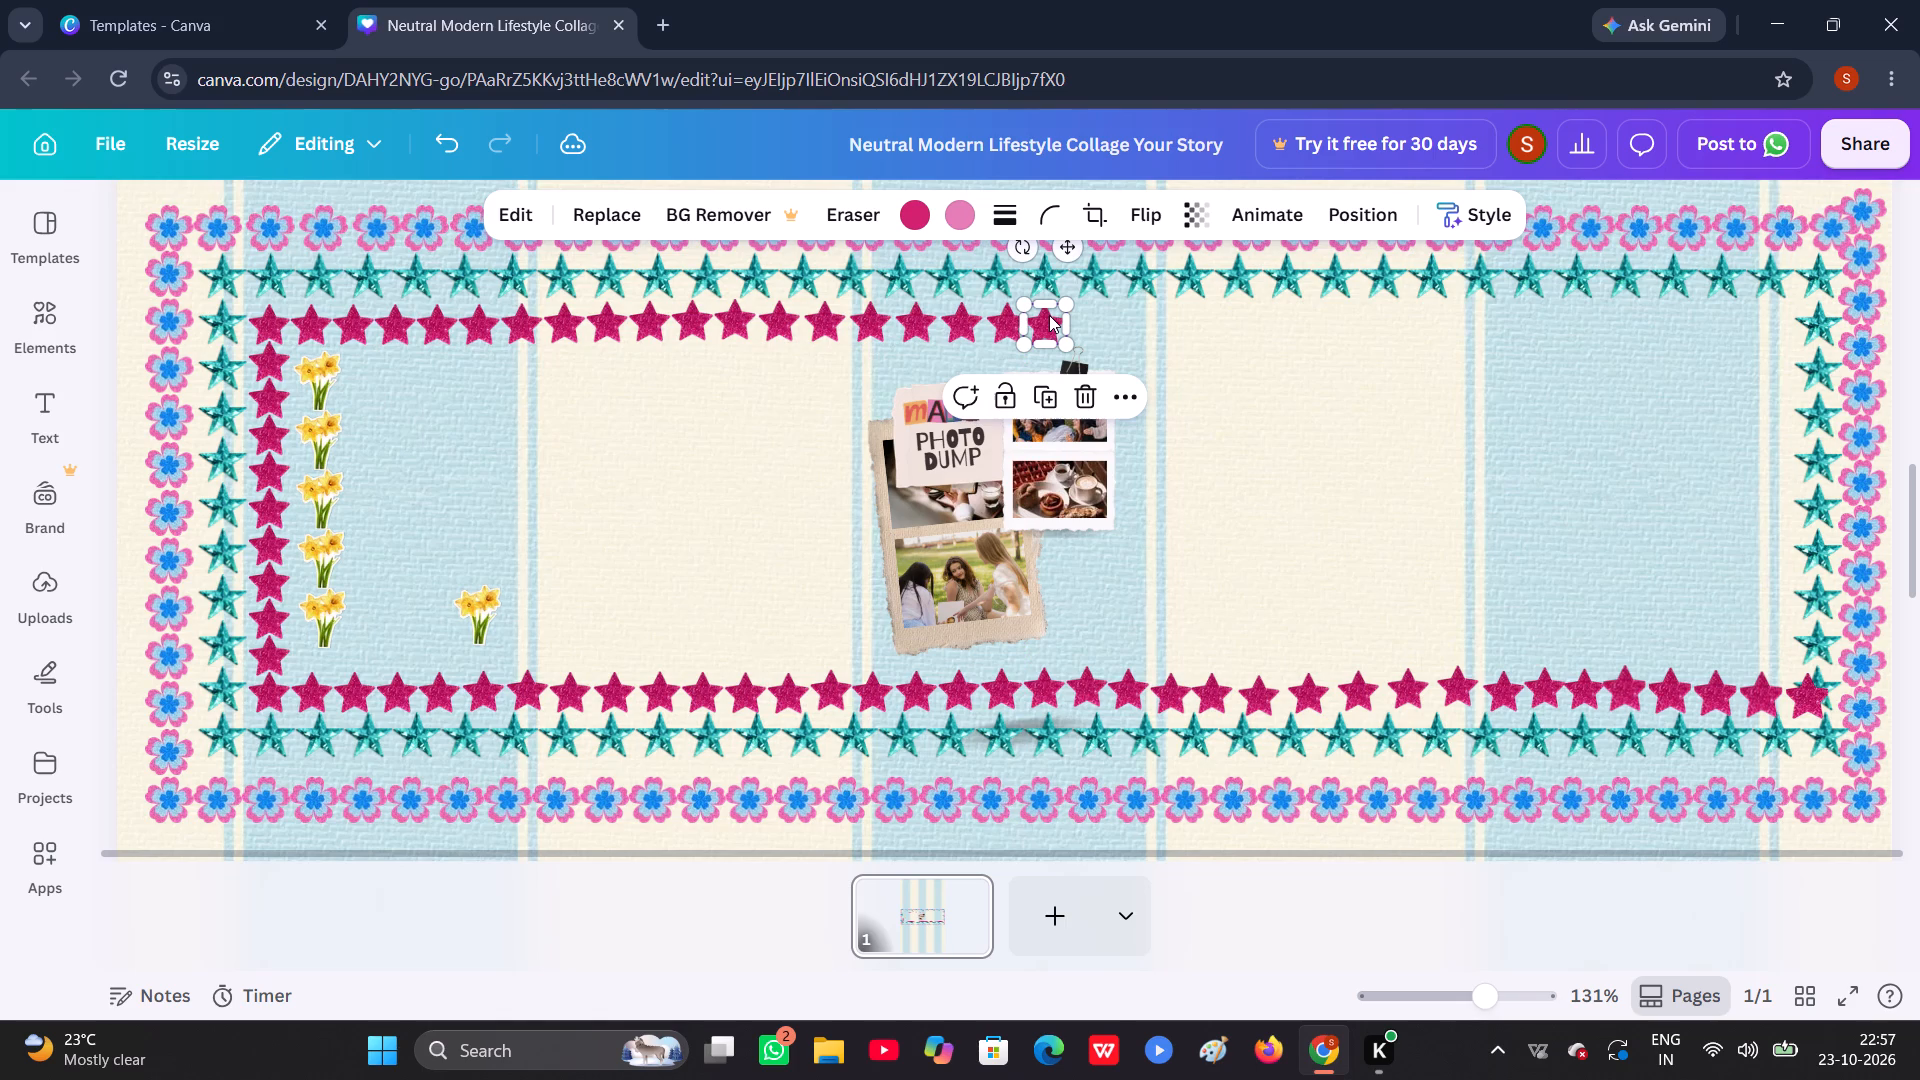
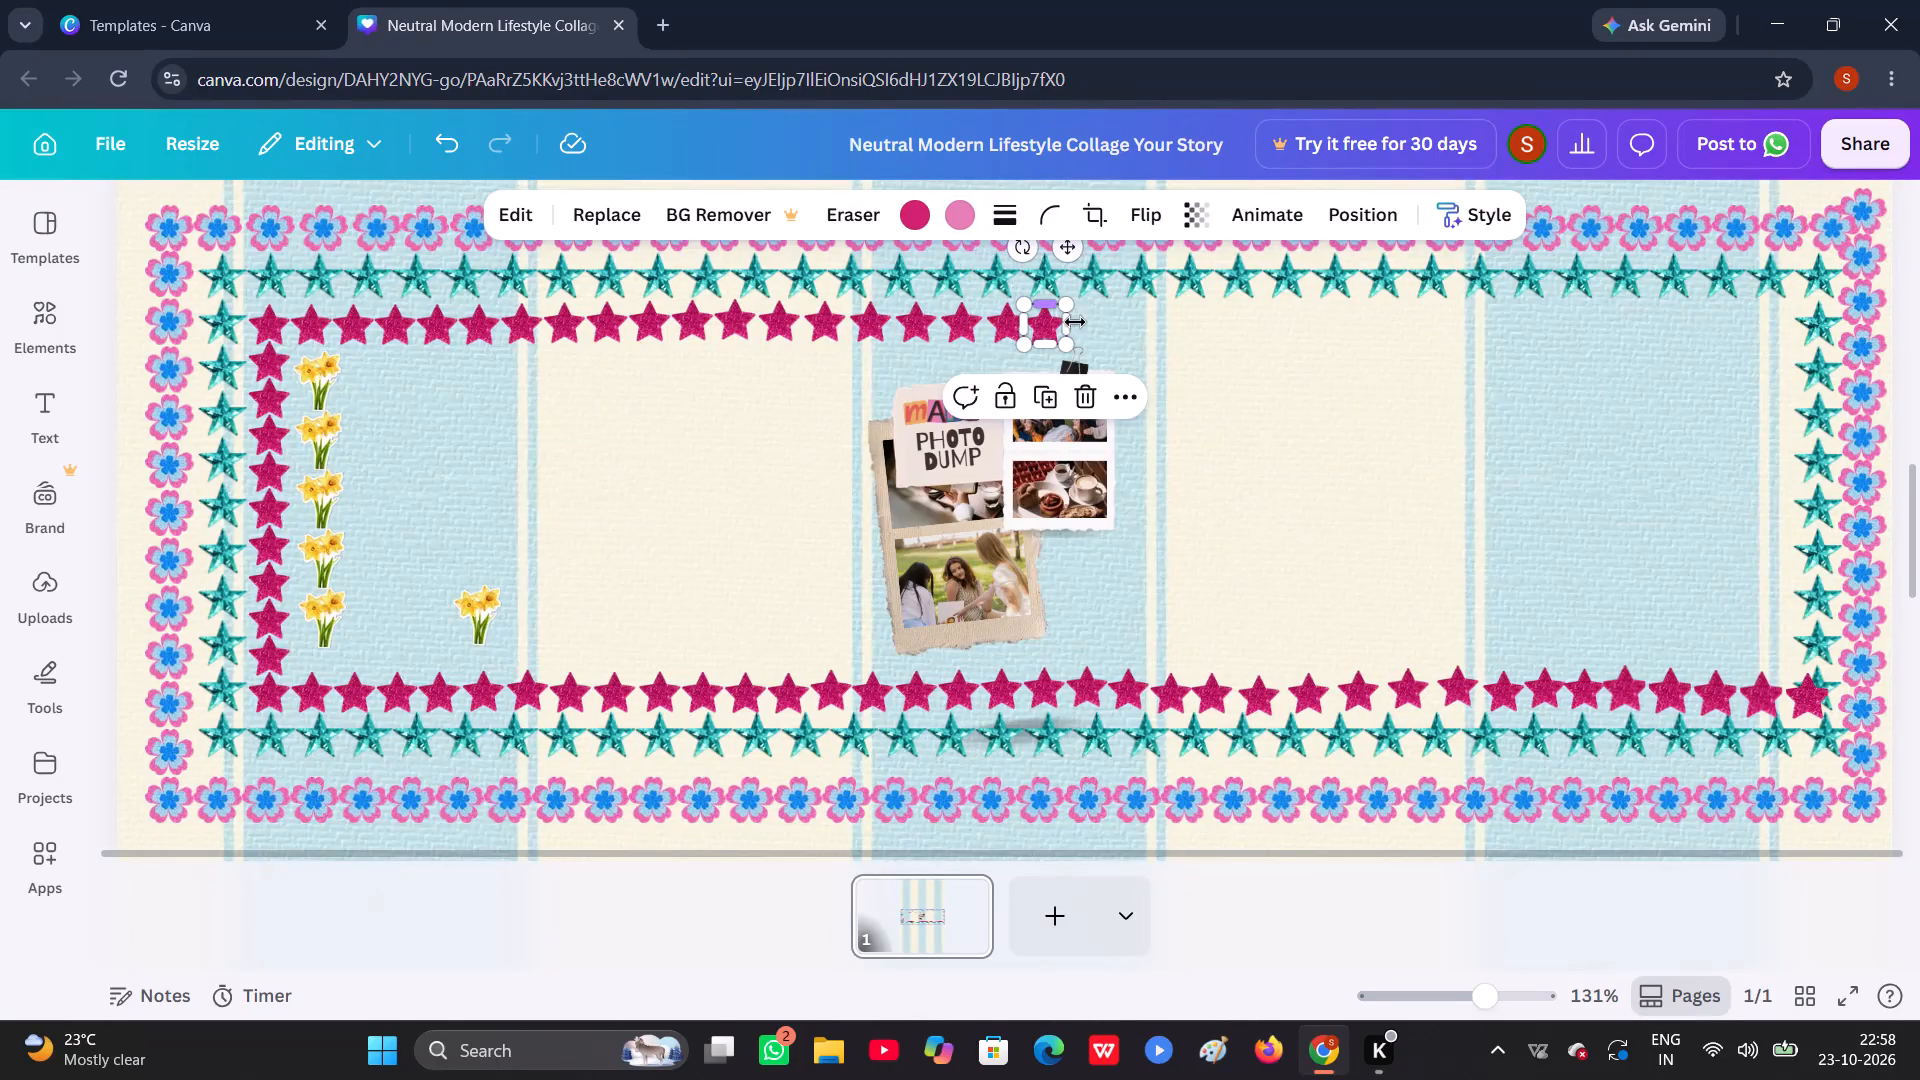
Extend the top magenta star row past the photo collage with seven more duplicates of its end star, placing them in line below the teal stars.
{"action": "left_click", "coordinate": [1053, 394]}
{"action": "left_click", "coordinate": [1092, 380]}
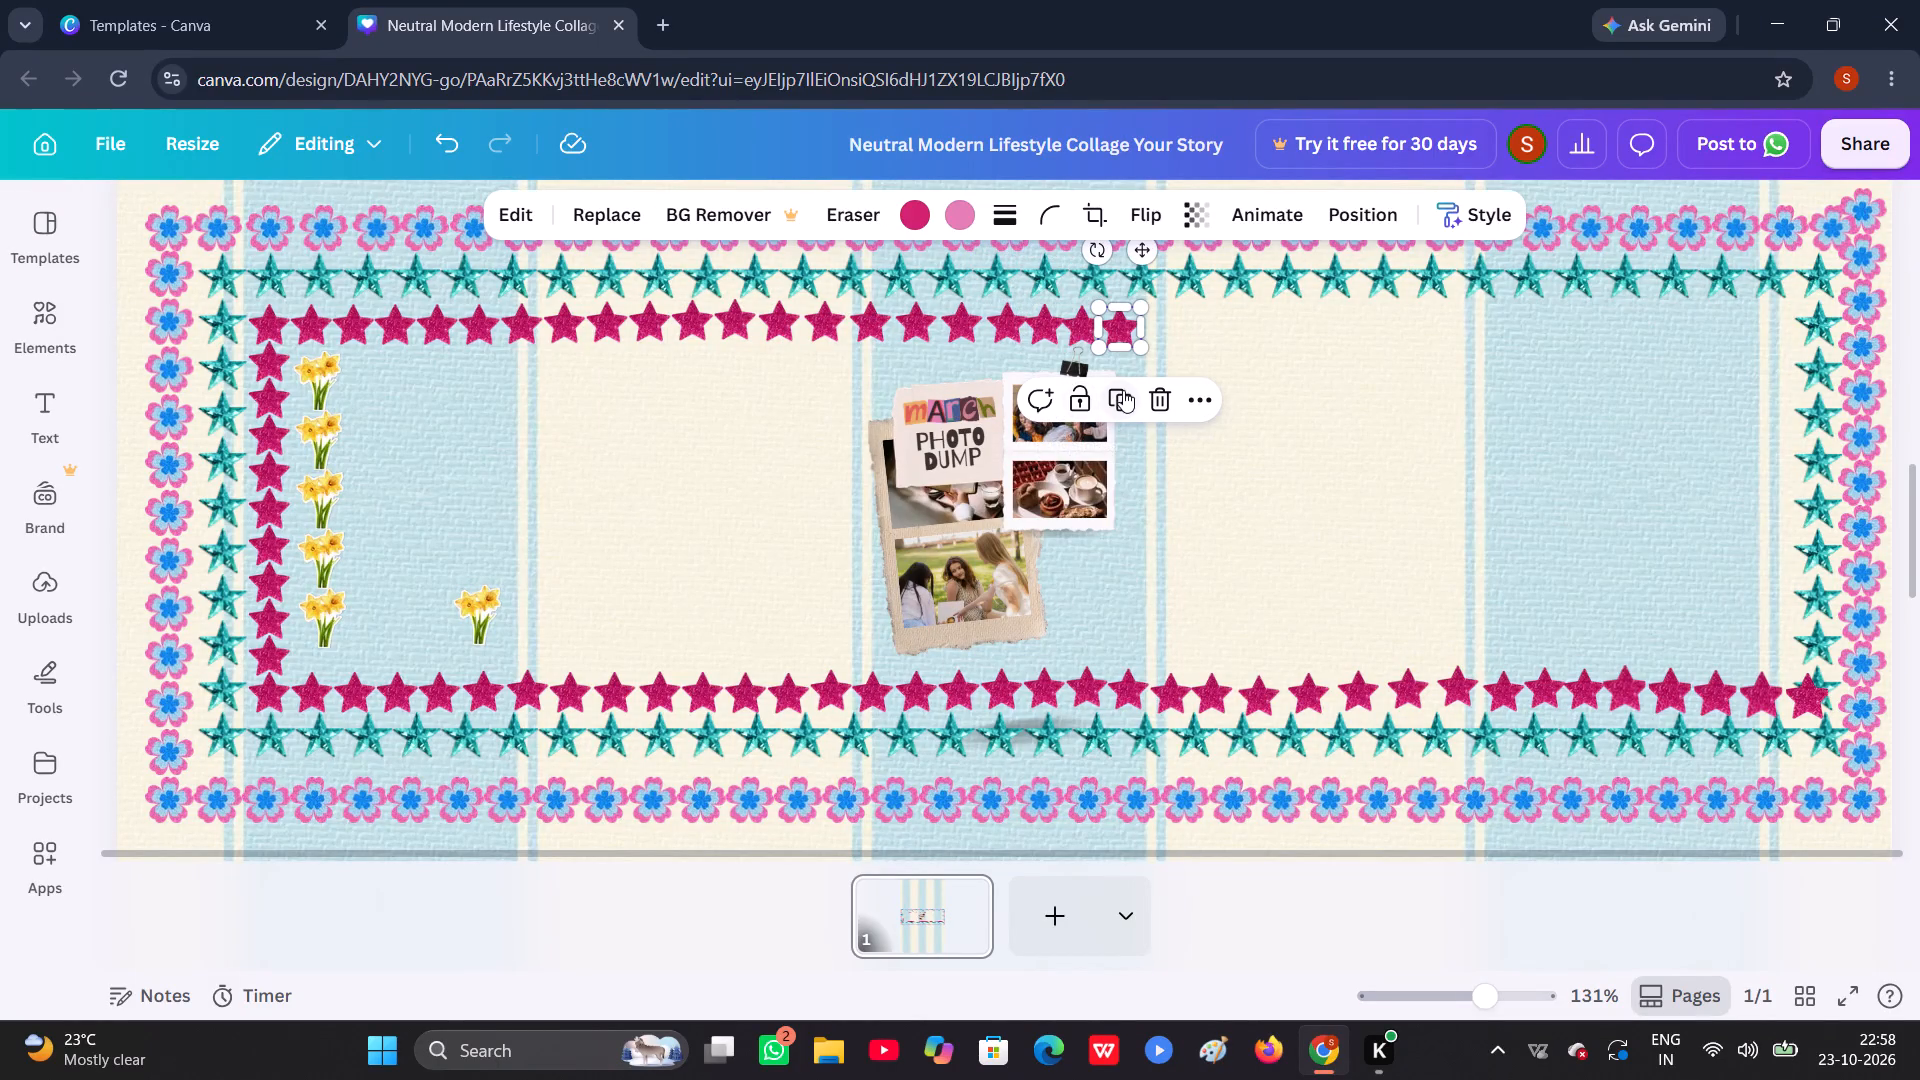
{"action": "left_click", "coordinate": [1125, 391]}
{"action": "left_click", "coordinate": [1150, 395]}
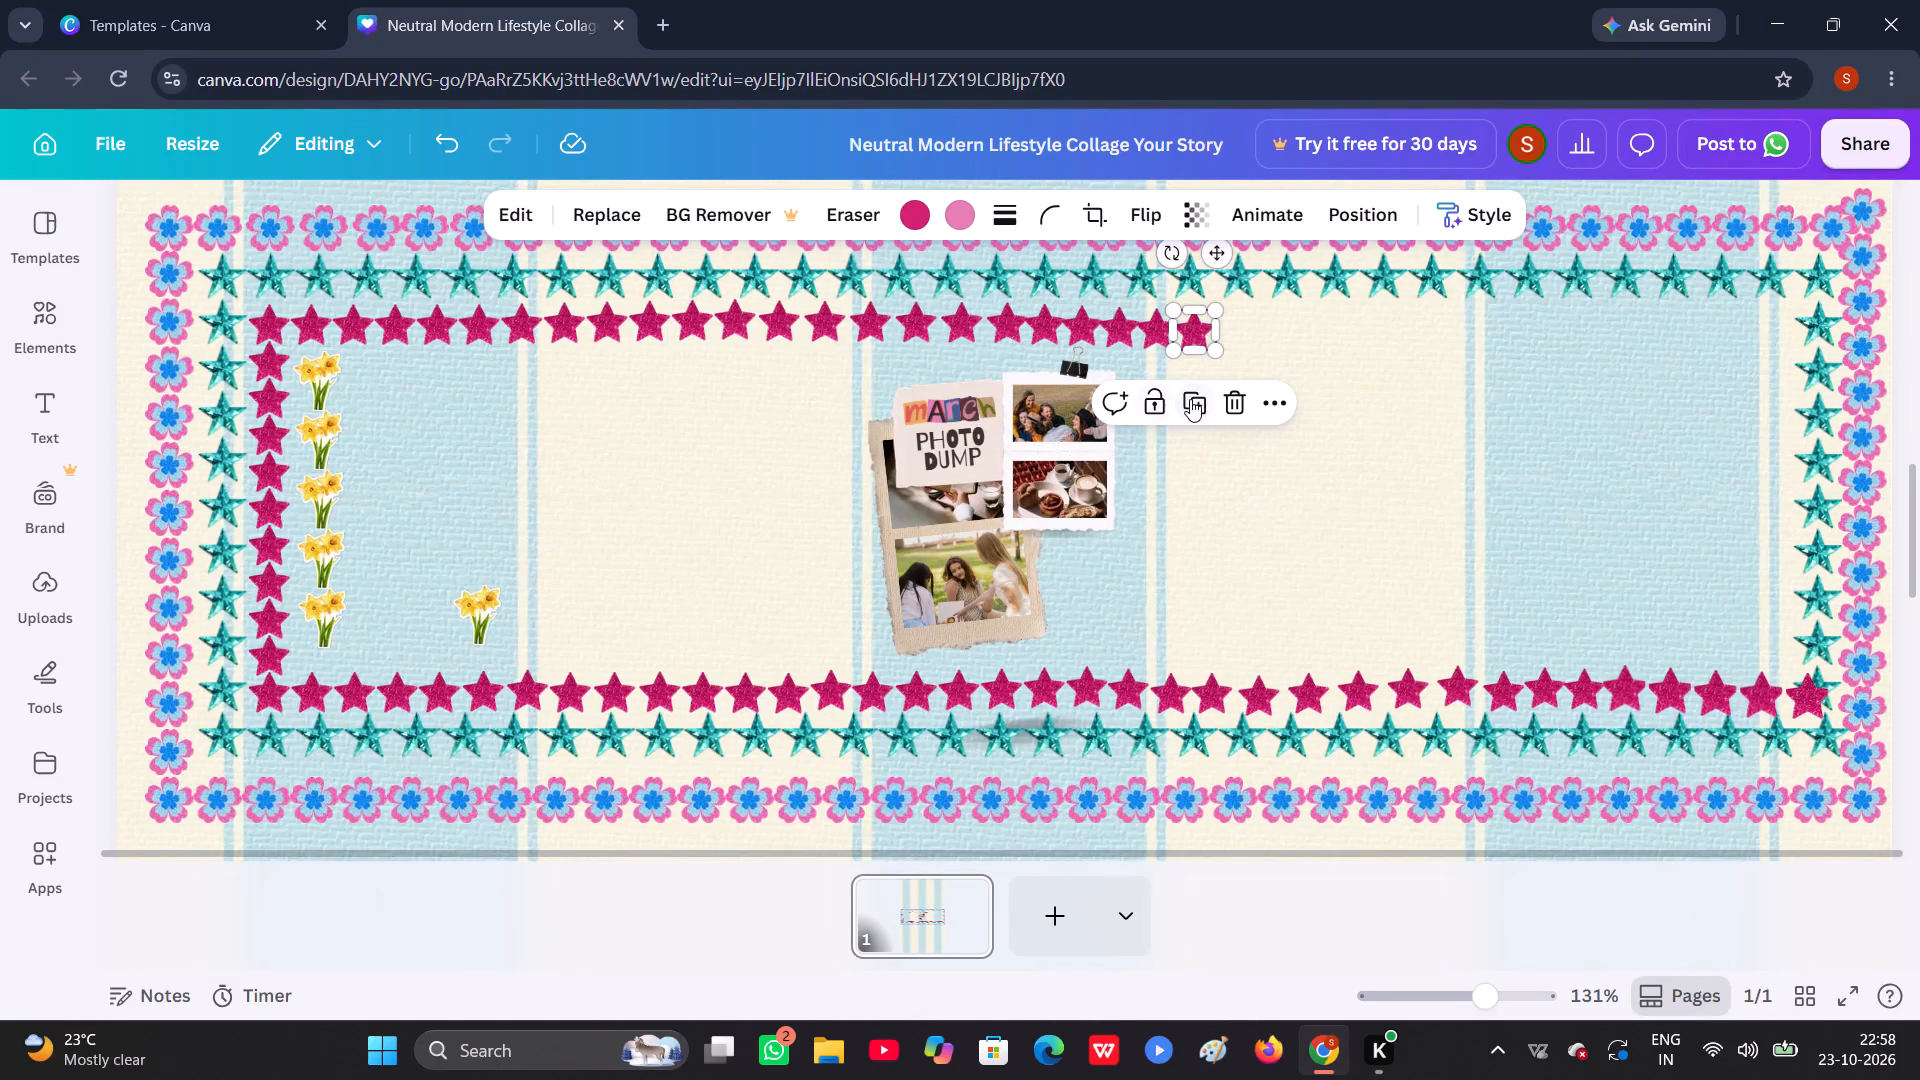
{"action": "left_click", "coordinate": [1193, 398]}
{"action": "left_click_drag", "start_coordinate": [1226, 325], "coordinate": [1235, 322]}
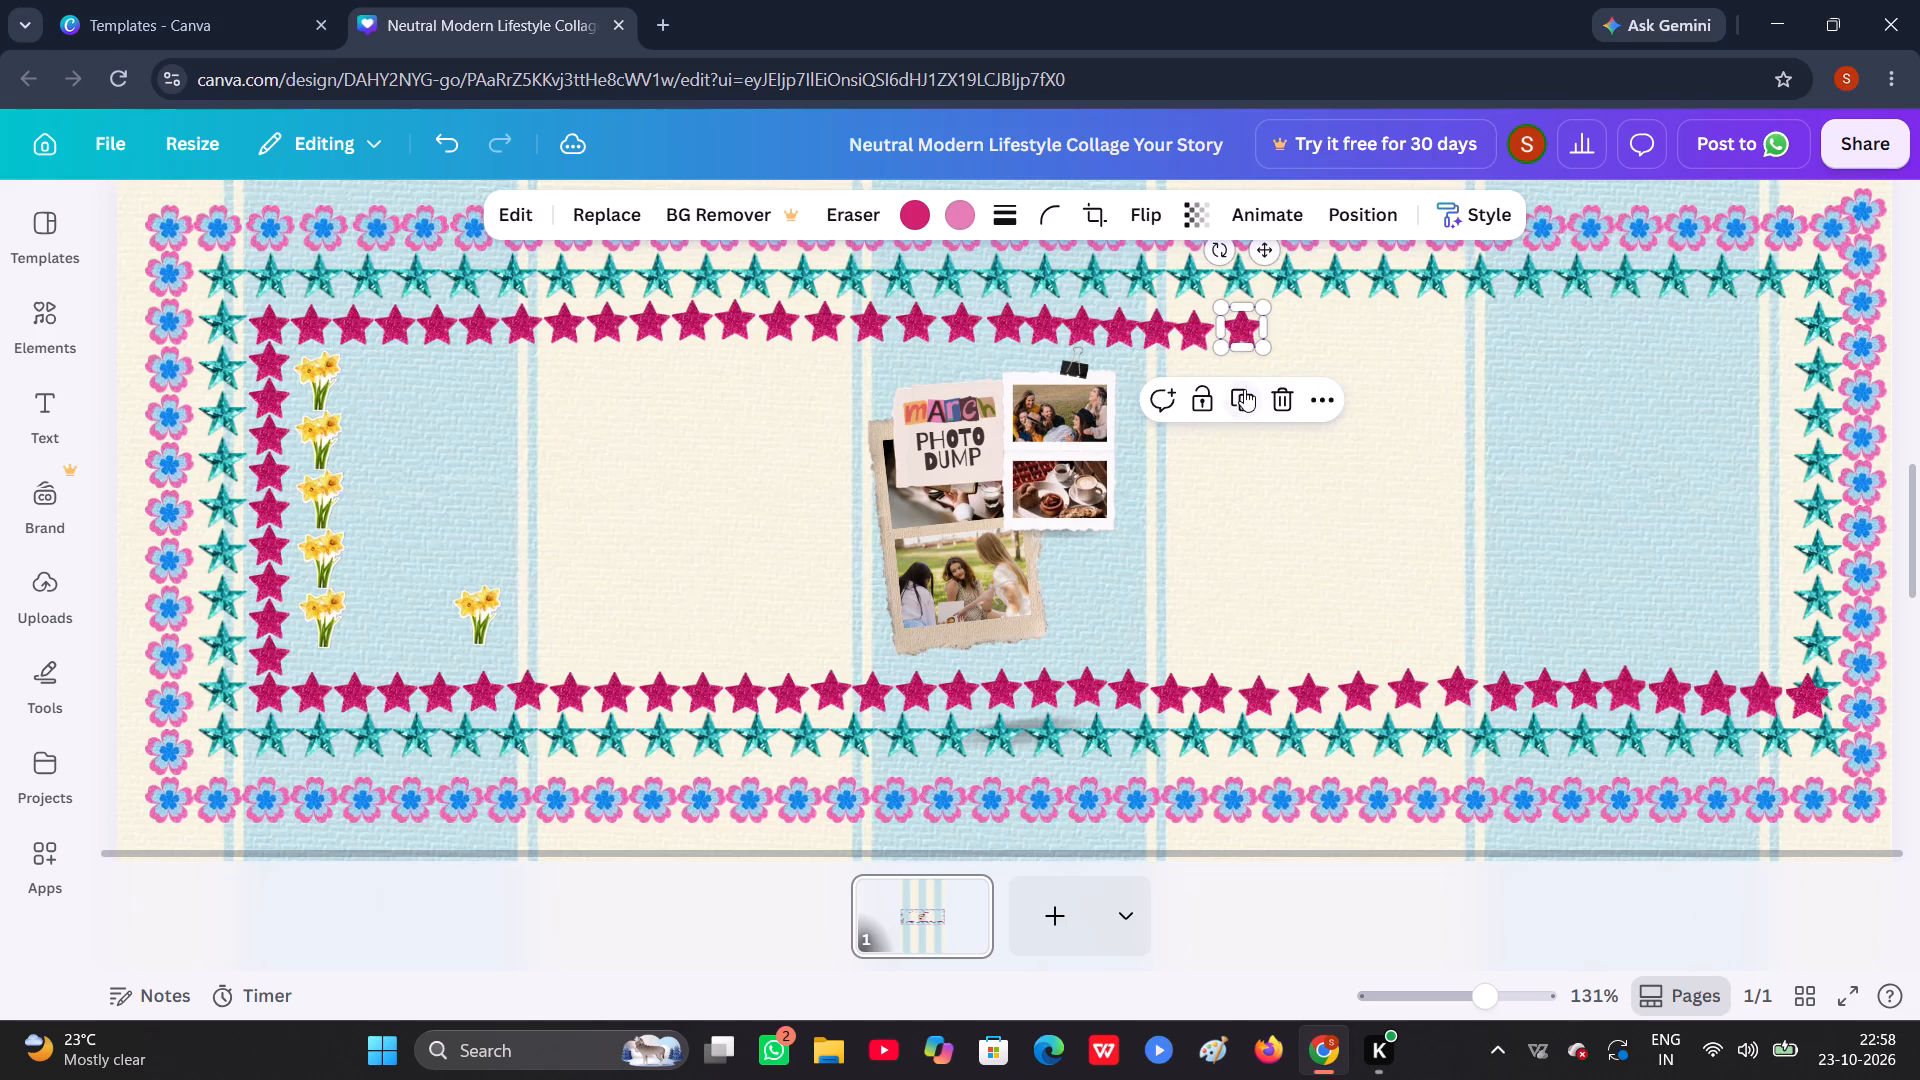
{"action": "left_click", "coordinate": [1244, 389]}
{"action": "left_click", "coordinate": [1289, 330]}
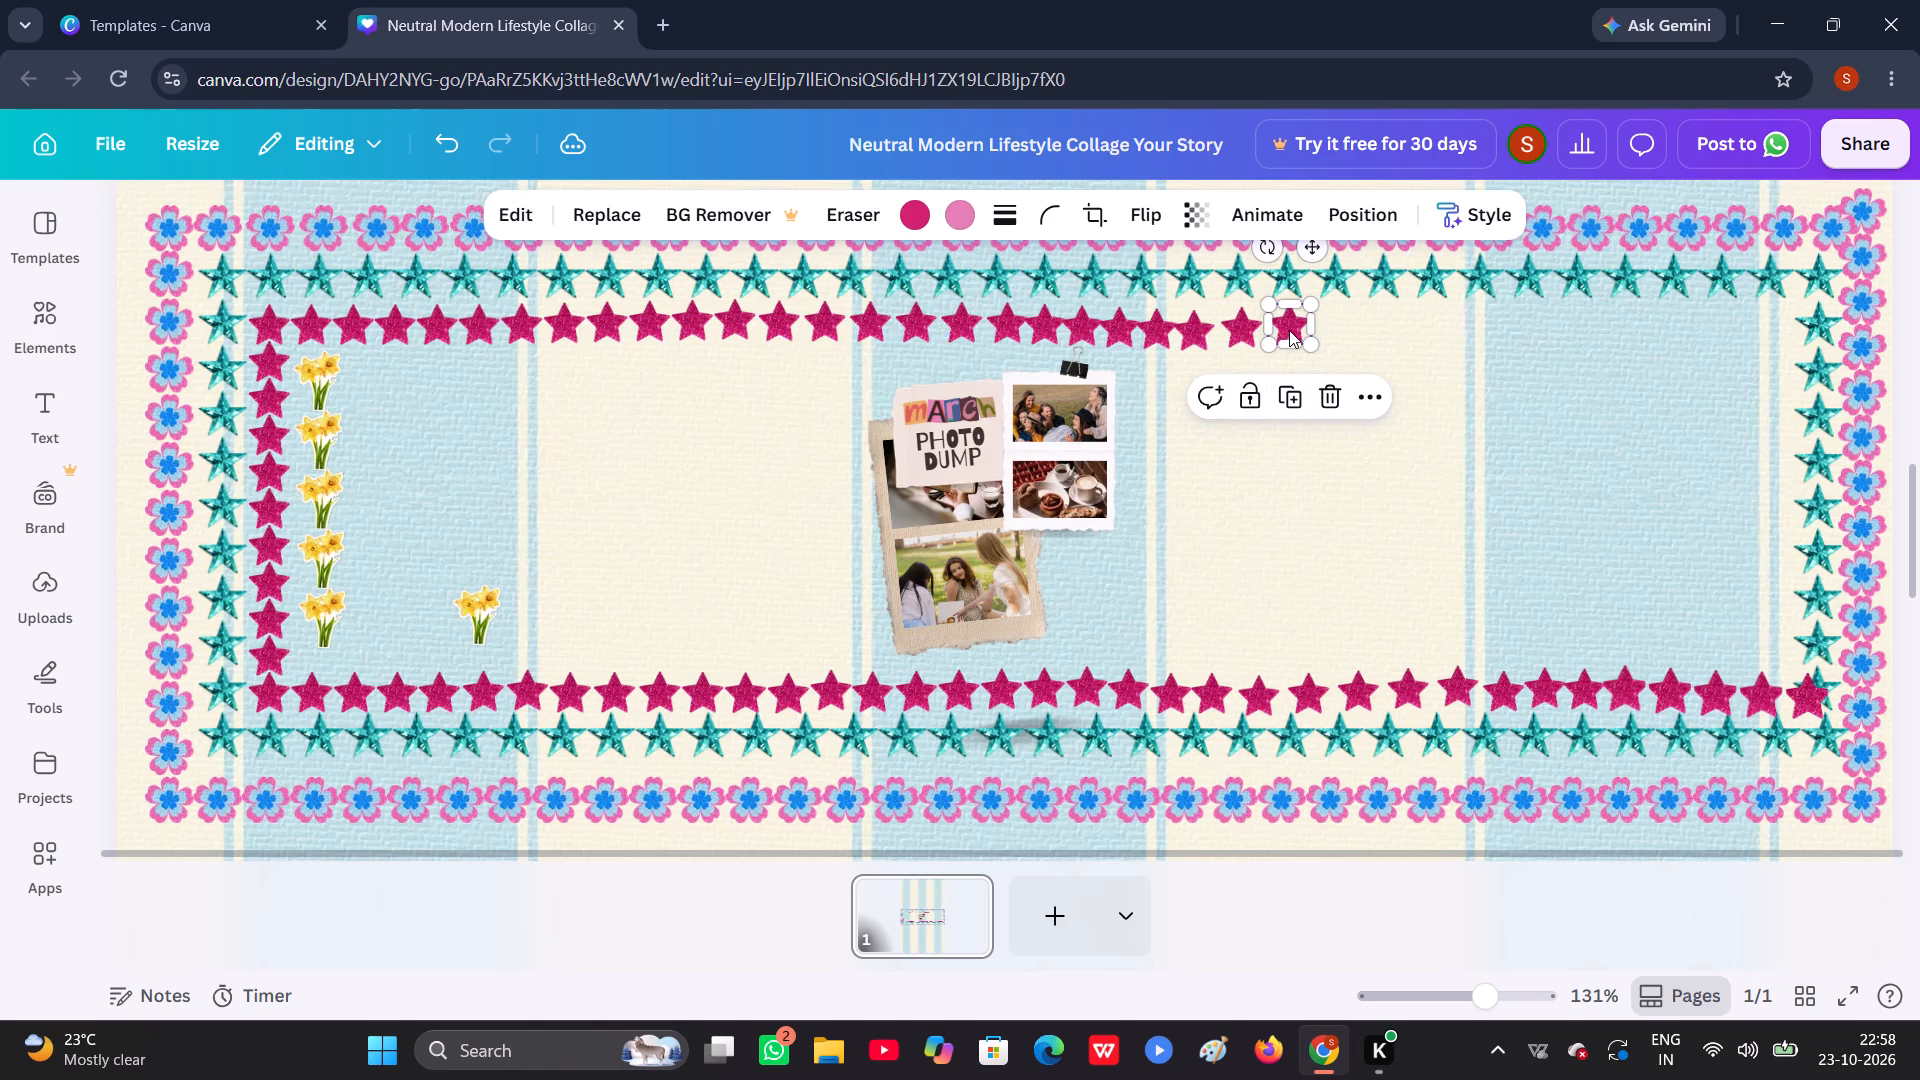
{"action": "left_click", "coordinate": [1289, 323]}
{"action": "left_click", "coordinate": [1279, 410]}
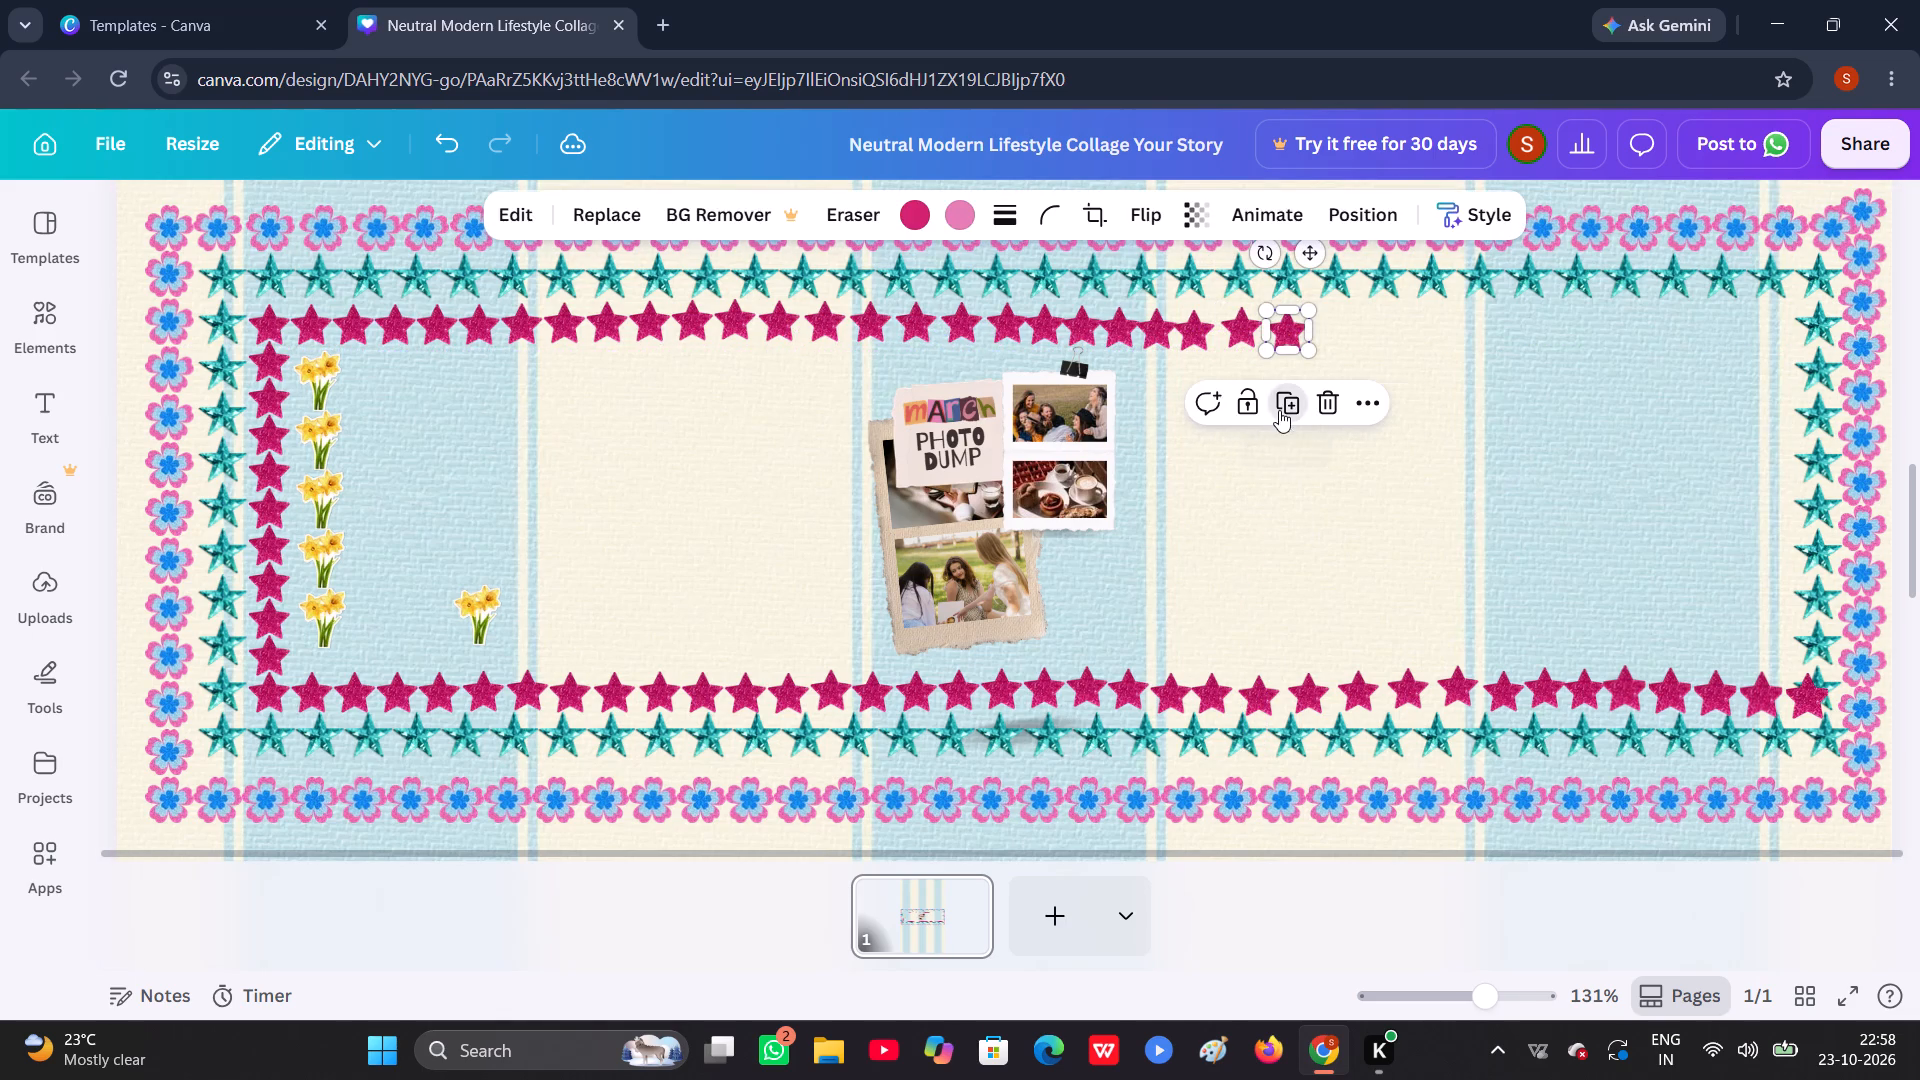
{"action": "left_click", "coordinate": [1322, 337]}
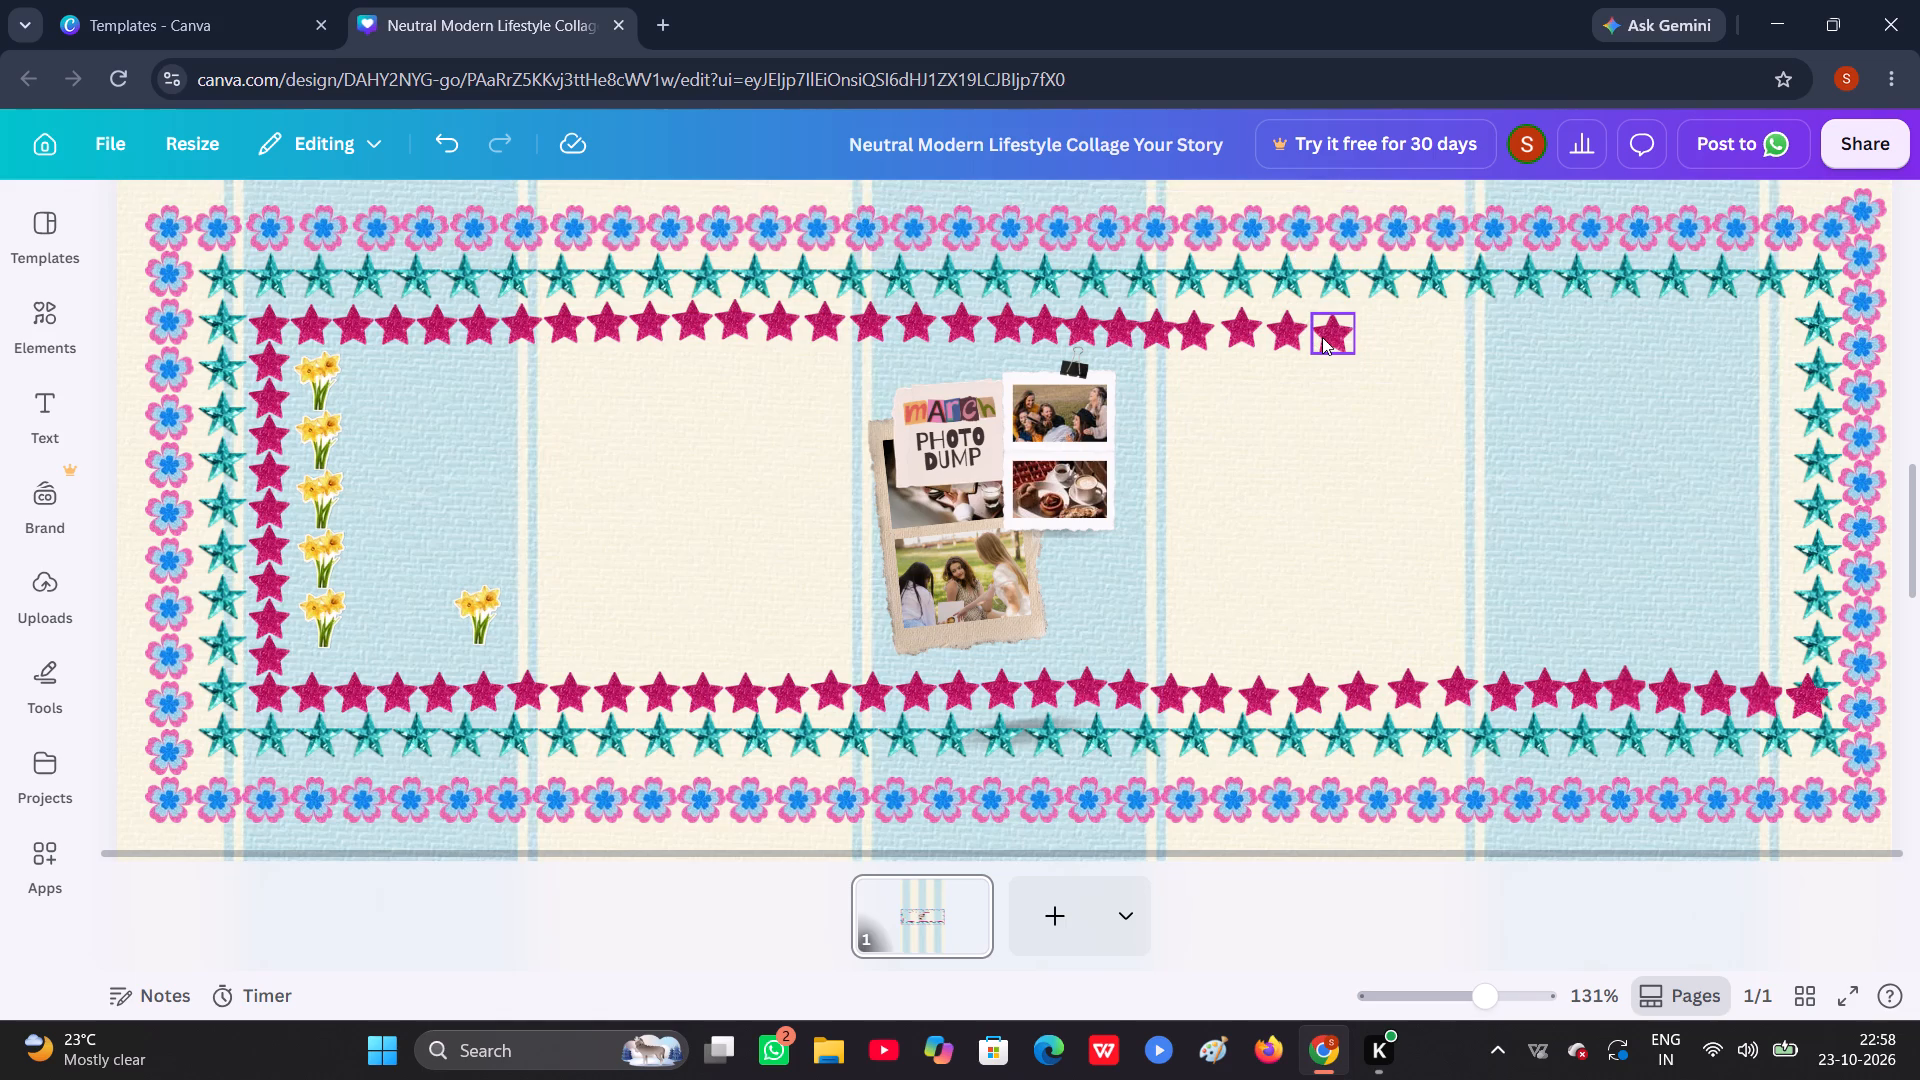
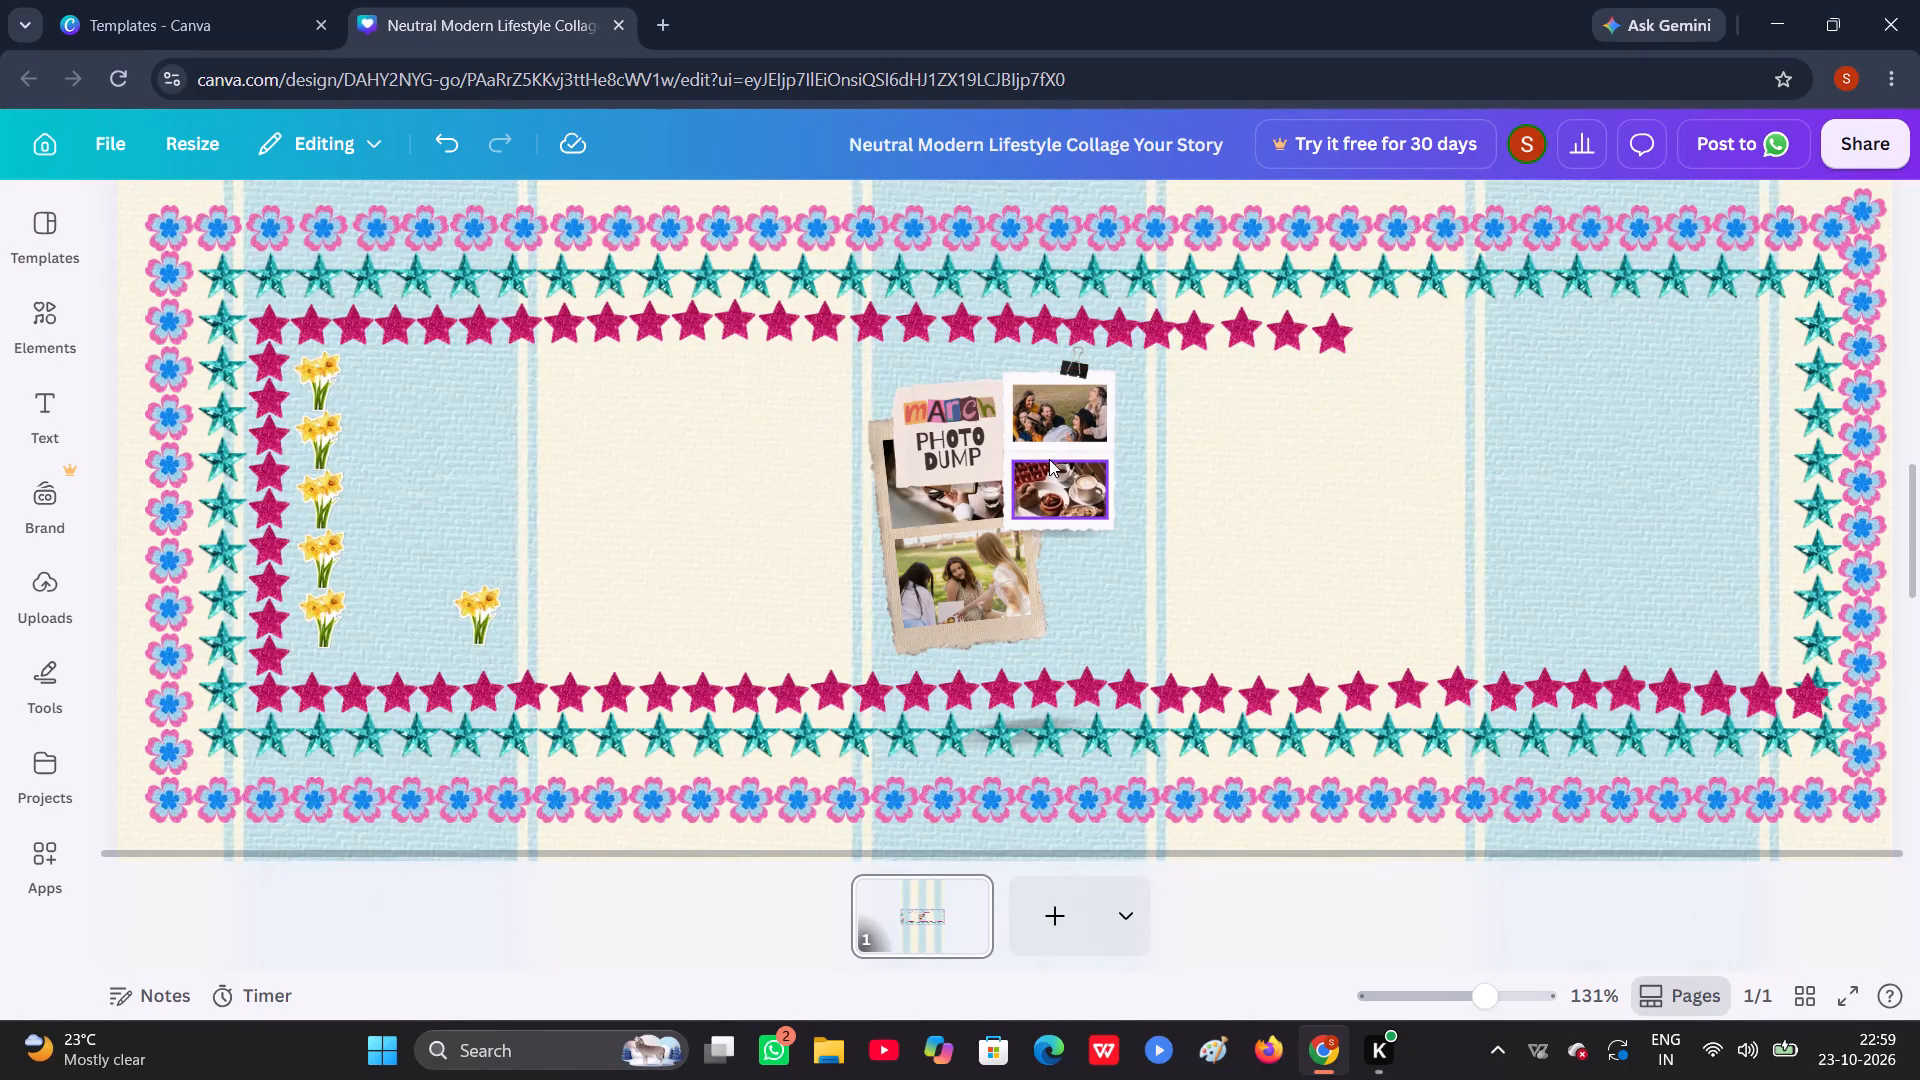
Pull the white photo frame and the upper group photo out of the collage, placing the photo beside the top daffodil.
{"action": "left_click_drag", "start_coordinate": [1049, 459], "coordinate": [659, 496]}
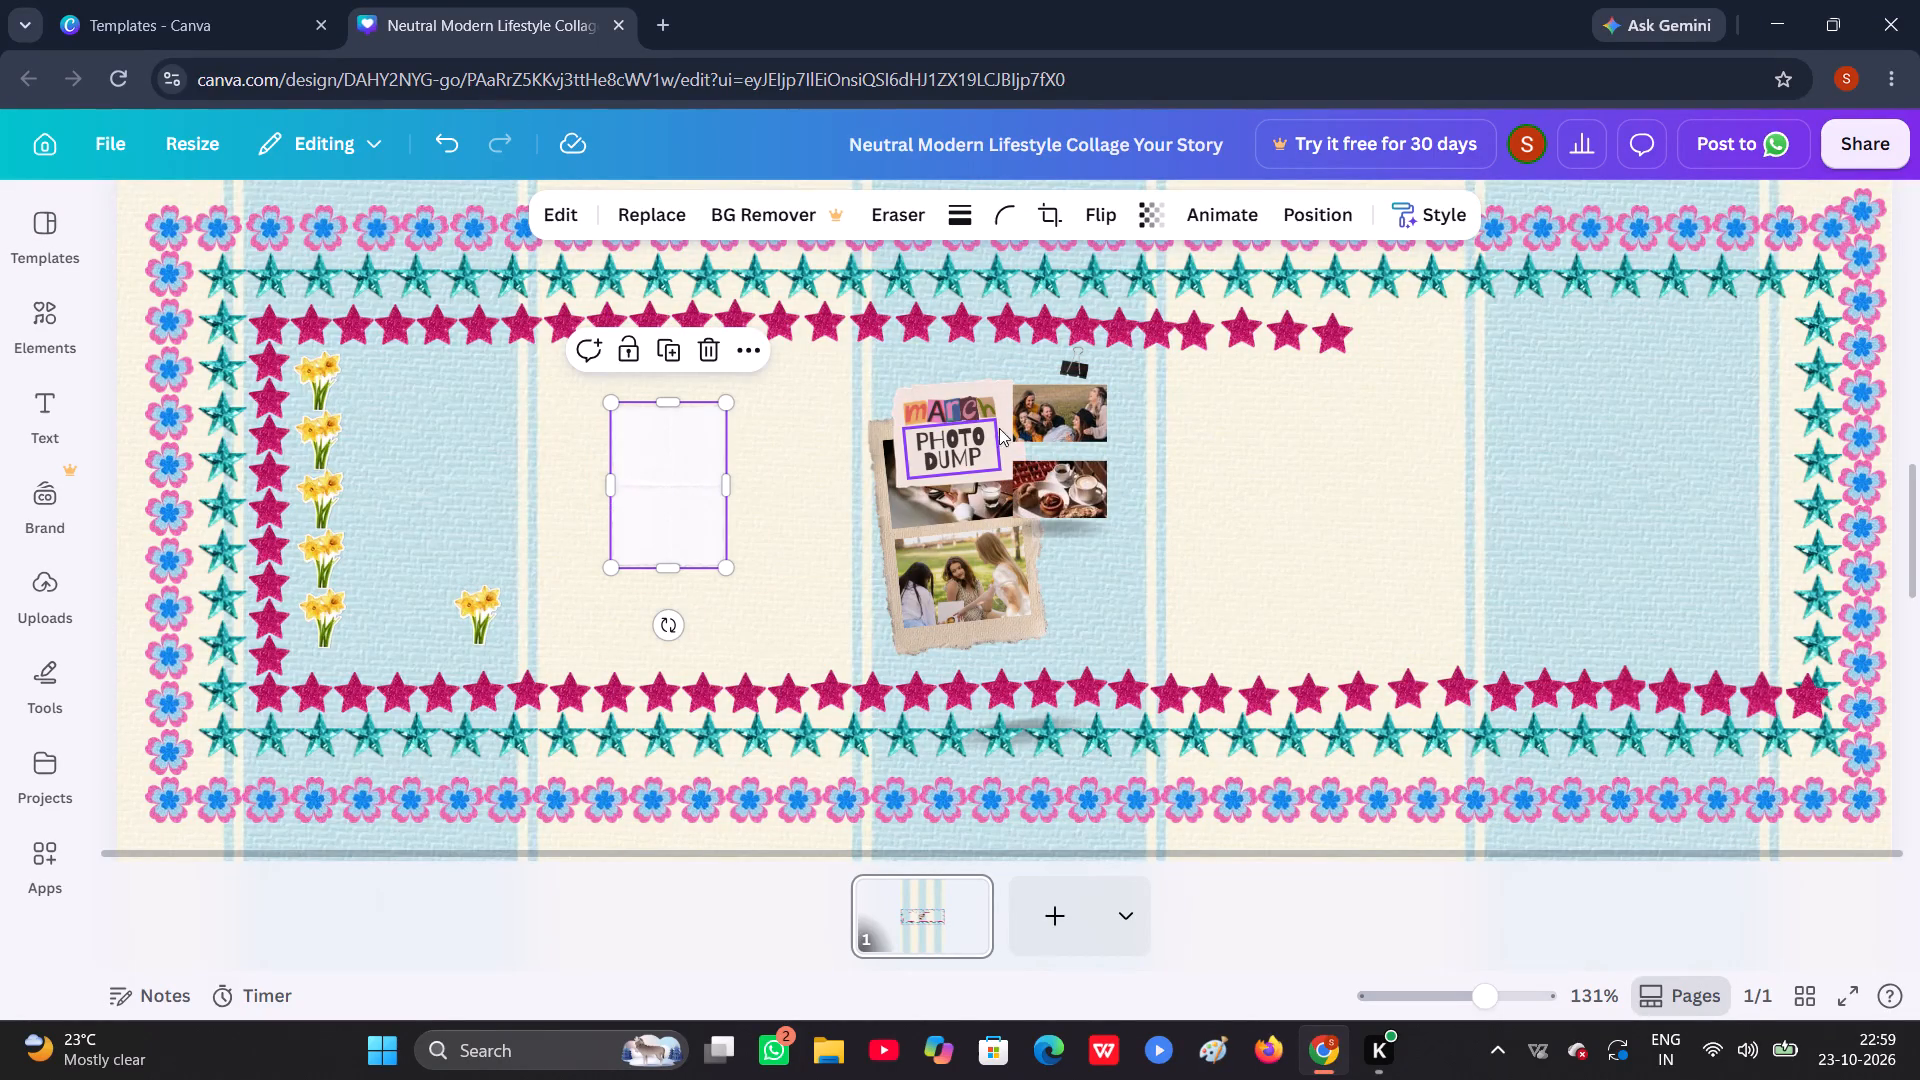
{"action": "left_click_drag", "start_coordinate": [1036, 419], "coordinate": [388, 437]}
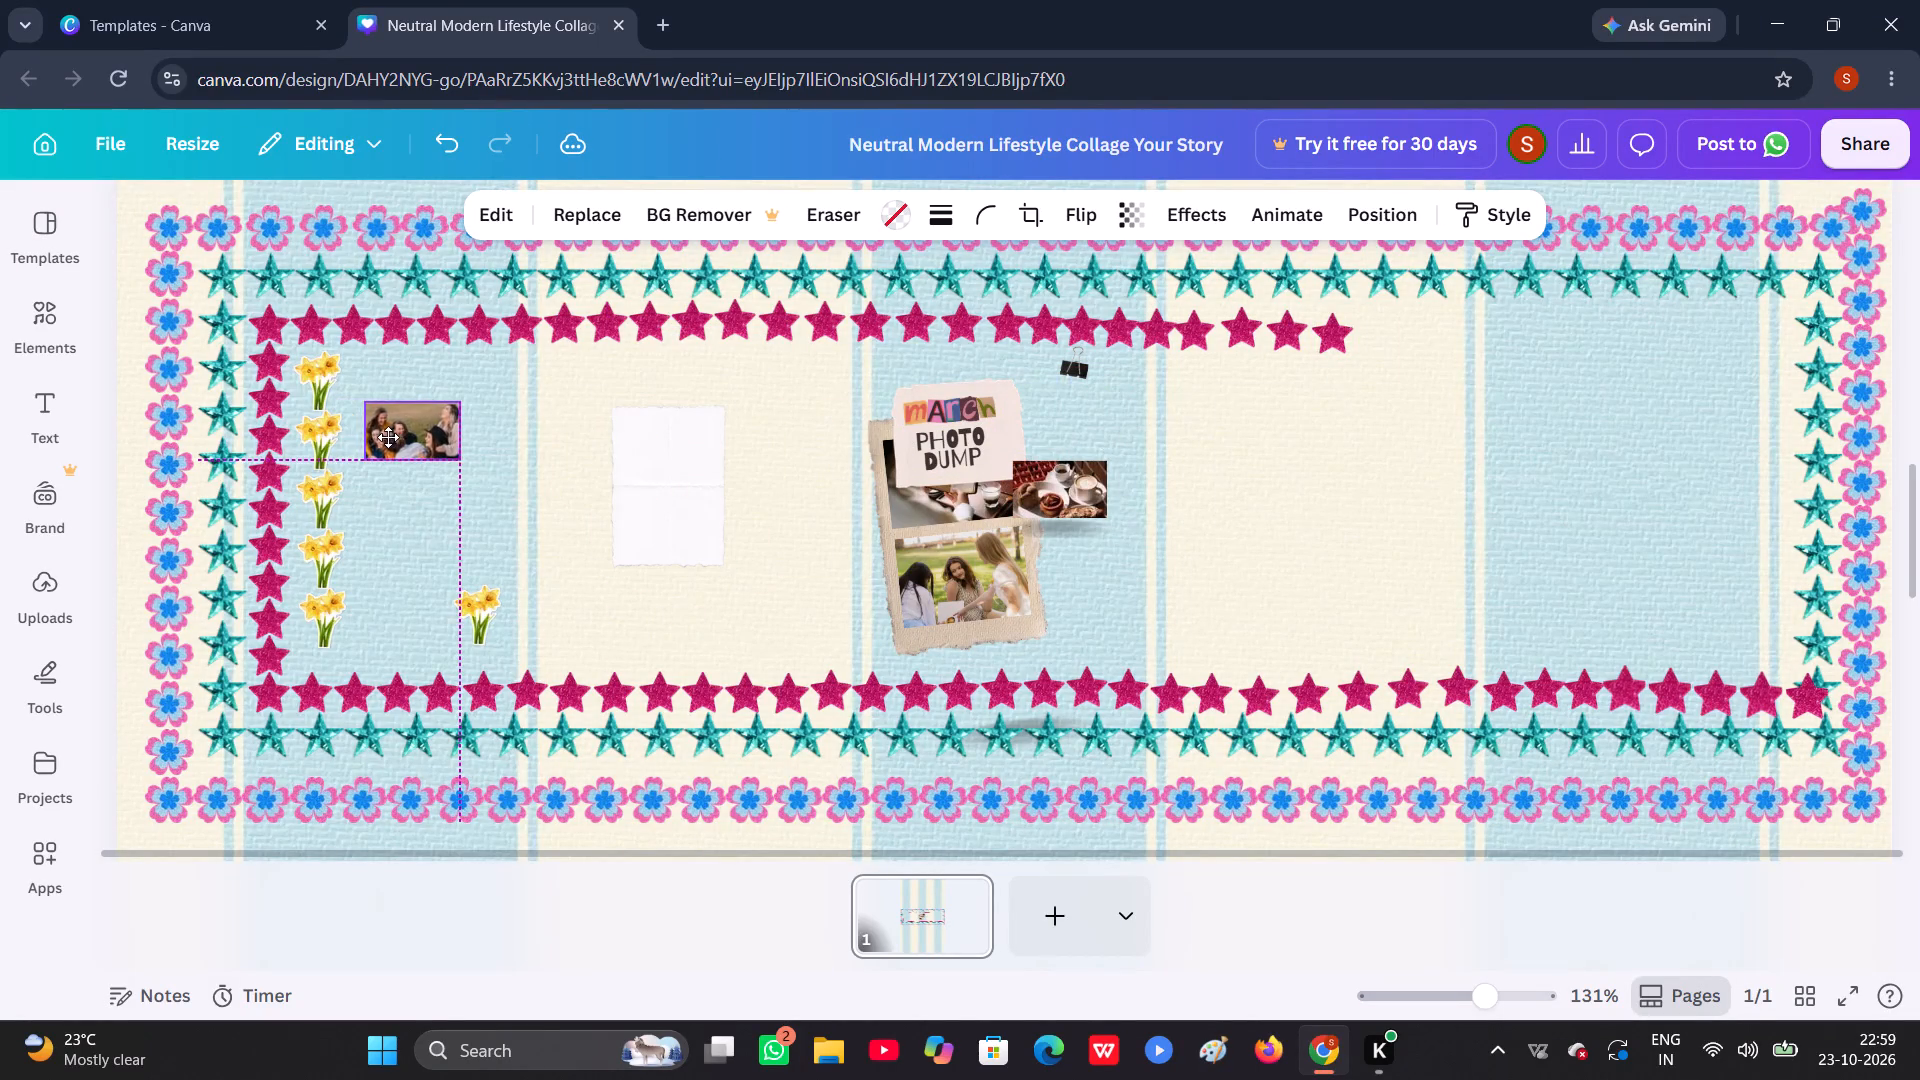
{"action": "left_click_drag", "start_coordinate": [388, 437], "coordinate": [374, 399]}
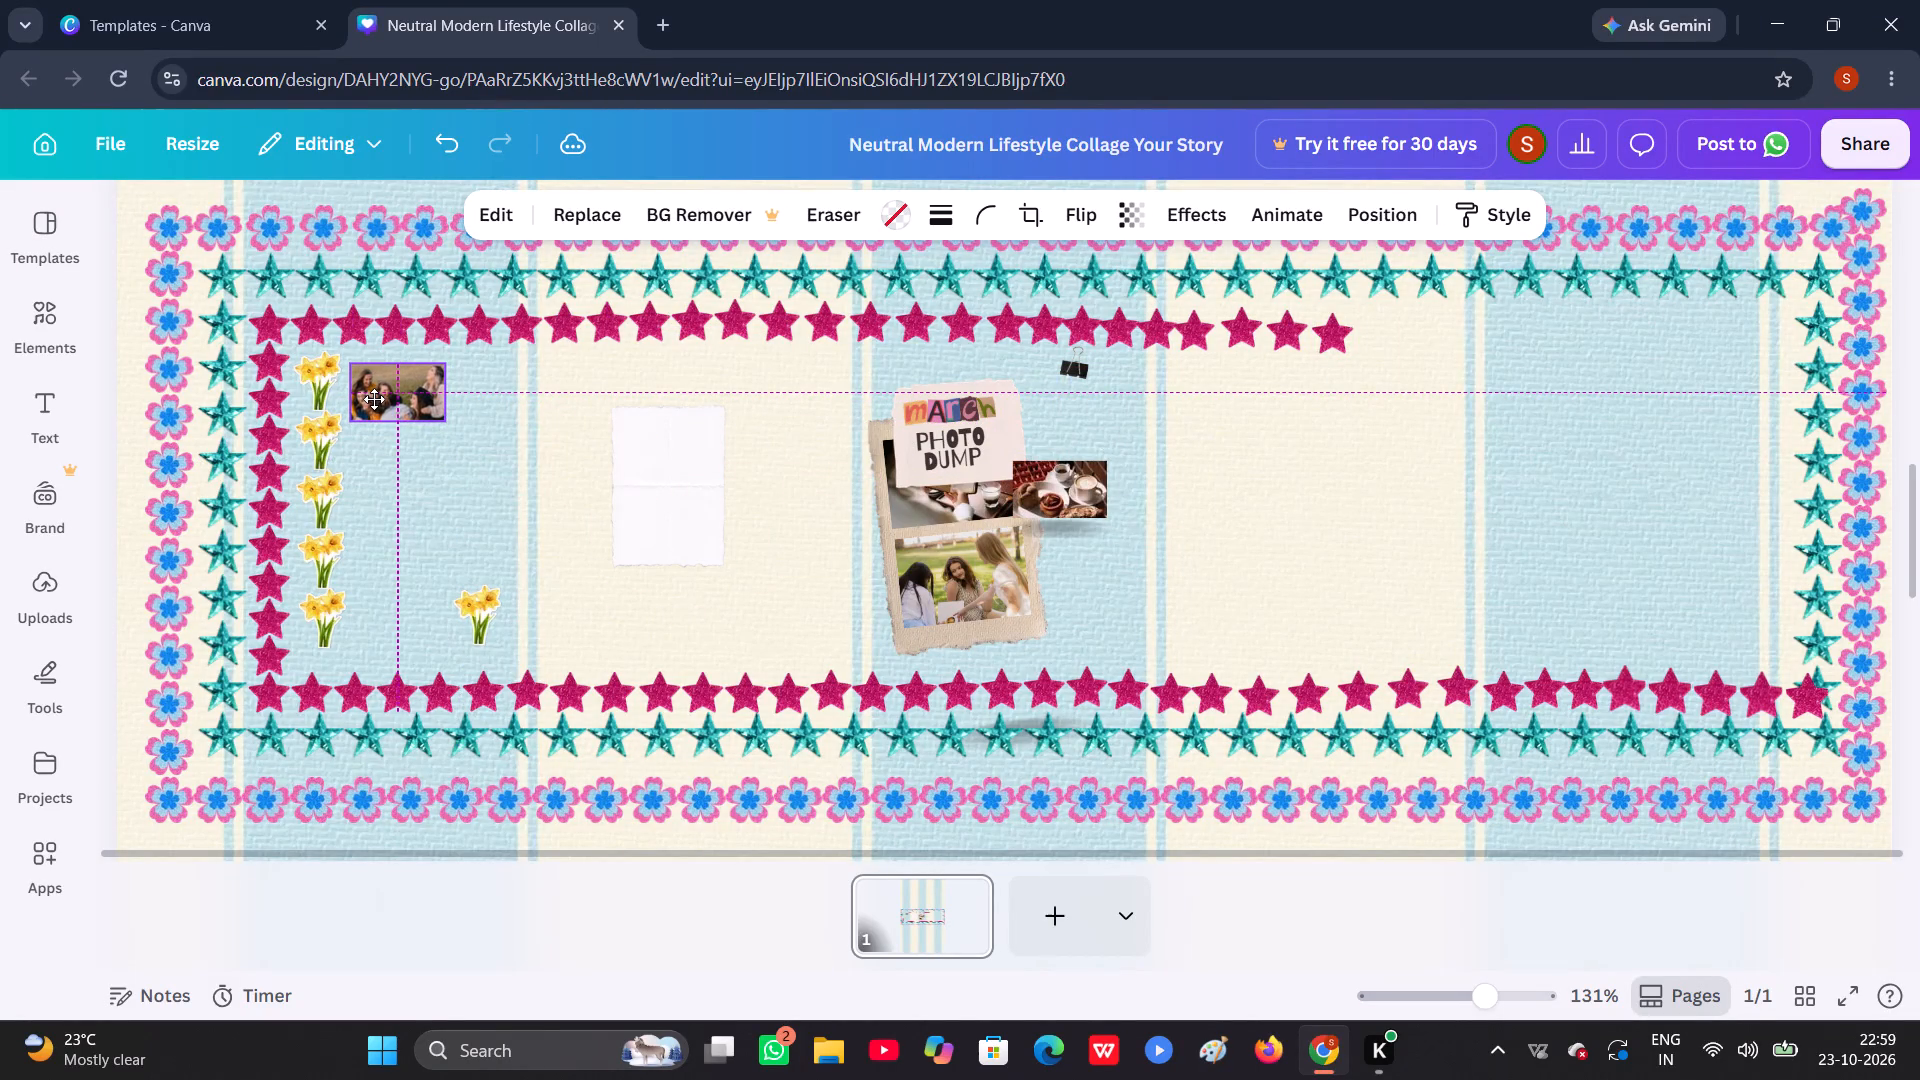
Move the loose daffodil away from the daffodil column onto the lower edge of the white photo frame.
{"action": "left_click_drag", "start_coordinate": [483, 589], "coordinate": [635, 550]}
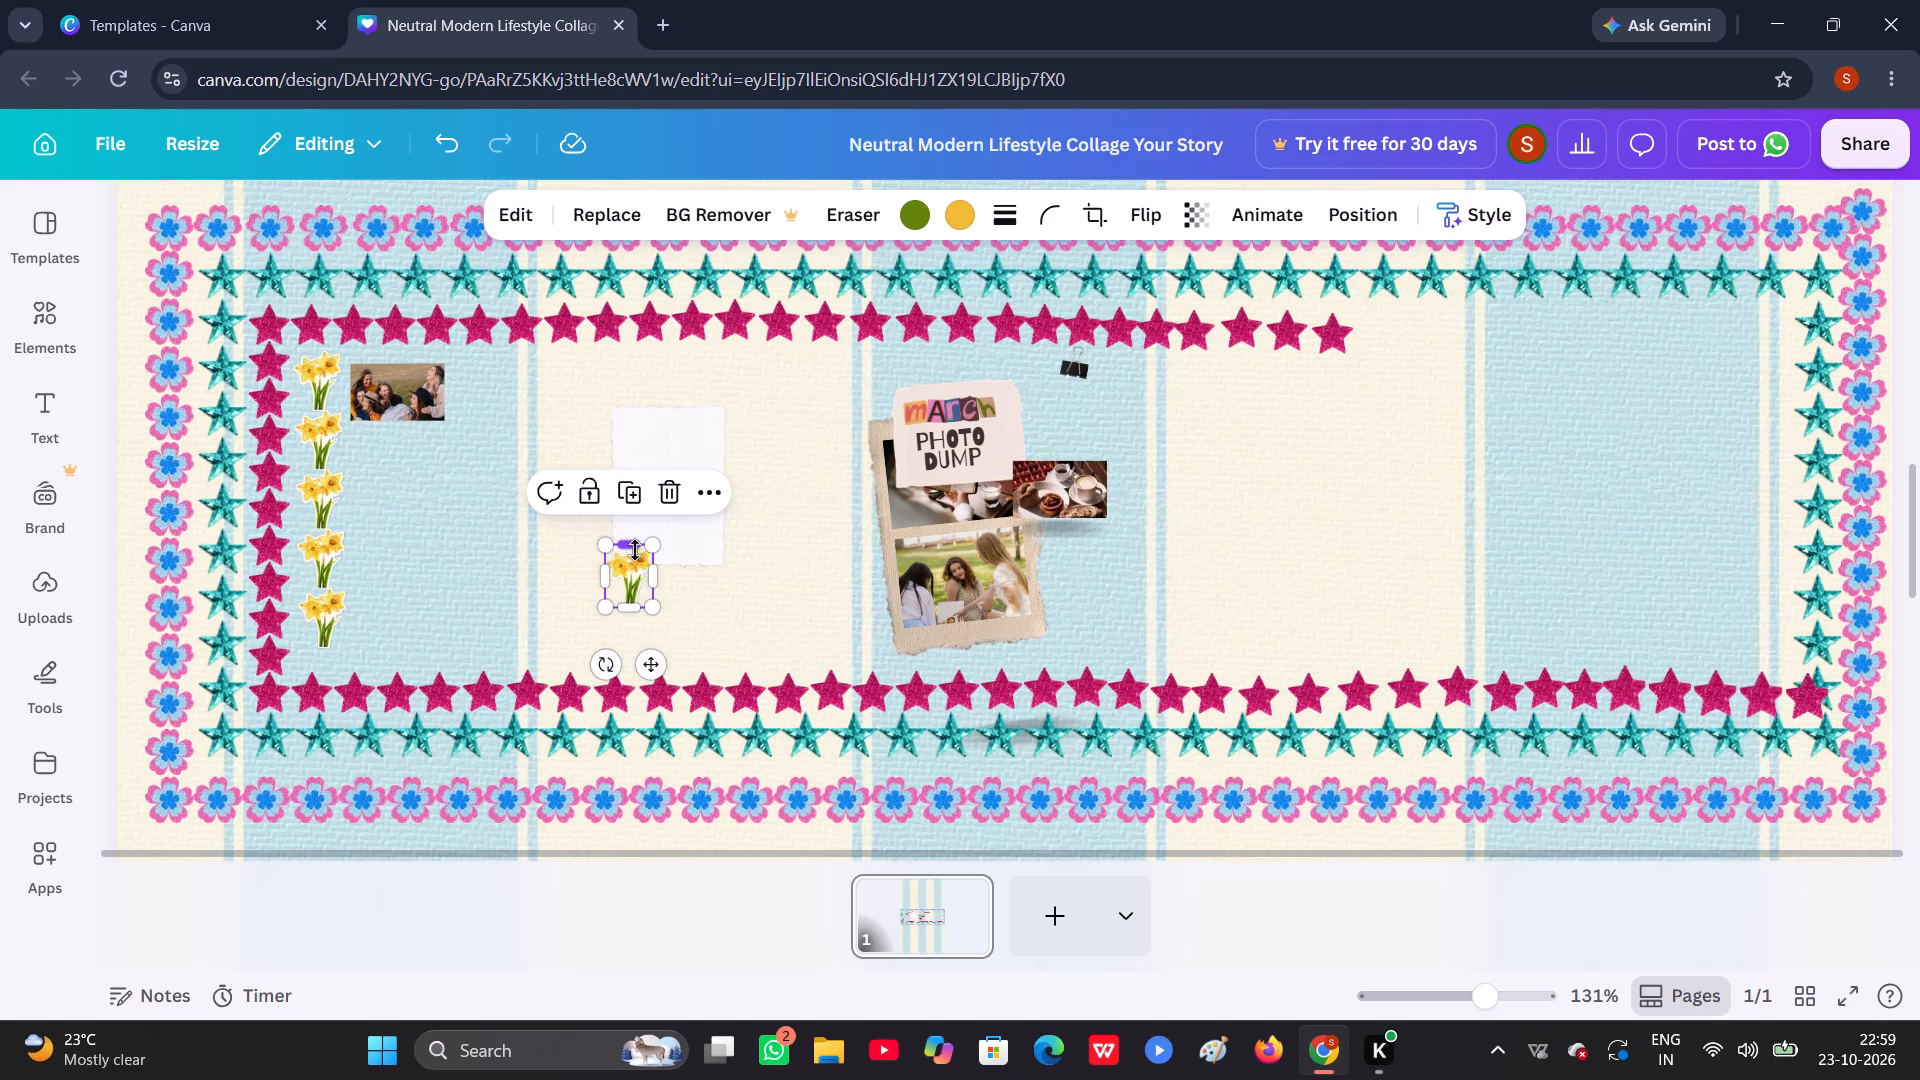
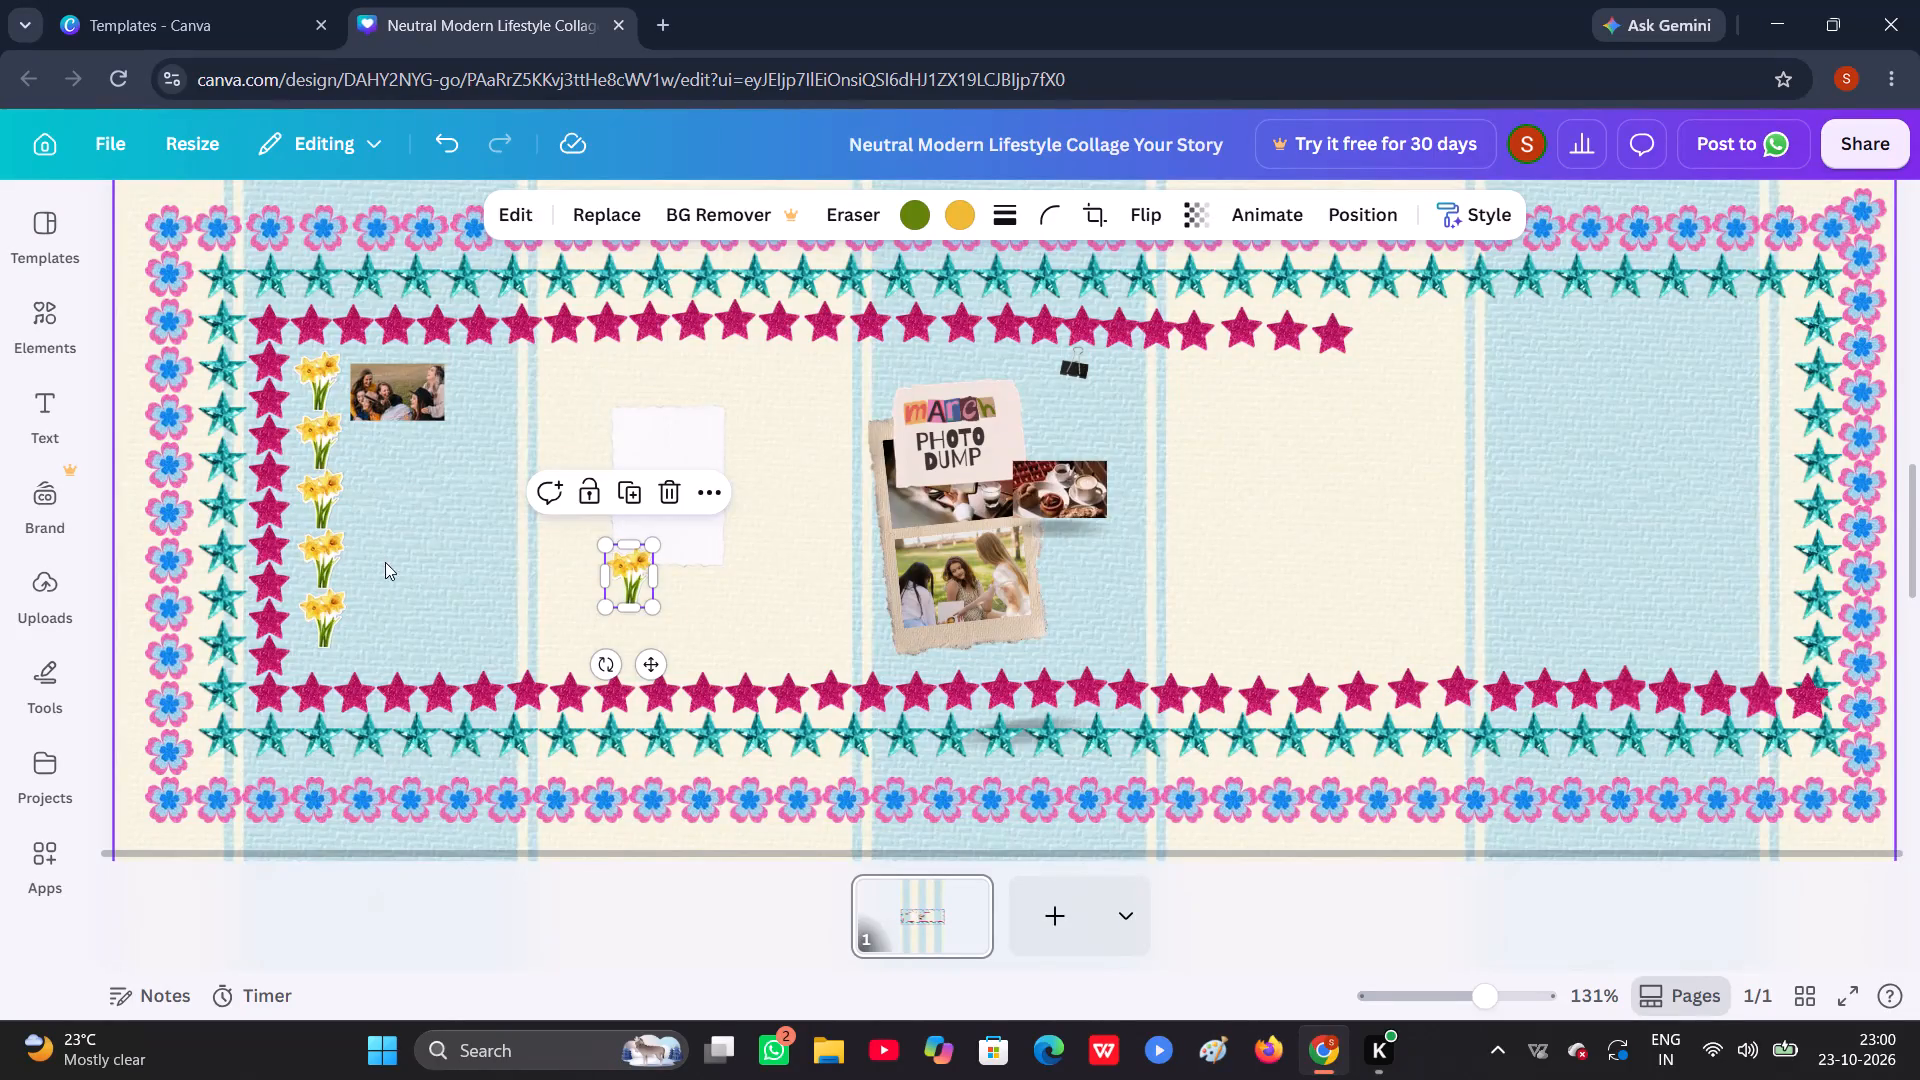
Duplicate the group photo beside the top daffodil and stack the copies below it into an aligned column of five photos.
{"action": "left_click", "coordinate": [383, 391]}
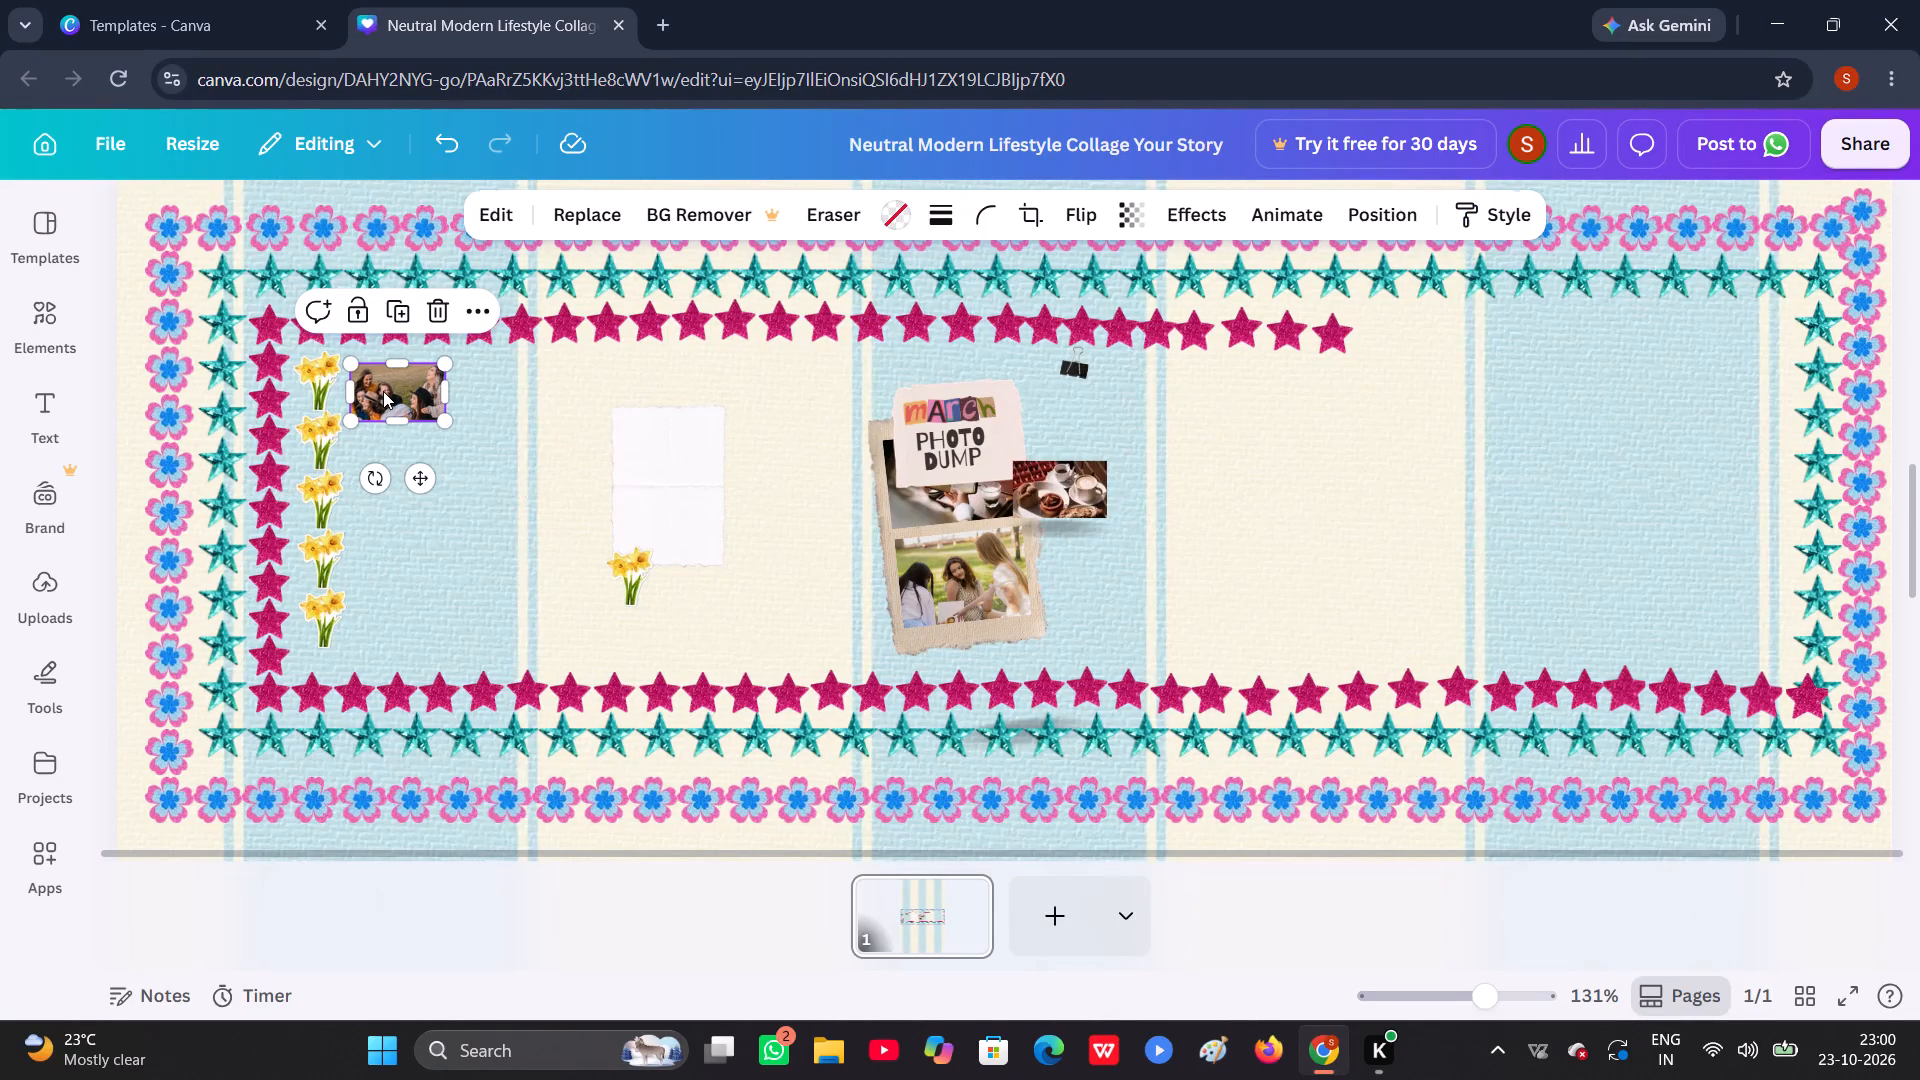
{"action": "left_click", "coordinate": [403, 314]}
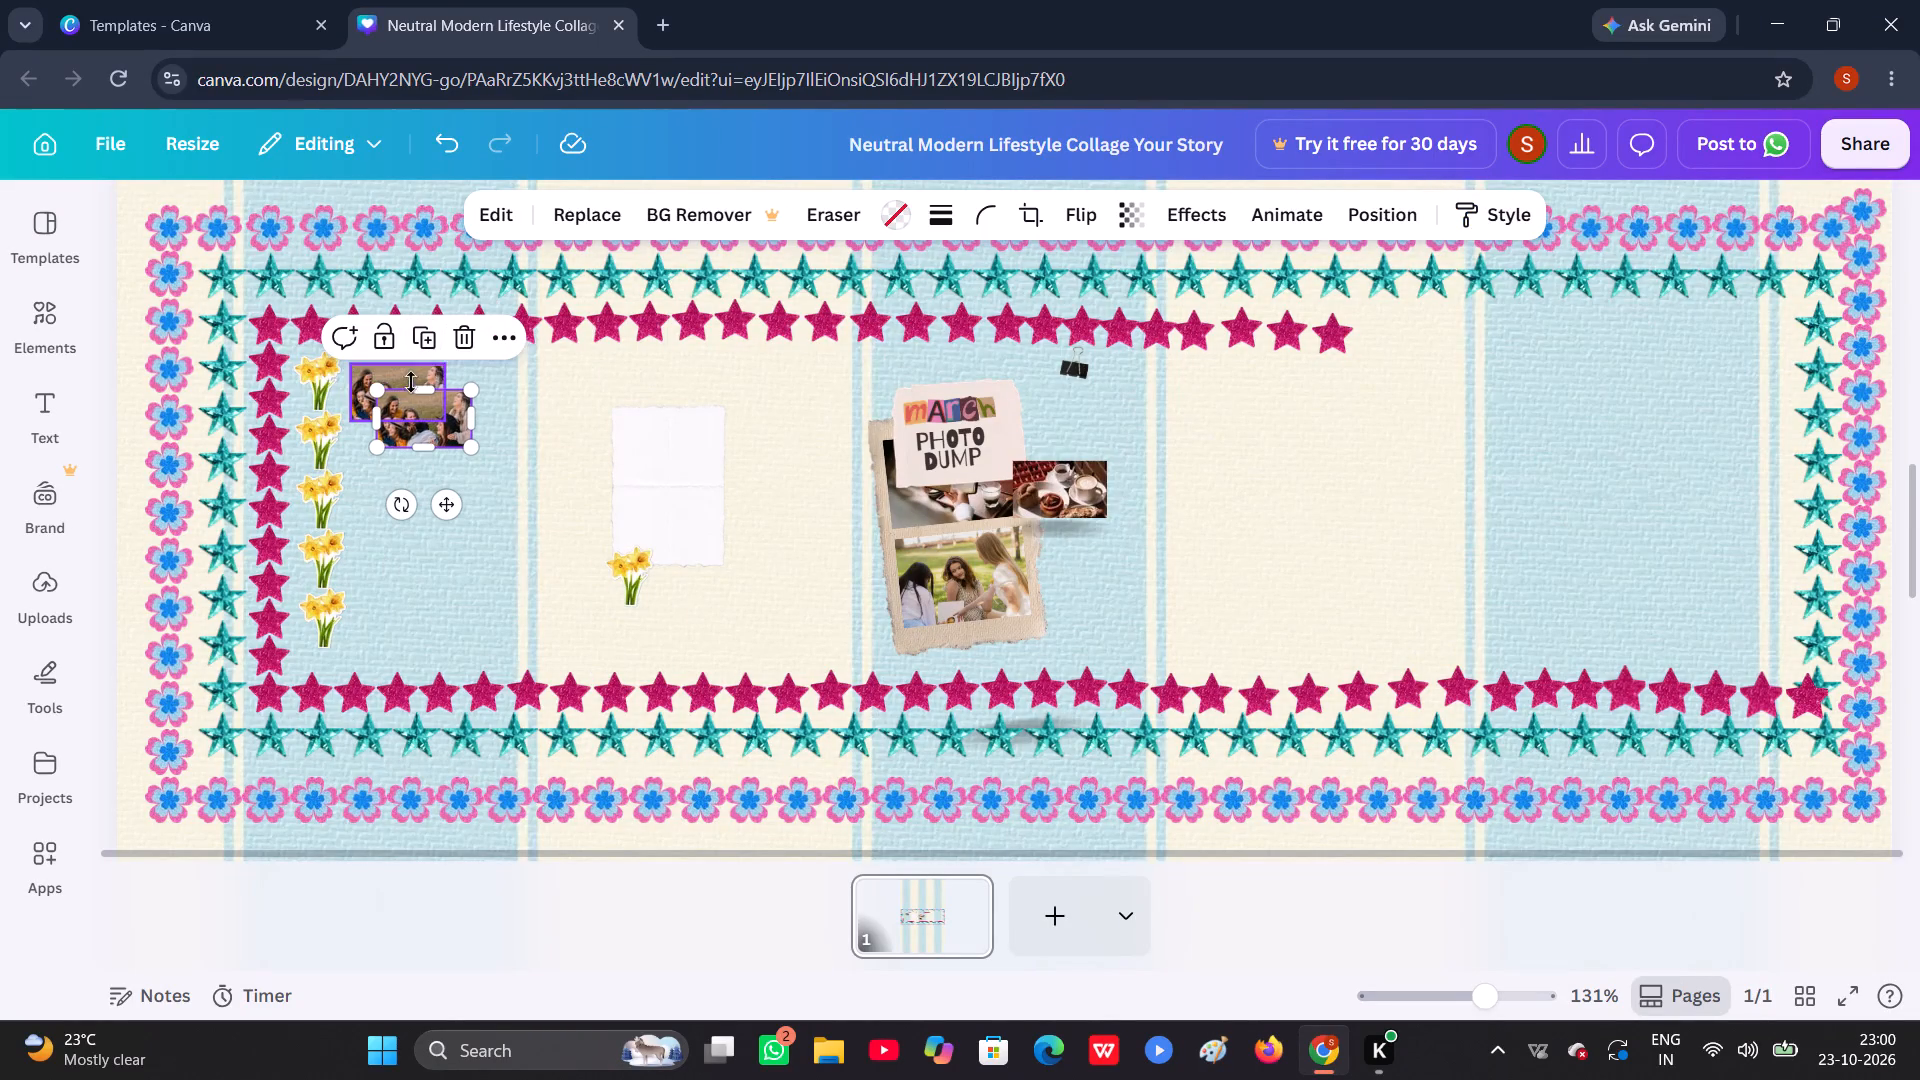
{"action": "left_click_drag", "start_coordinate": [422, 409], "coordinate": [392, 447]}
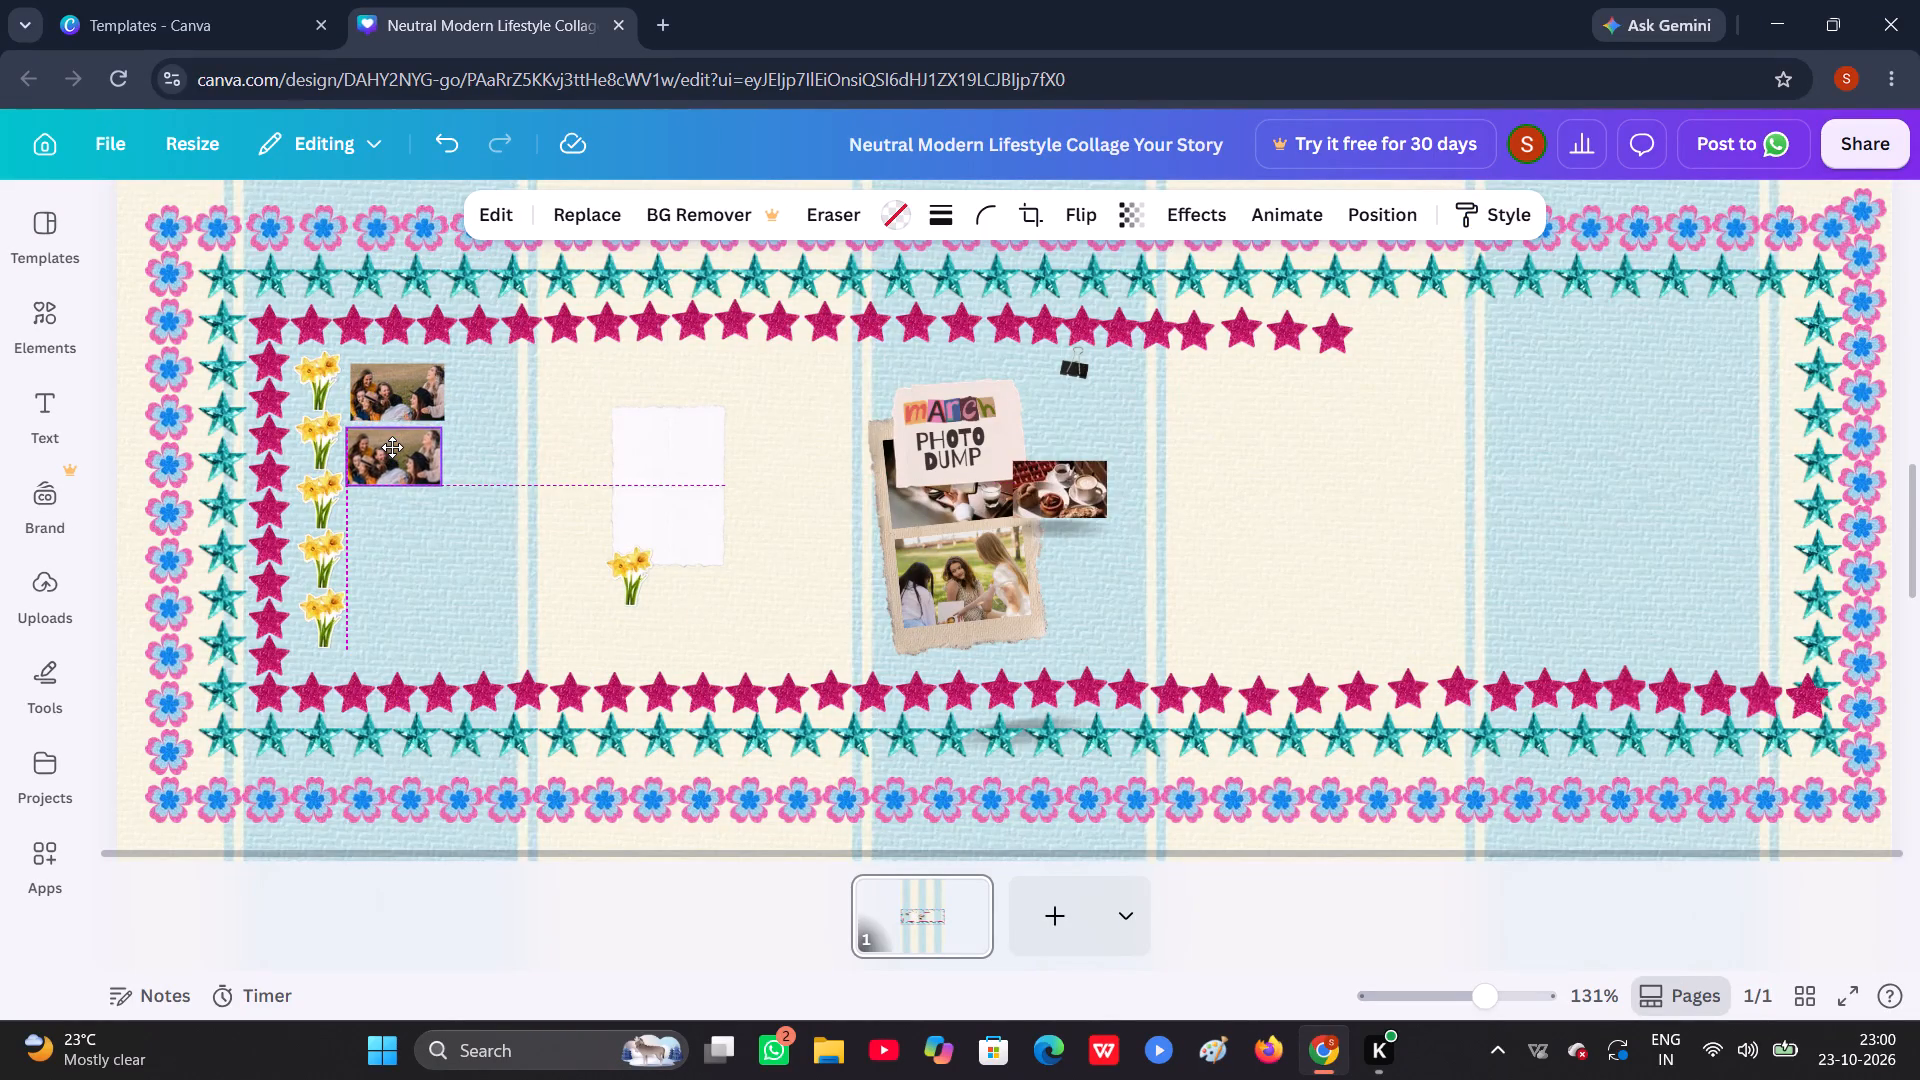
{"action": "left_click_drag", "start_coordinate": [392, 447], "coordinate": [393, 446]}
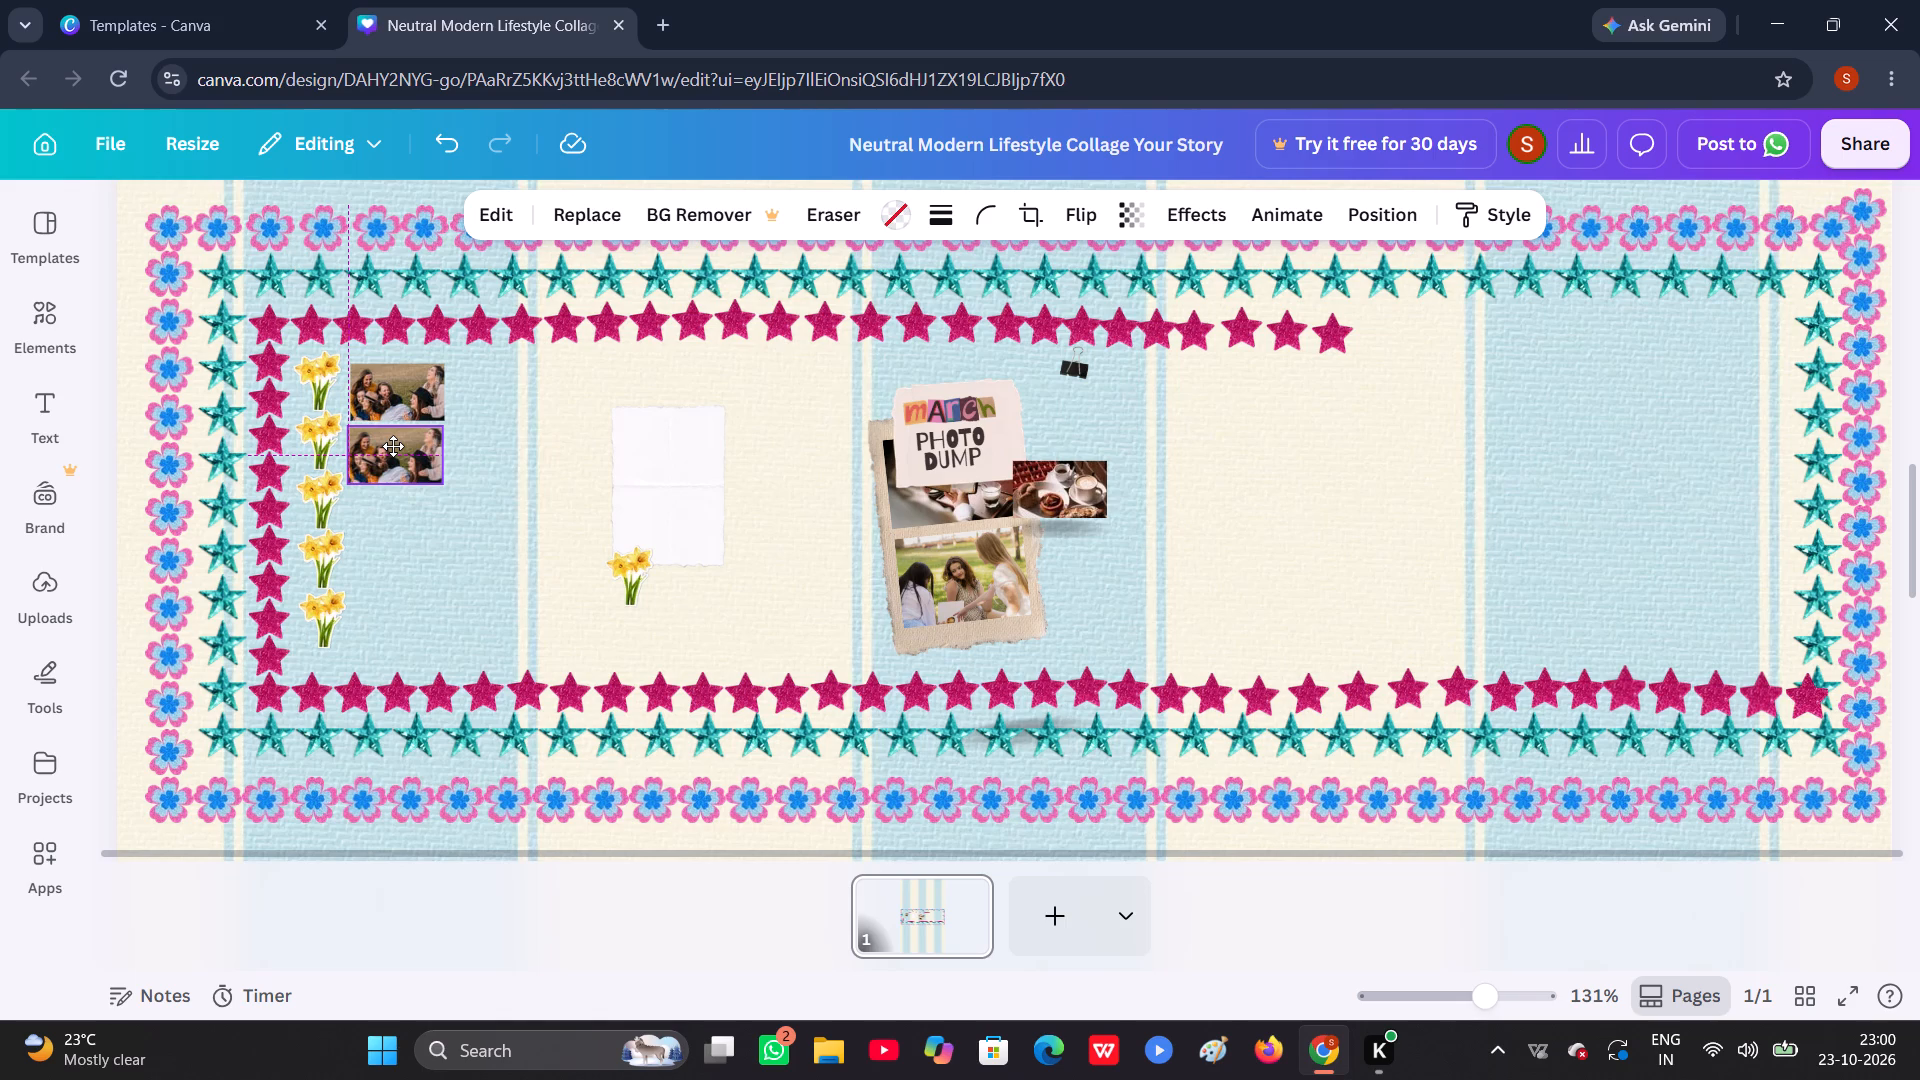
{"action": "left_click_drag", "start_coordinate": [393, 446], "coordinate": [399, 437]}
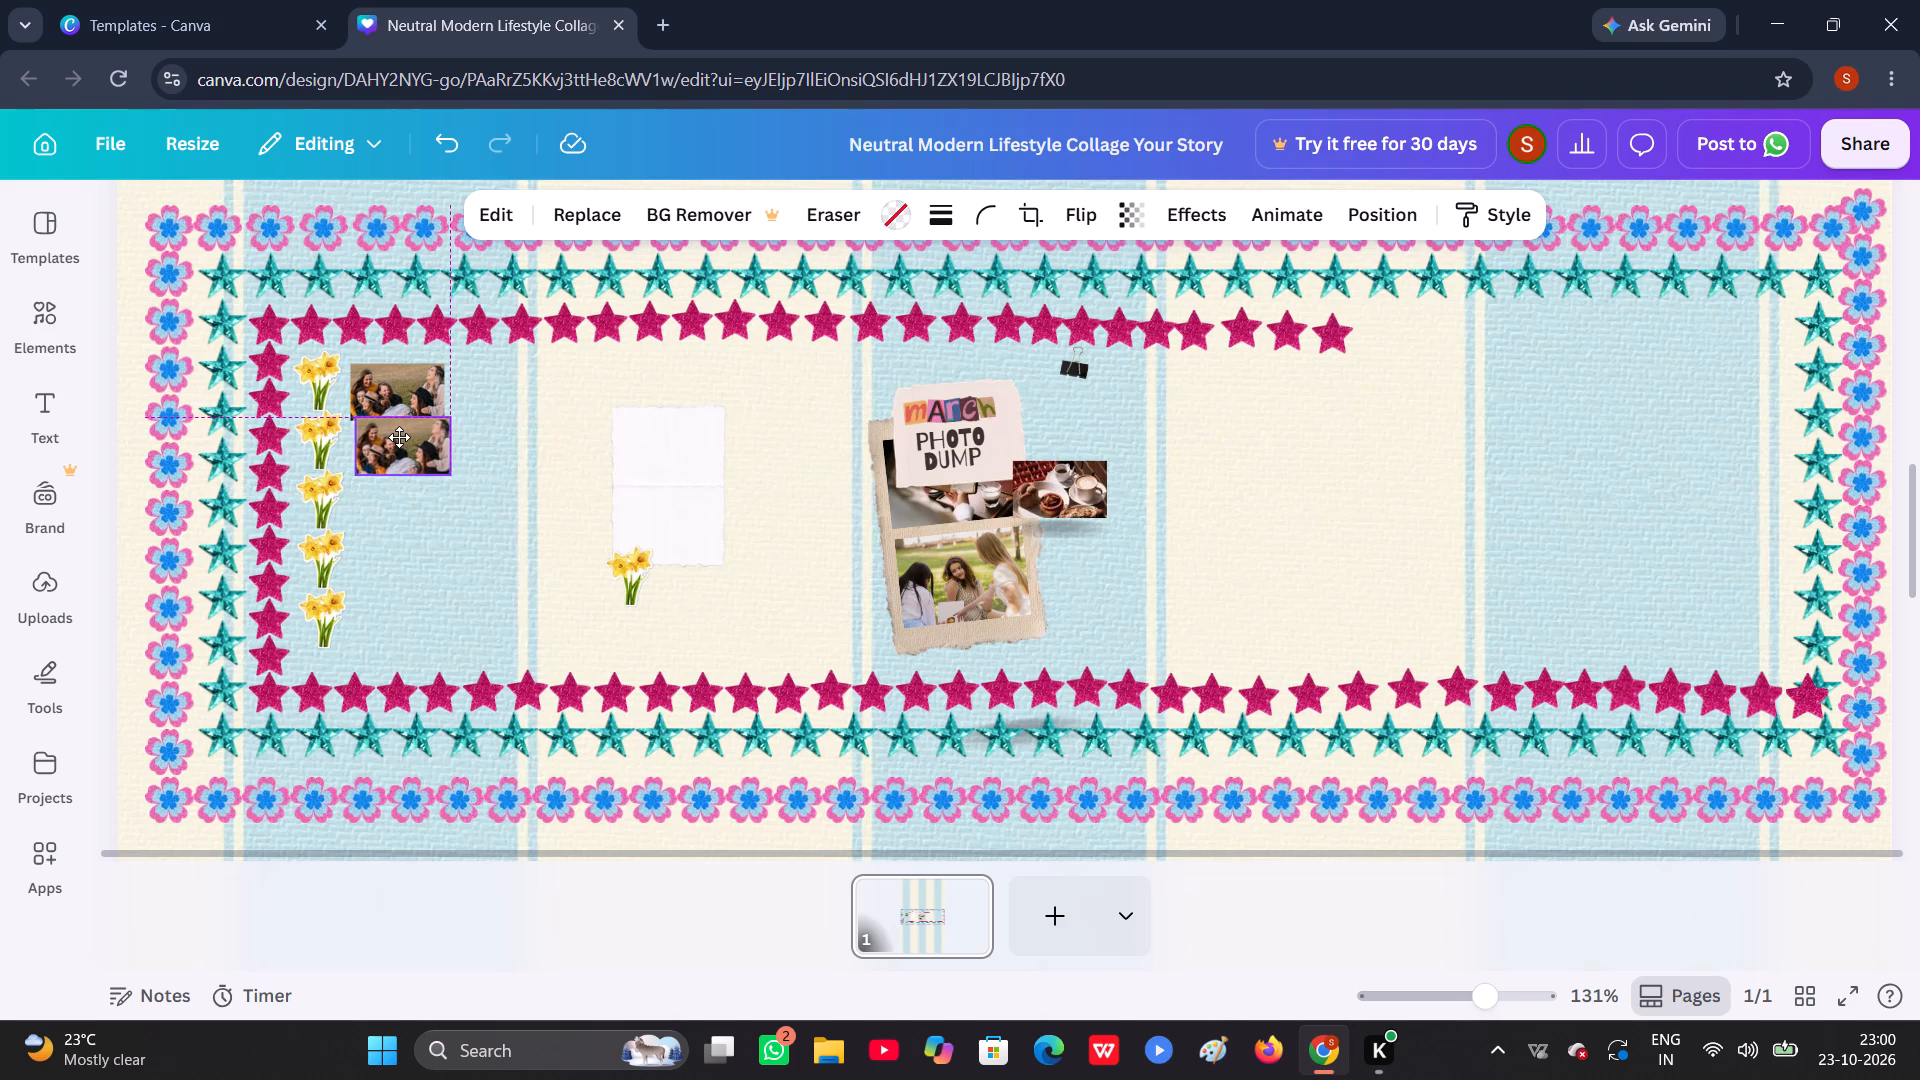
{"action": "left_click_drag", "start_coordinate": [399, 437], "coordinate": [396, 442]}
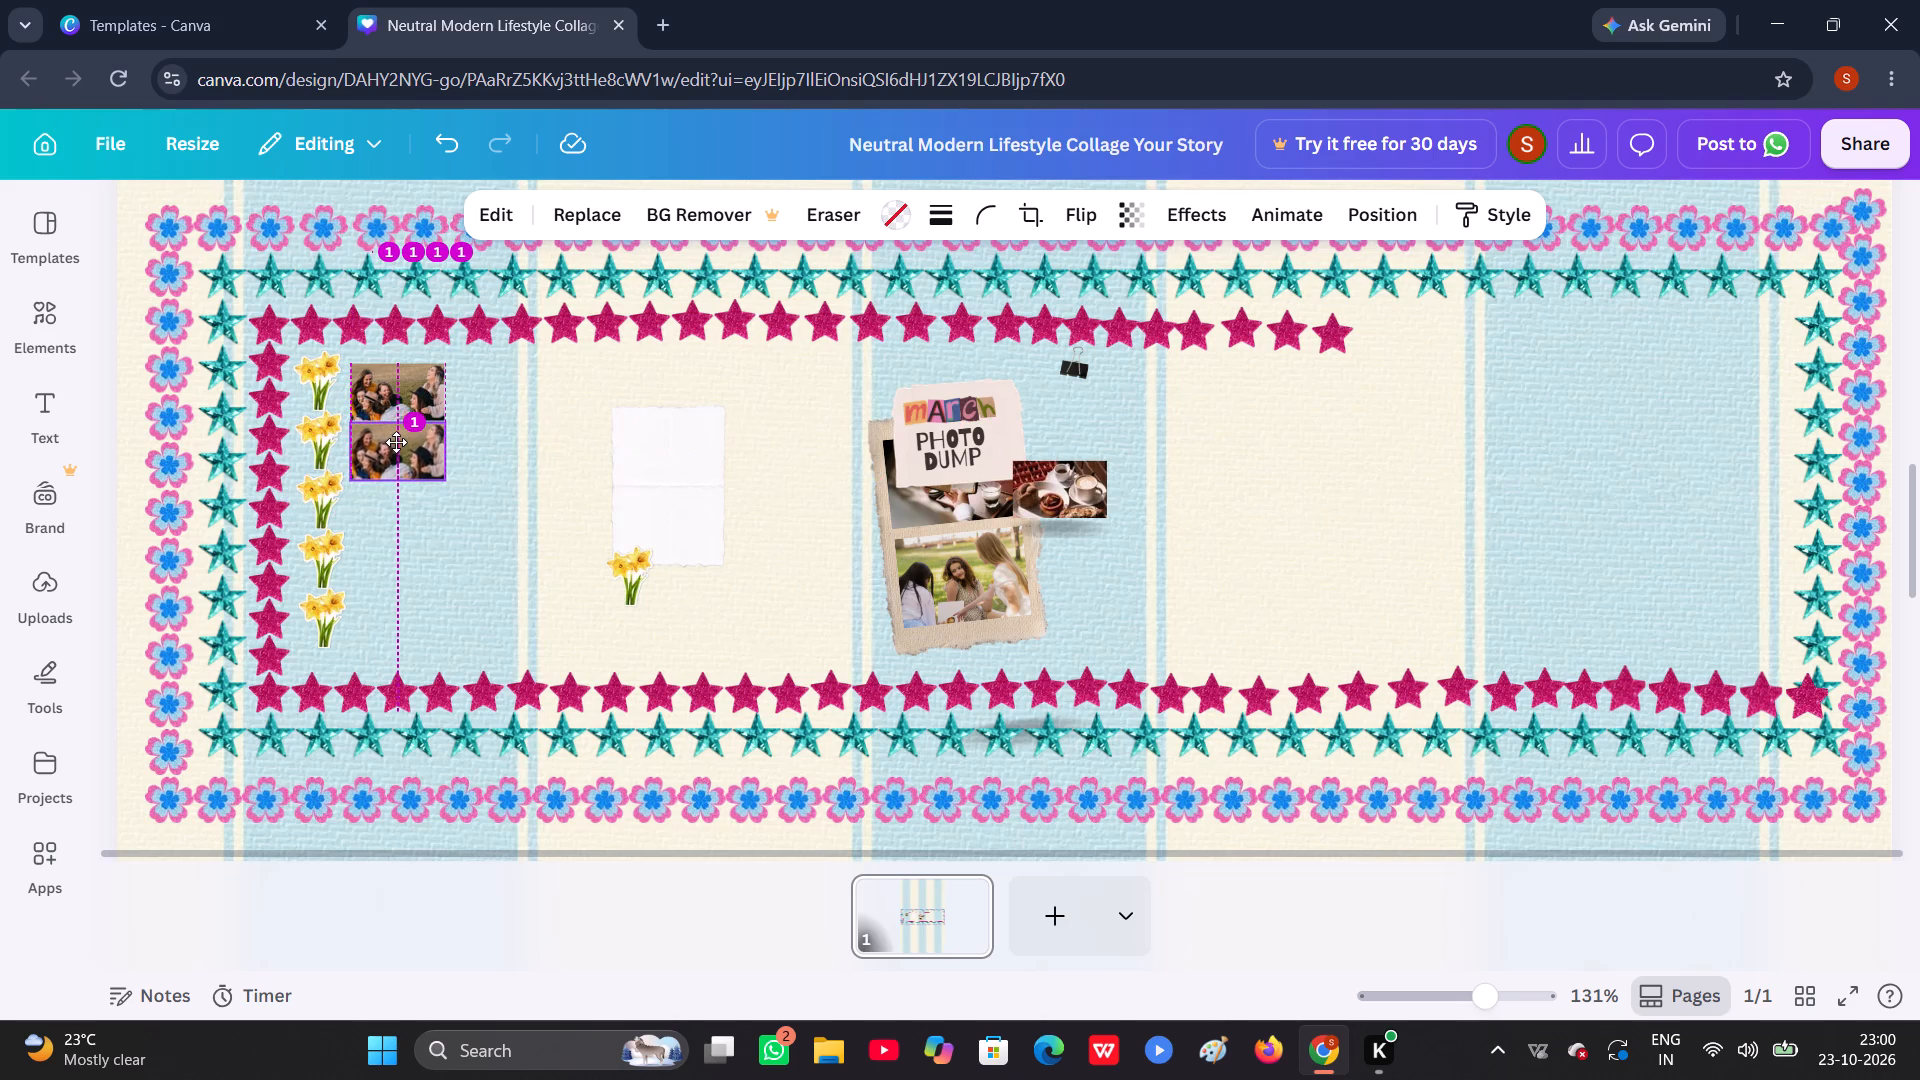
{"action": "left_click_drag", "start_coordinate": [396, 442], "coordinate": [395, 442]}
{"action": "left_click", "coordinate": [397, 372]}
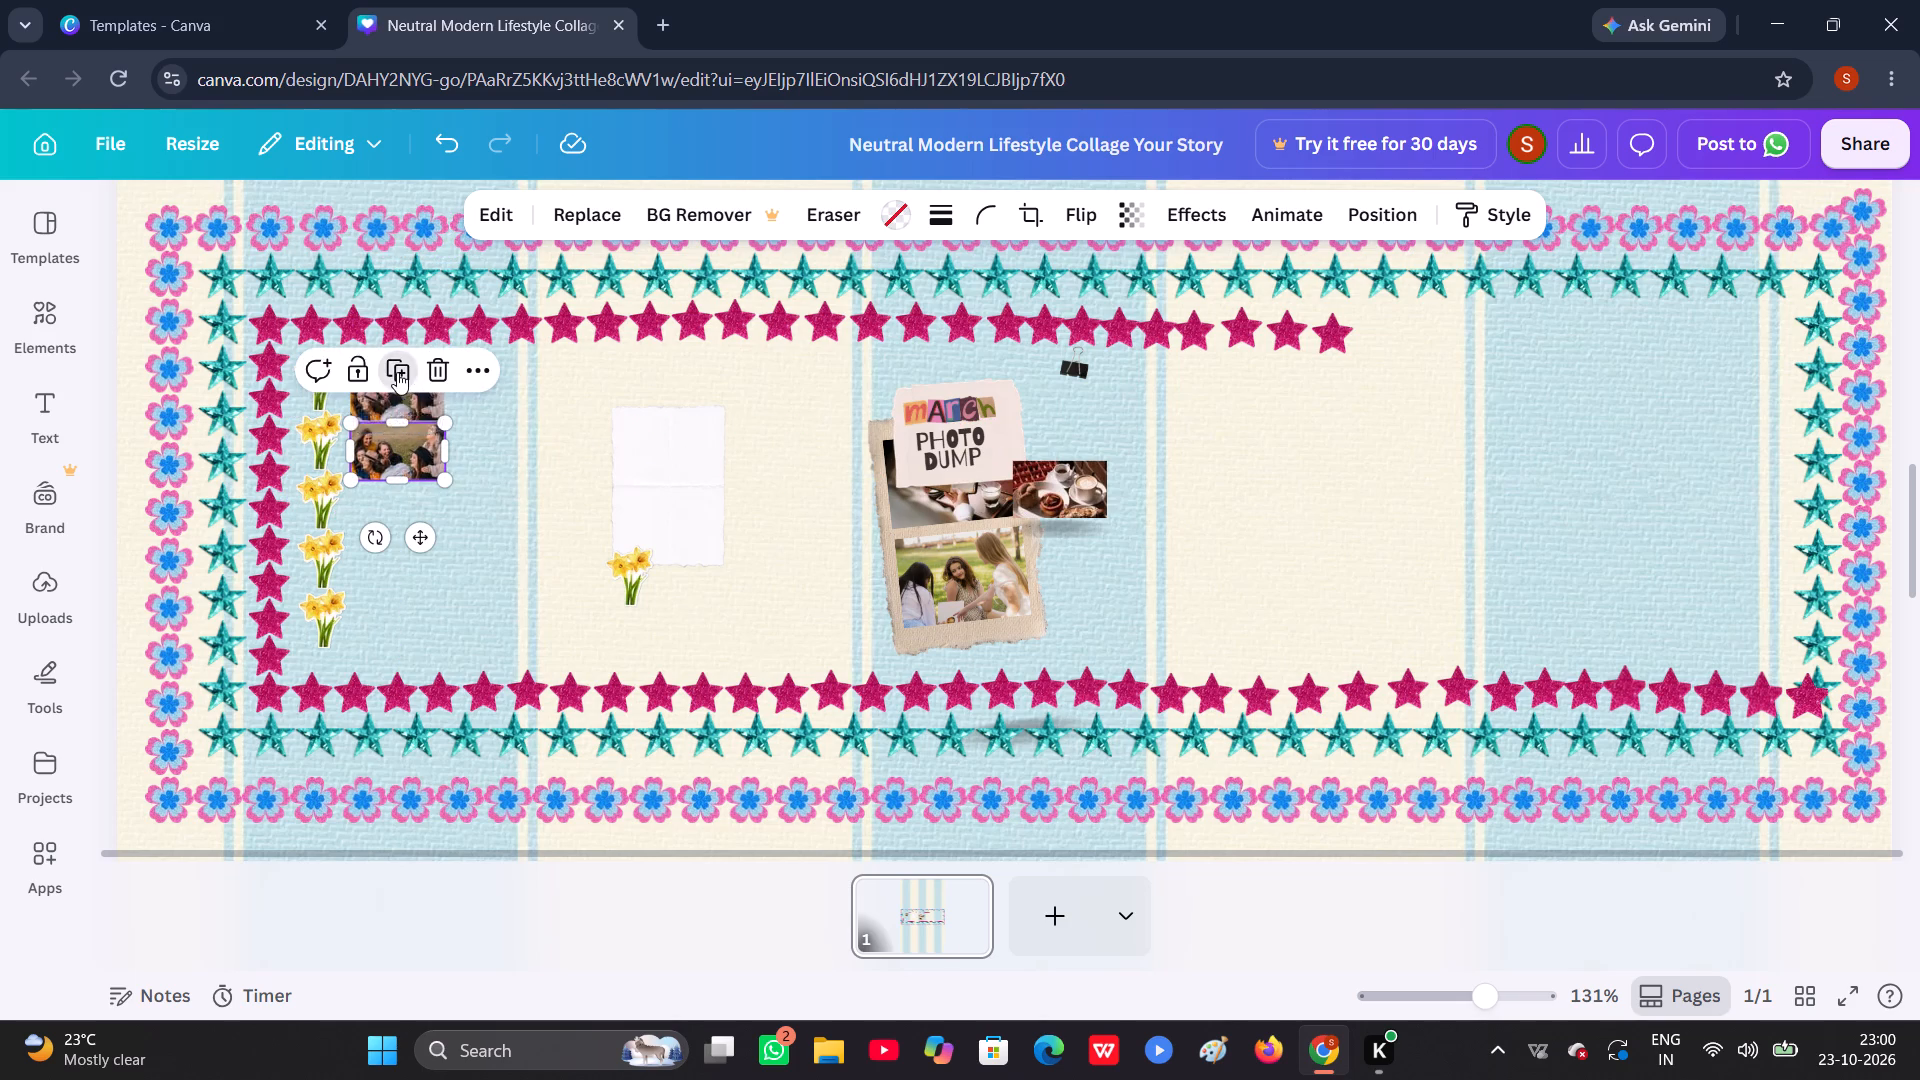
{"action": "left_click", "coordinate": [397, 408]}
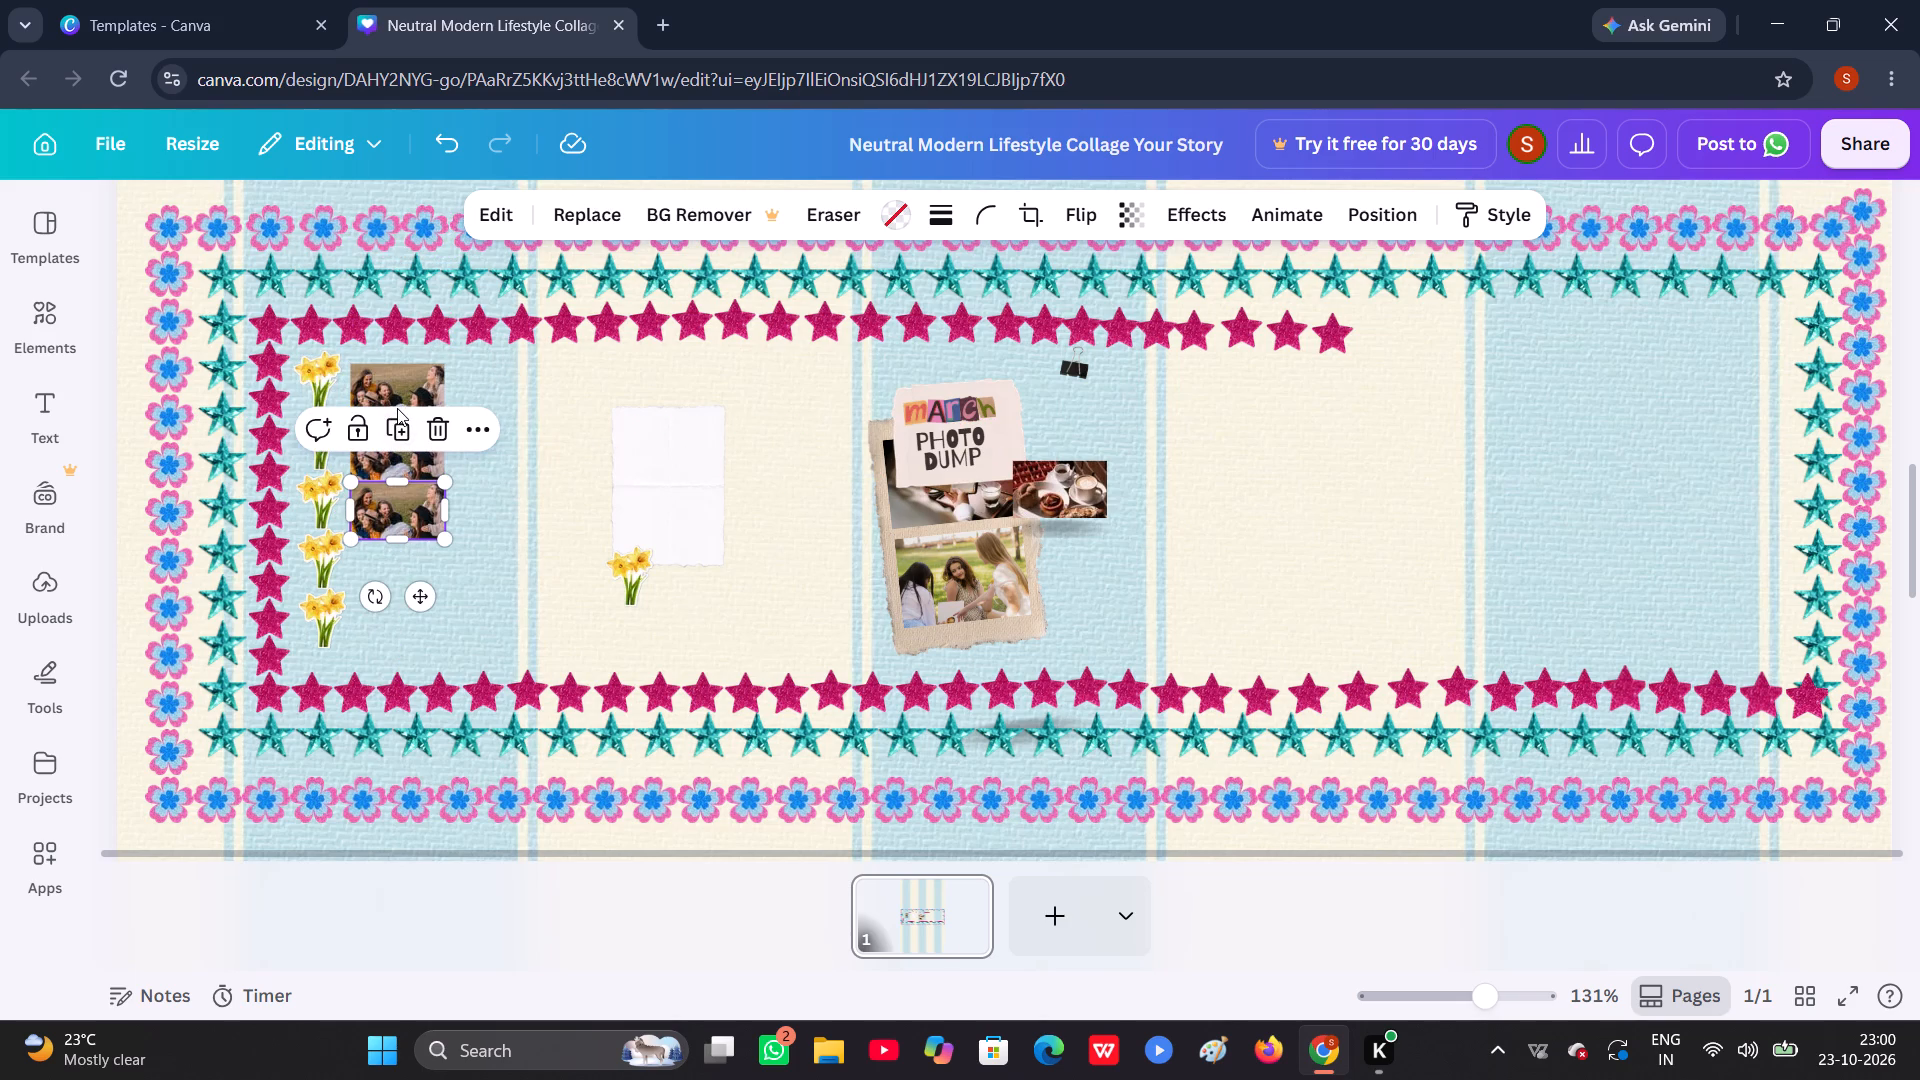
{"action": "left_click", "coordinate": [397, 422]}
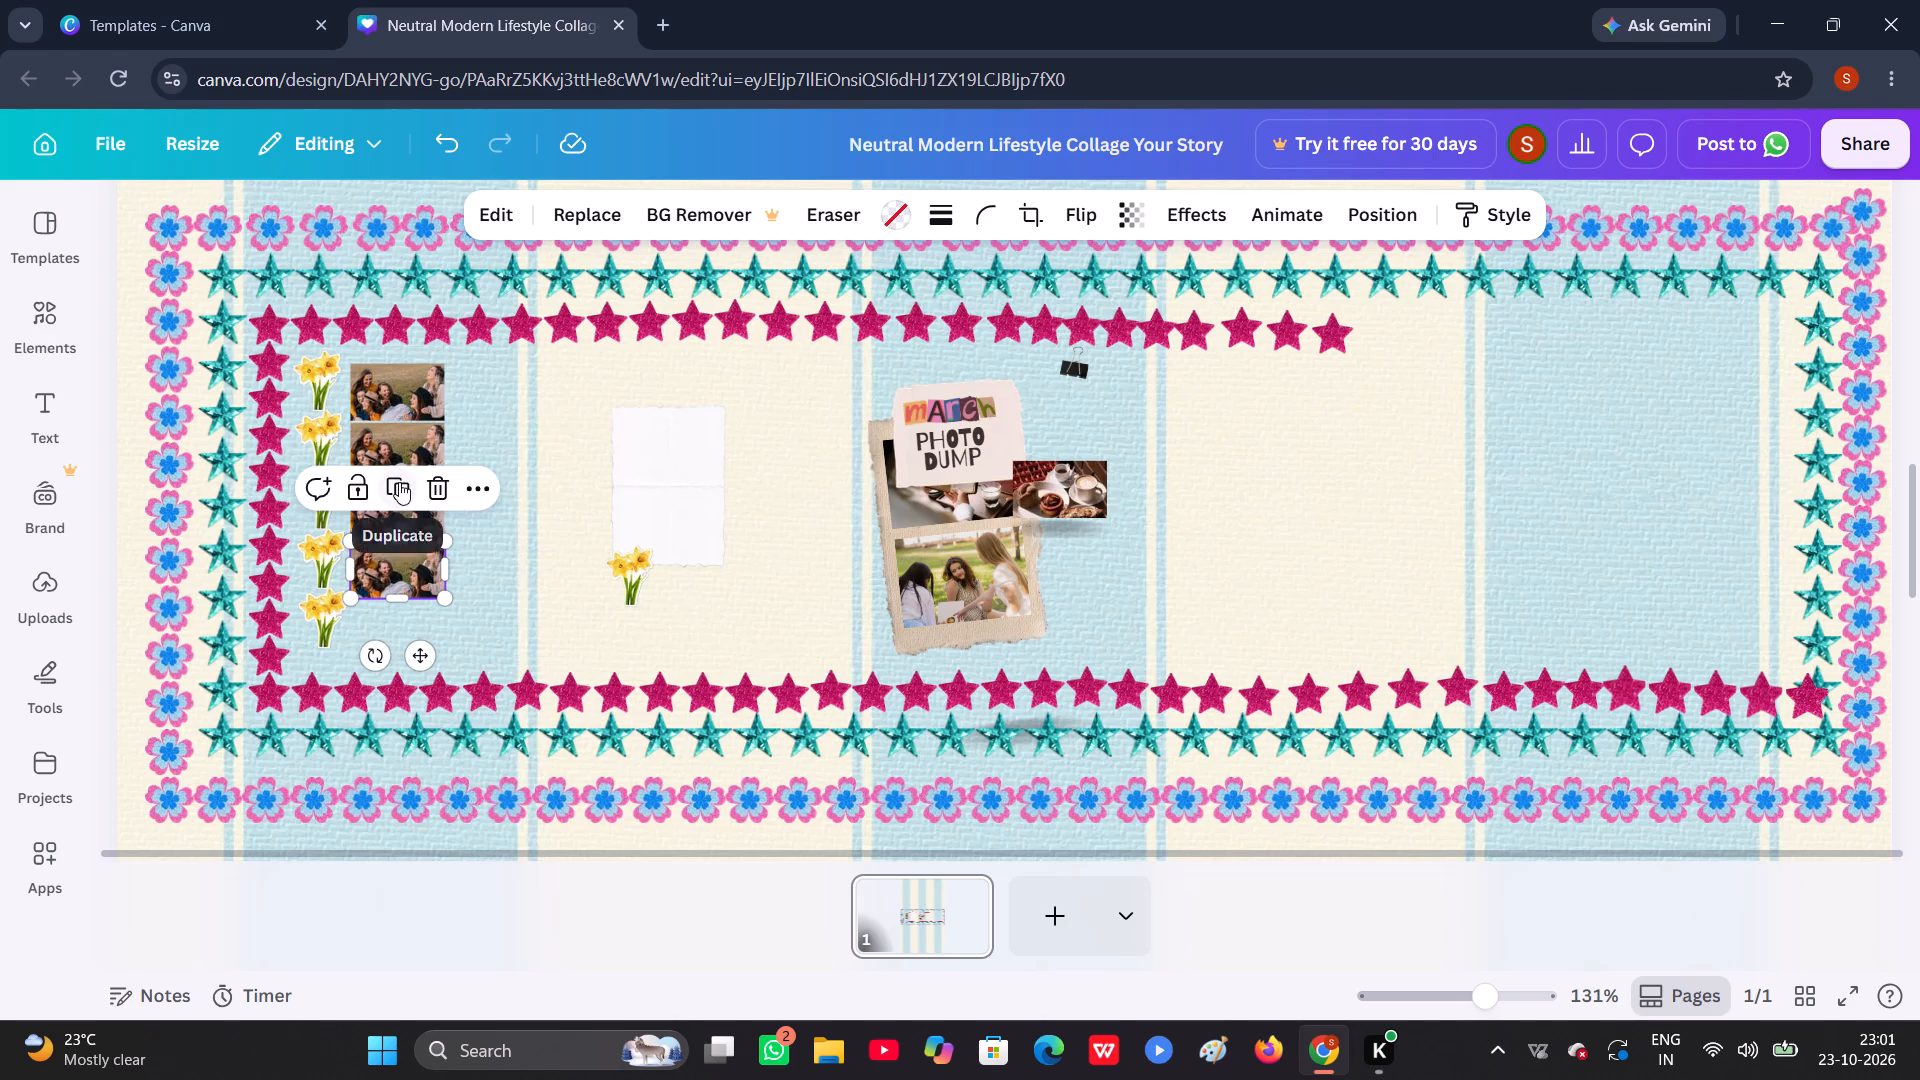
{"action": "left_click", "coordinate": [399, 482]}
{"action": "left_click", "coordinate": [495, 498]}
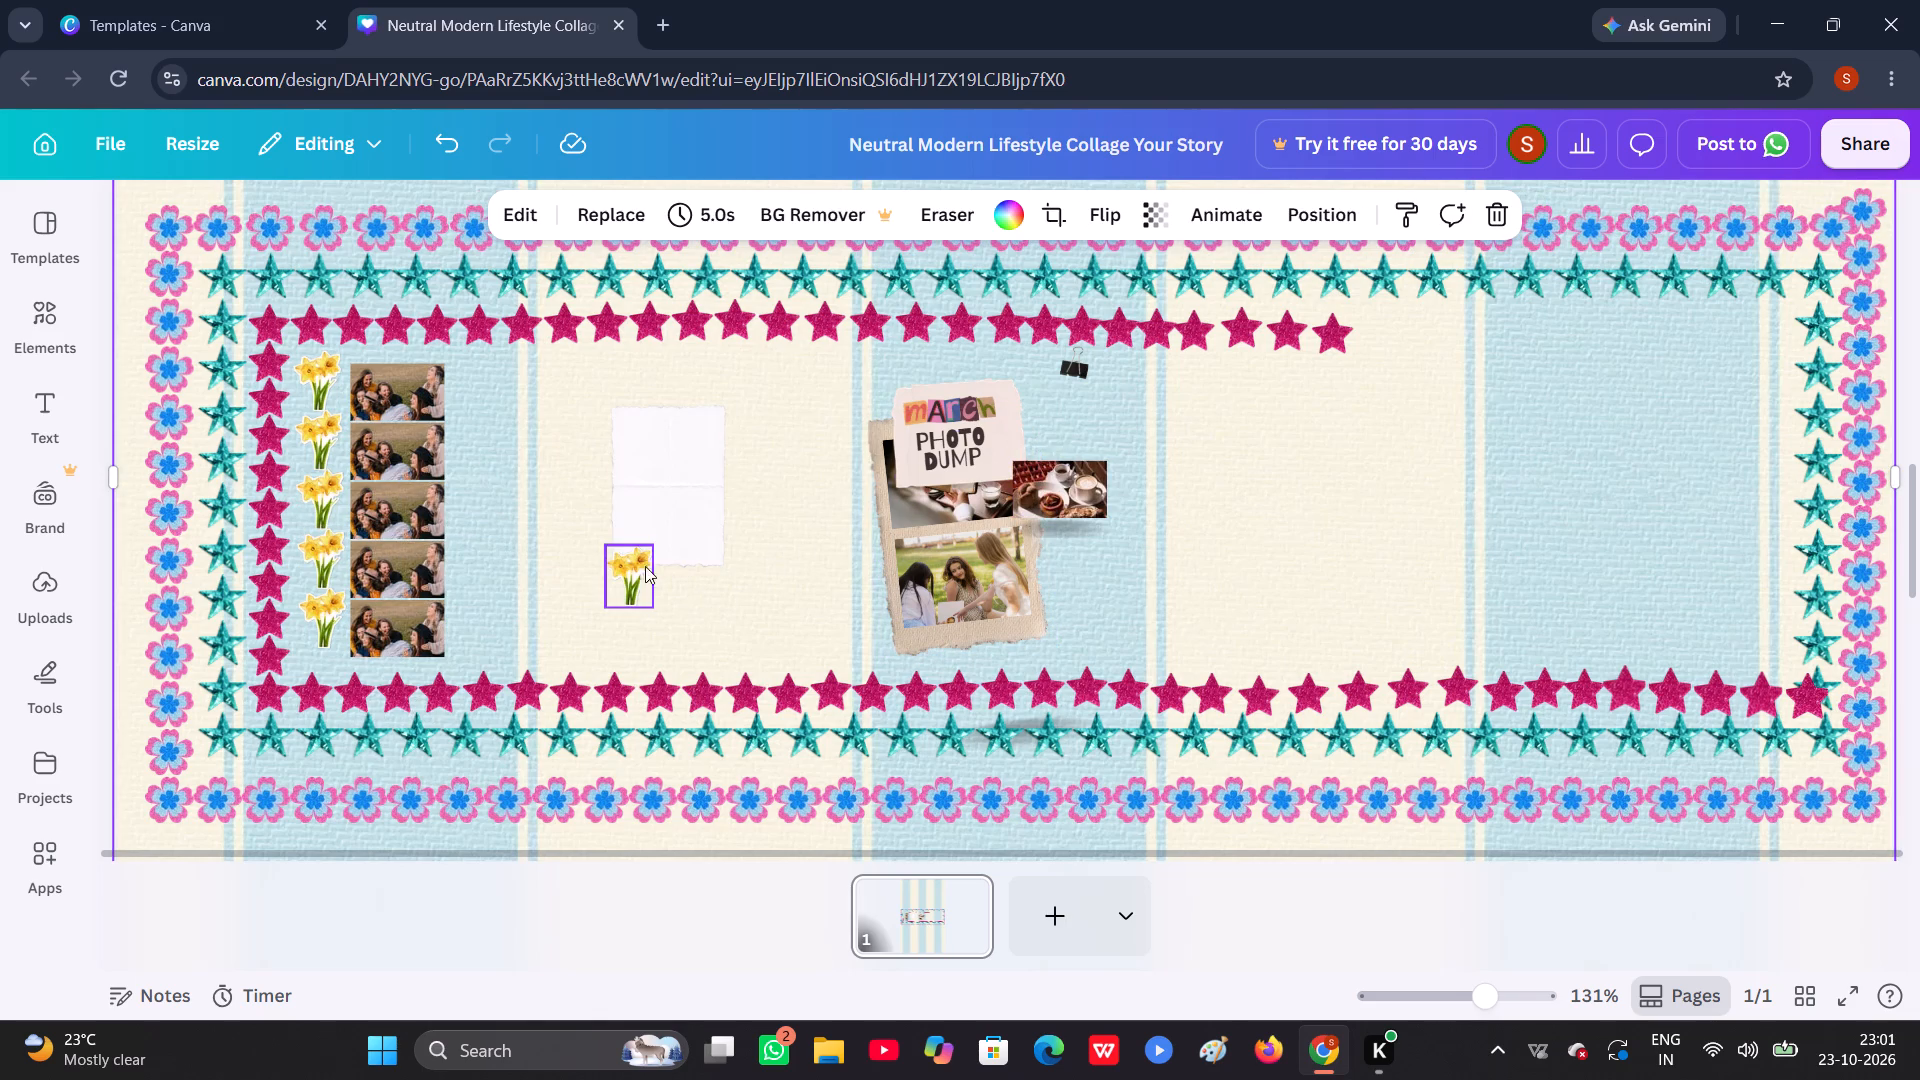
Move the loose daffodil from the white photo frame to the free side of the top group photo.
{"action": "left_click_drag", "start_coordinate": [632, 566], "coordinate": [480, 380]}
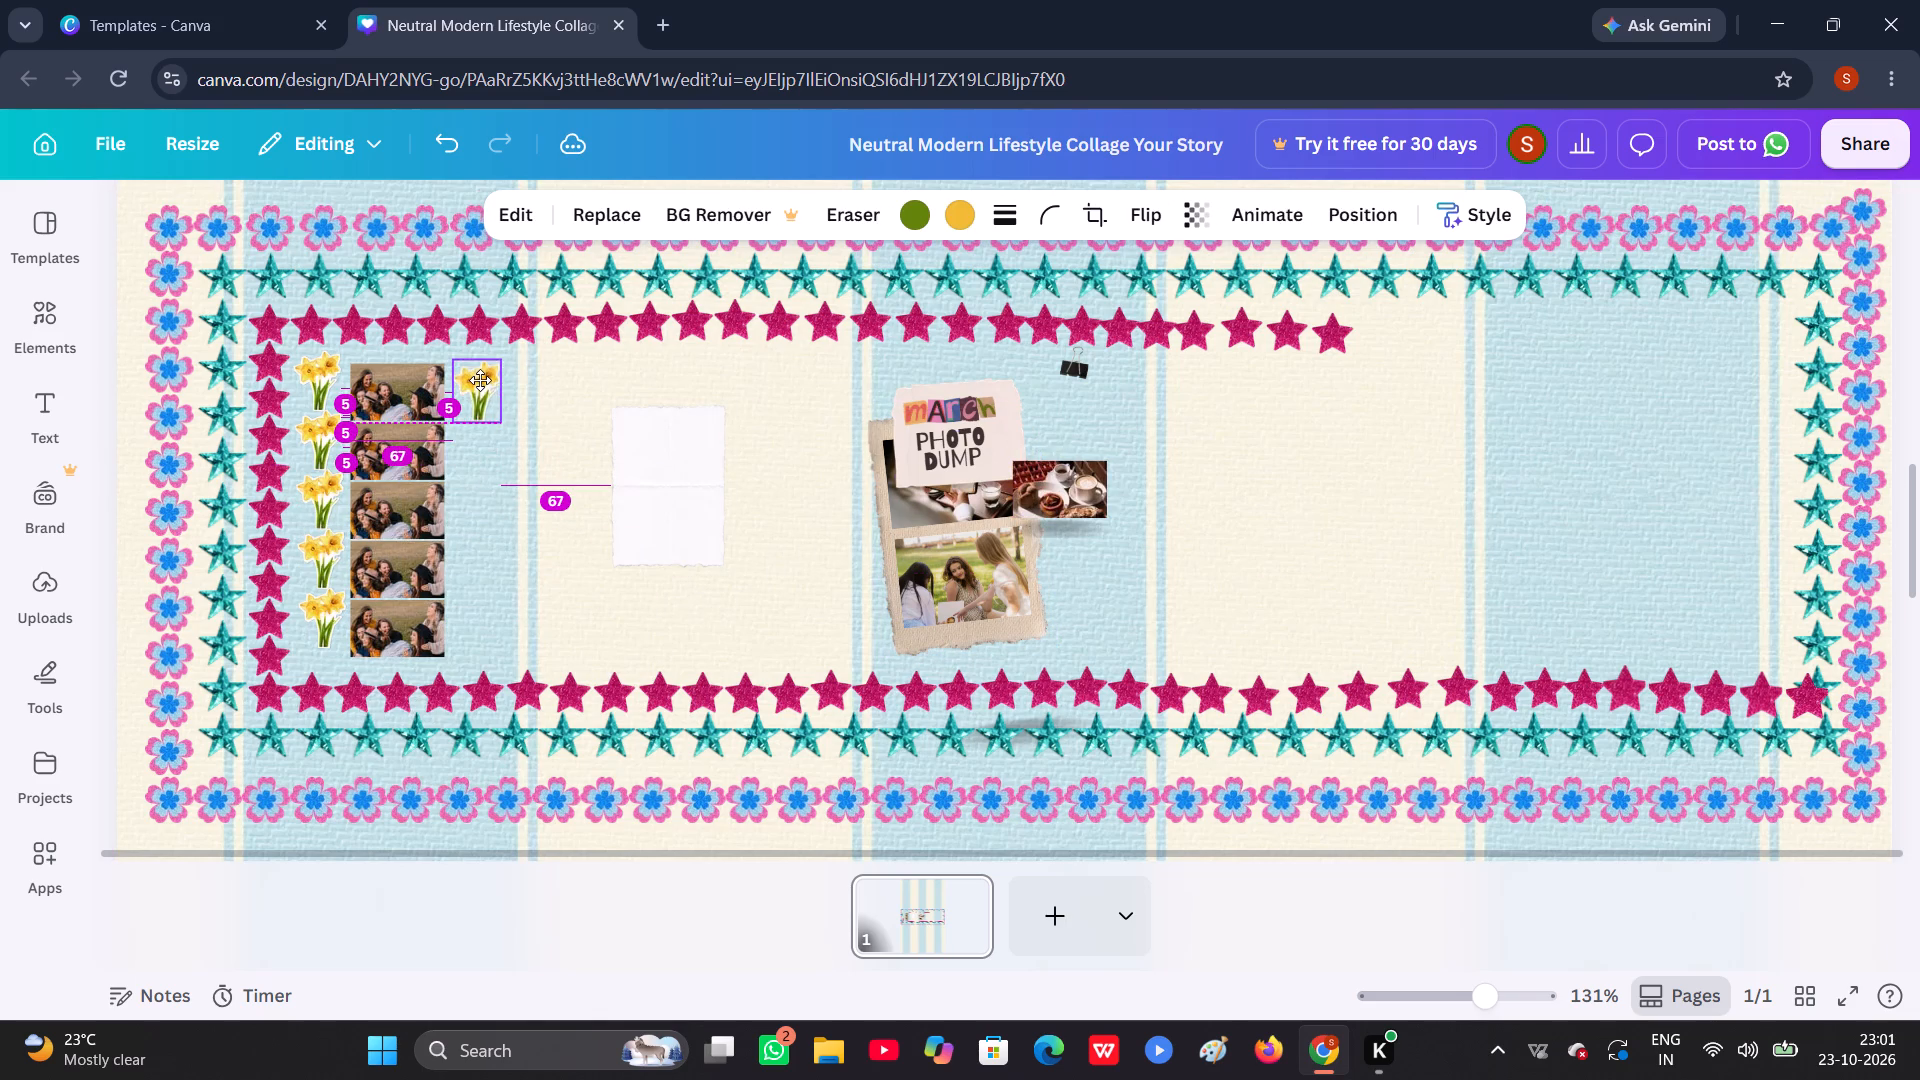
{"action": "left_click_drag", "start_coordinate": [480, 380], "coordinate": [480, 379]}
Delete the empty white photo frame.
{"action": "left_click", "coordinate": [690, 455]}
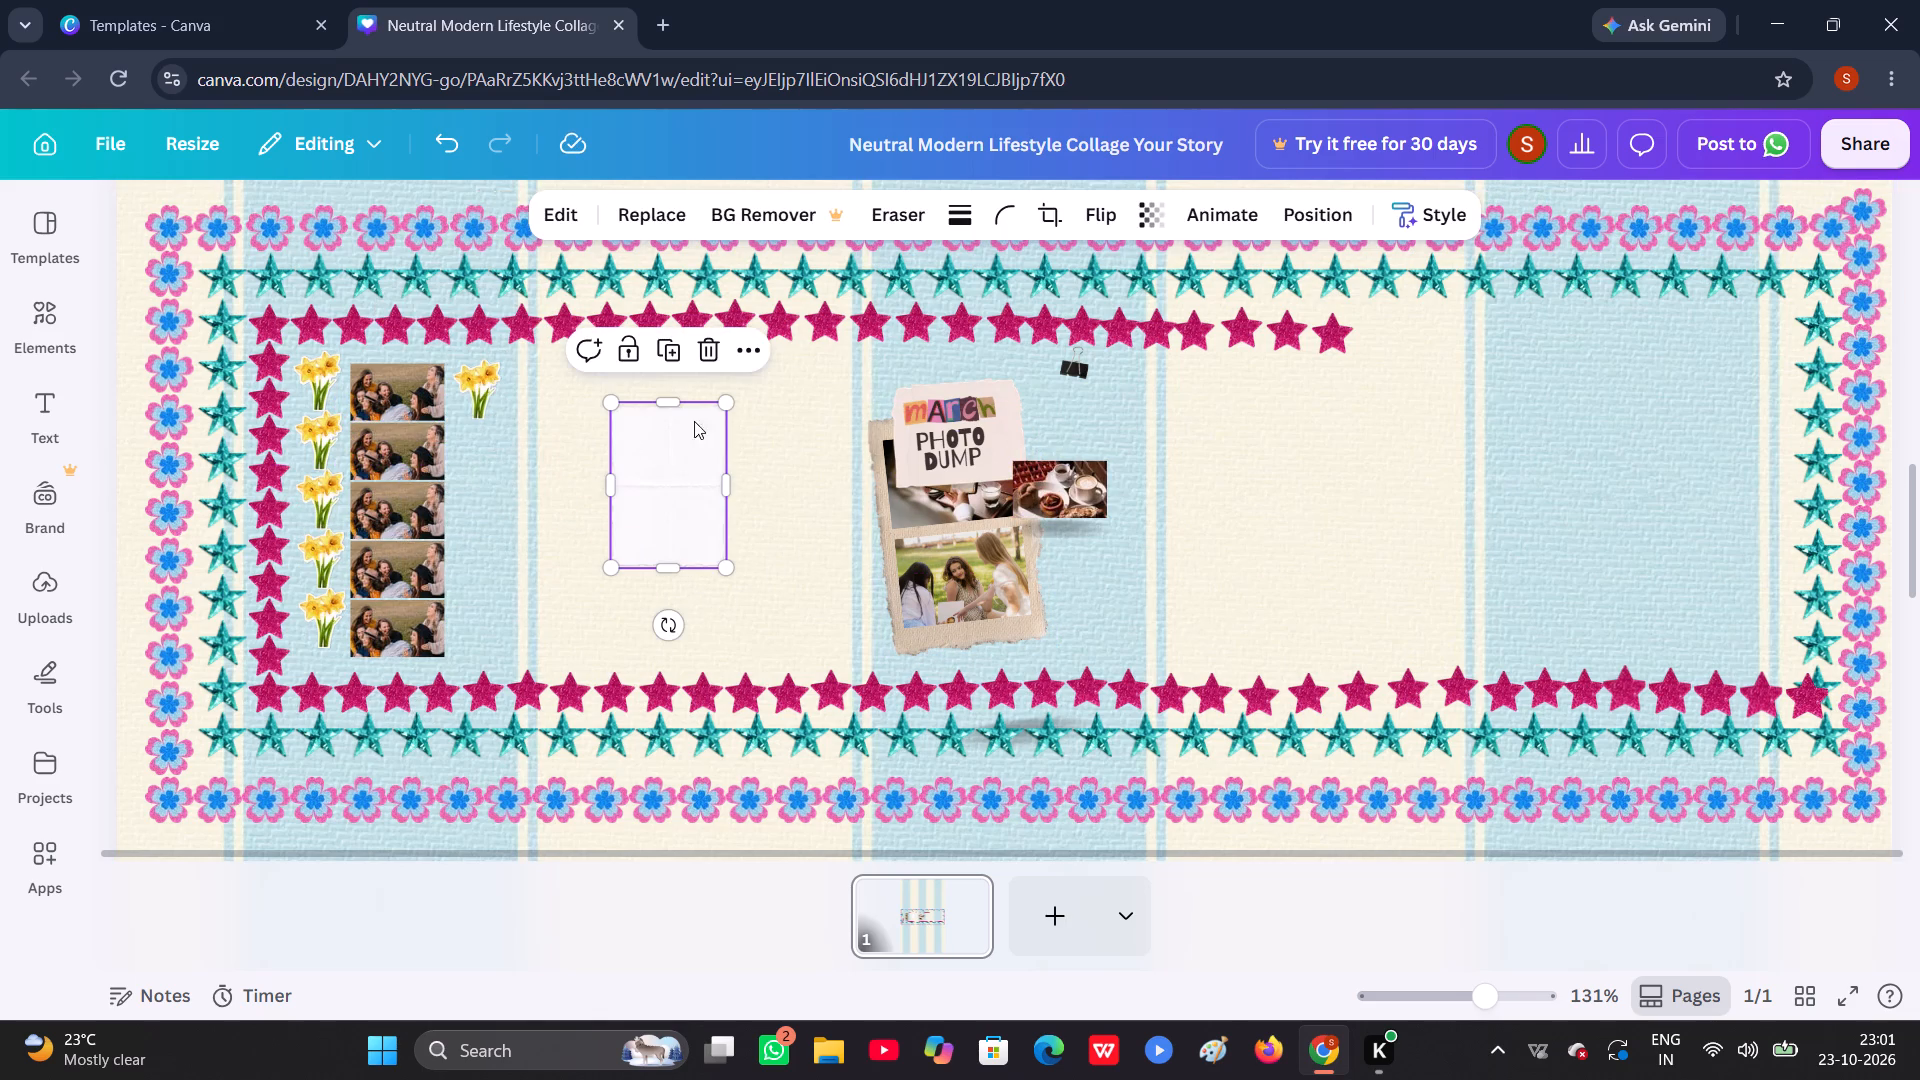
{"action": "left_click", "coordinate": [707, 352]}
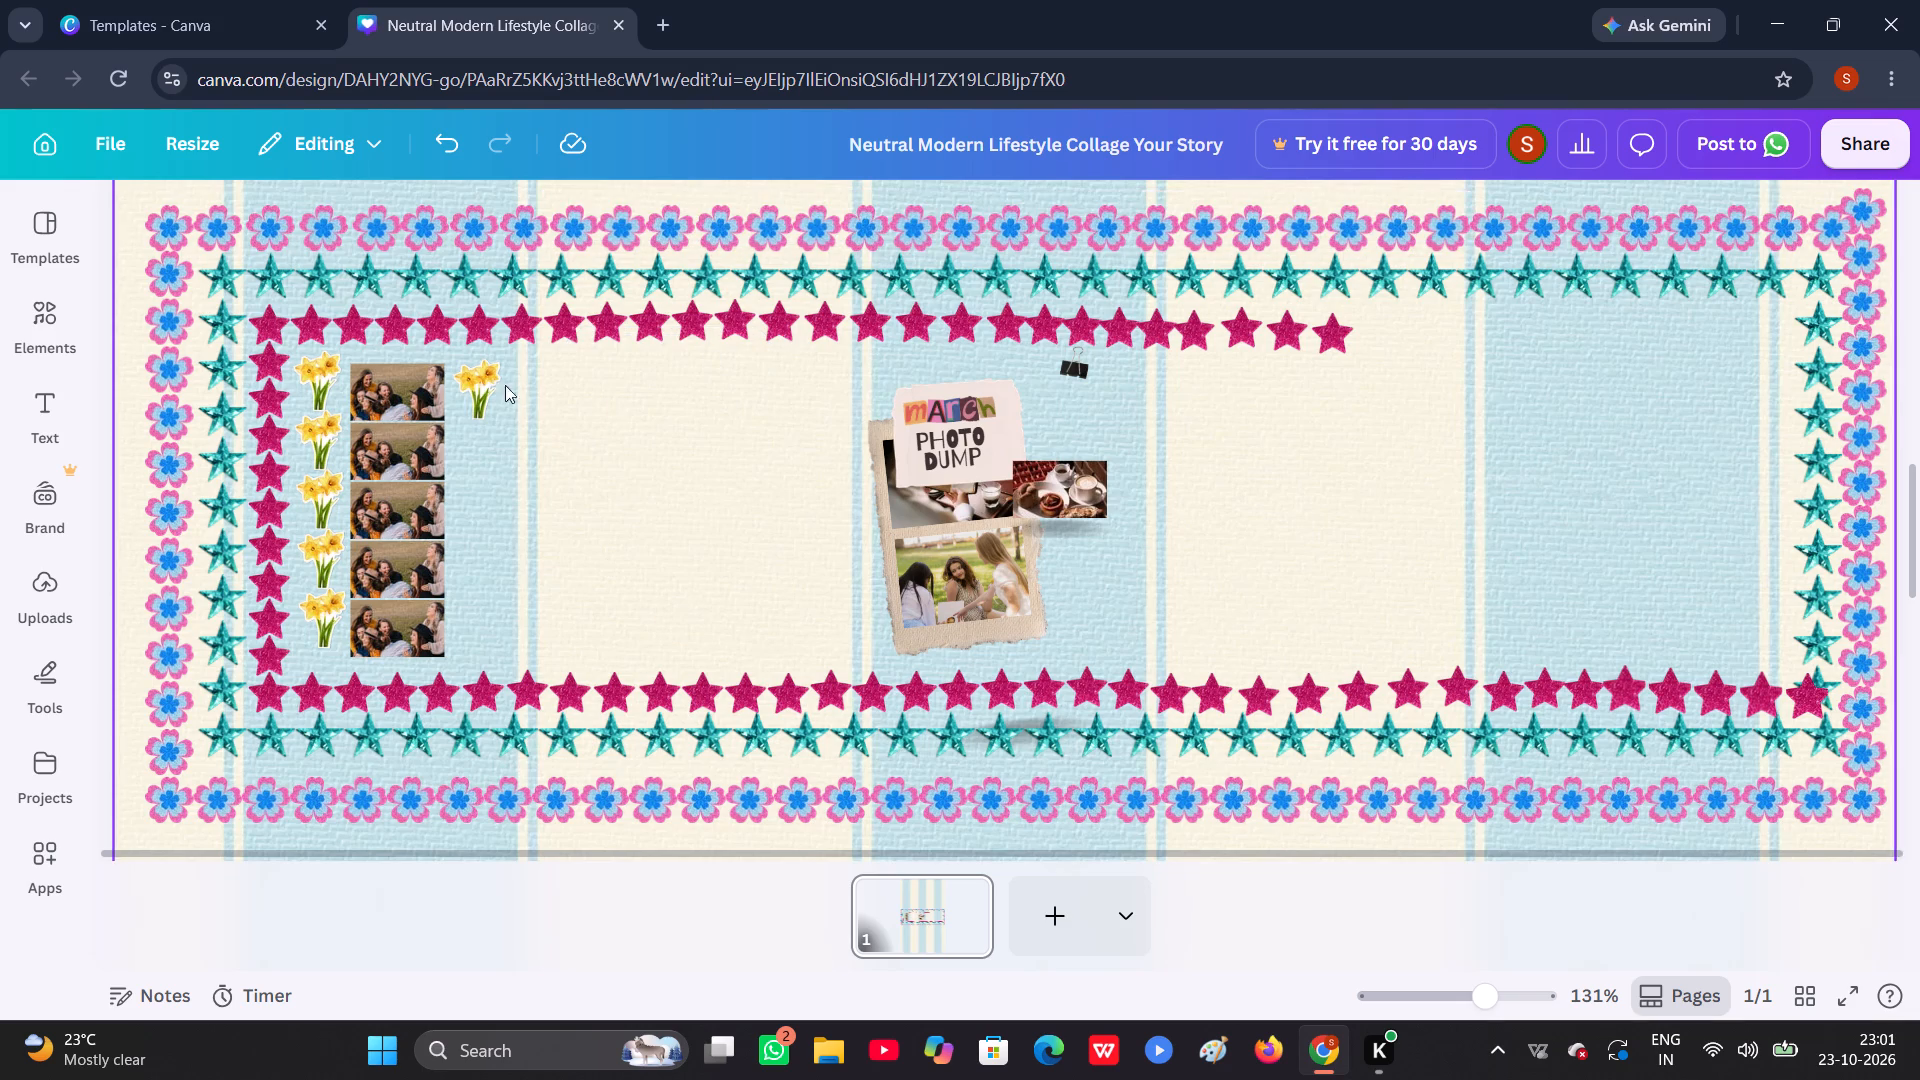
Duplicate the daffodil beside the top group photo down the photo column, making a second column of five daffodils.
{"action": "left_click", "coordinate": [492, 385]}
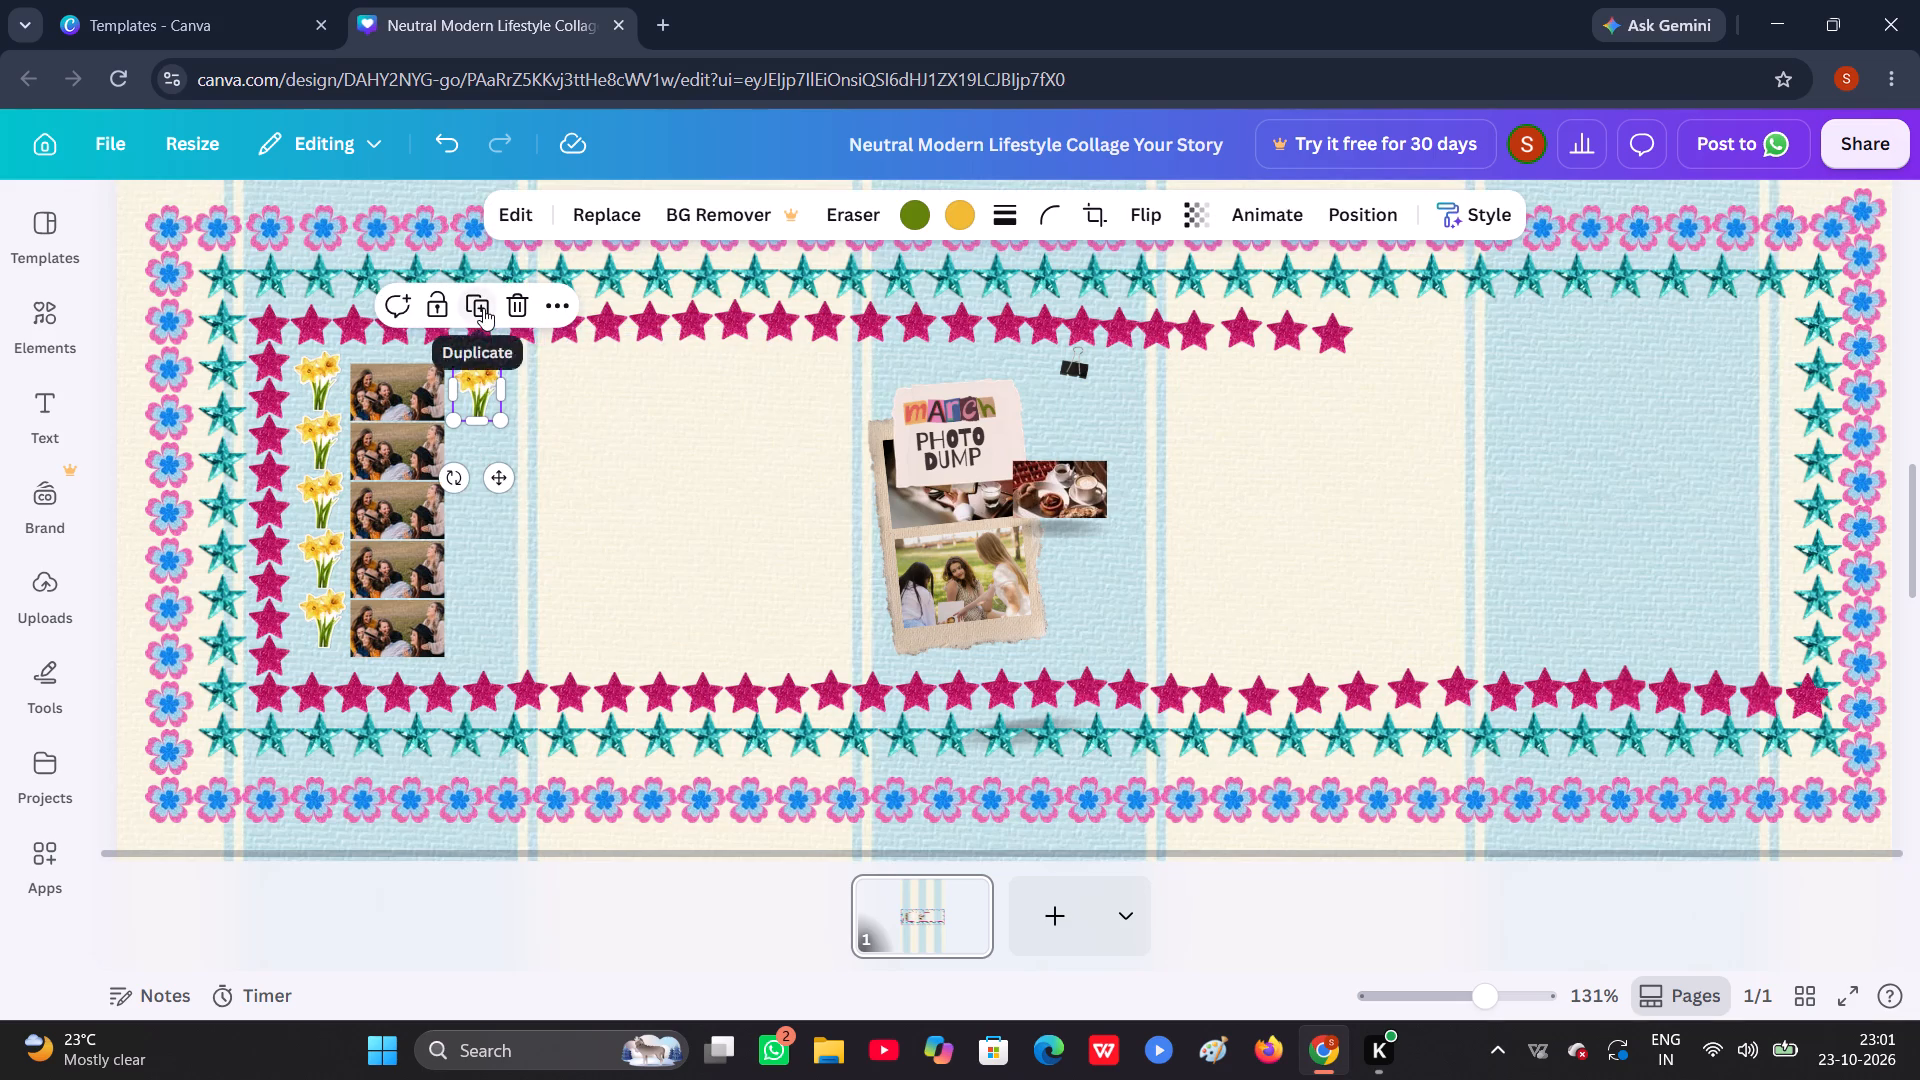
{"action": "left_click", "coordinate": [483, 308]}
{"action": "left_click_drag", "start_coordinate": [513, 412], "coordinate": [477, 452]}
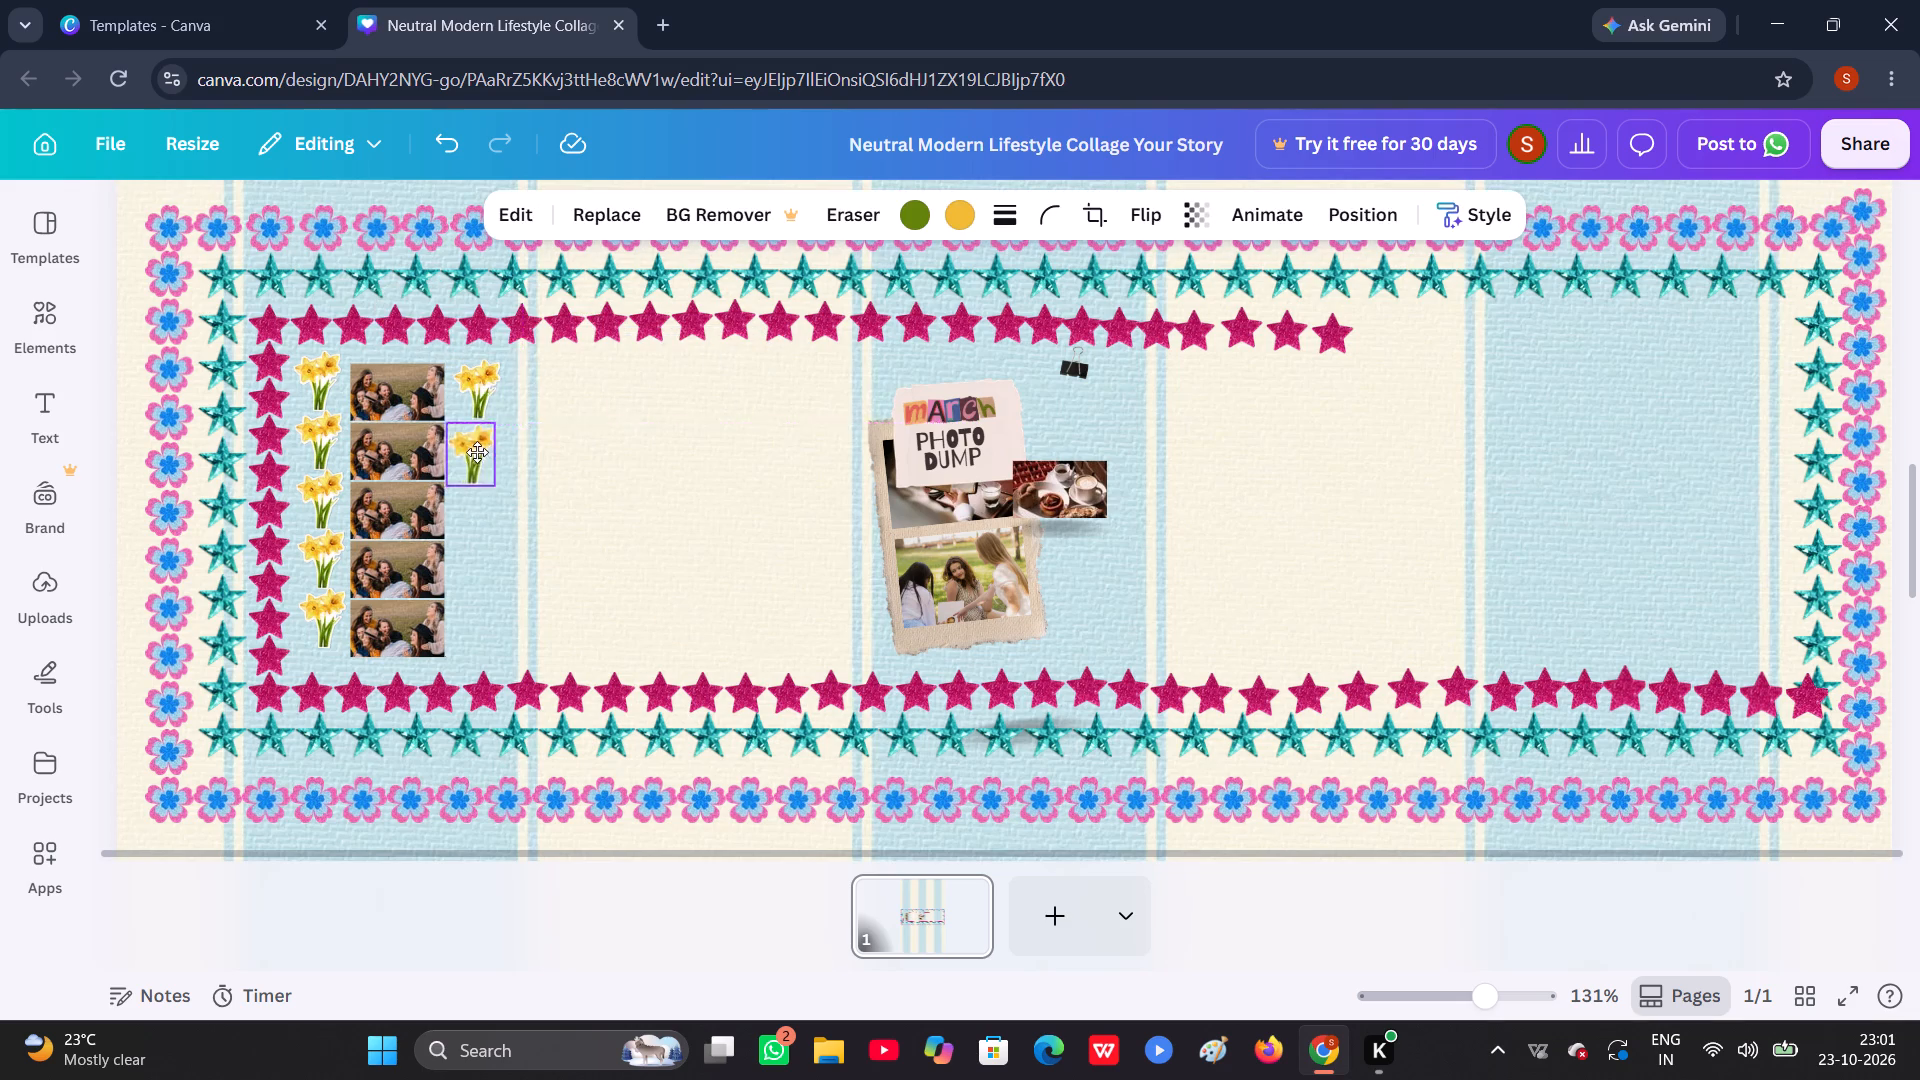
{"action": "left_click_drag", "start_coordinate": [477, 452], "coordinate": [486, 443]}
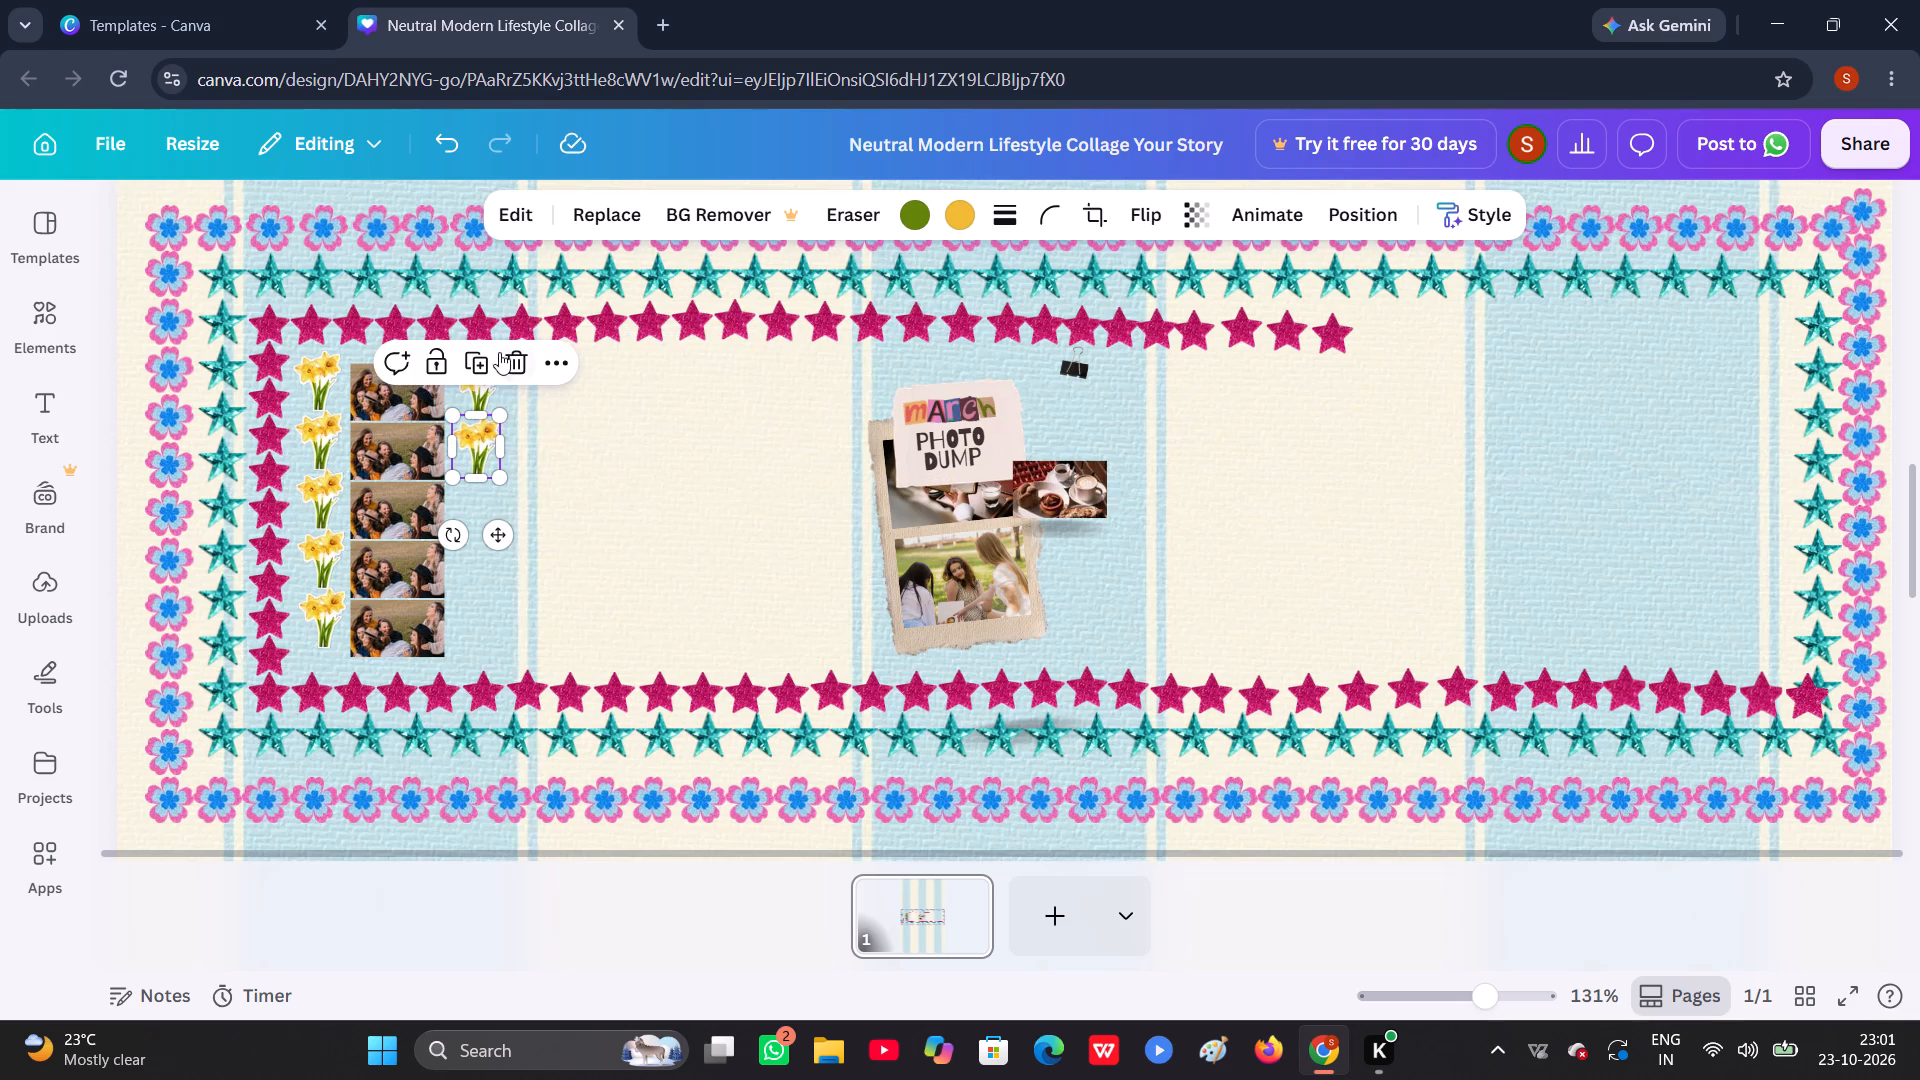
{"action": "left_click", "coordinate": [483, 355]}
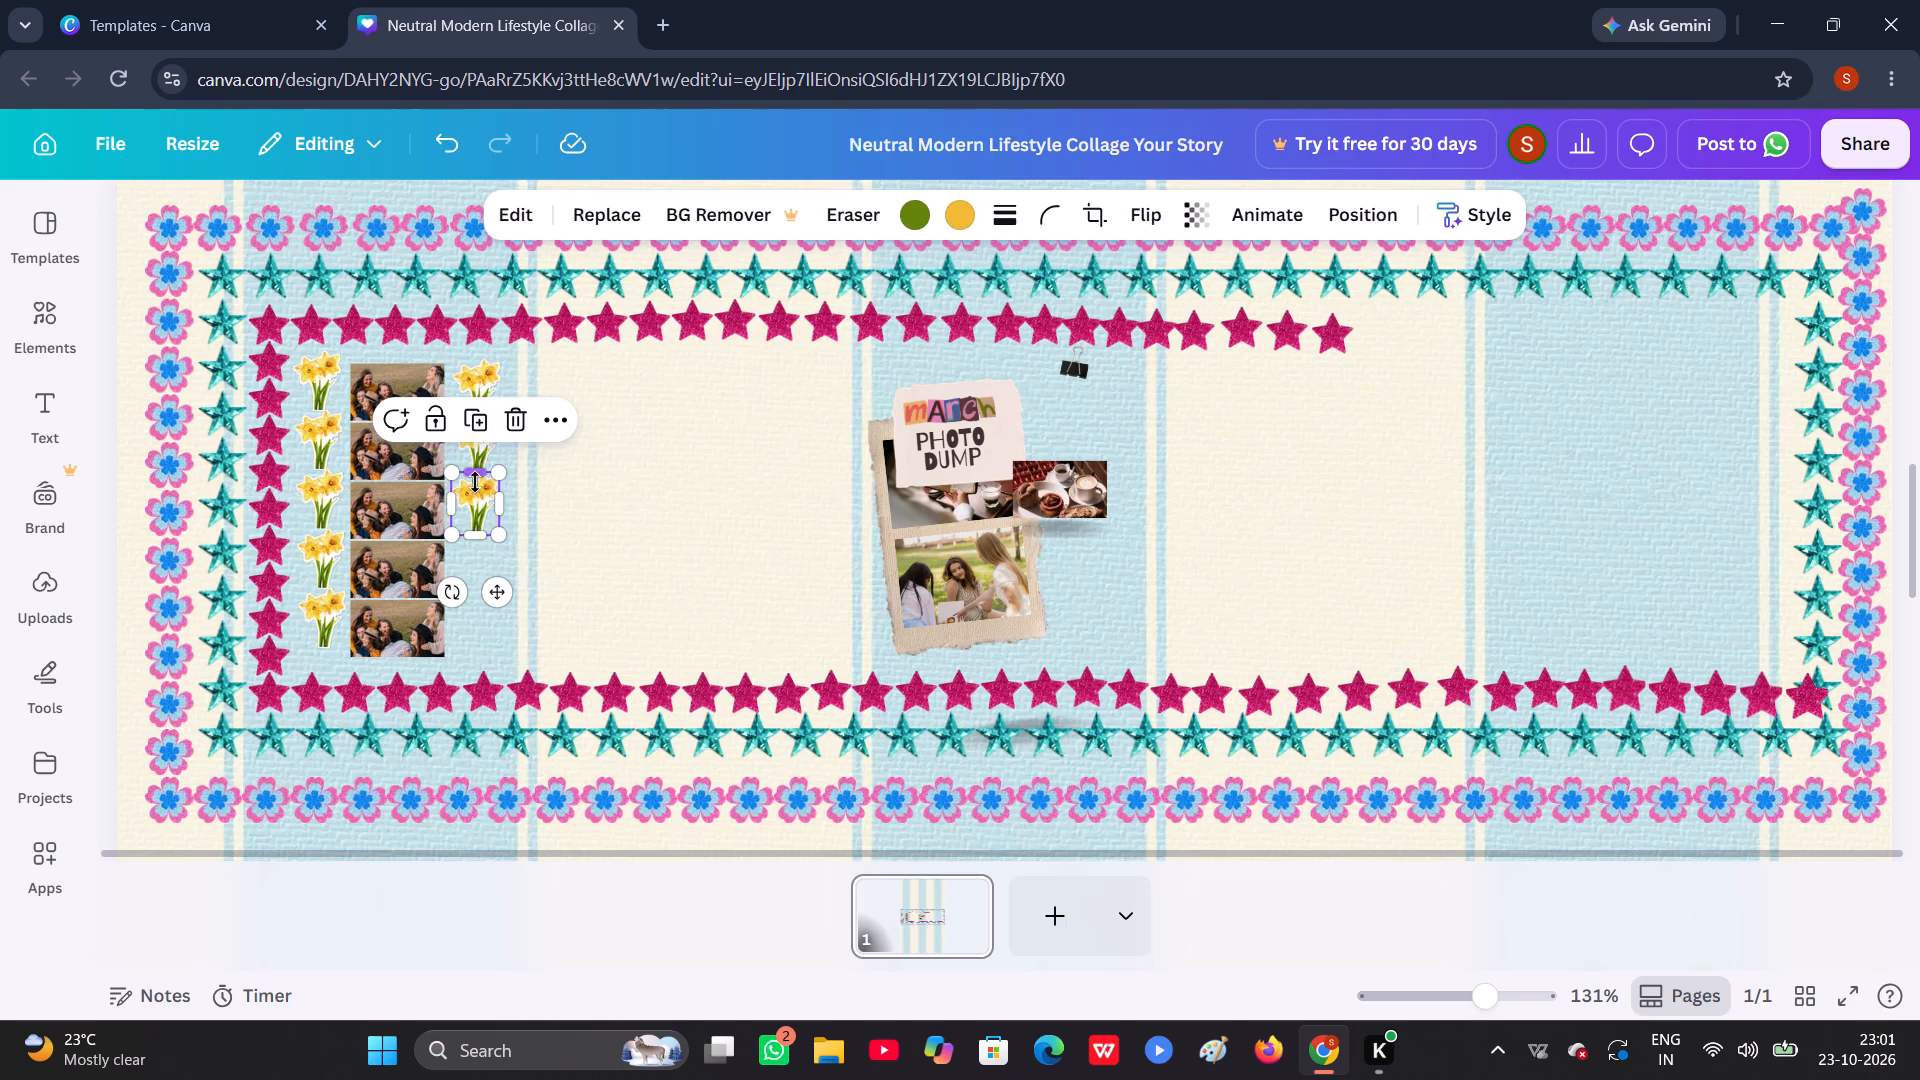
{"action": "left_click", "coordinate": [472, 494]}
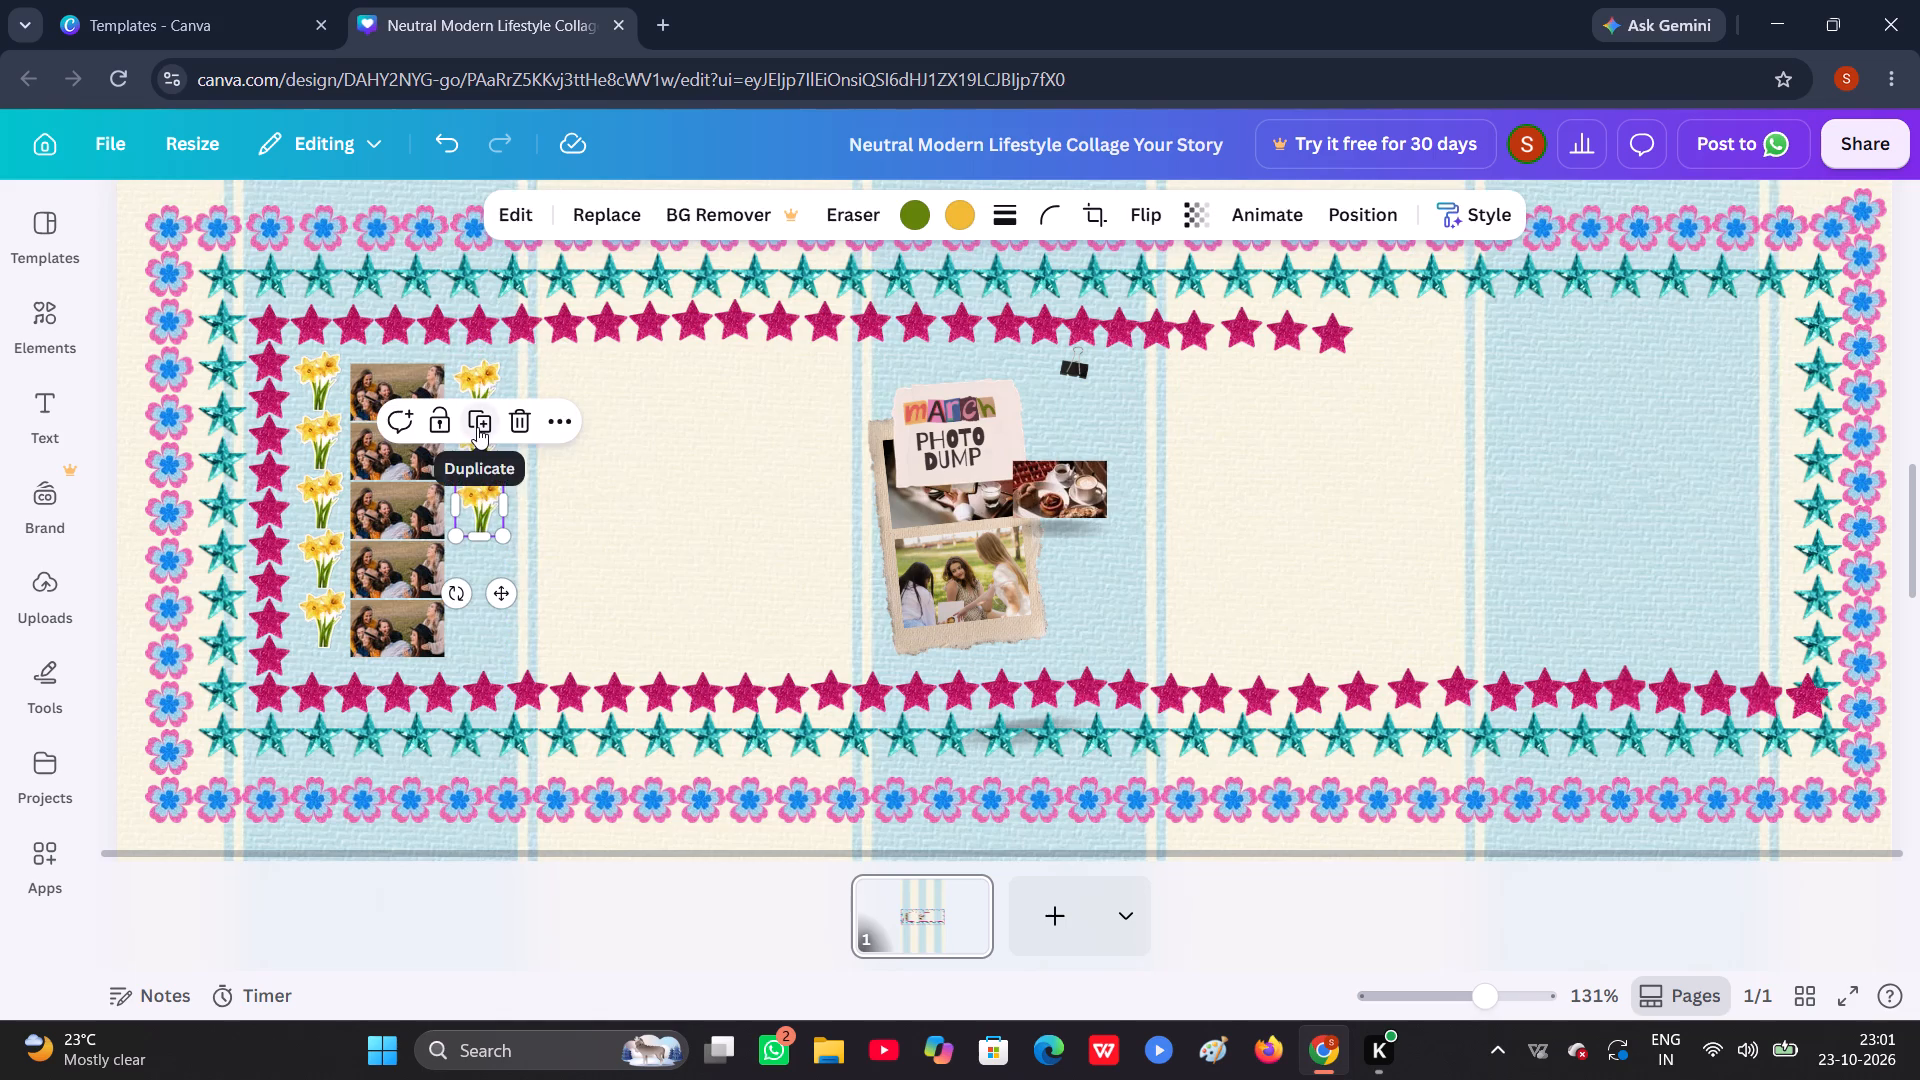
{"action": "left_click", "coordinate": [477, 427]}
{"action": "left_click", "coordinate": [488, 469]}
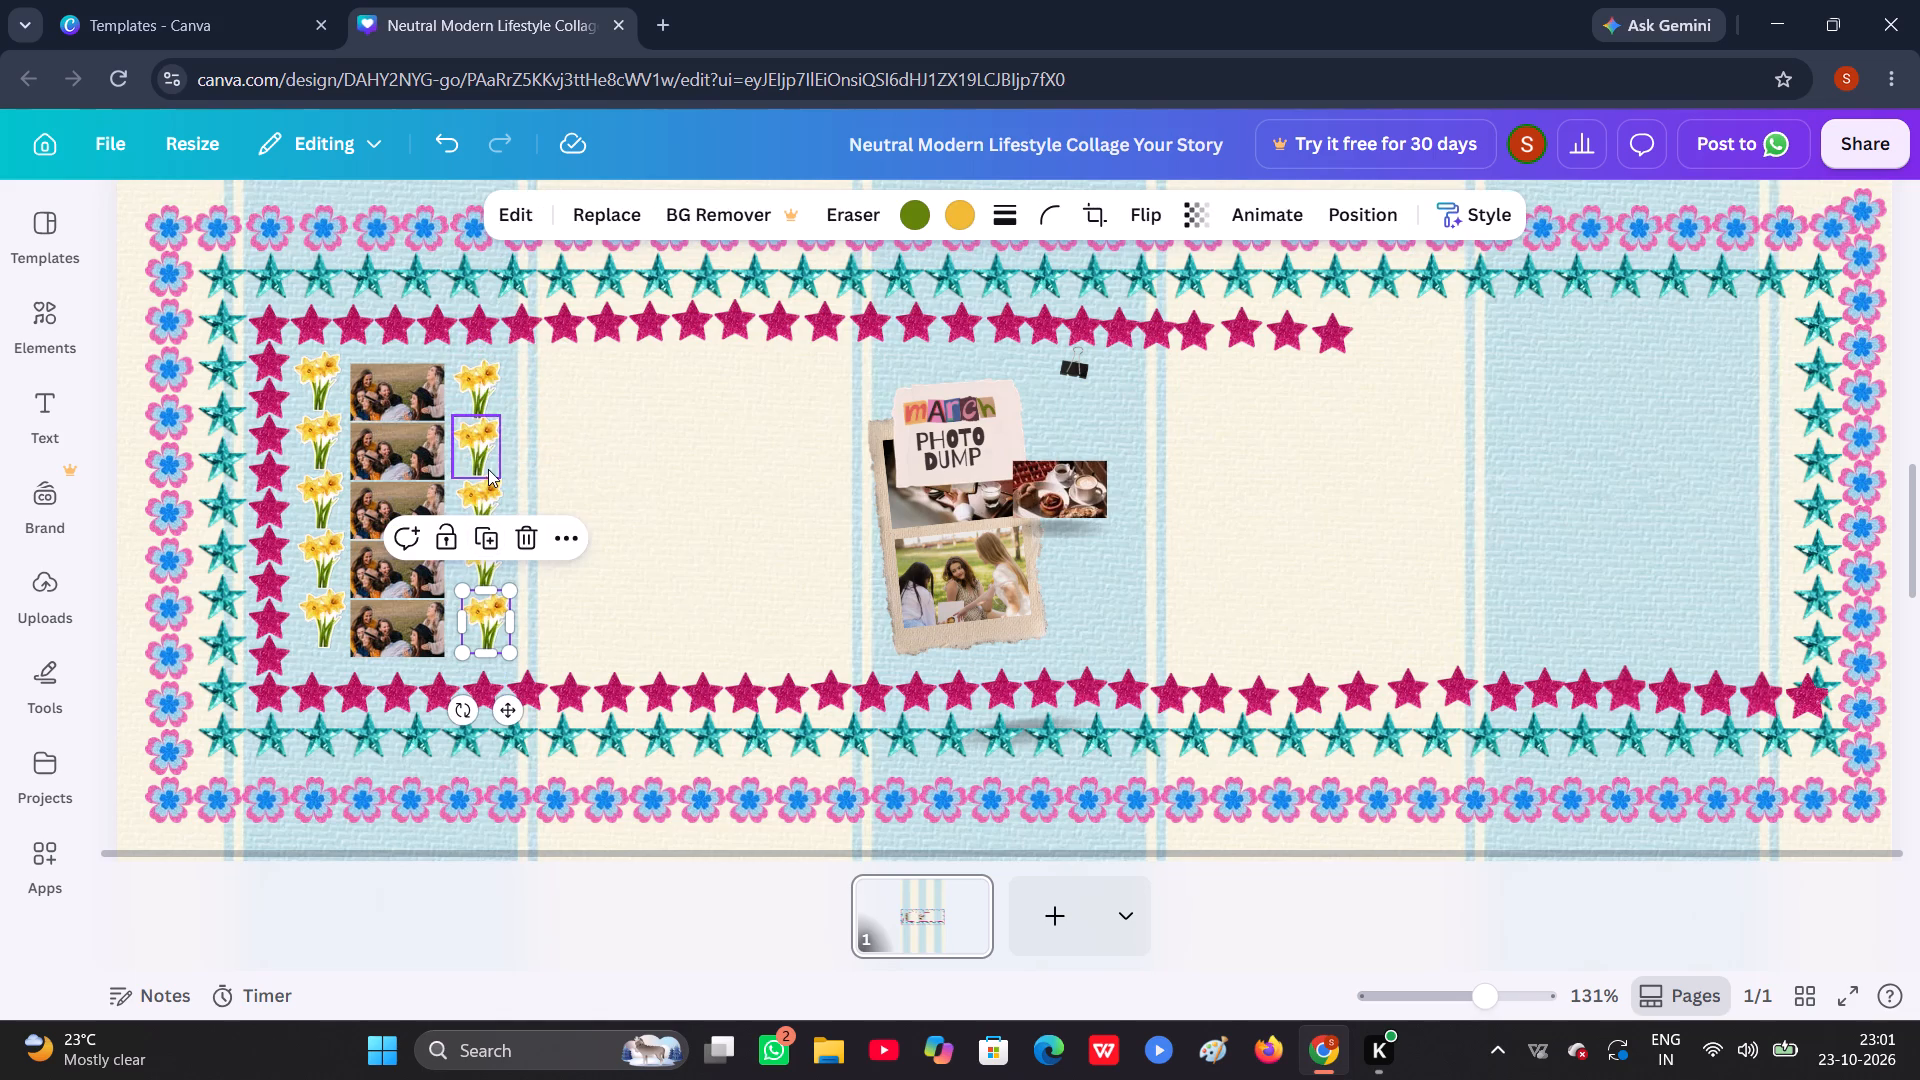
{"action": "left_click", "coordinate": [553, 463]}
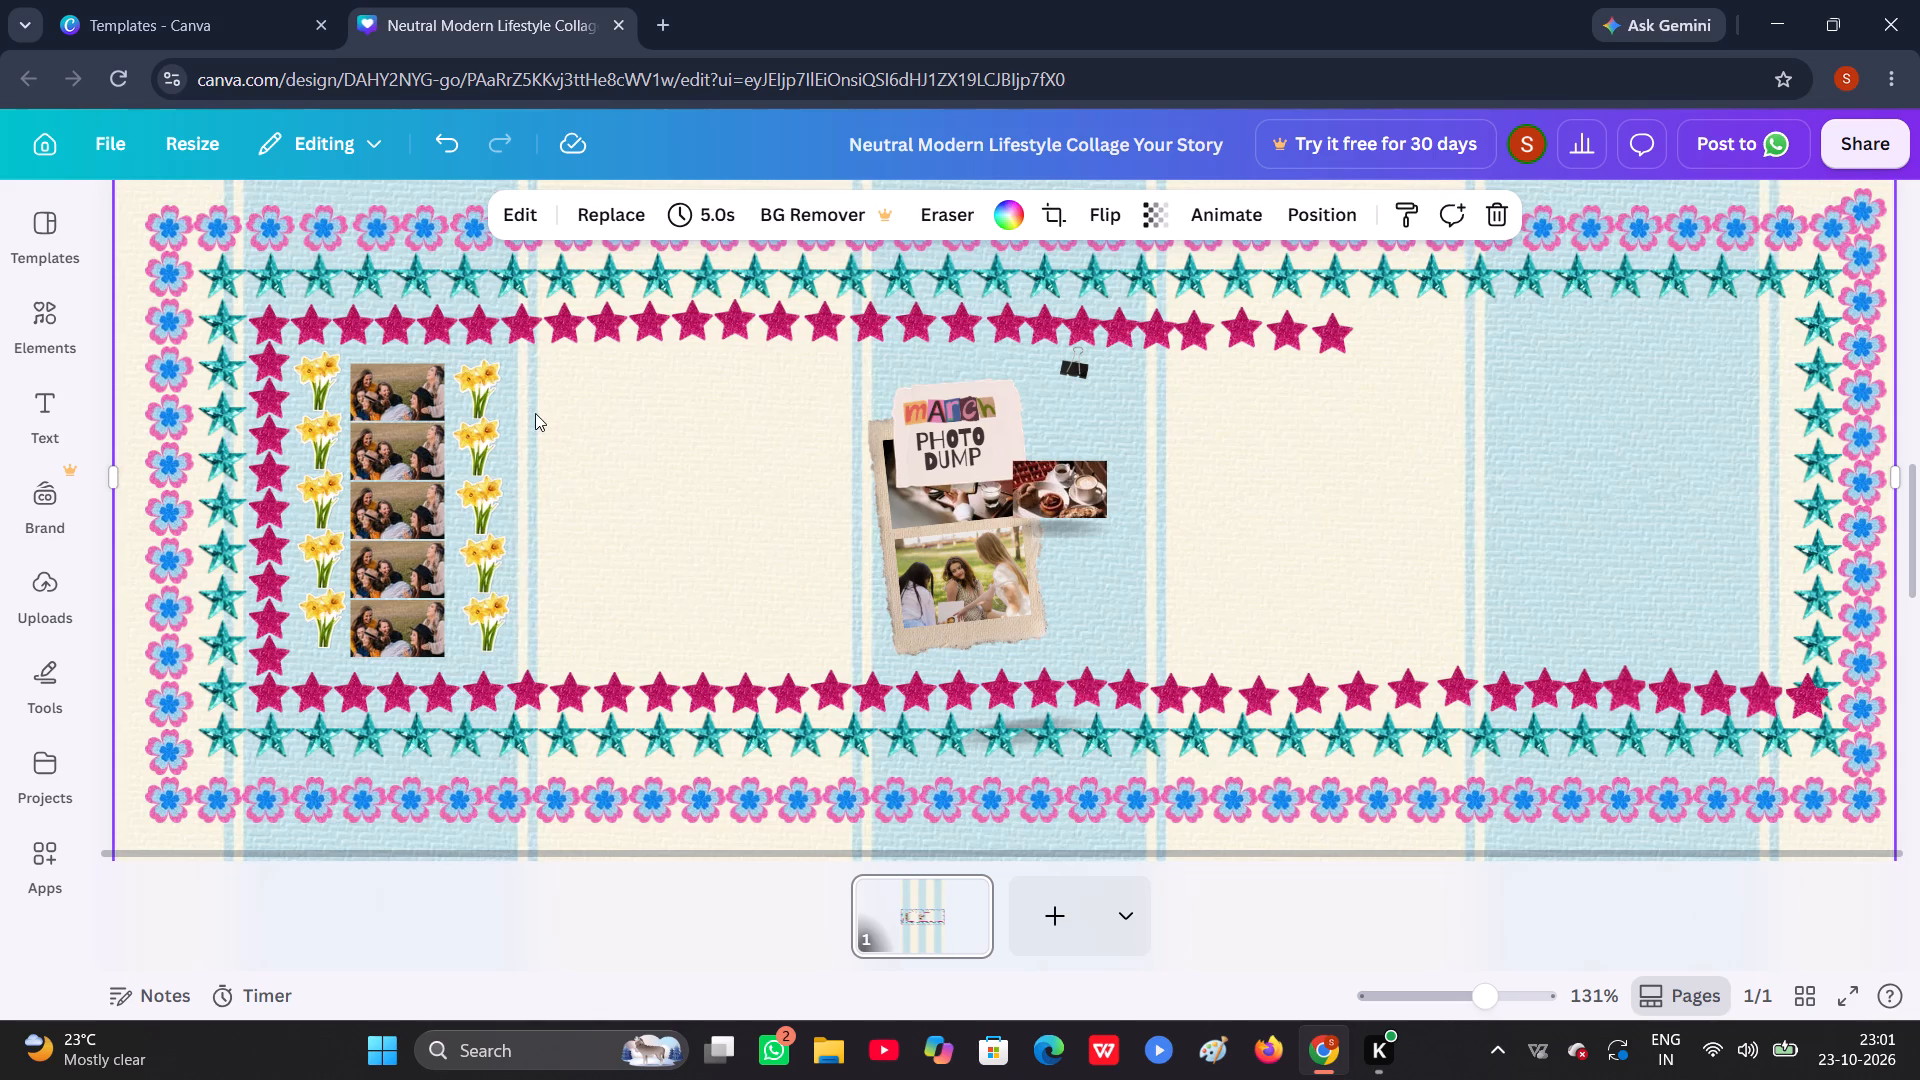
Select all five daffodils of the second column and nudge them slightly upward together.
{"action": "left_click_drag", "start_coordinate": [531, 387], "coordinate": [480, 566]}
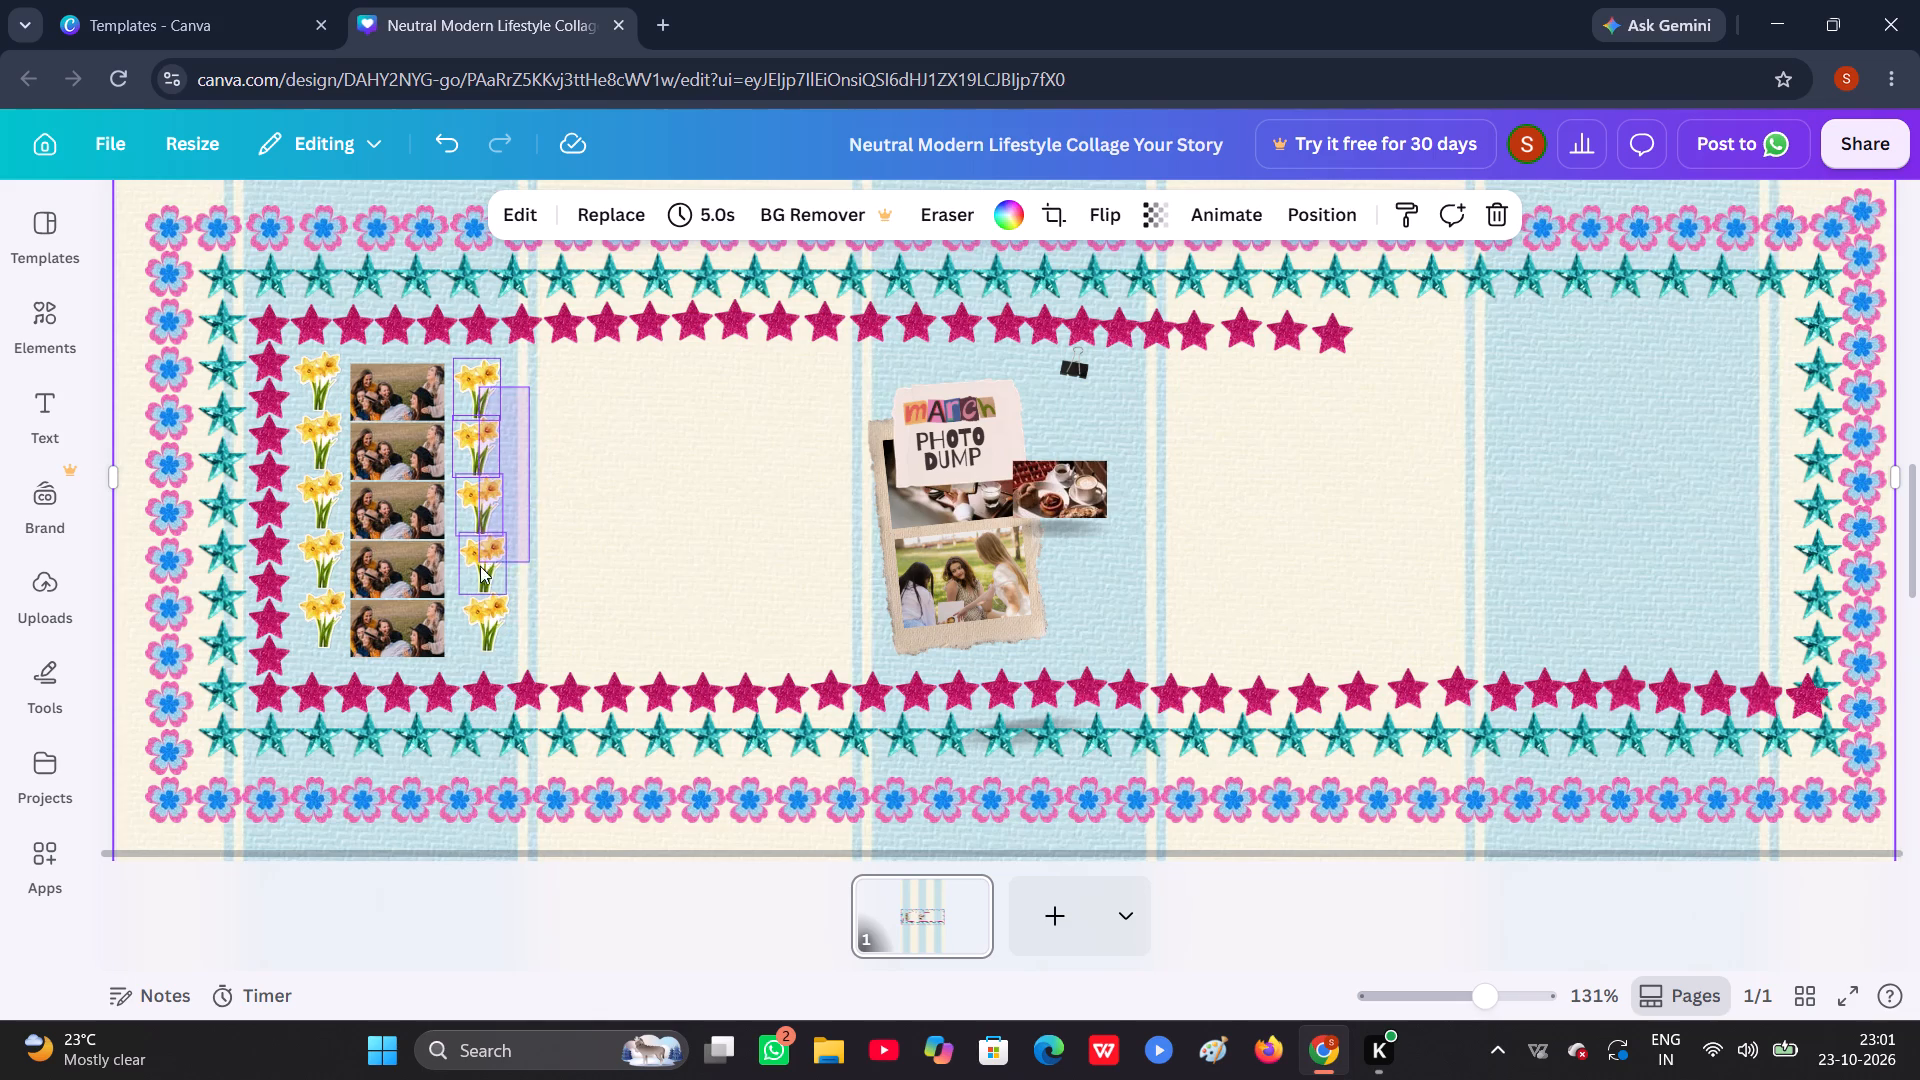
{"action": "left_click_drag", "start_coordinate": [480, 566], "coordinate": [494, 593]}
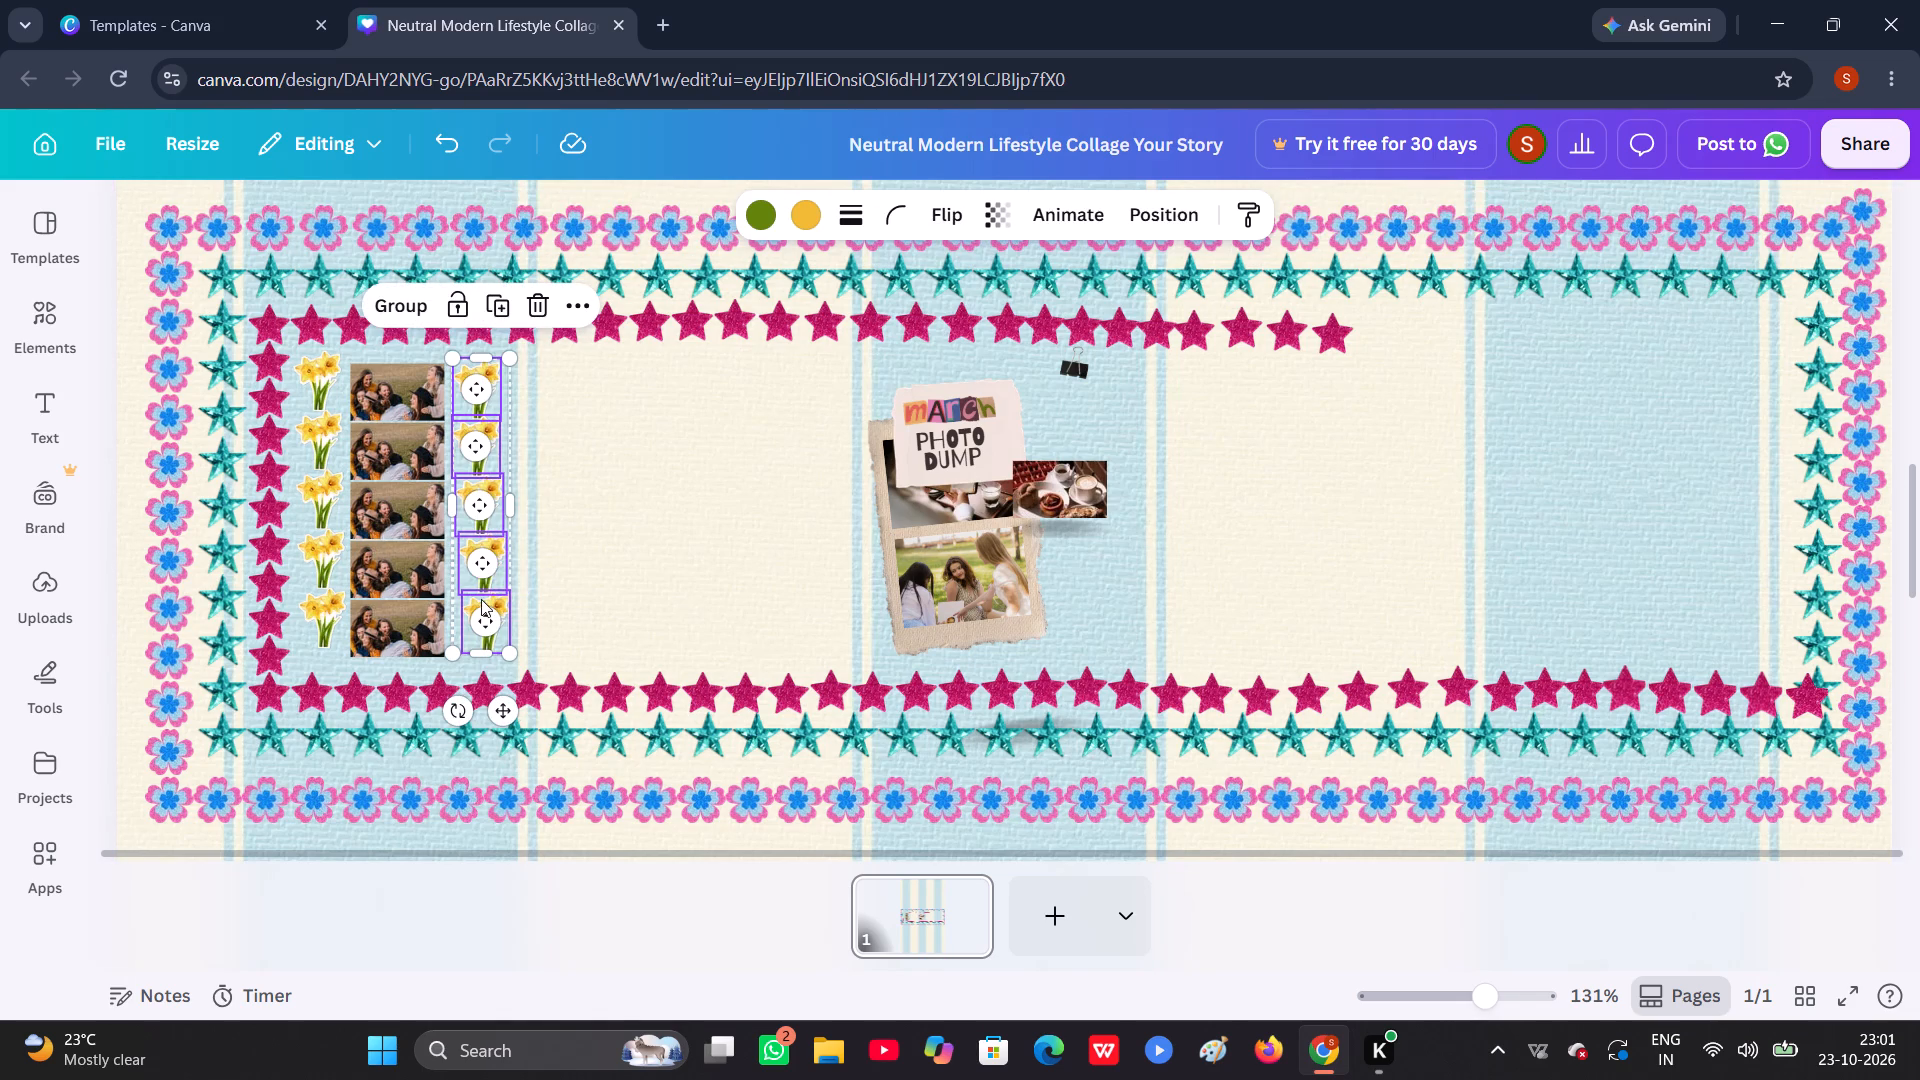
{"action": "left_click_drag", "start_coordinate": [488, 584], "coordinate": [493, 574]}
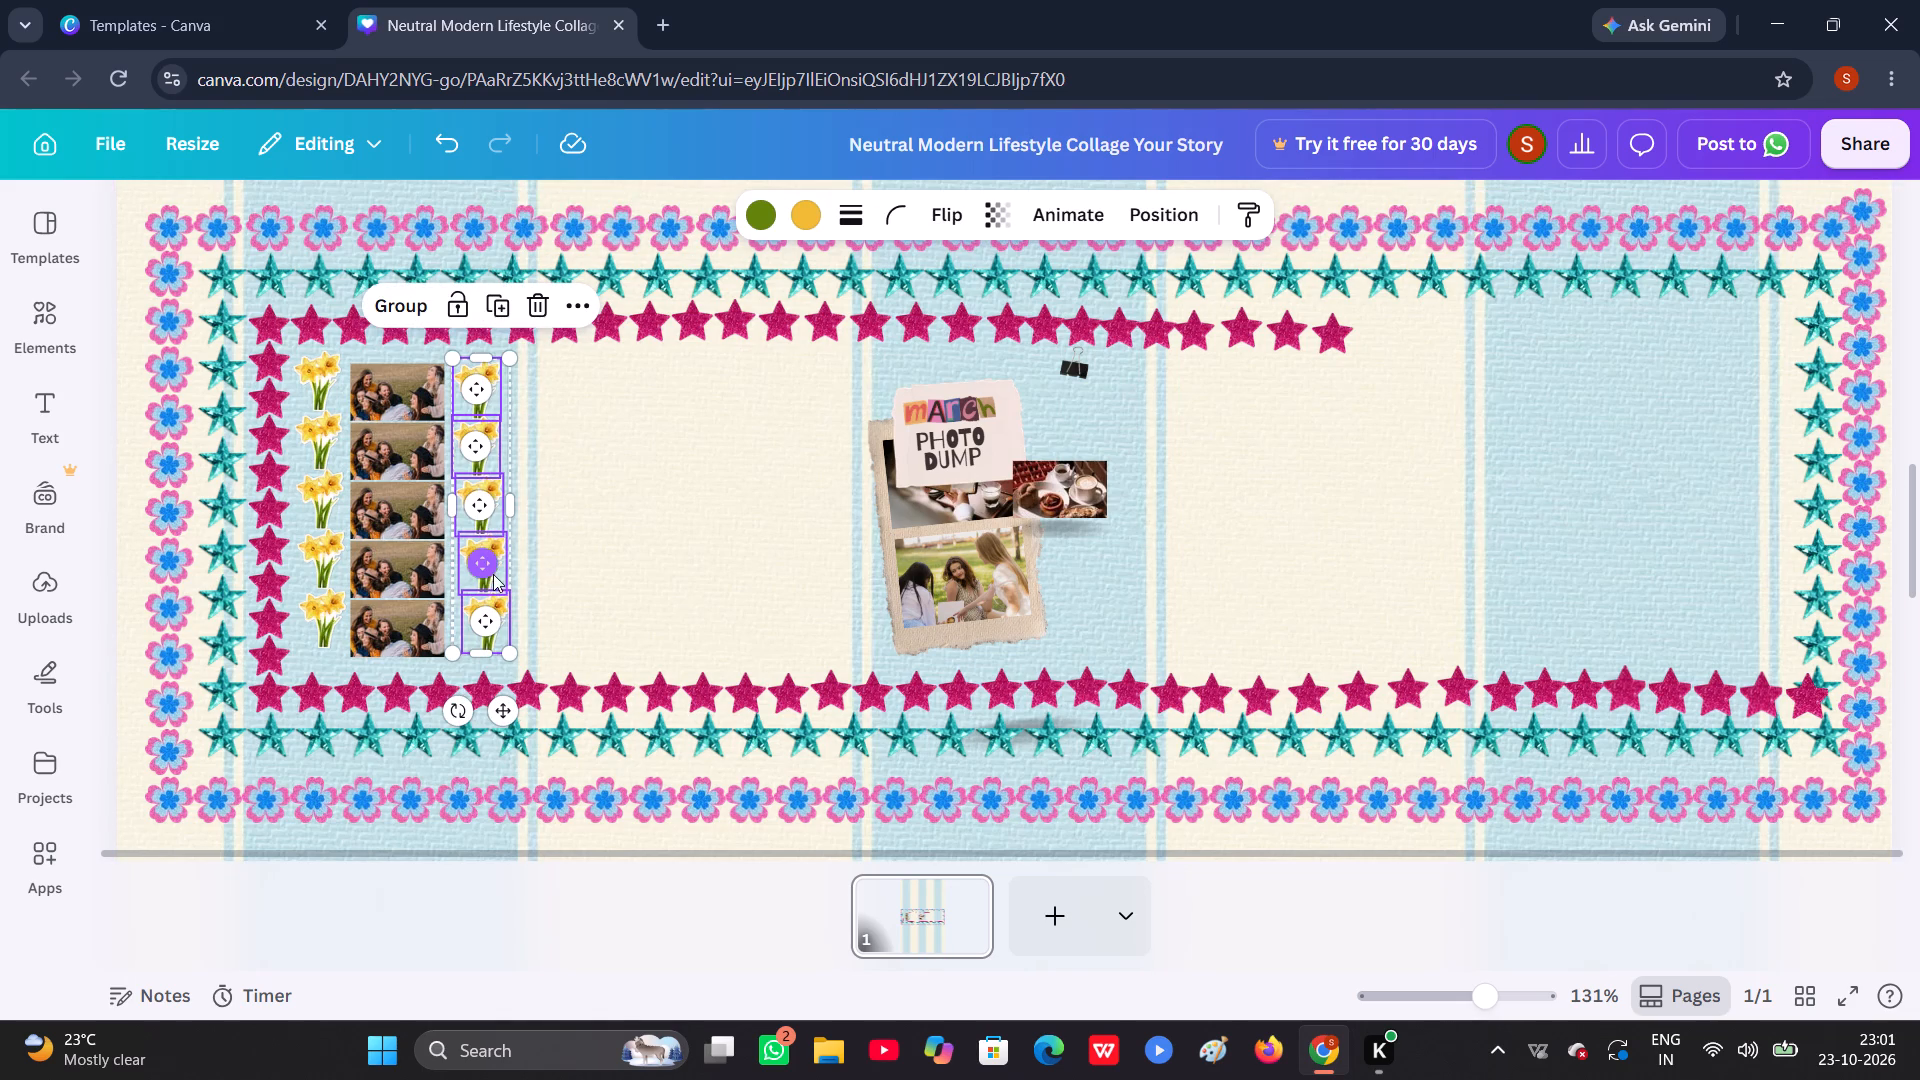
{"action": "left_click_drag", "start_coordinate": [493, 574], "coordinate": [489, 593]}
{"action": "left_click", "coordinate": [489, 593]}
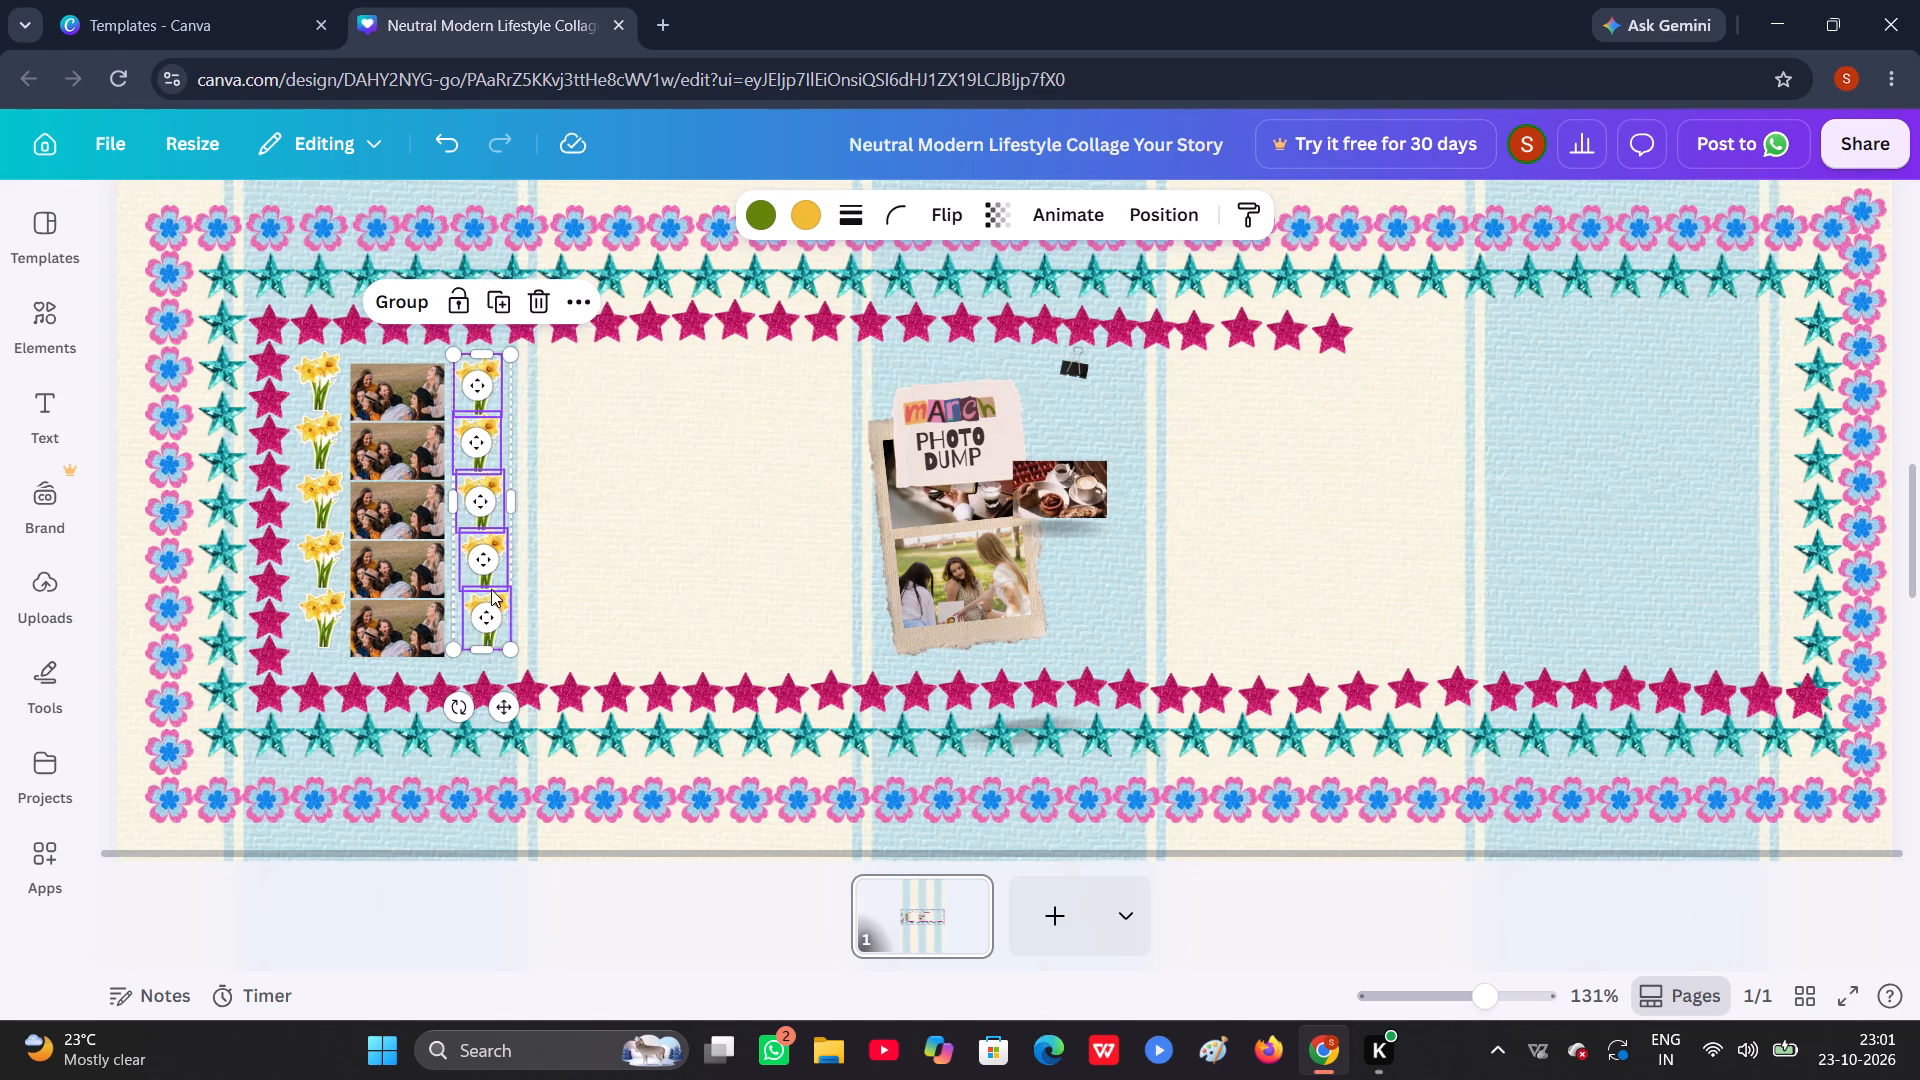
{"action": "left_click", "coordinate": [559, 533]}
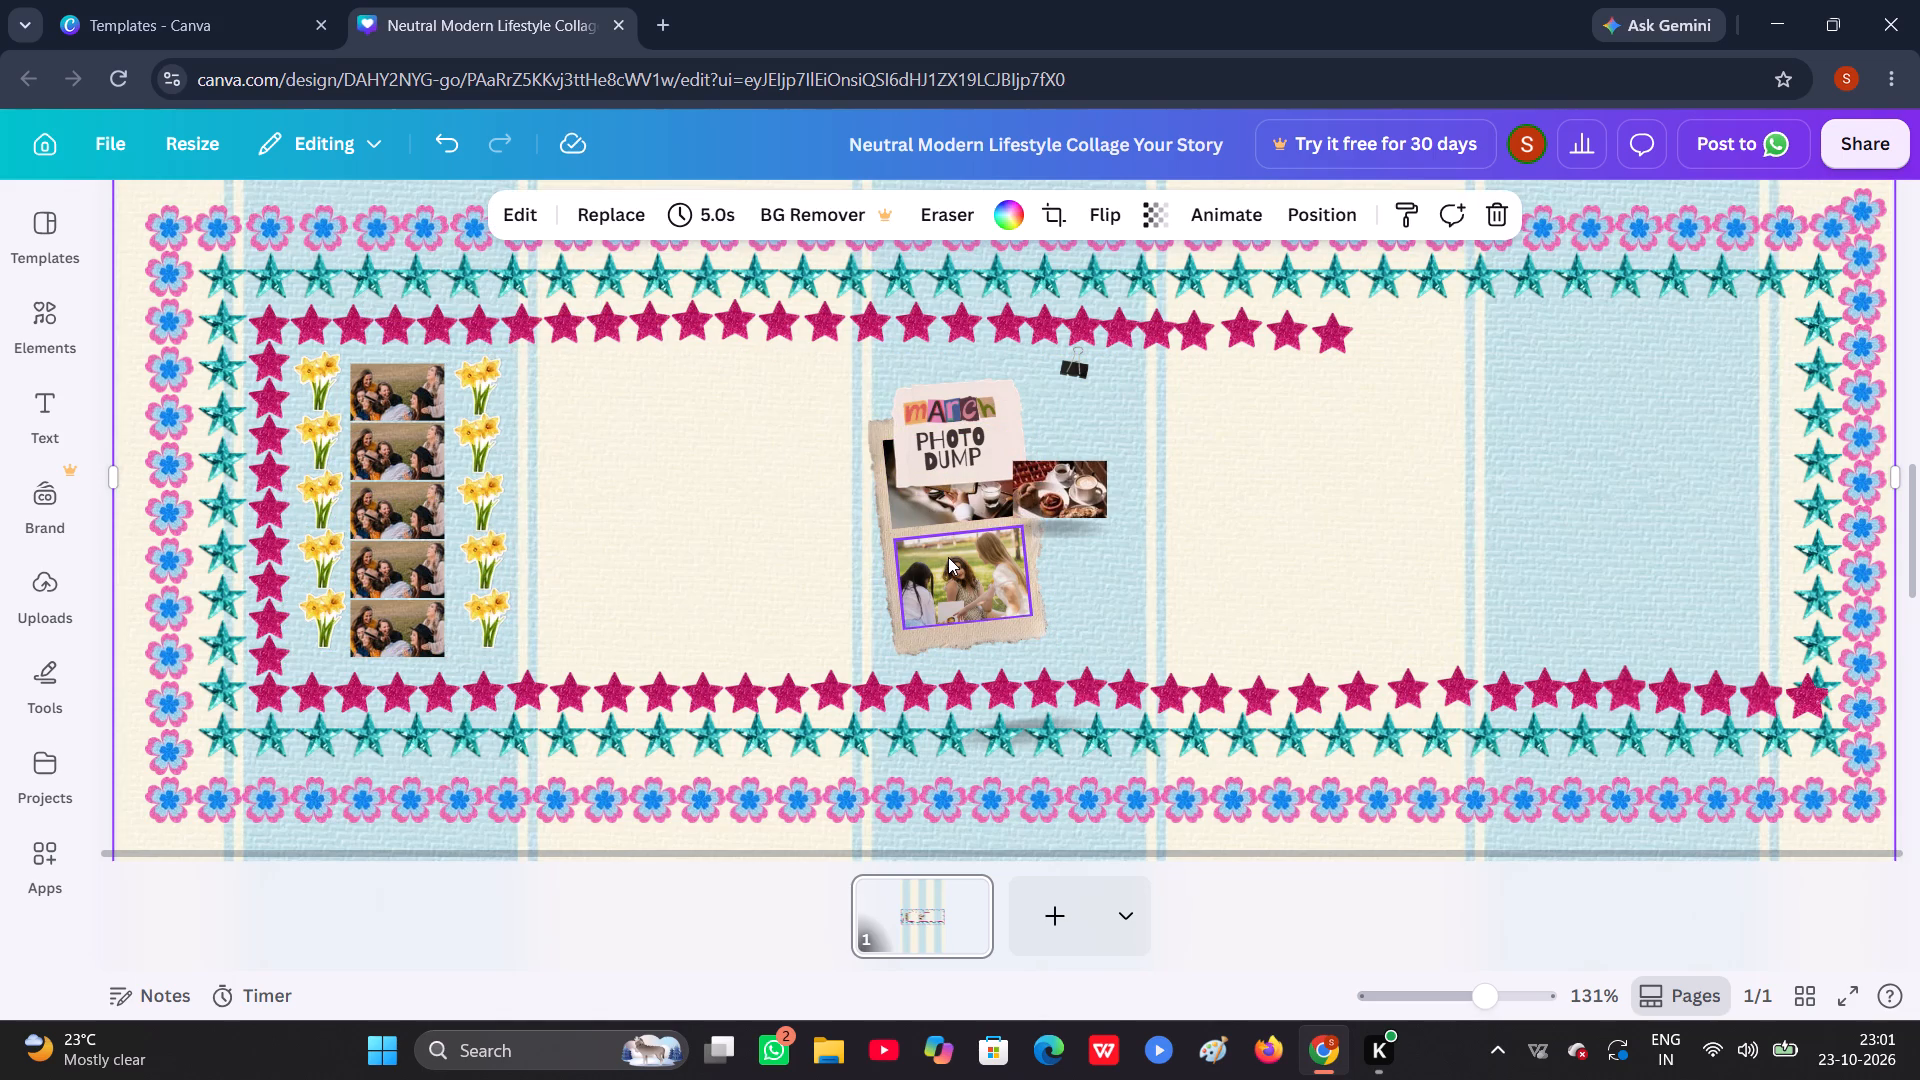
Pull the tilted picnic photo out of the collage into the free cream area and straighten it to 0°.
{"action": "left_click_drag", "start_coordinate": [948, 557], "coordinate": [733, 456]}
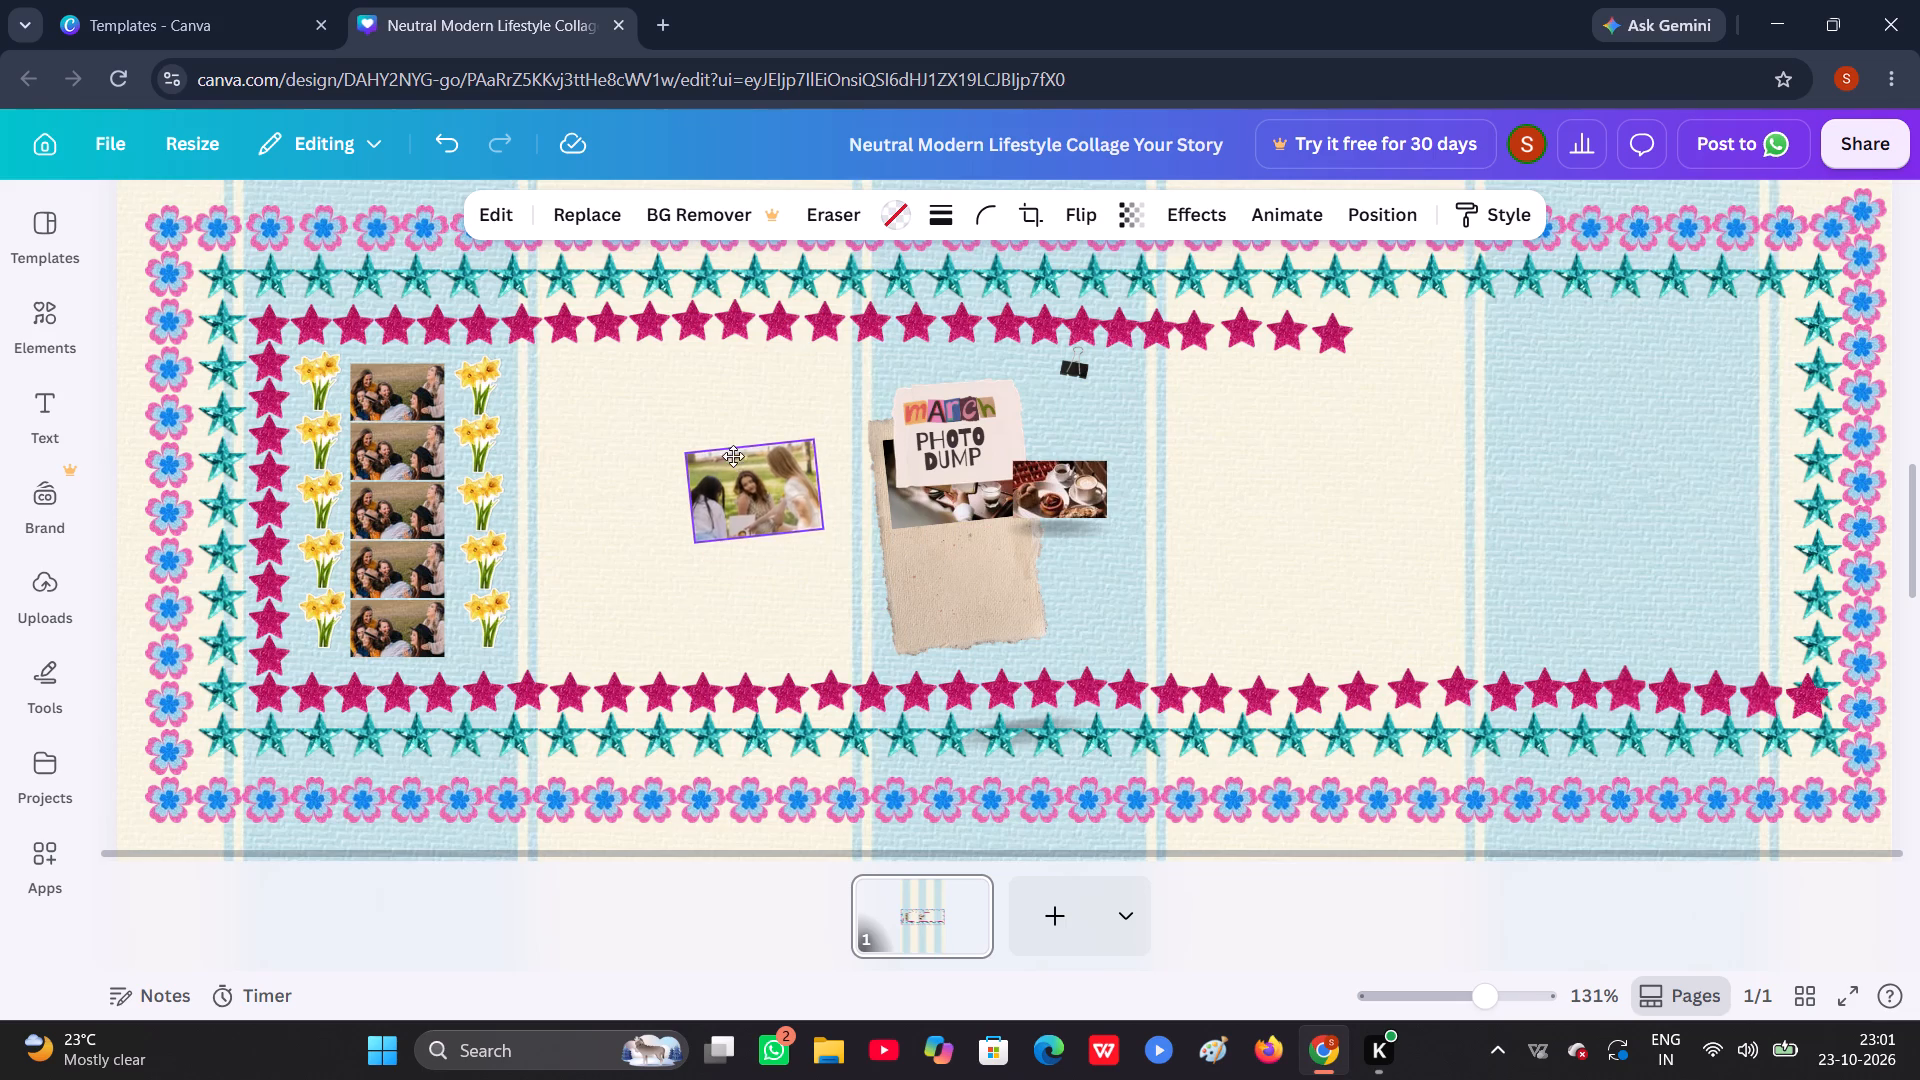
{"action": "left_click_drag", "start_coordinate": [733, 456], "coordinate": [730, 449]}
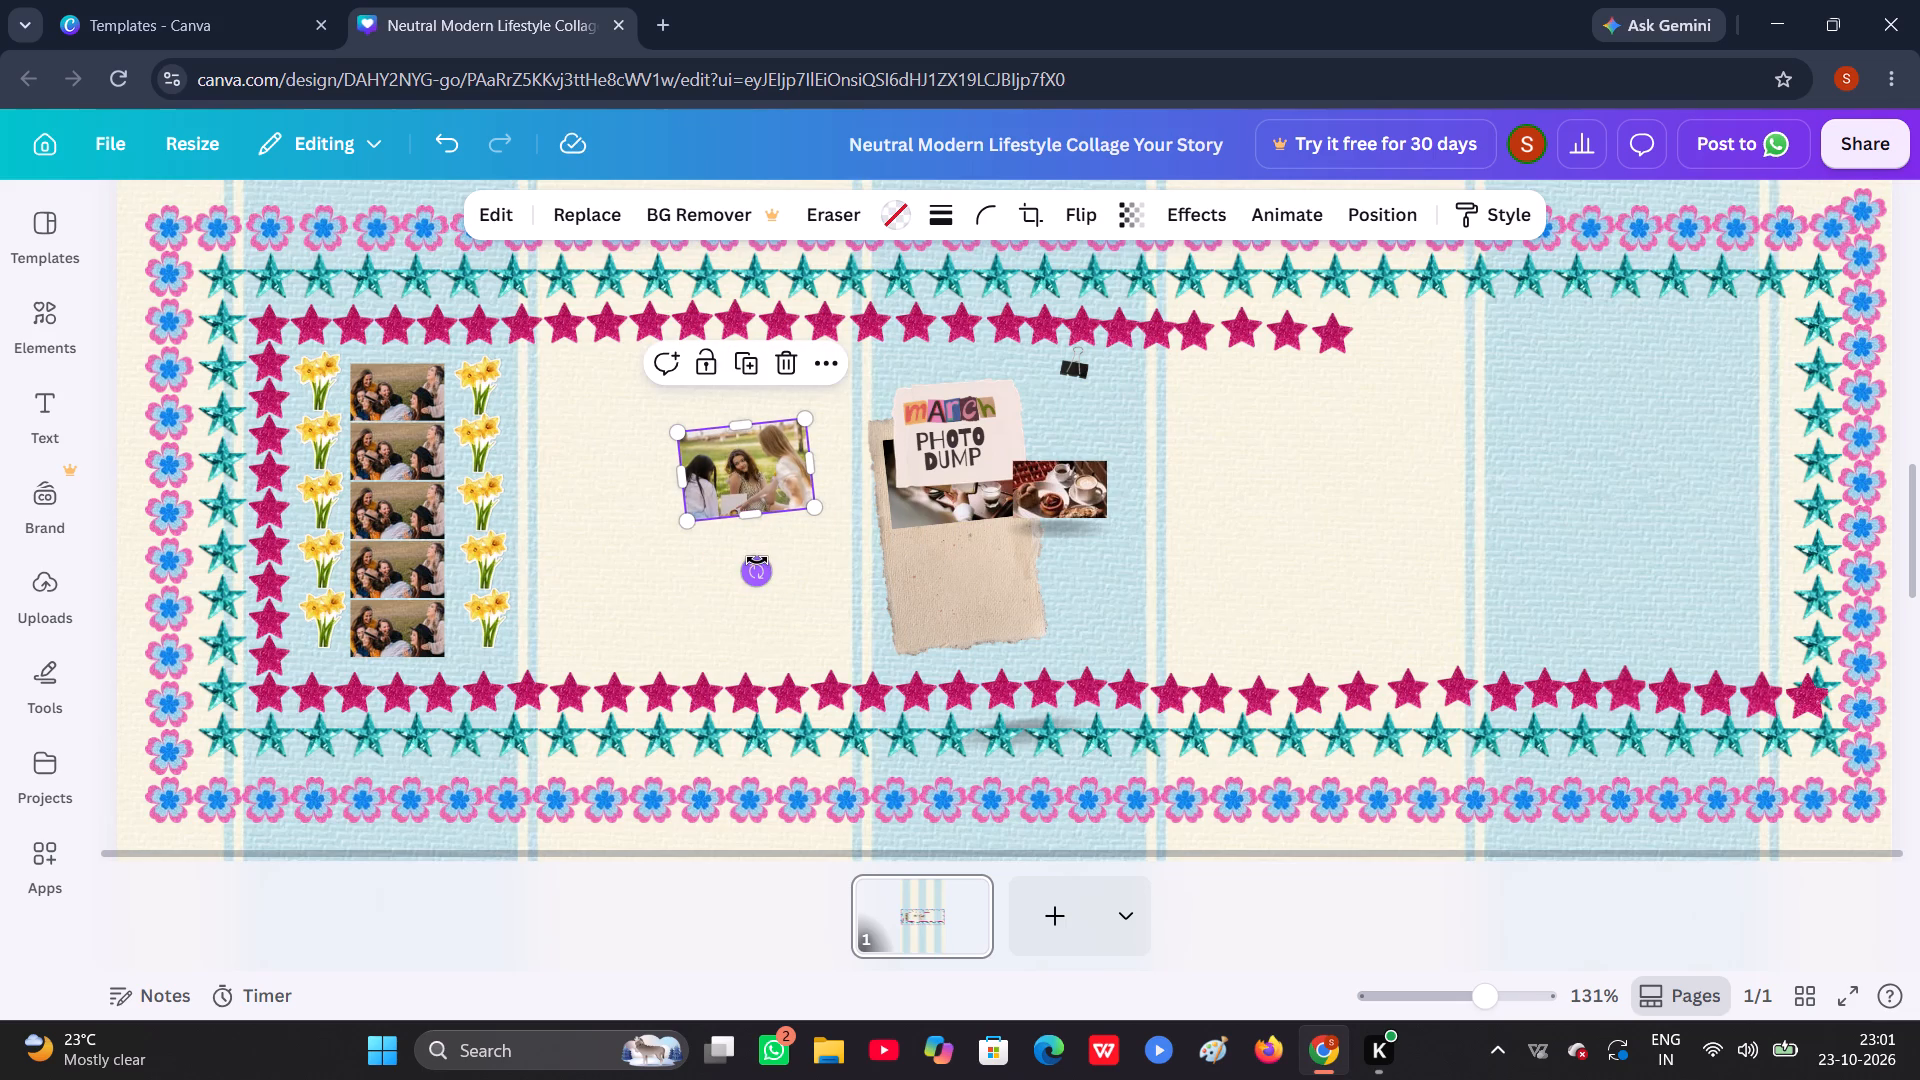
{"action": "left_click_drag", "start_coordinate": [757, 567], "coordinate": [743, 567]}
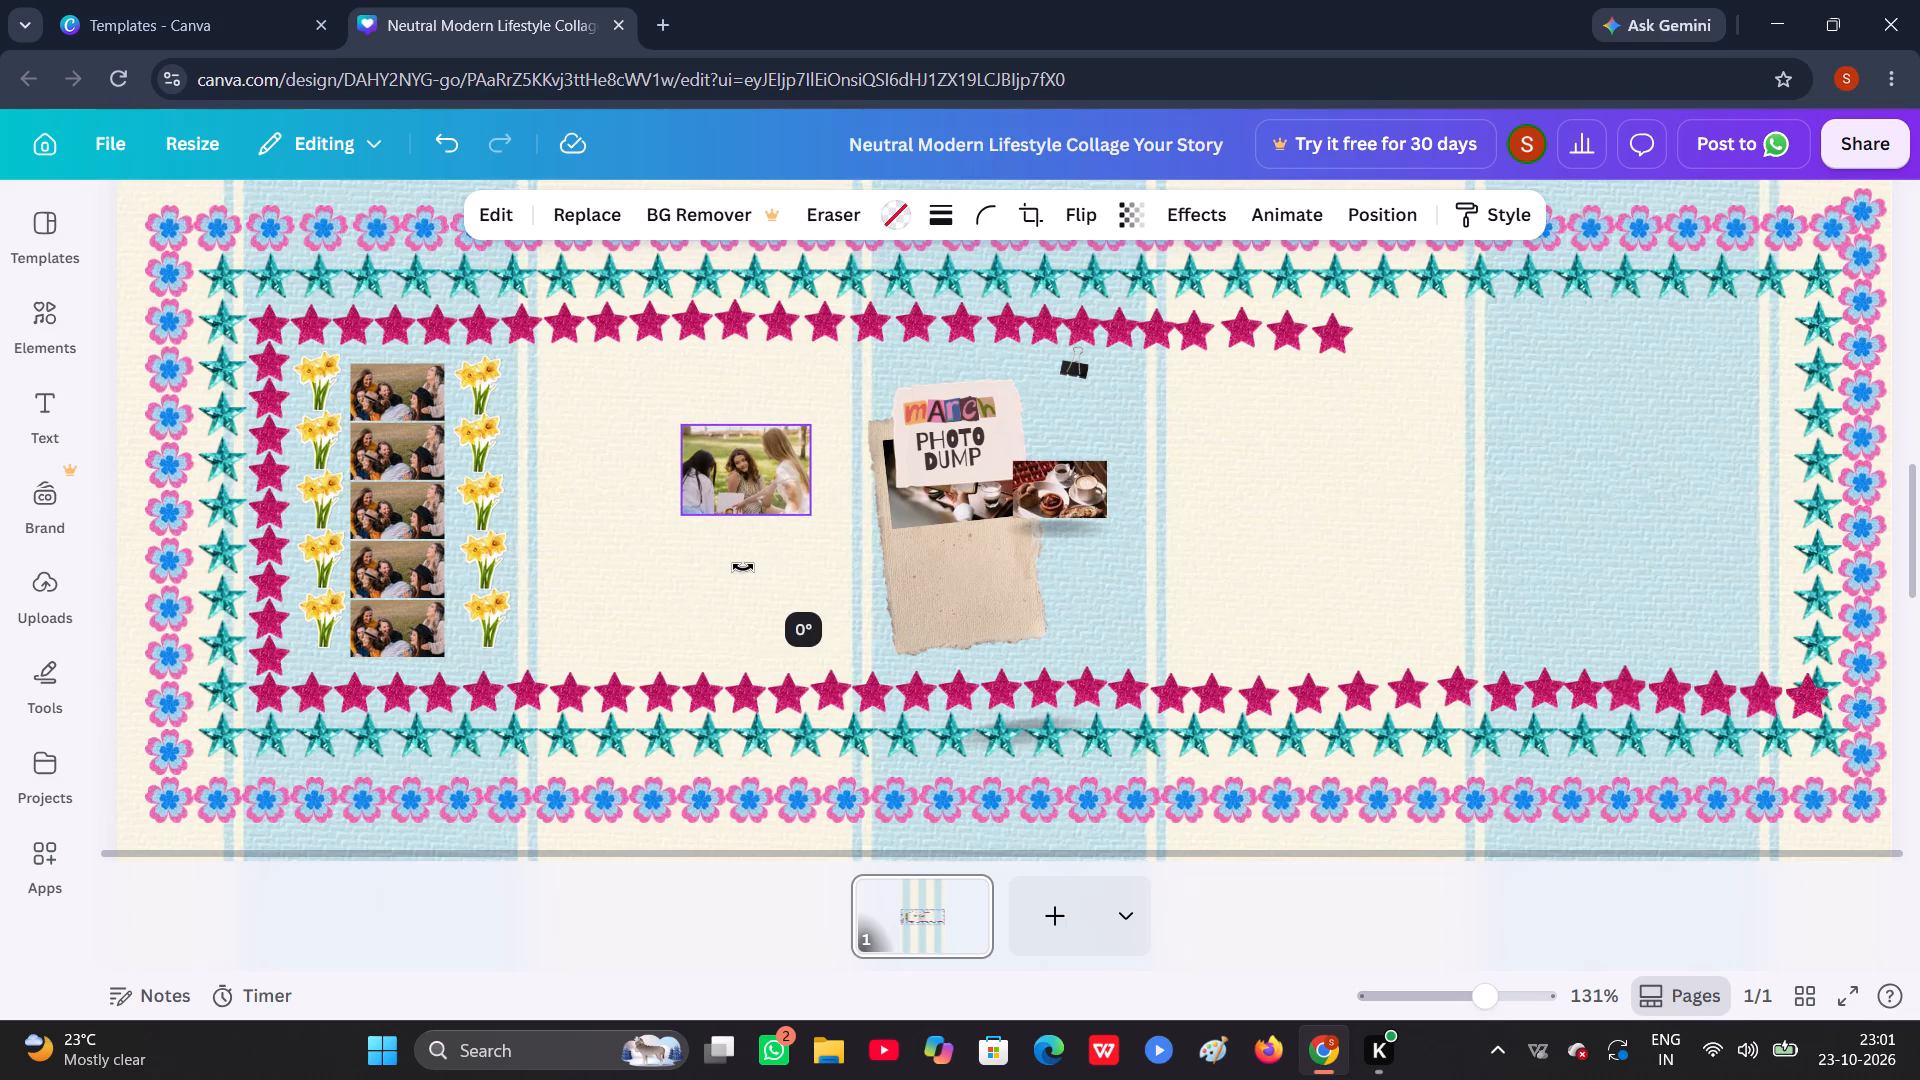
{"action": "left_click_drag", "start_coordinate": [743, 567], "coordinate": [746, 567]}
{"action": "left_click_drag", "start_coordinate": [746, 567], "coordinate": [745, 567]}
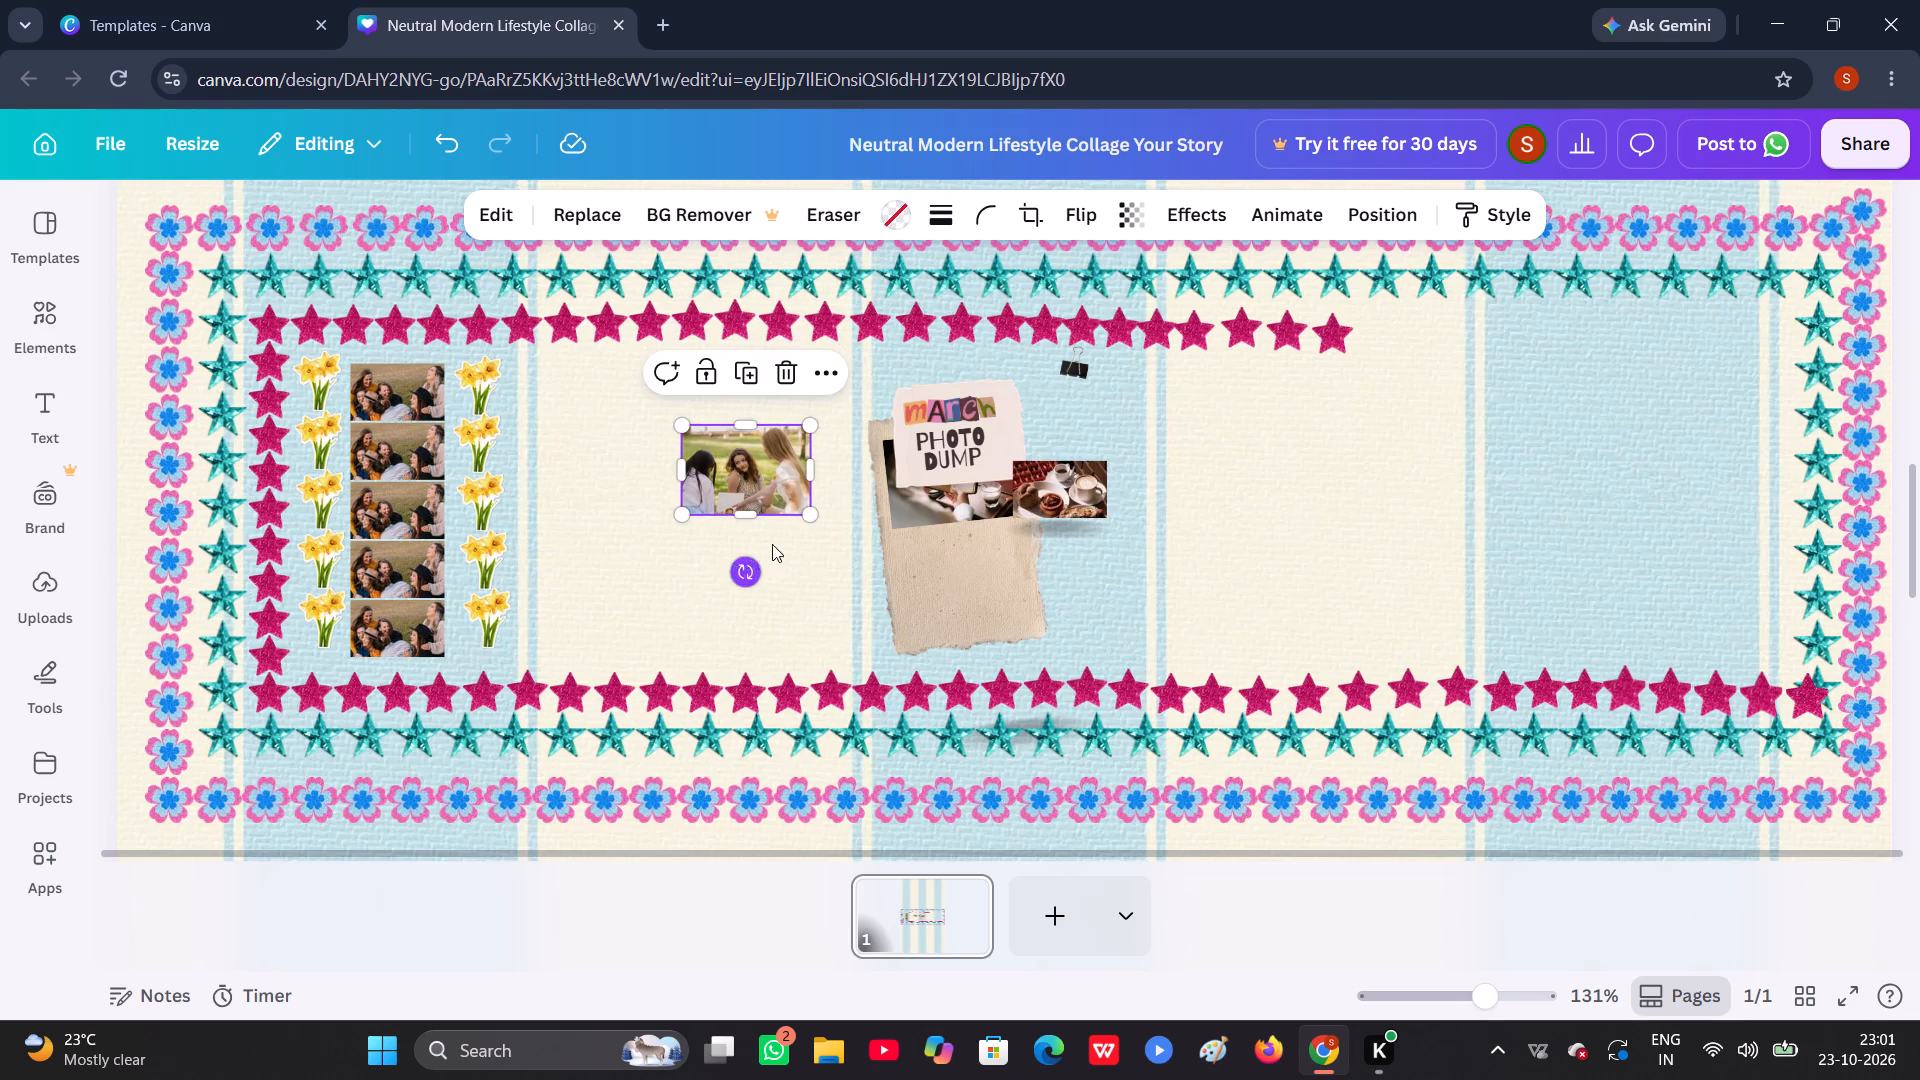
Shrink the straightened picnic photo and place it beside the top daffodil of the second daffodil column.
{"action": "left_click_drag", "start_coordinate": [807, 516], "coordinate": [767, 494]}
{"action": "left_click", "coordinate": [776, 462]}
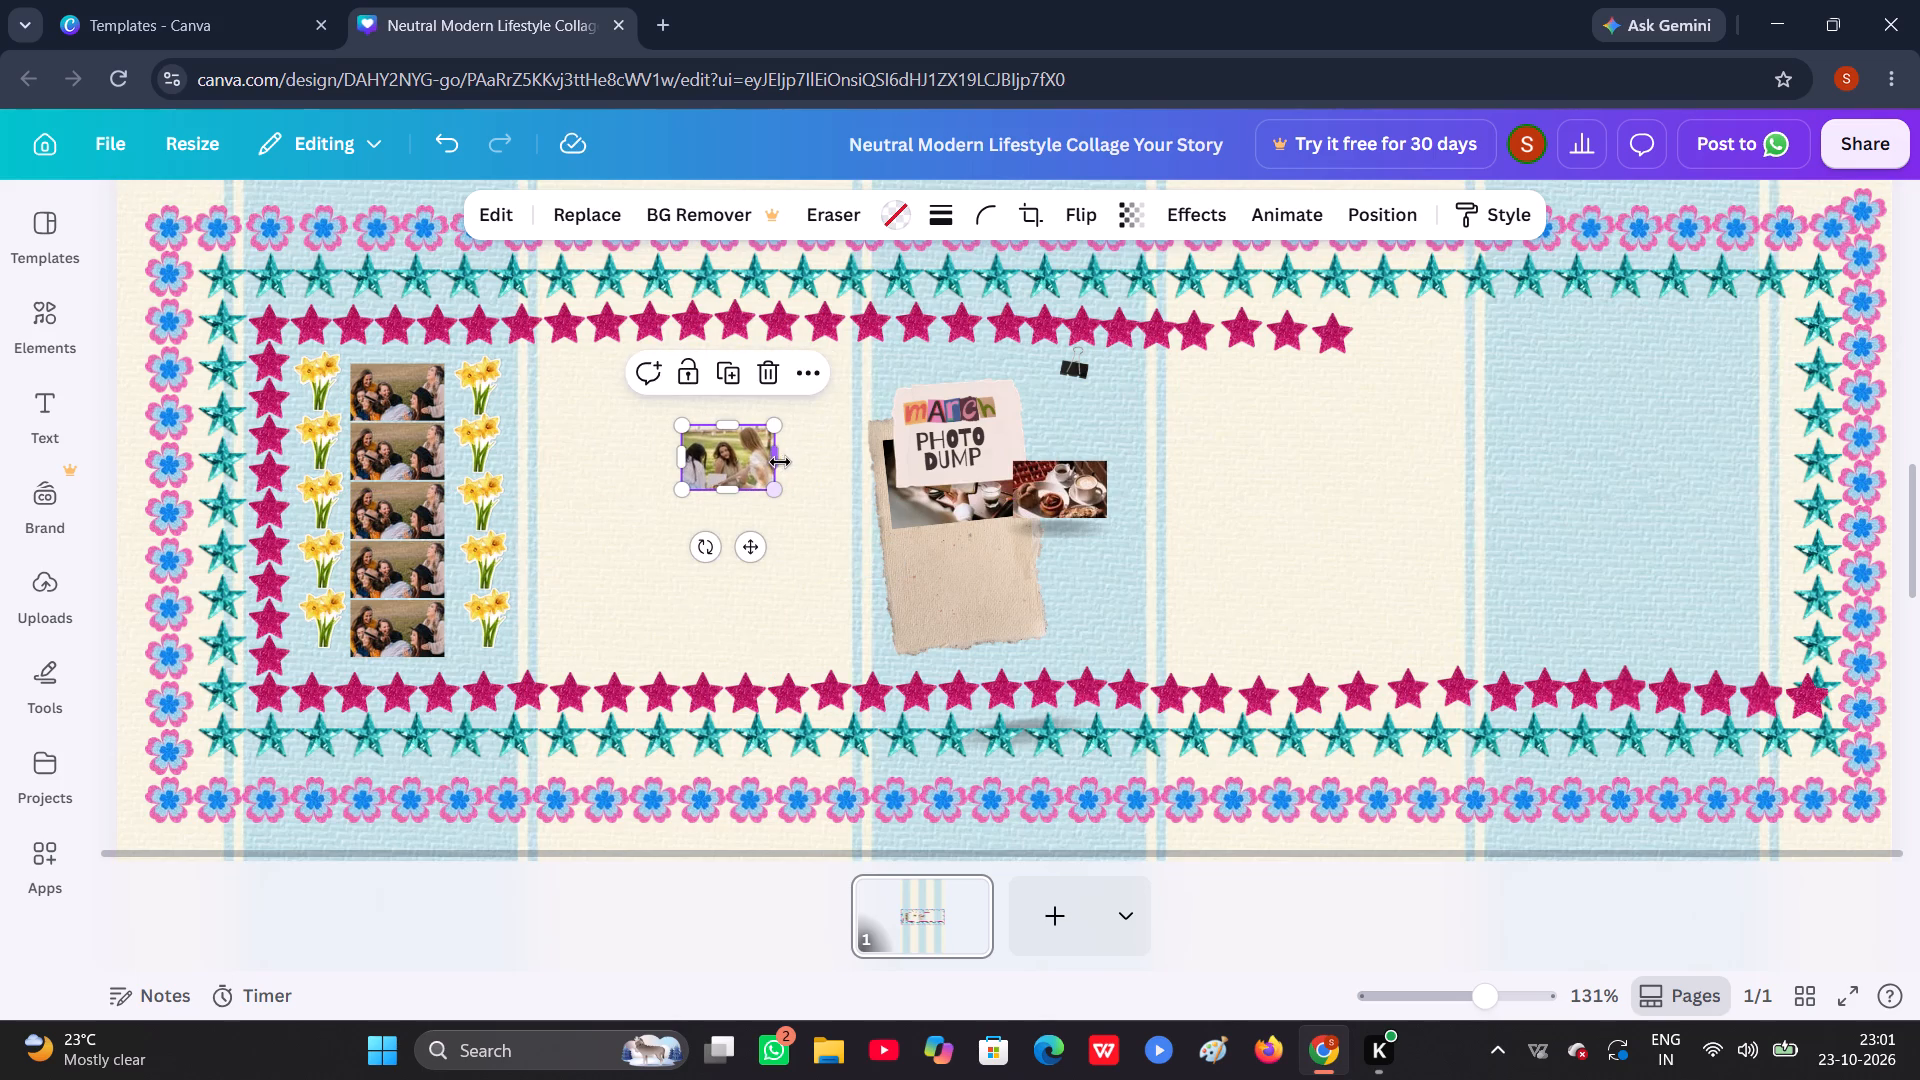
{"action": "left_click_drag", "start_coordinate": [744, 454], "coordinate": [655, 412]}
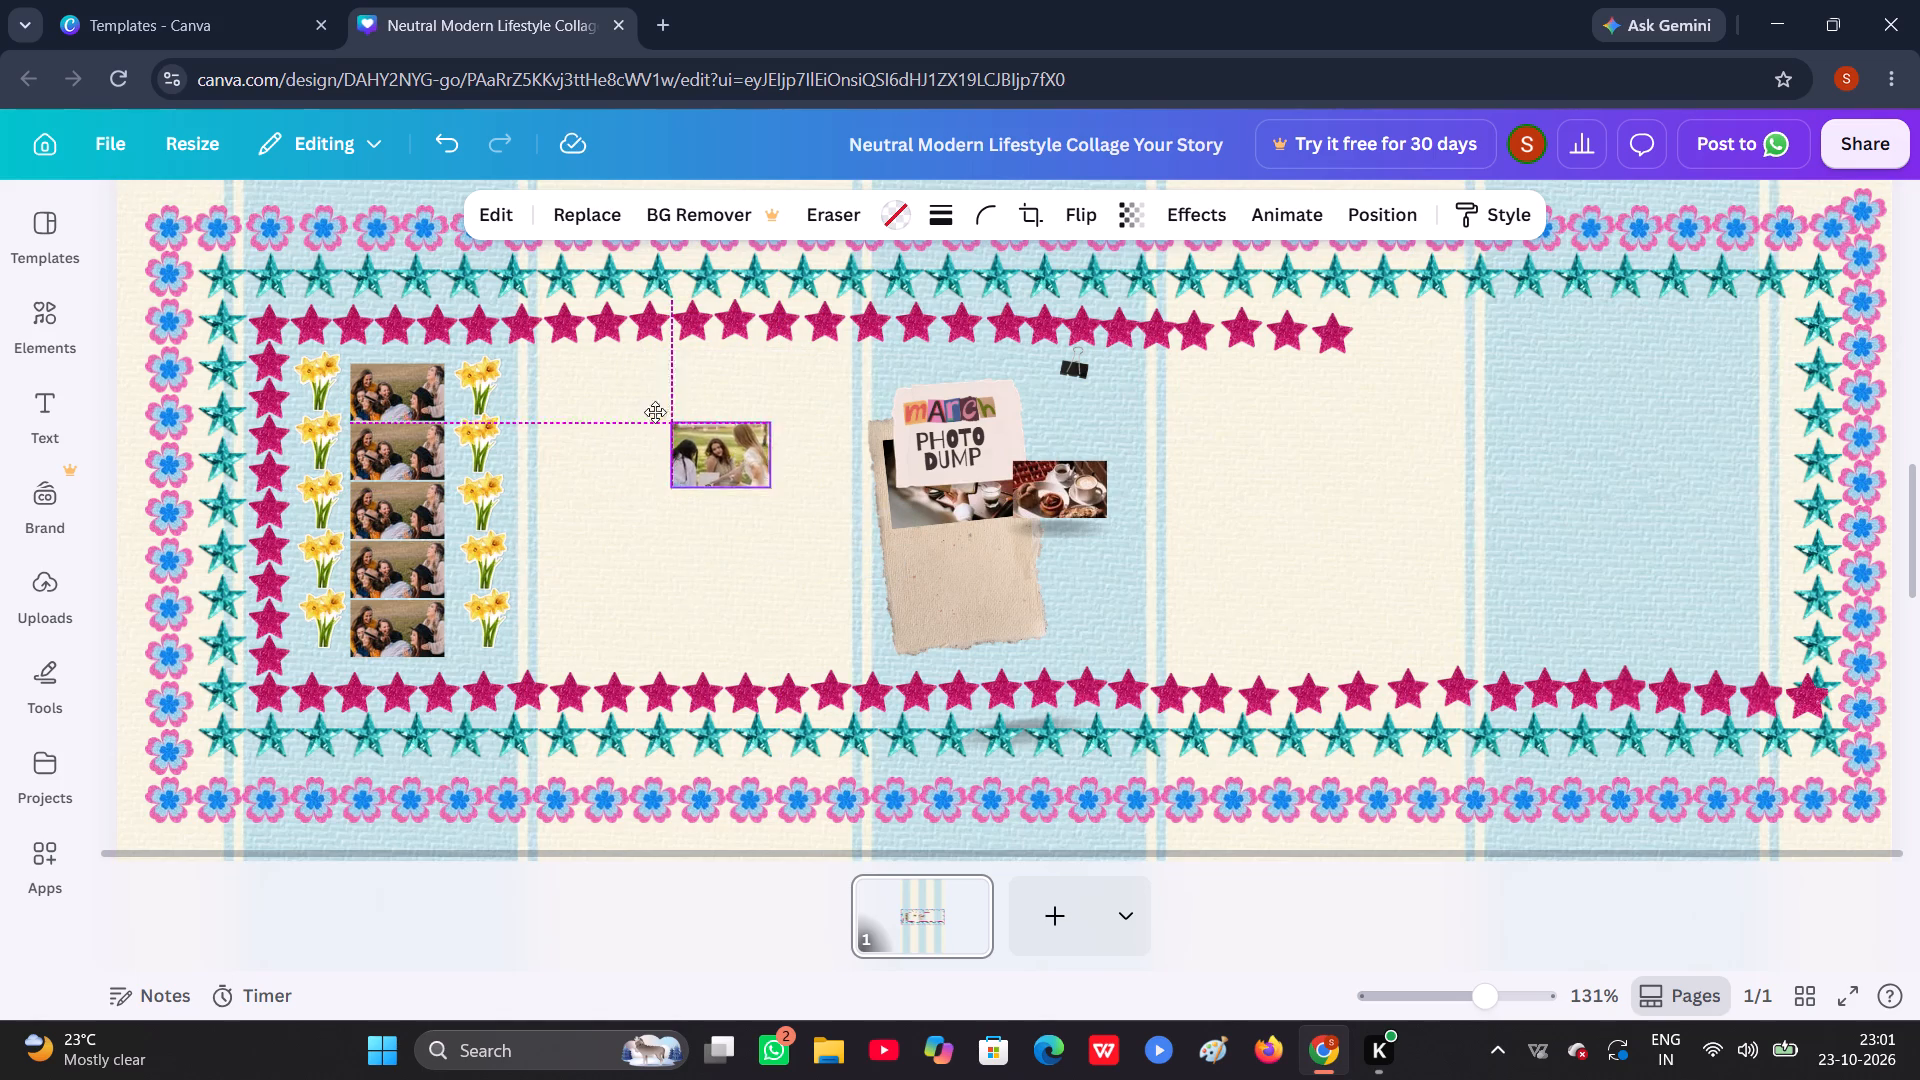
{"action": "left_click_drag", "start_coordinate": [655, 412], "coordinate": [569, 393]}
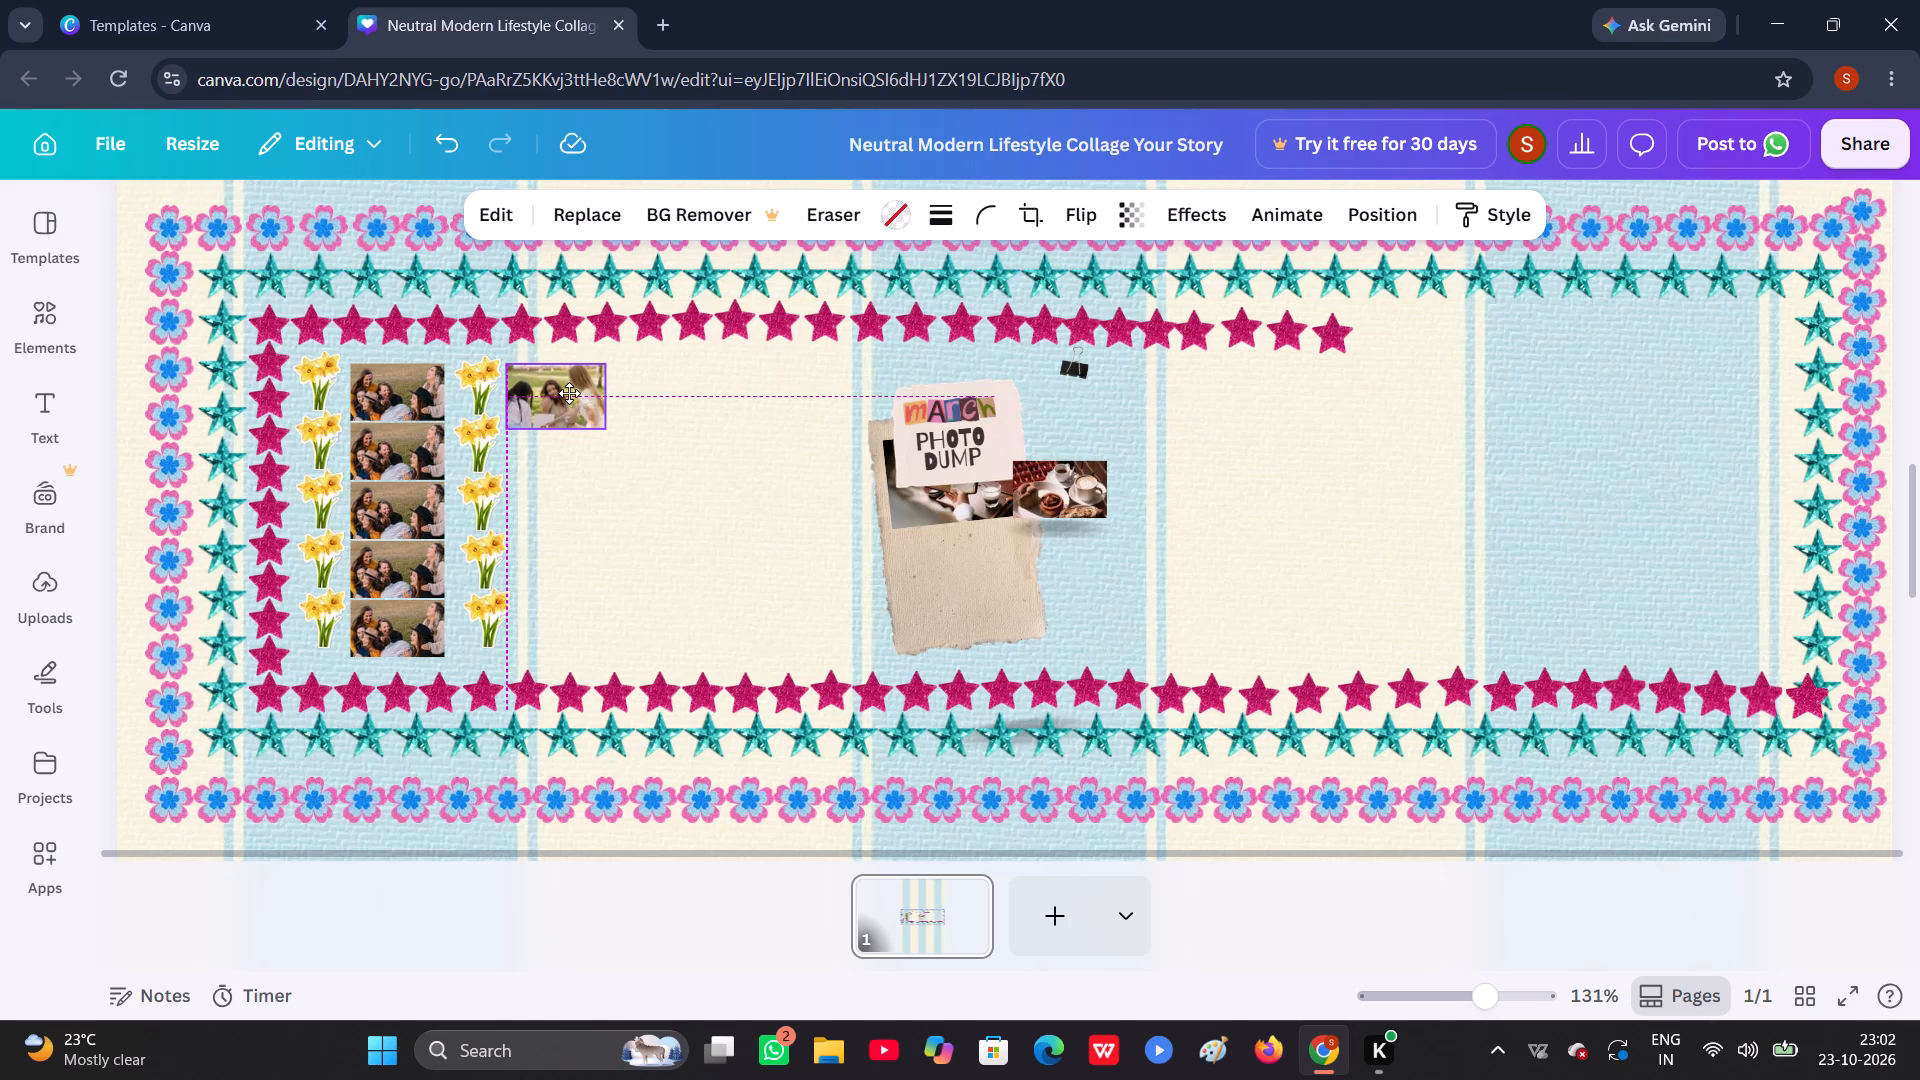
{"action": "left_click_drag", "start_coordinate": [569, 393], "coordinate": [571, 390]}
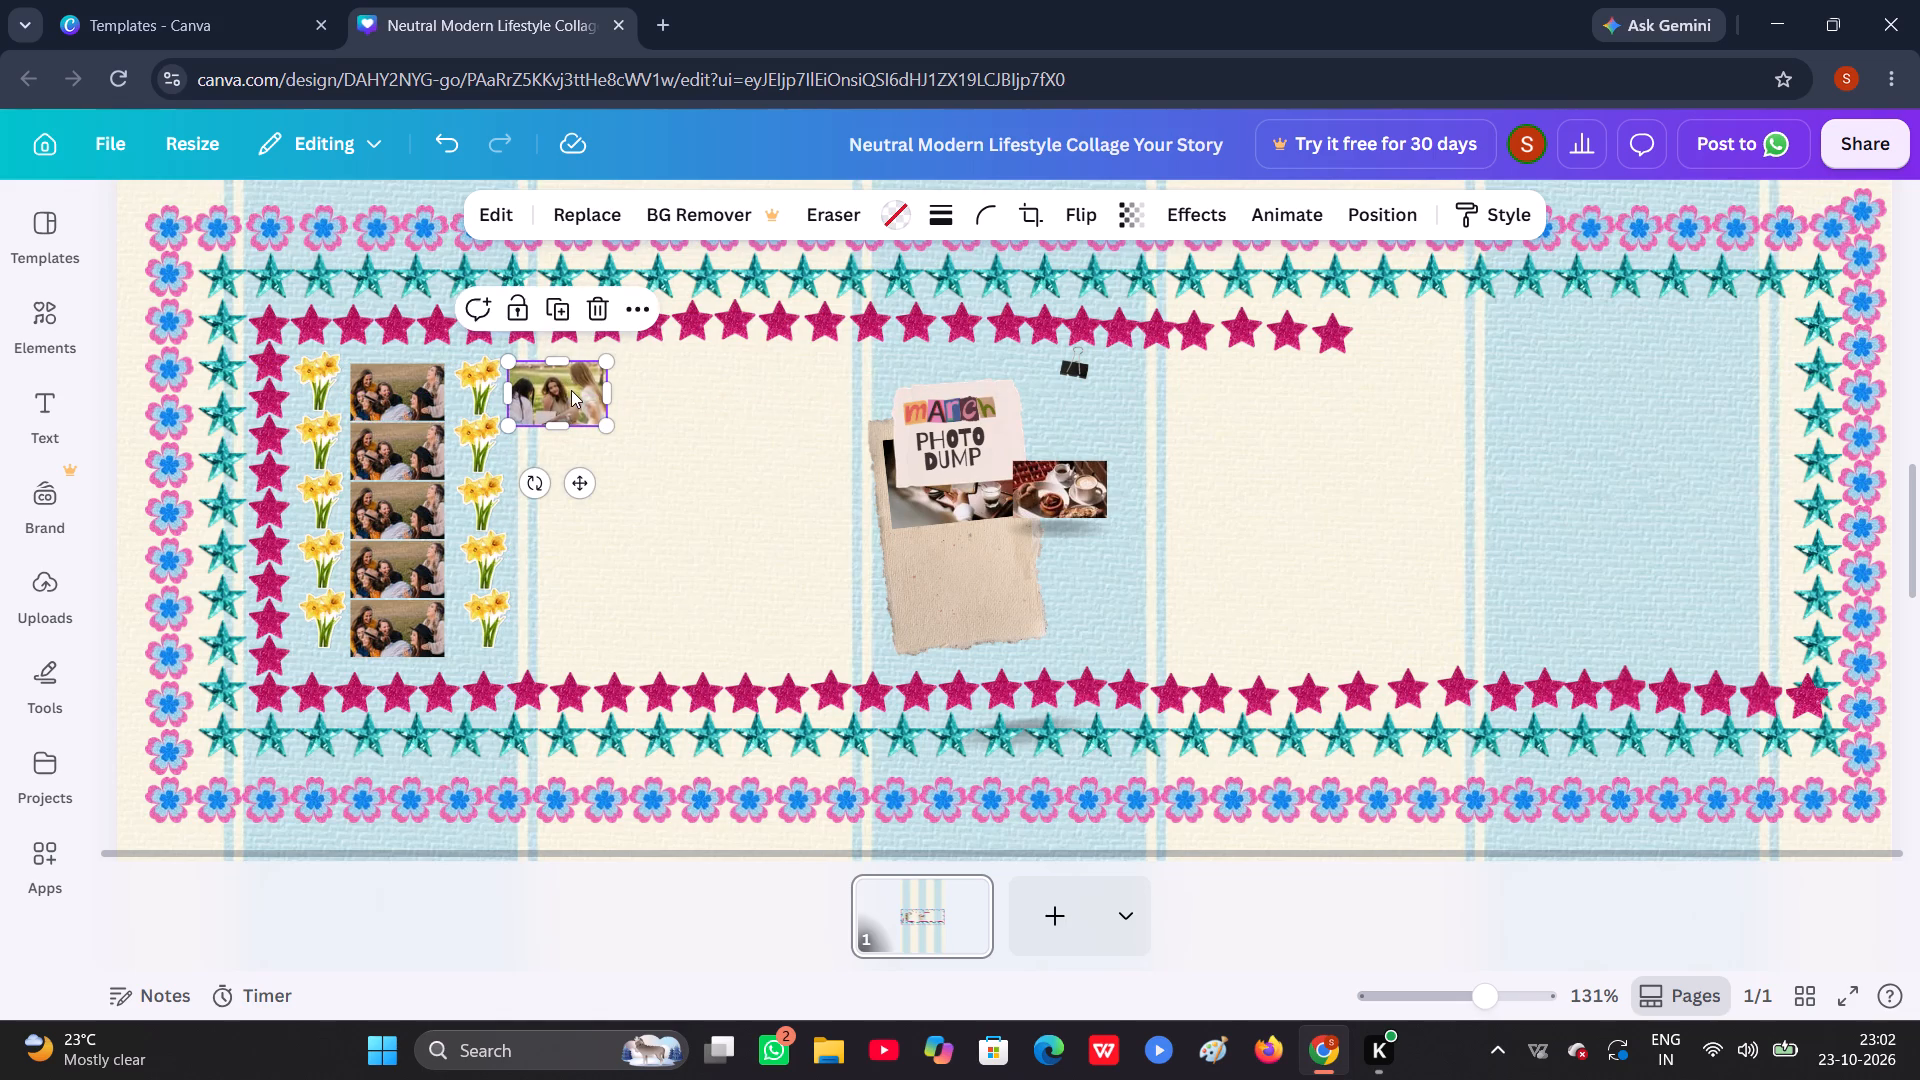
{"action": "left_click_drag", "start_coordinate": [606, 423], "coordinate": [600, 417]}
{"action": "left_click_drag", "start_coordinate": [600, 417], "coordinate": [594, 411]}
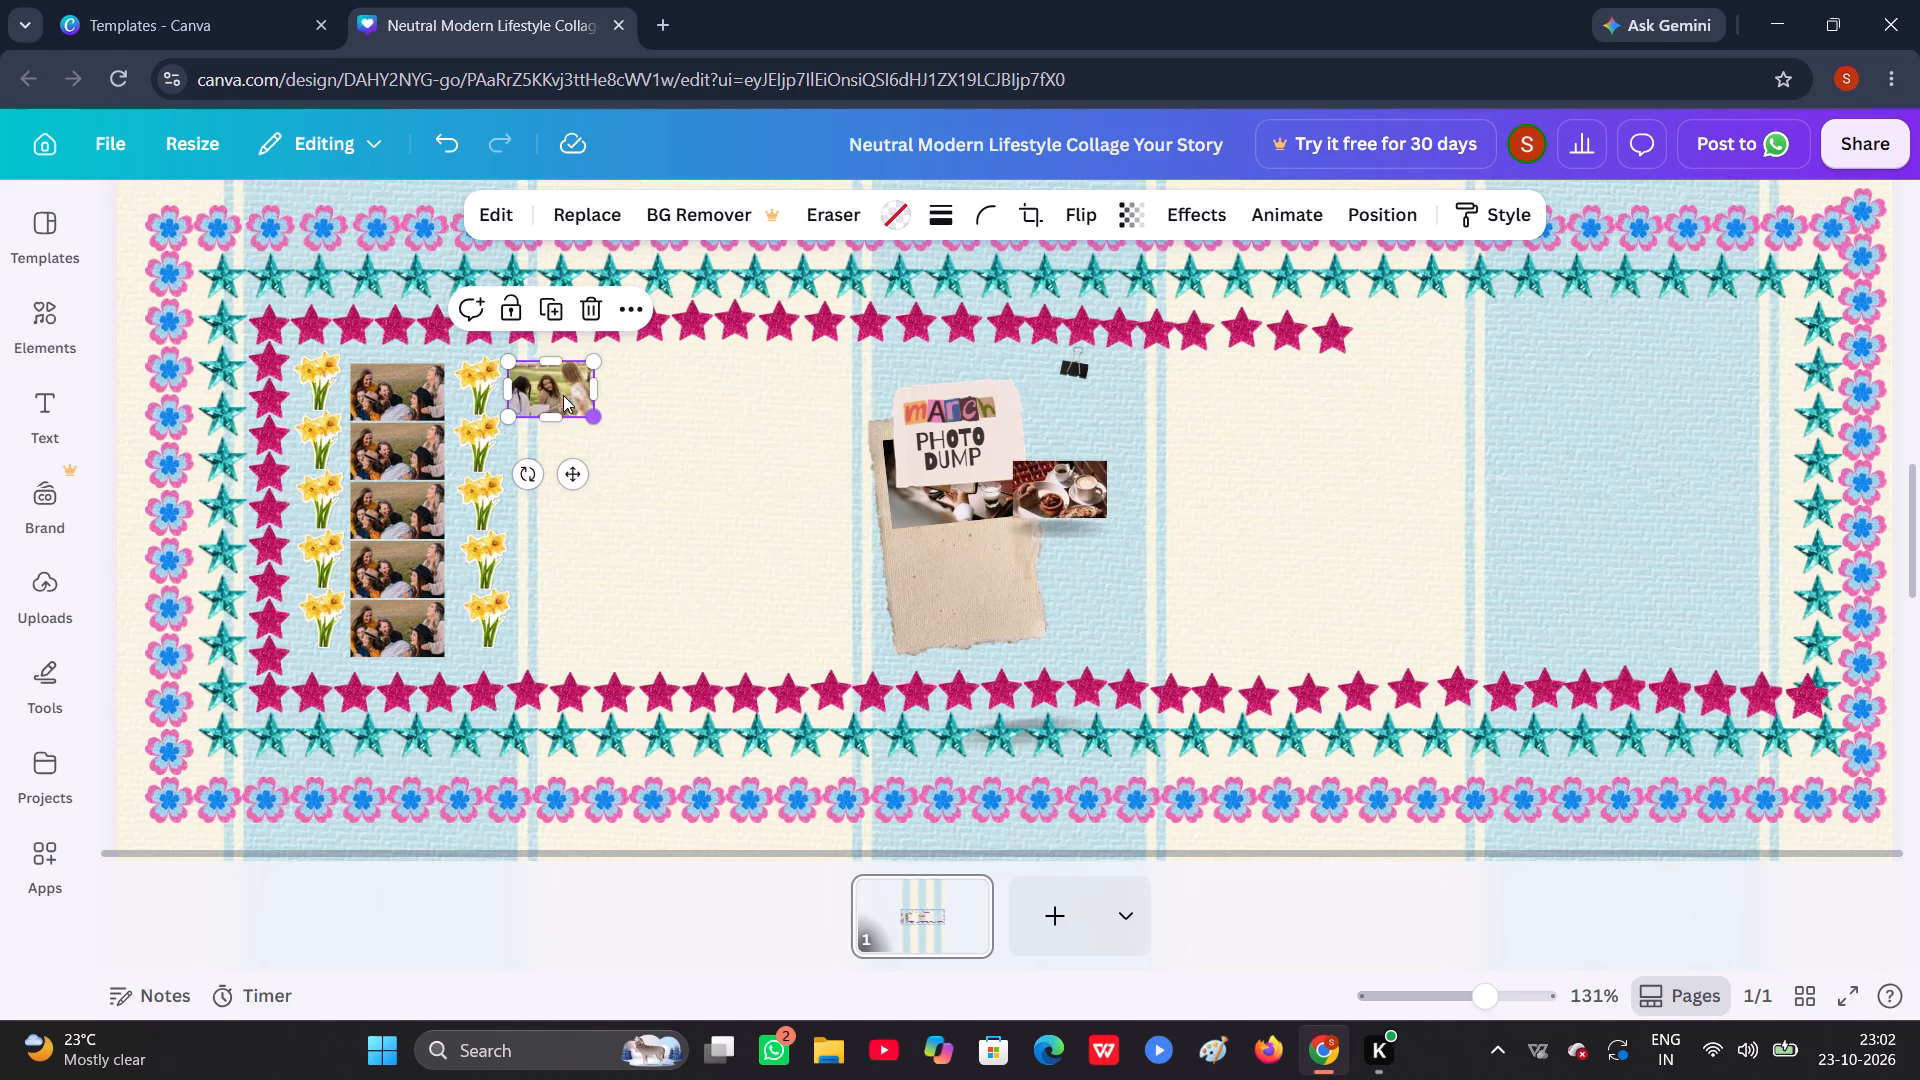
Duplicate the small picnic photo downward with even spacing, making a column of five picnic photos.
{"action": "left_click", "coordinate": [559, 320]}
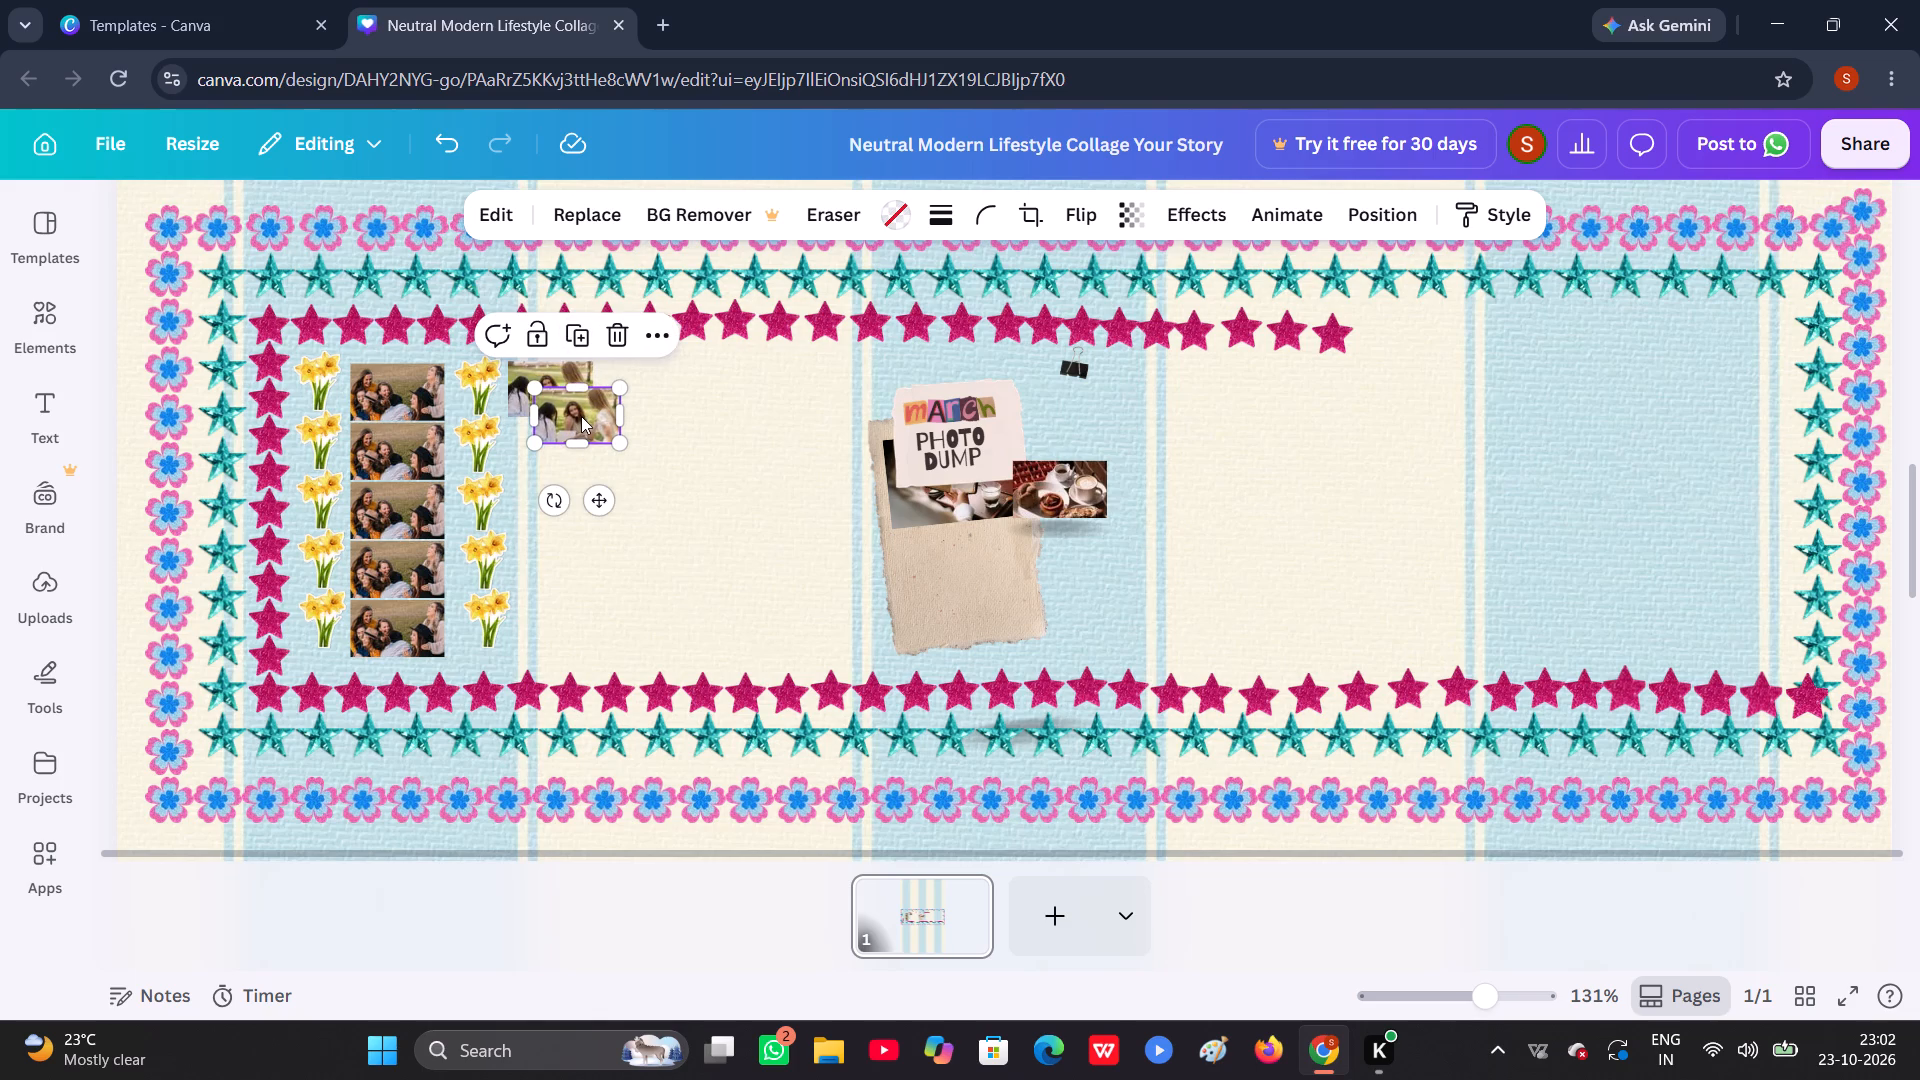
{"action": "left_click_drag", "start_coordinate": [581, 416], "coordinate": [556, 448]}
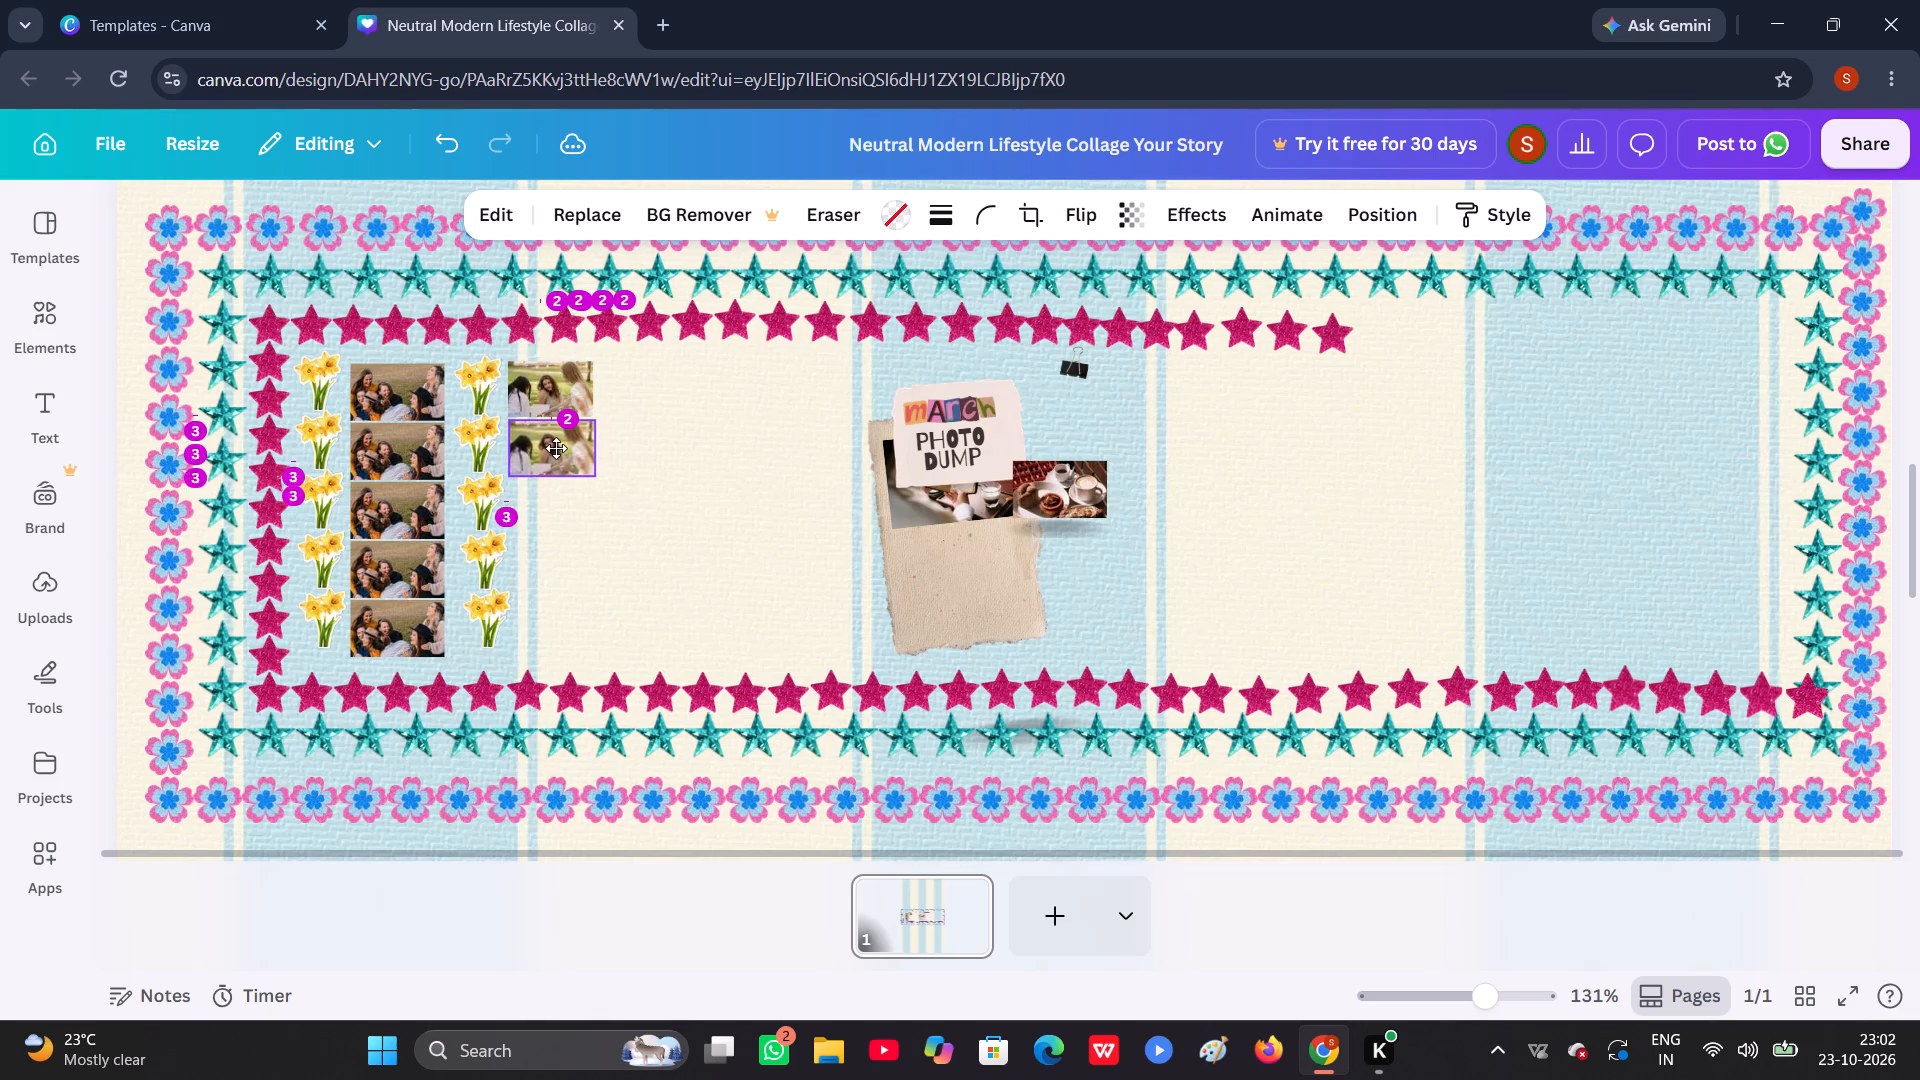
{"action": "left_click_drag", "start_coordinate": [556, 448], "coordinate": [553, 448]}
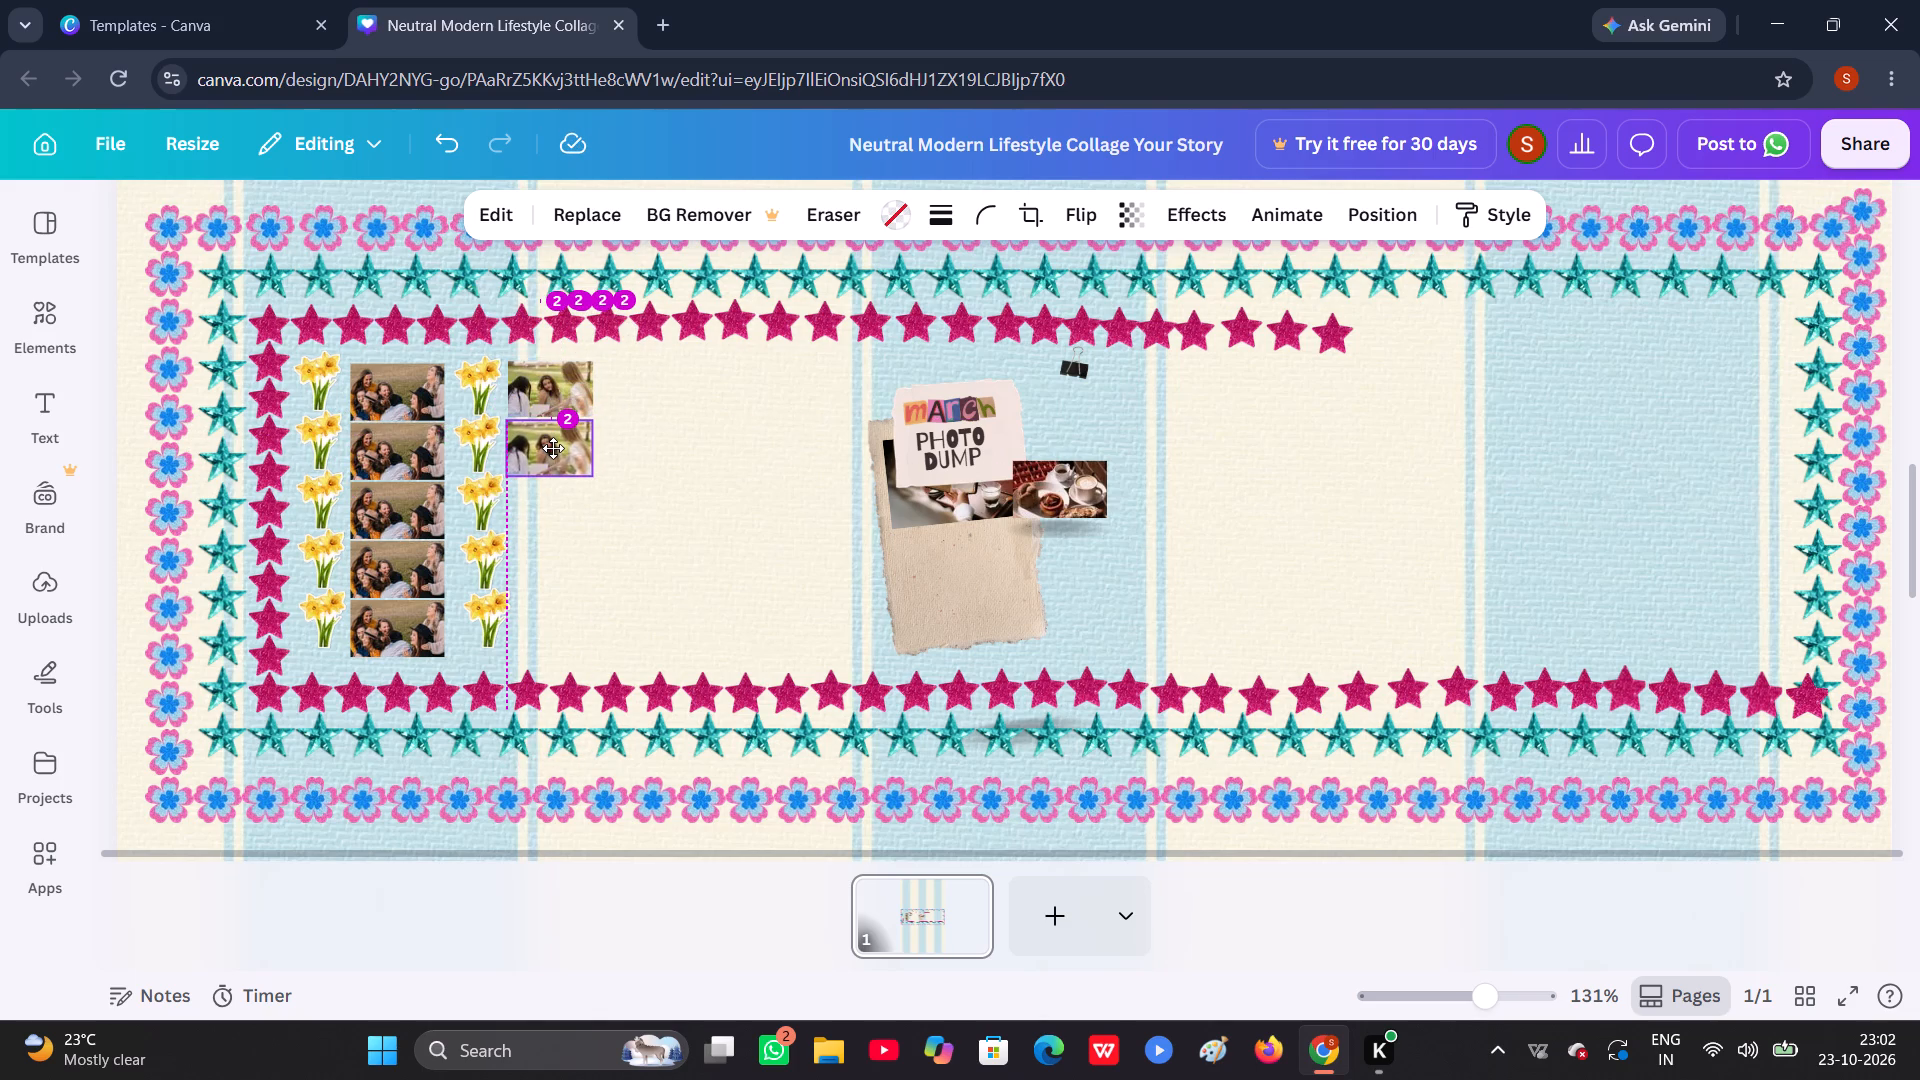
{"action": "left_click_drag", "start_coordinate": [553, 448], "coordinate": [556, 449]}
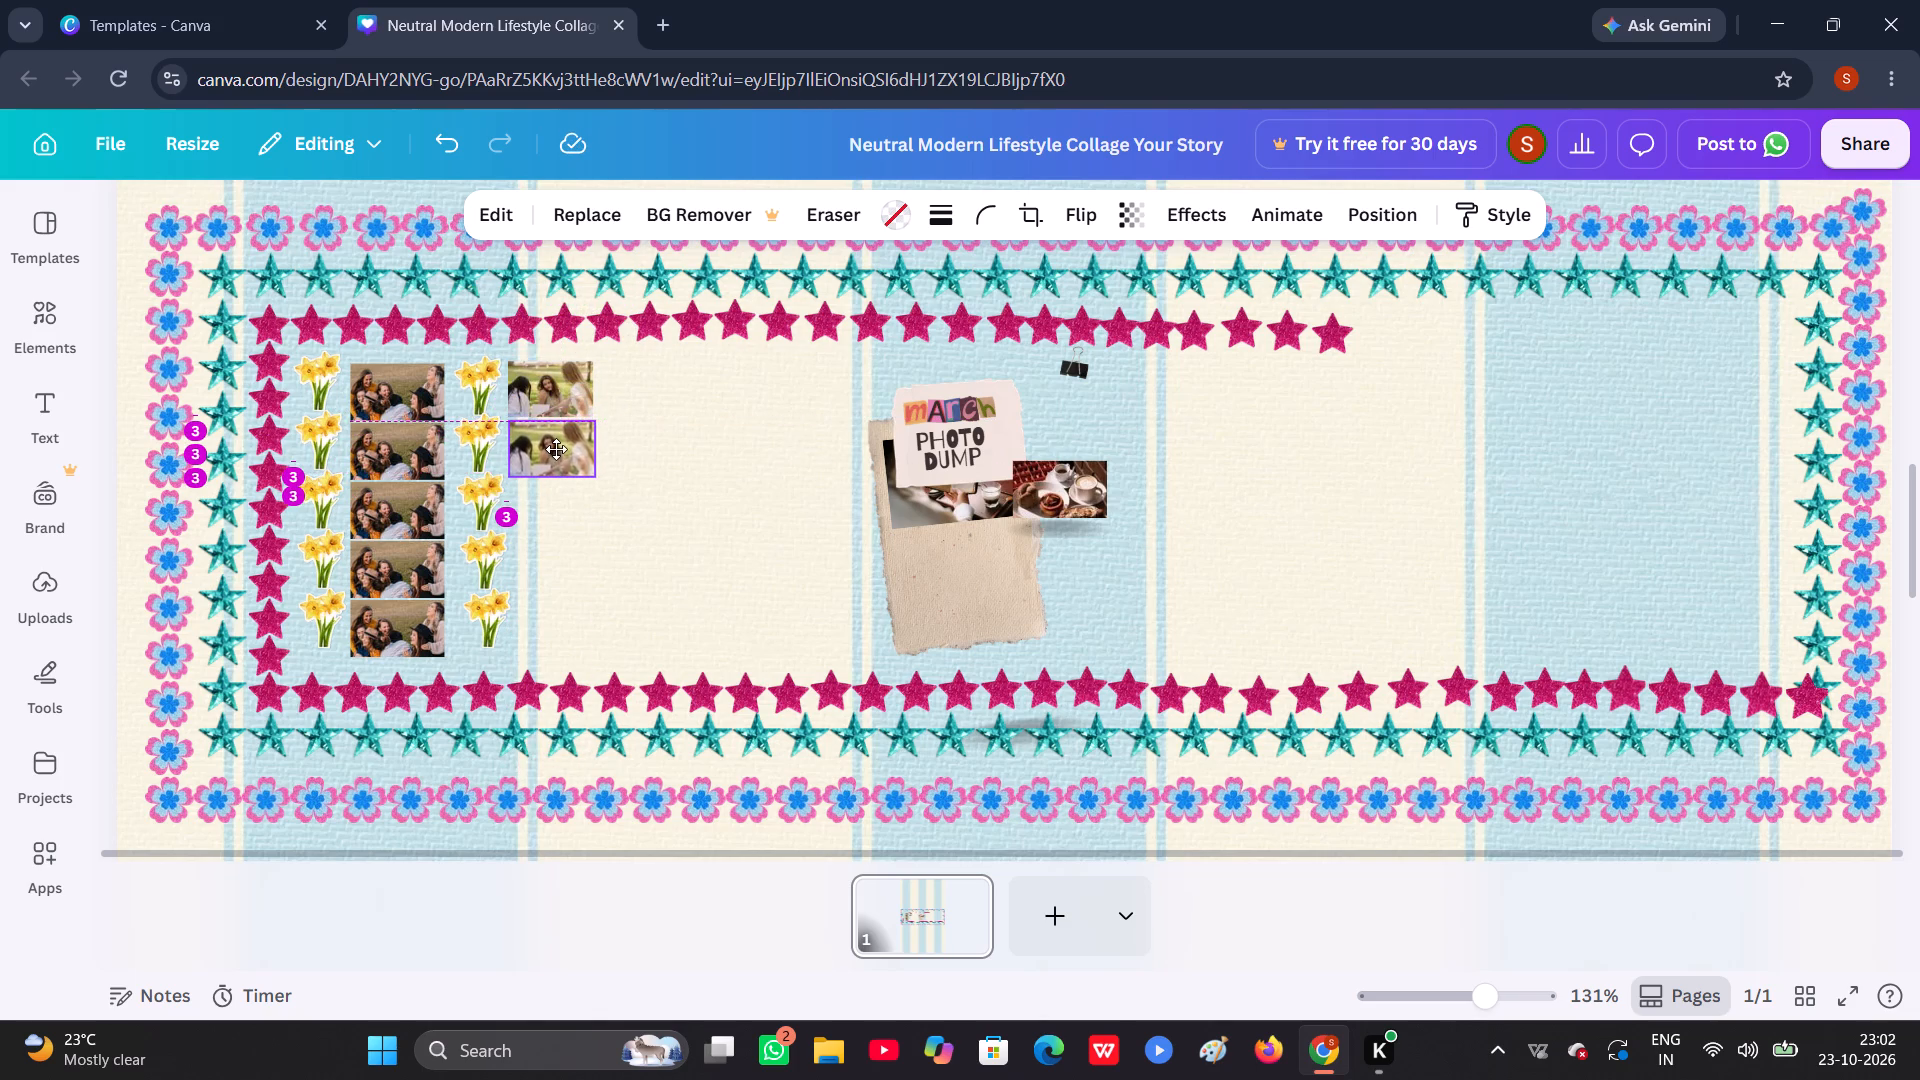
{"action": "left_click_drag", "start_coordinate": [556, 449], "coordinate": [553, 446]}
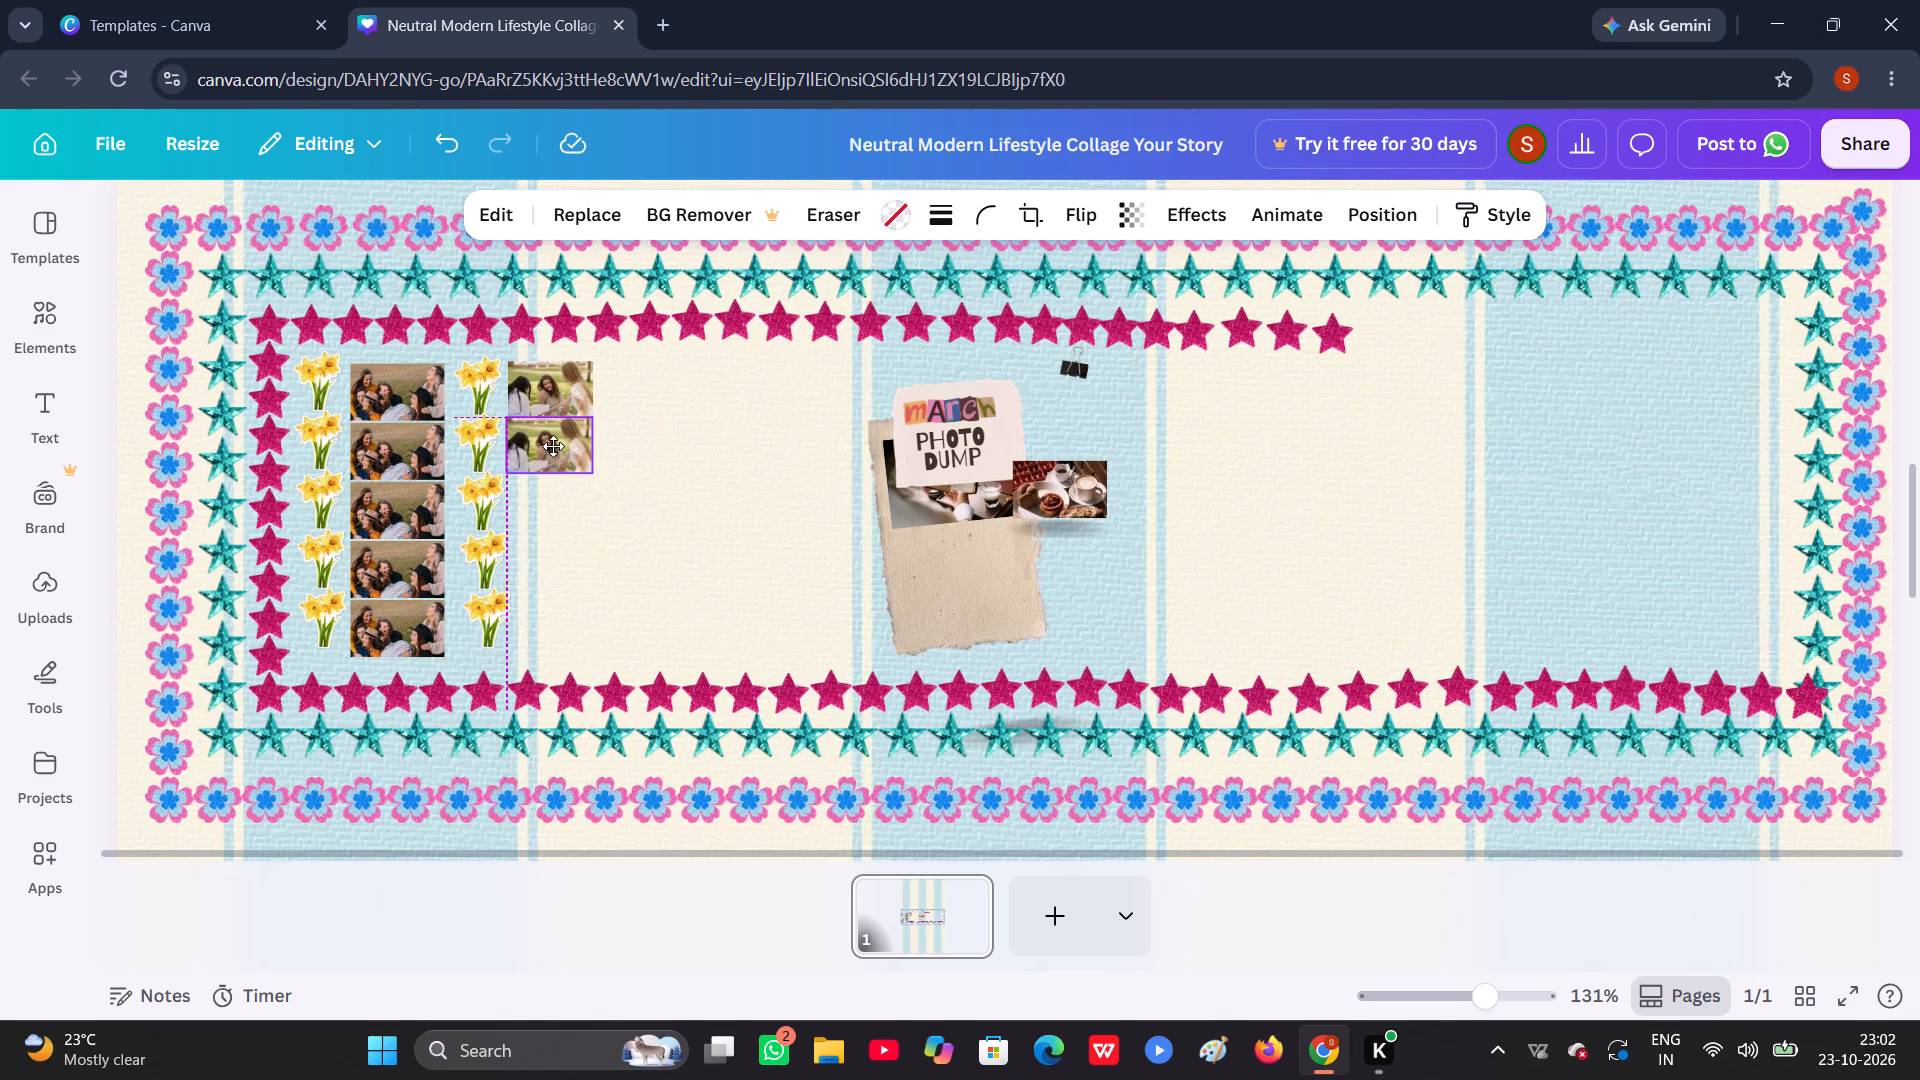
{"action": "left_click_drag", "start_coordinate": [553, 446], "coordinate": [554, 447]}
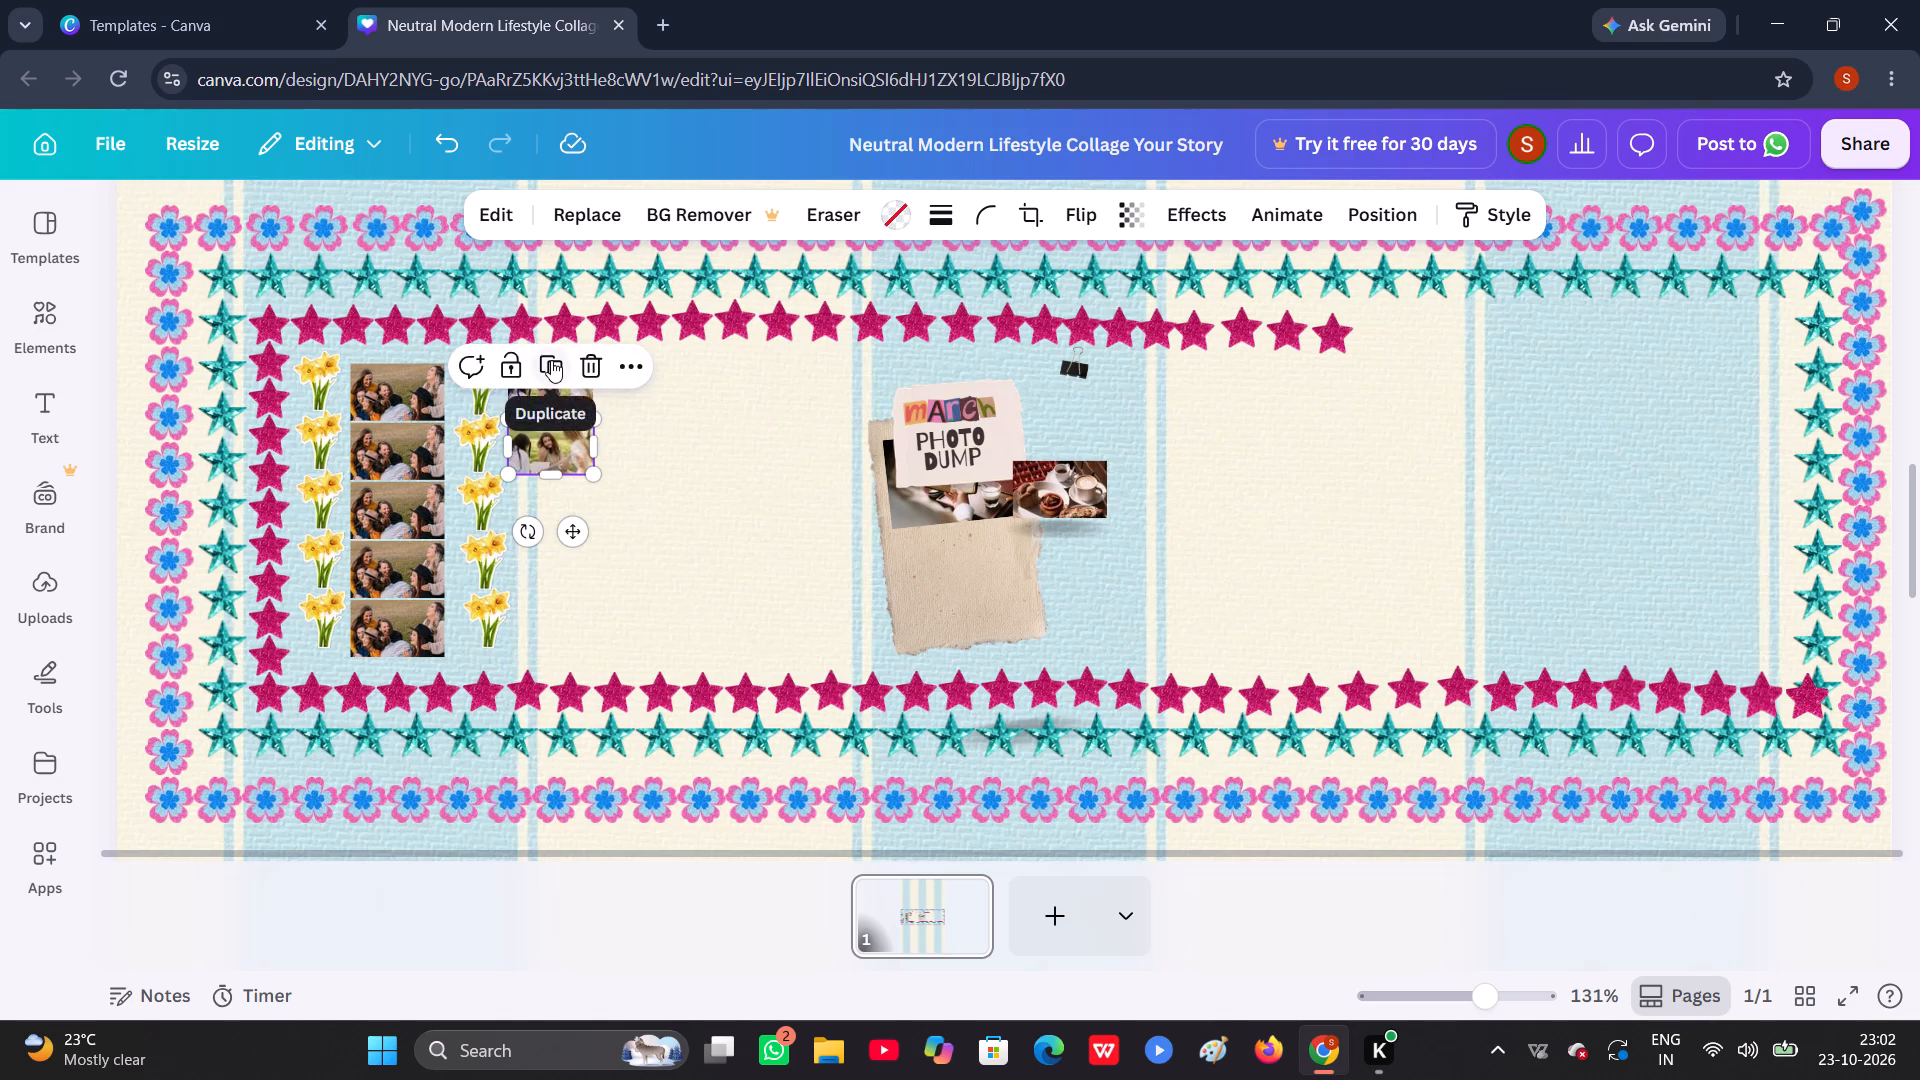
{"action": "left_click", "coordinate": [551, 360]}
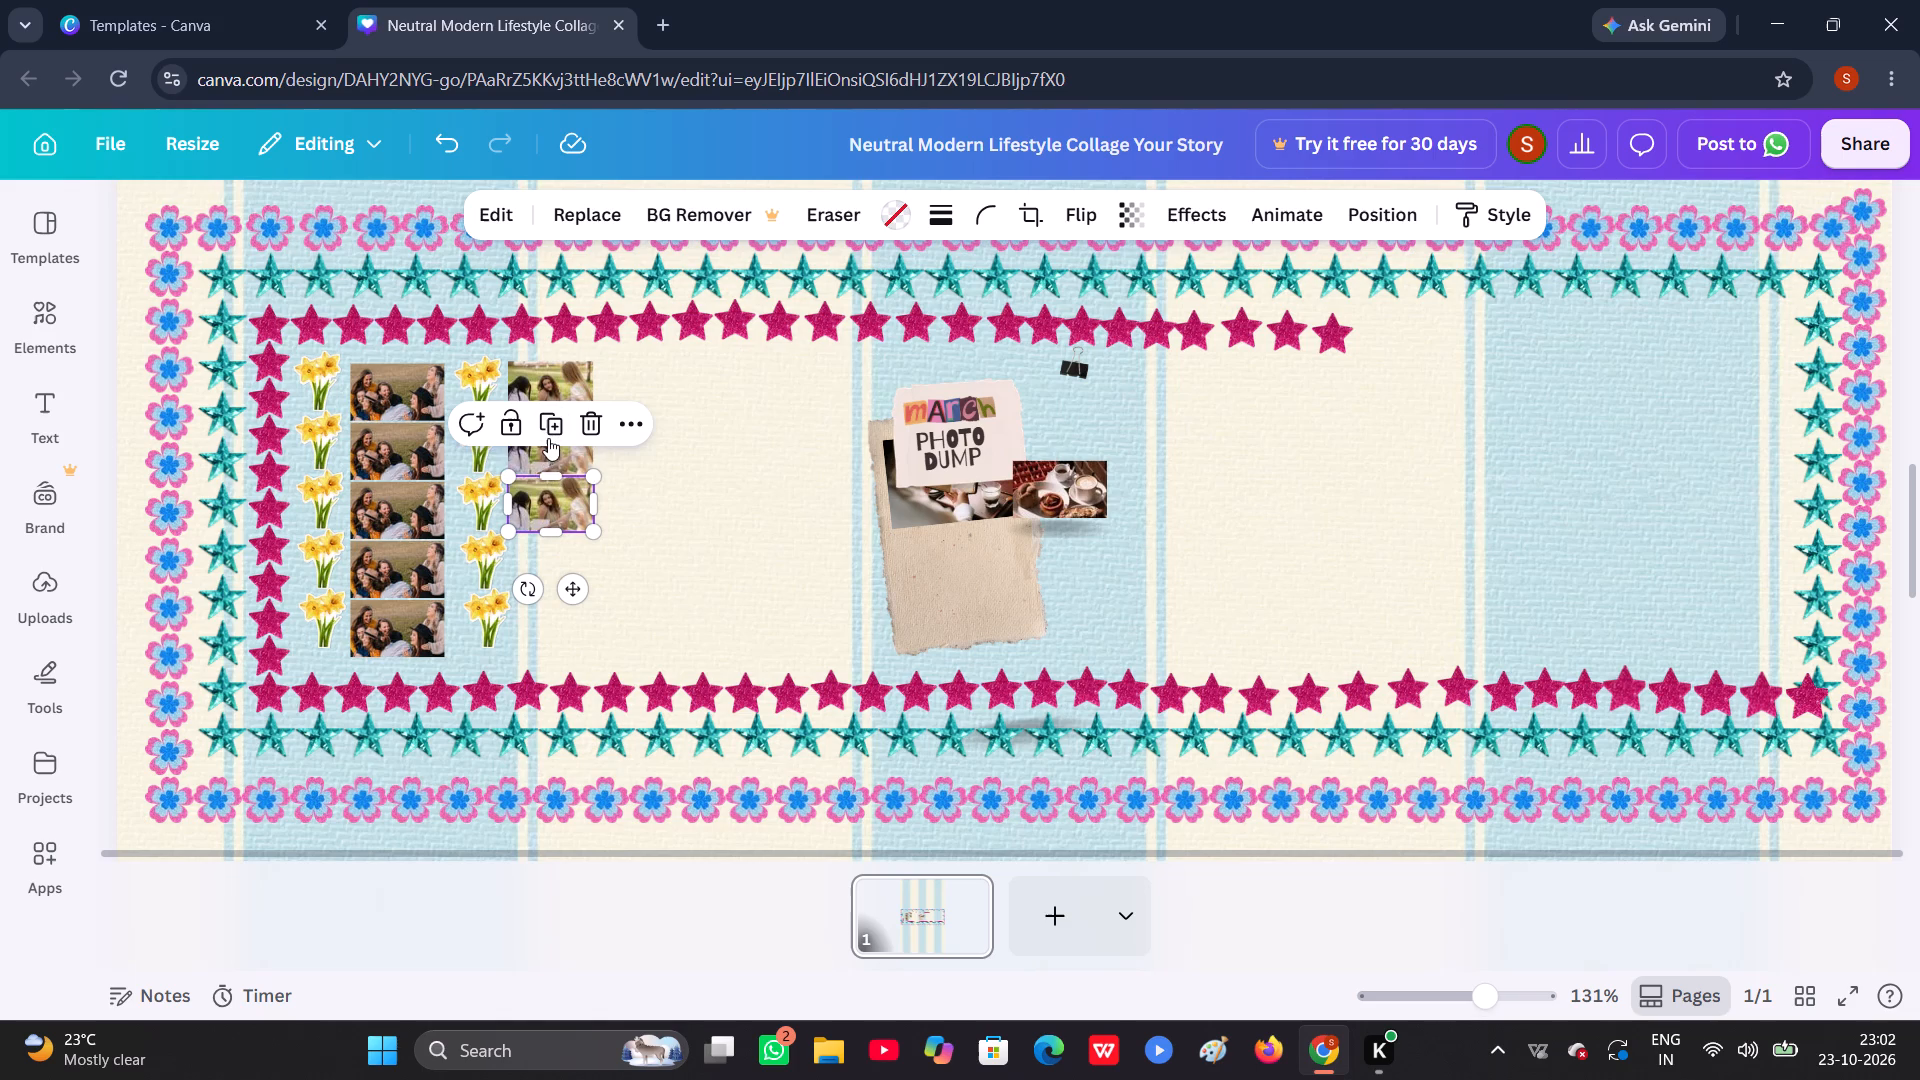
{"action": "left_click", "coordinate": [549, 436]}
{"action": "left_click", "coordinate": [550, 465]}
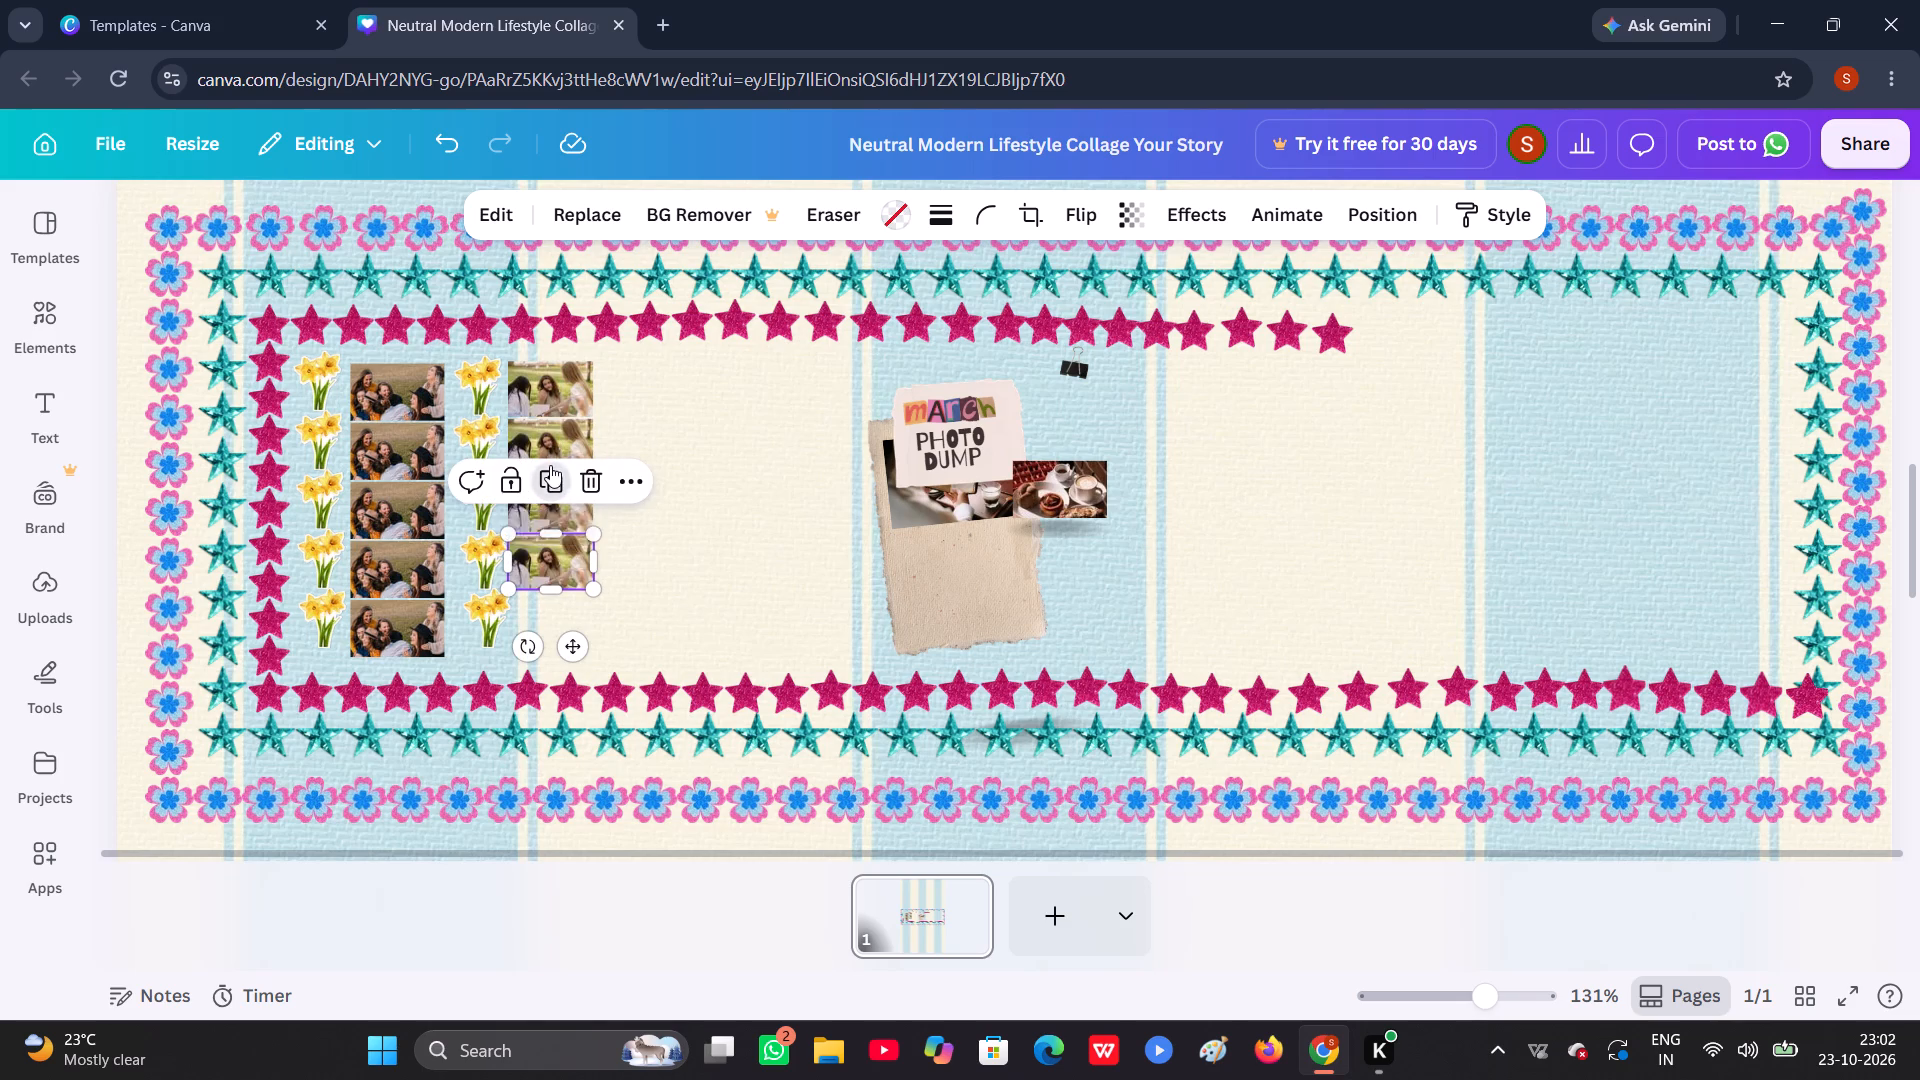
{"action": "left_click", "coordinate": [614, 488]}
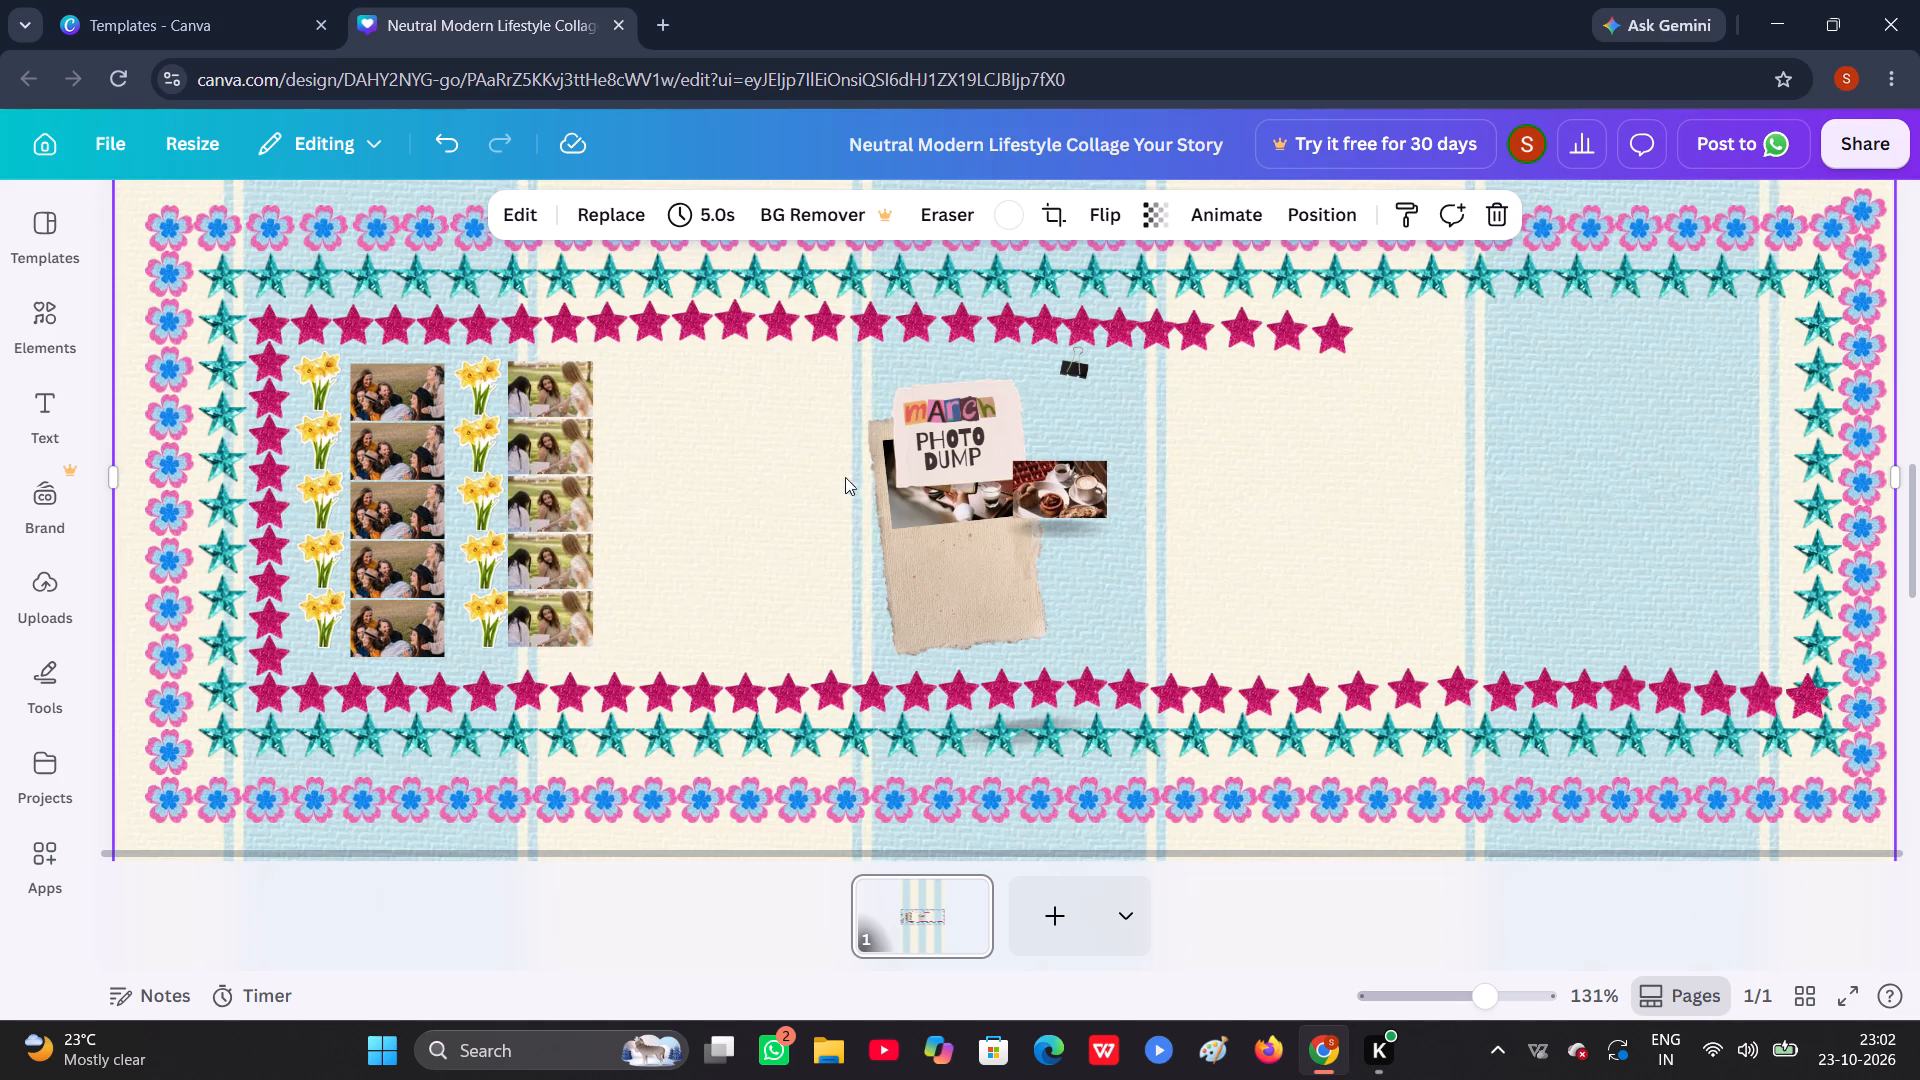
Duplicate a daffodil from the second column to the far side of the picnic photos, building a third column of five daffodils.
{"action": "left_click", "coordinate": [483, 468]}
{"action": "left_click", "coordinate": [484, 361]}
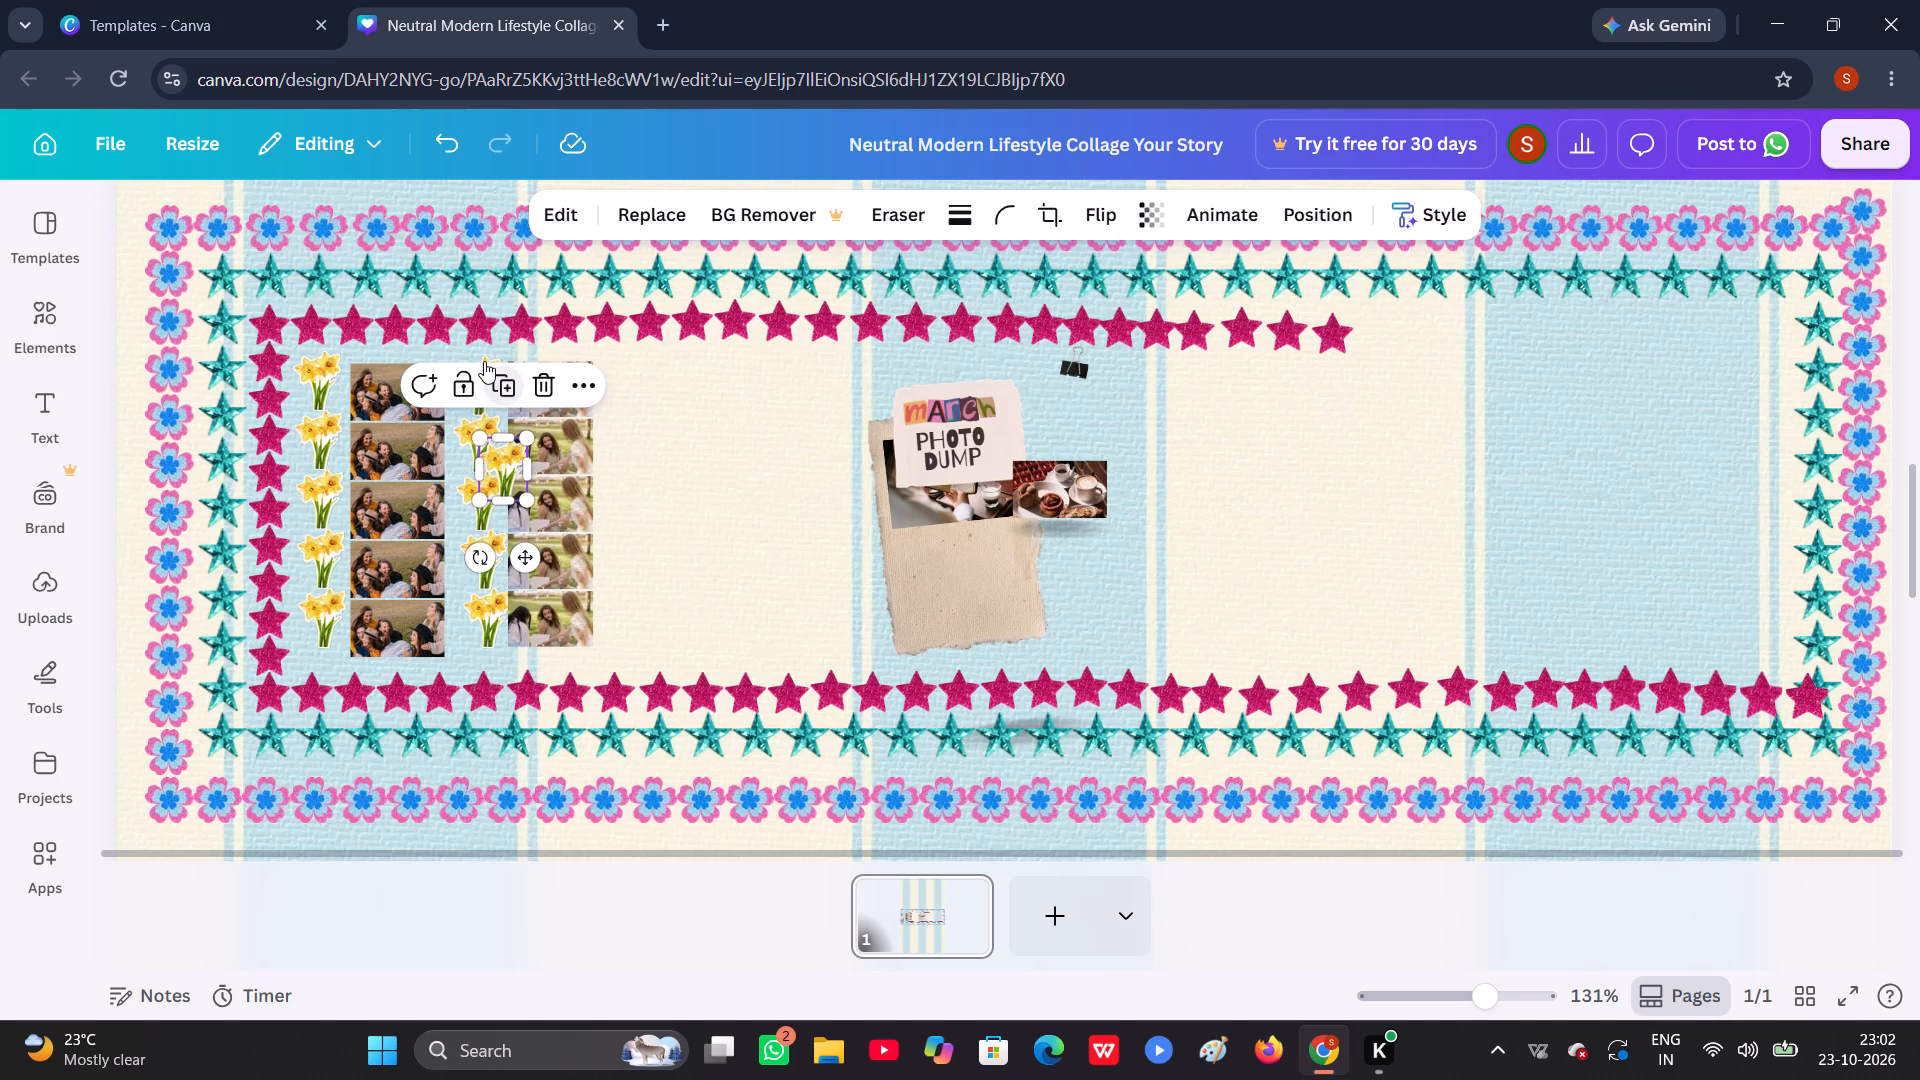
{"action": "left_click_drag", "start_coordinate": [500, 464], "coordinate": [629, 395]}
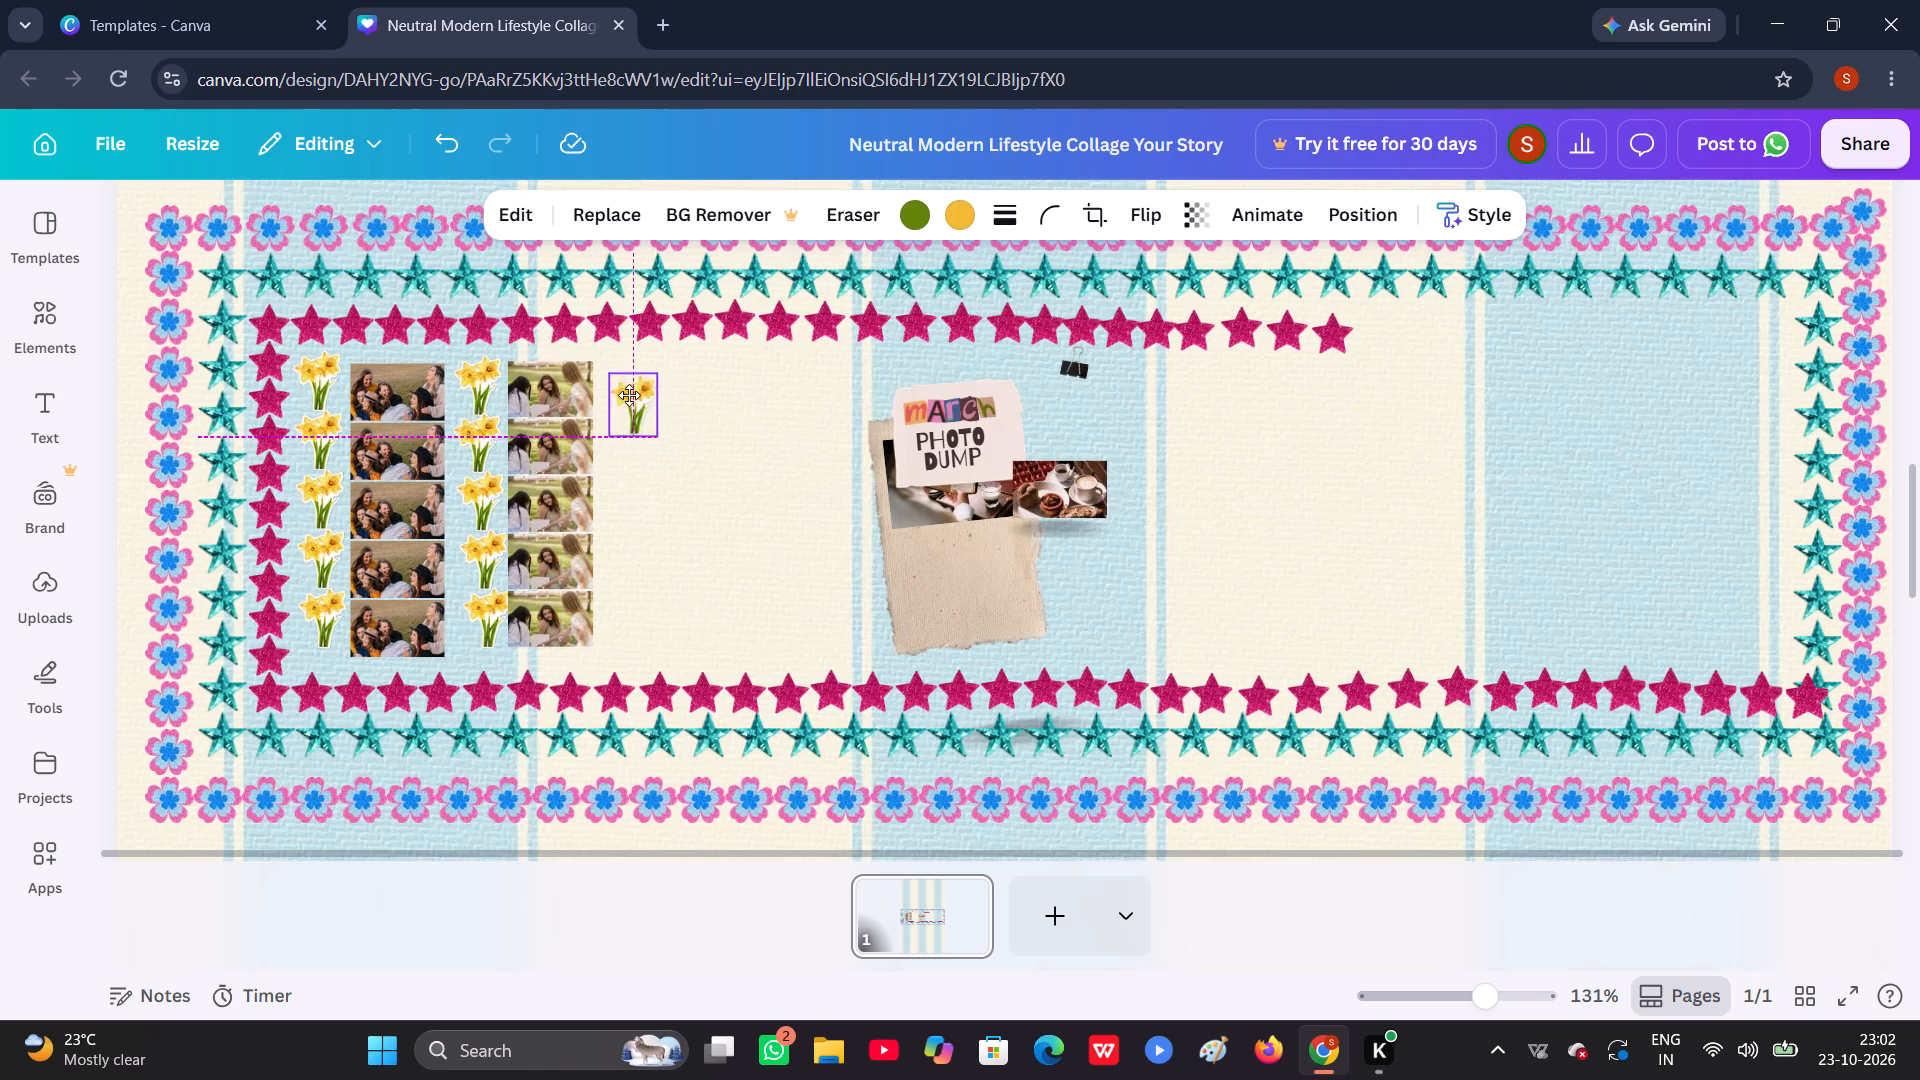
{"action": "left_click_drag", "start_coordinate": [629, 395], "coordinate": [628, 388]}
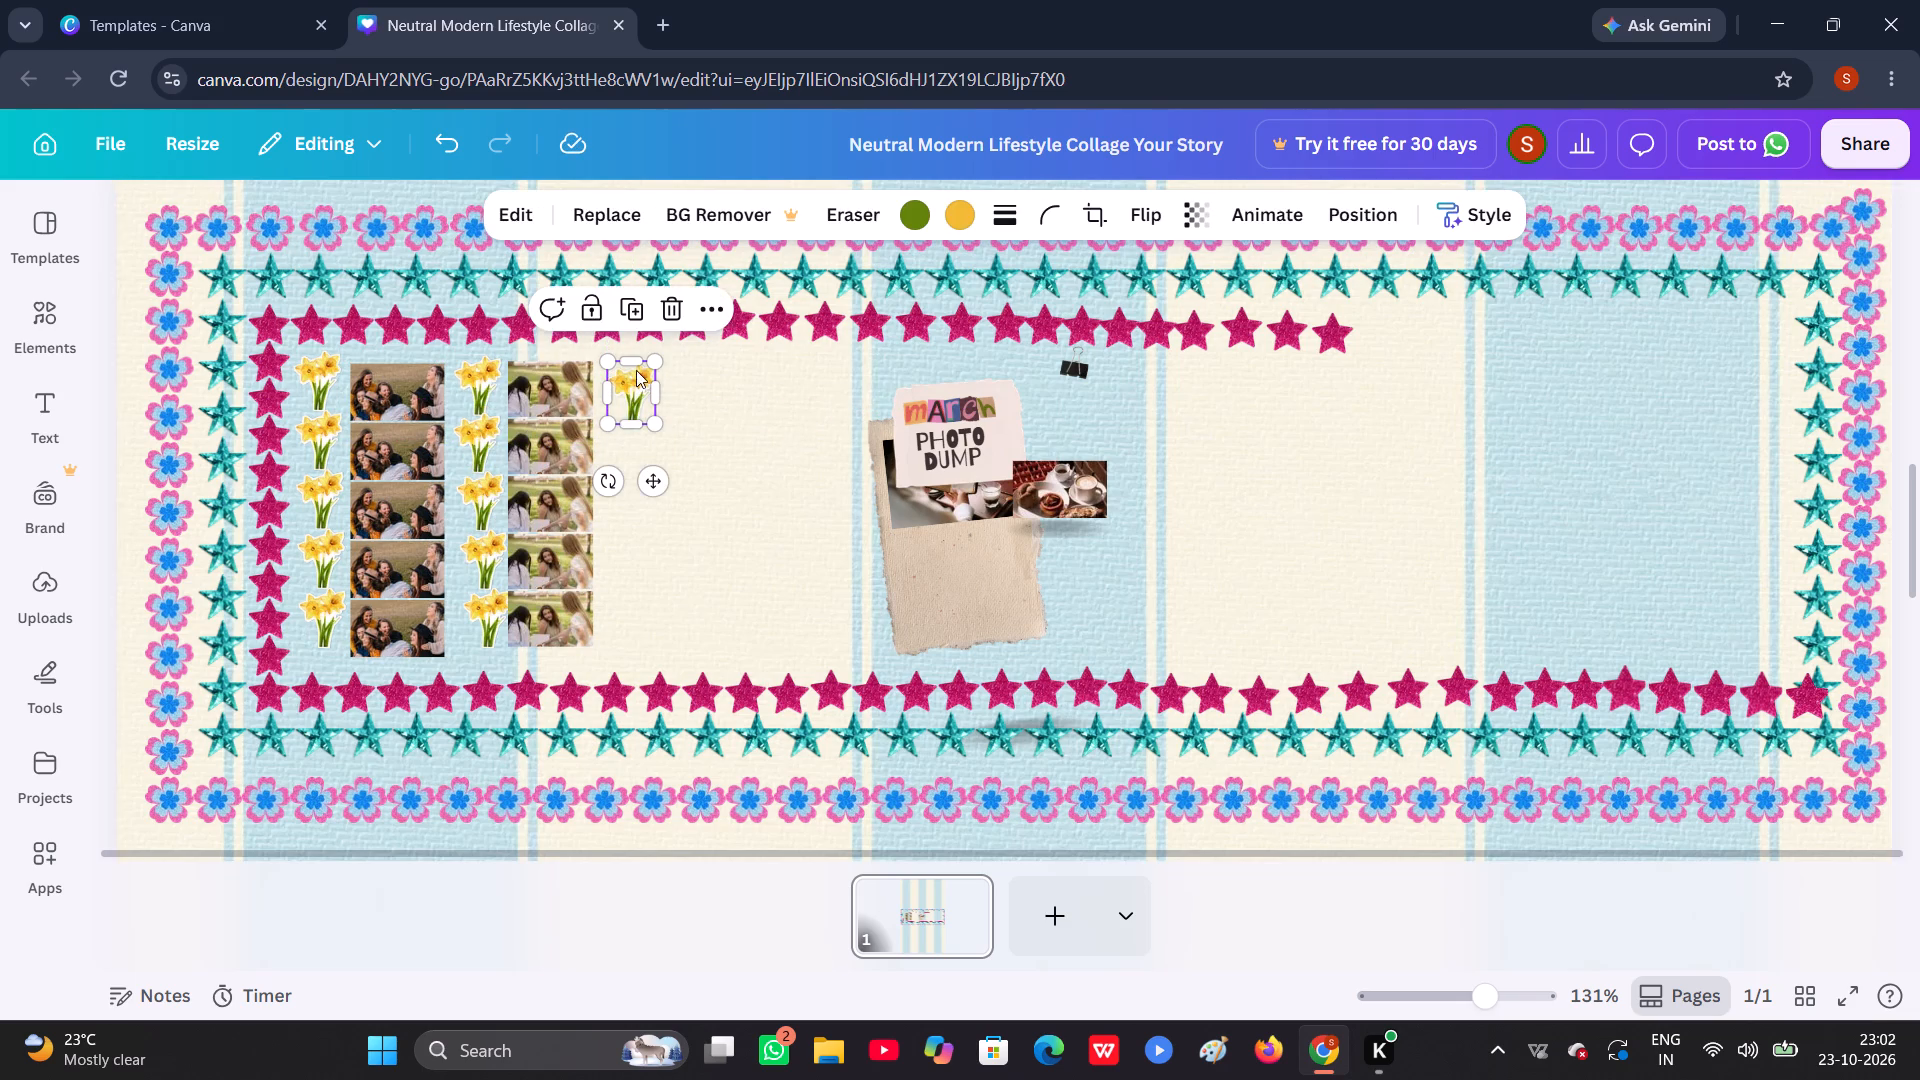
{"action": "left_click", "coordinate": [637, 322]}
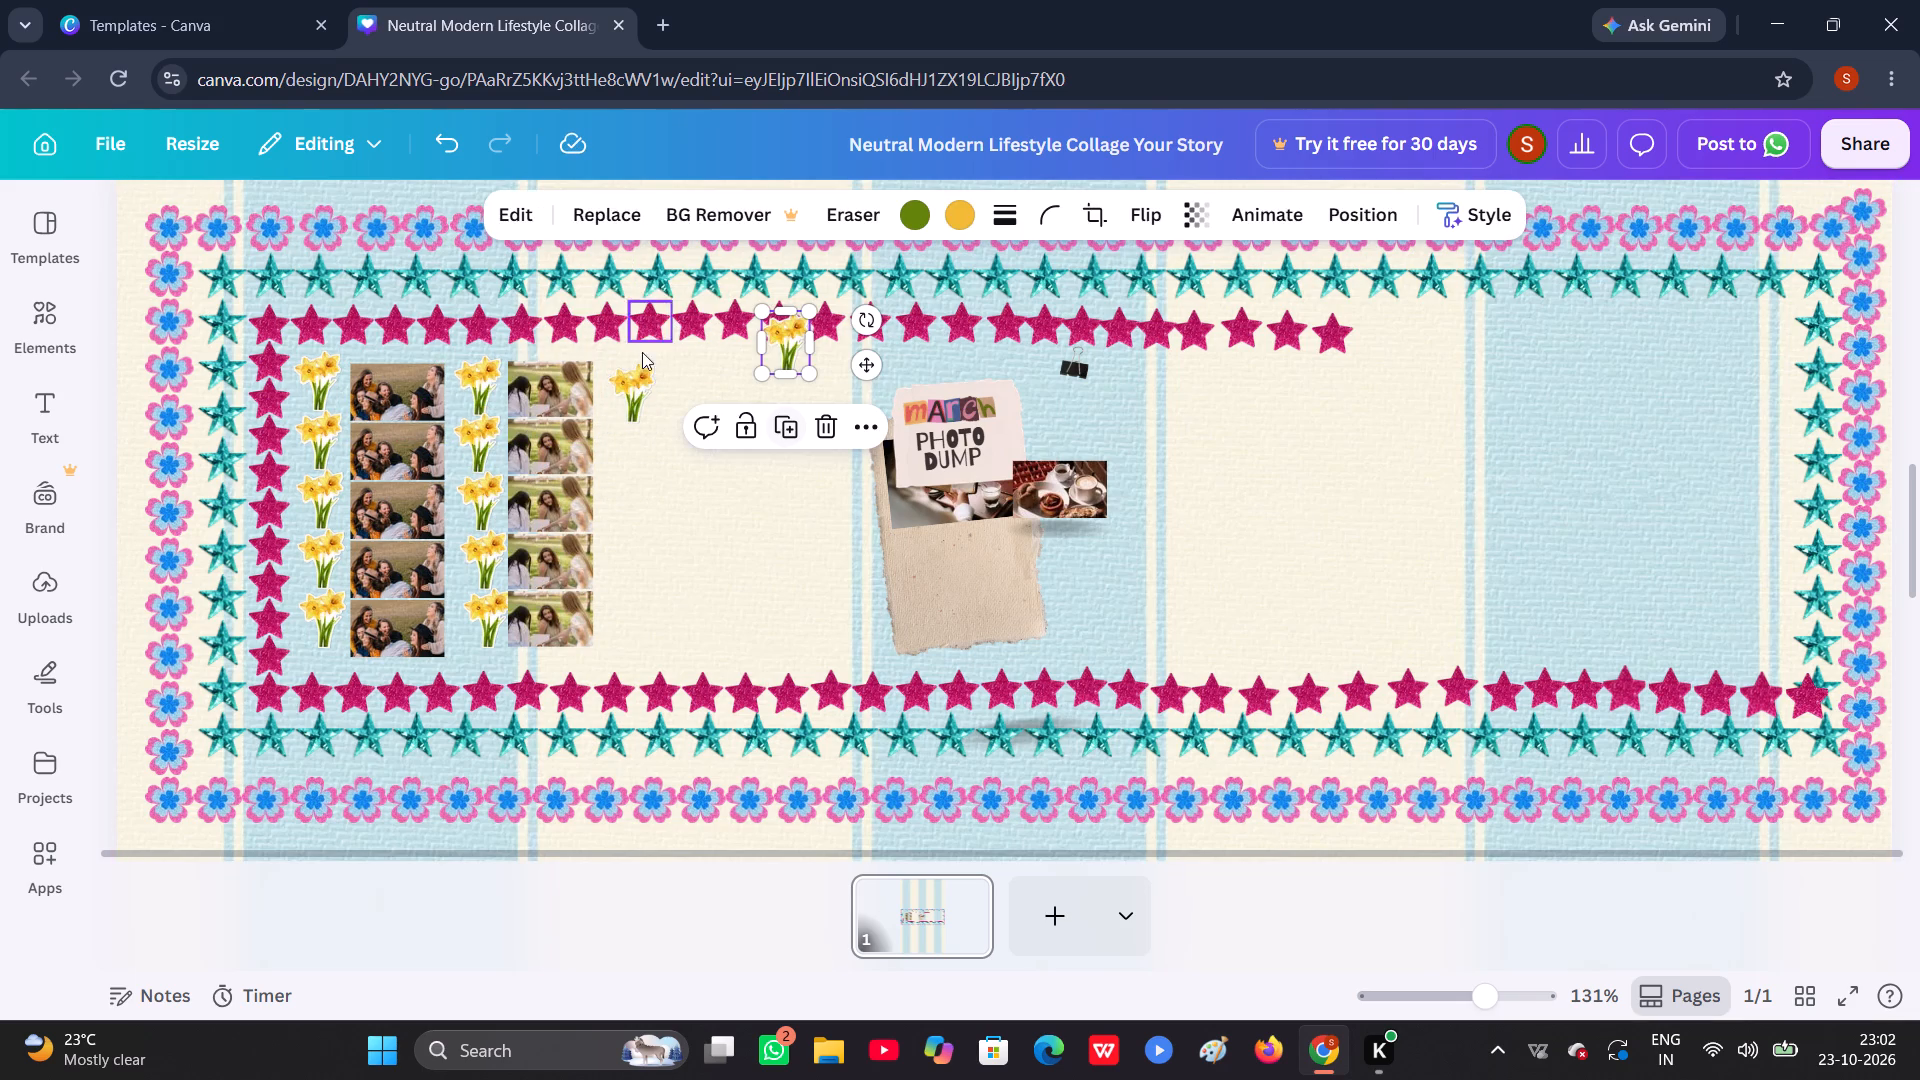
{"action": "left_click_drag", "start_coordinate": [782, 349], "coordinate": [619, 505]}
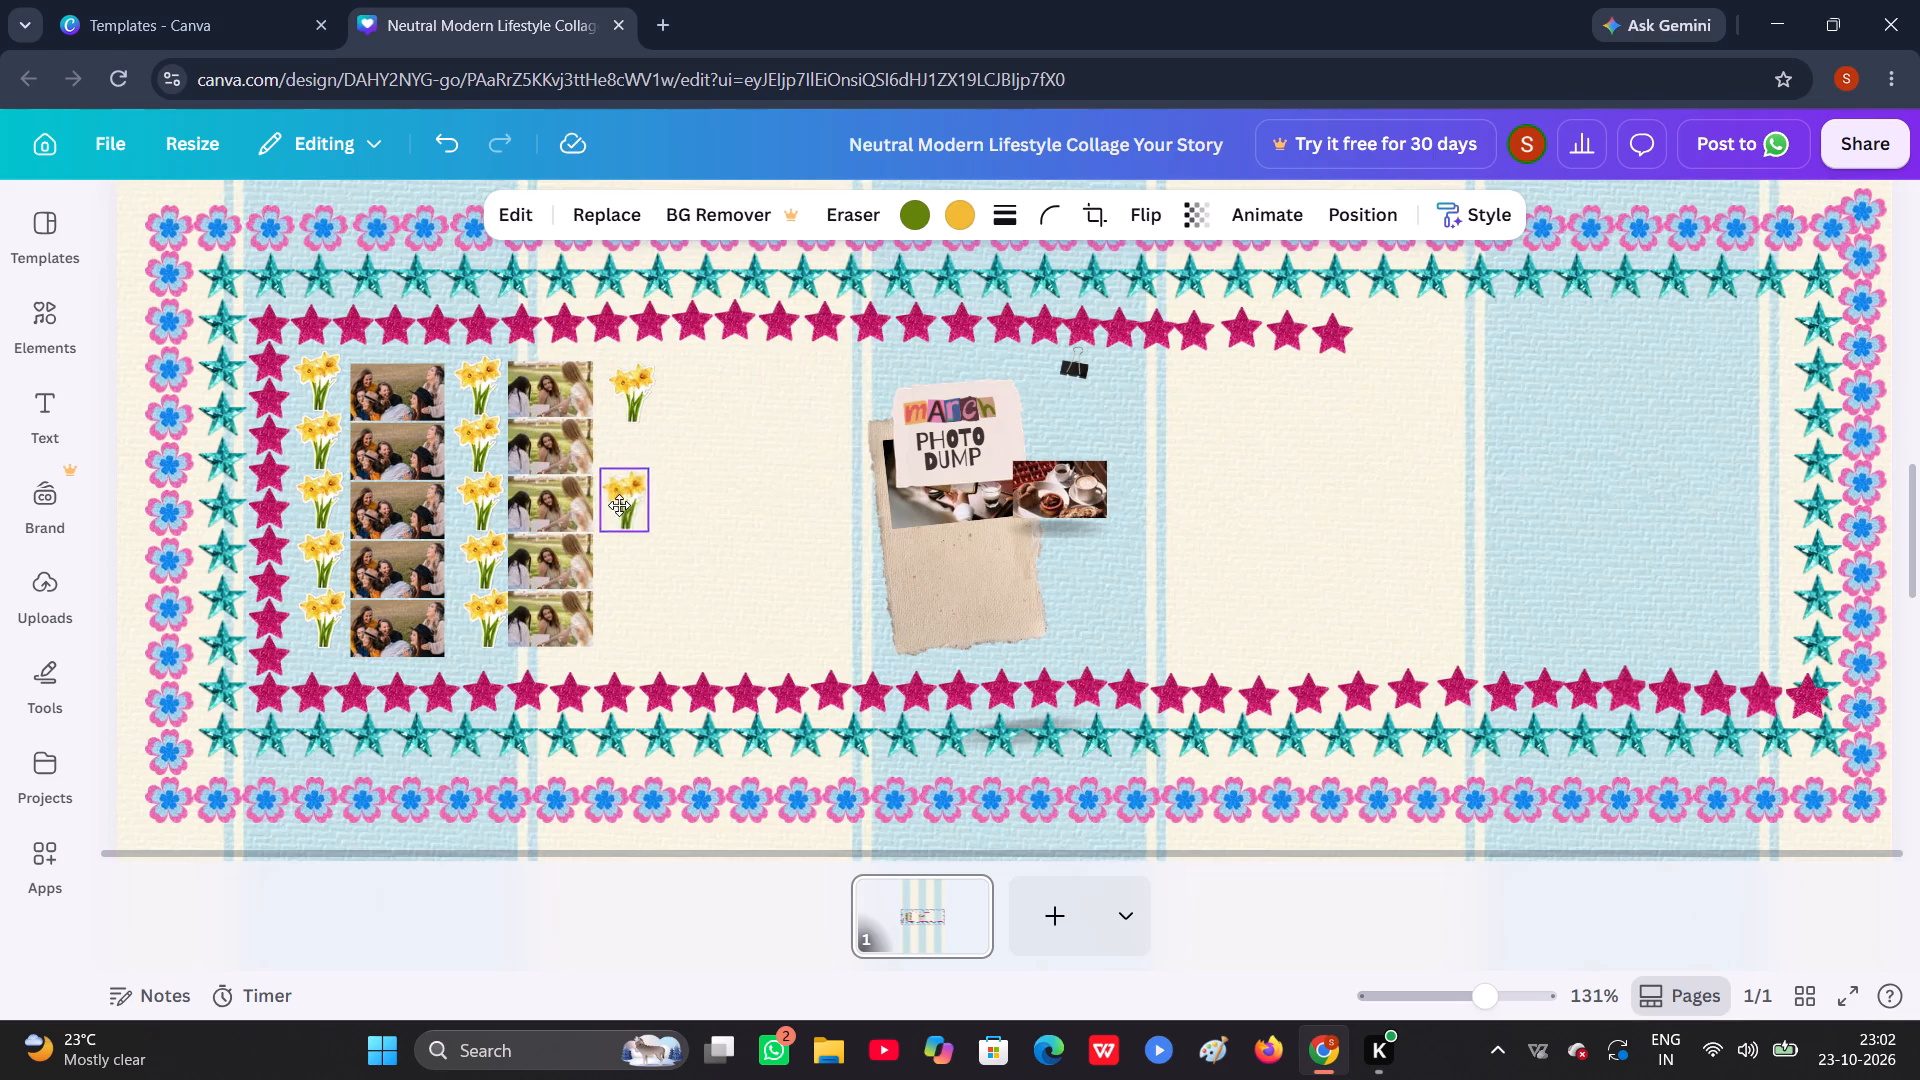
{"action": "left_click_drag", "start_coordinate": [619, 505], "coordinate": [629, 460]}
{"action": "left_click", "coordinate": [640, 362]}
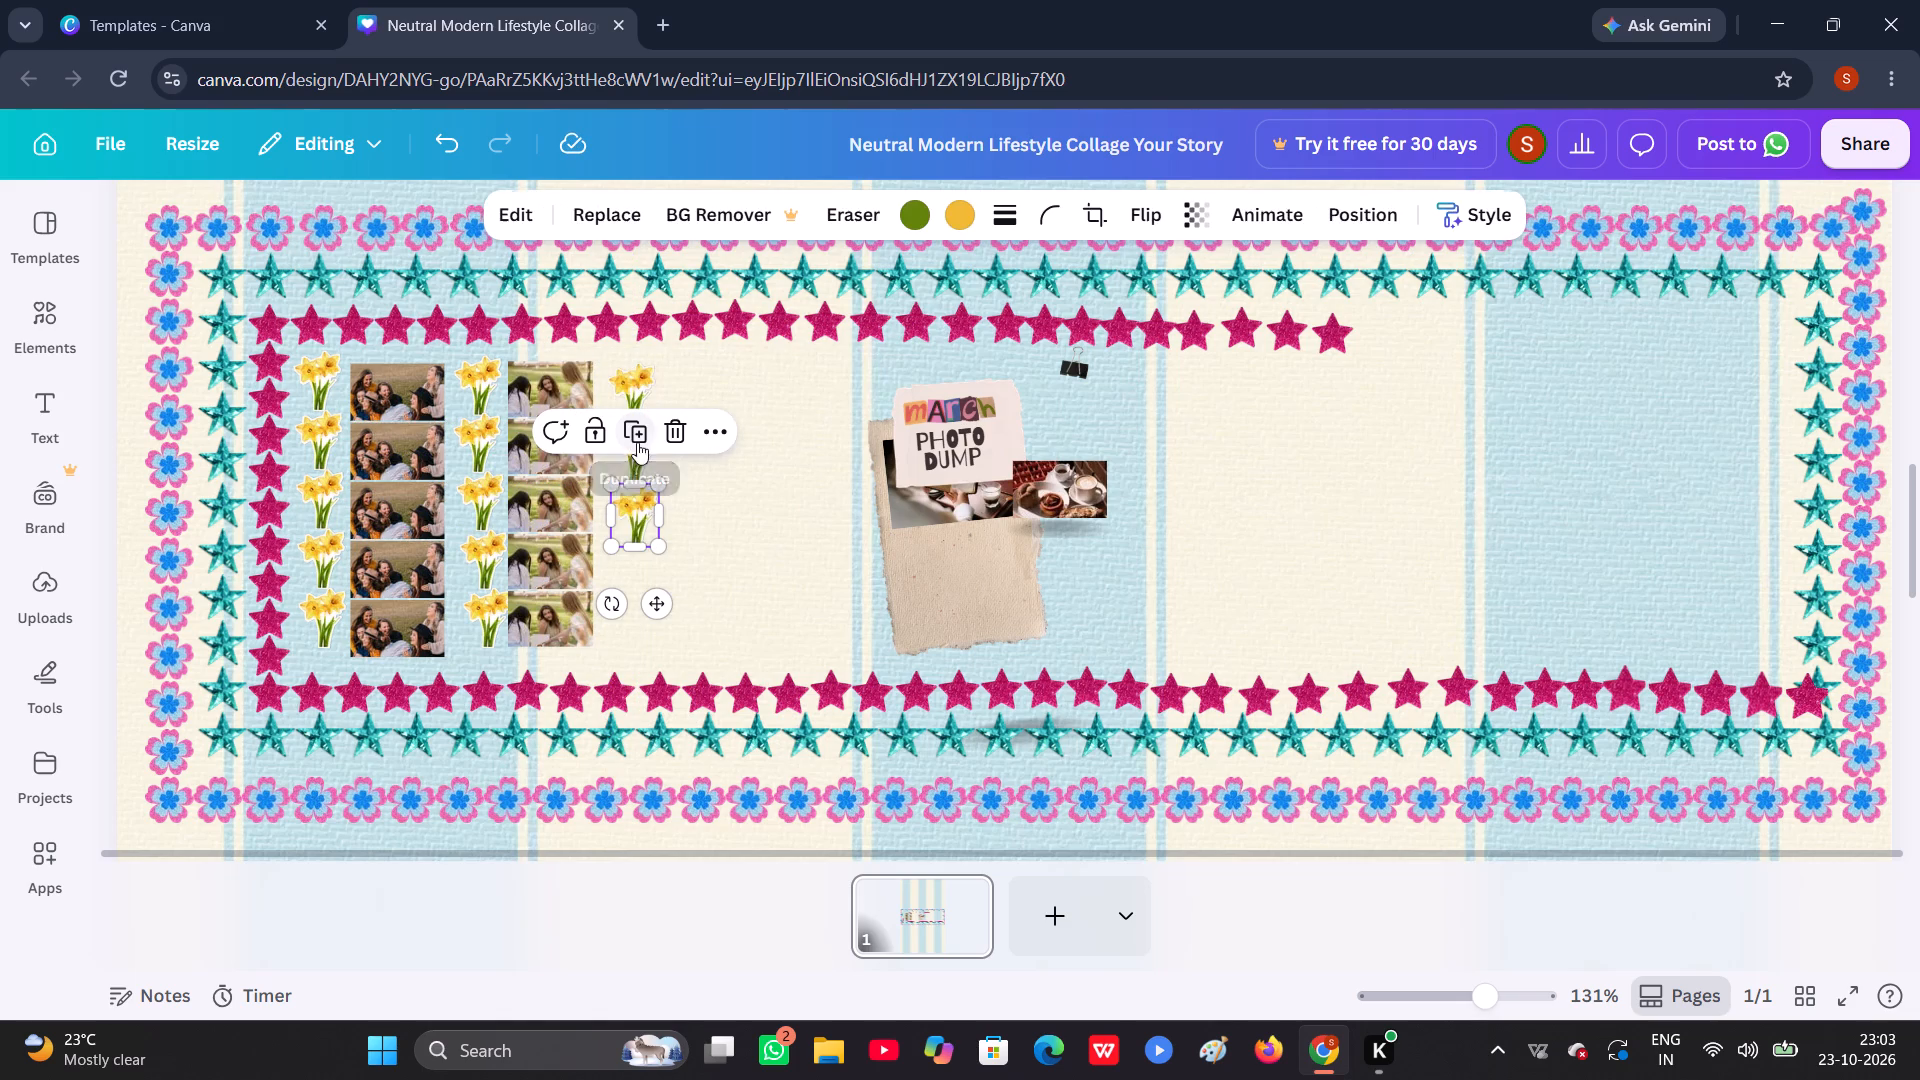
{"action": "left_click", "coordinate": [636, 440]}
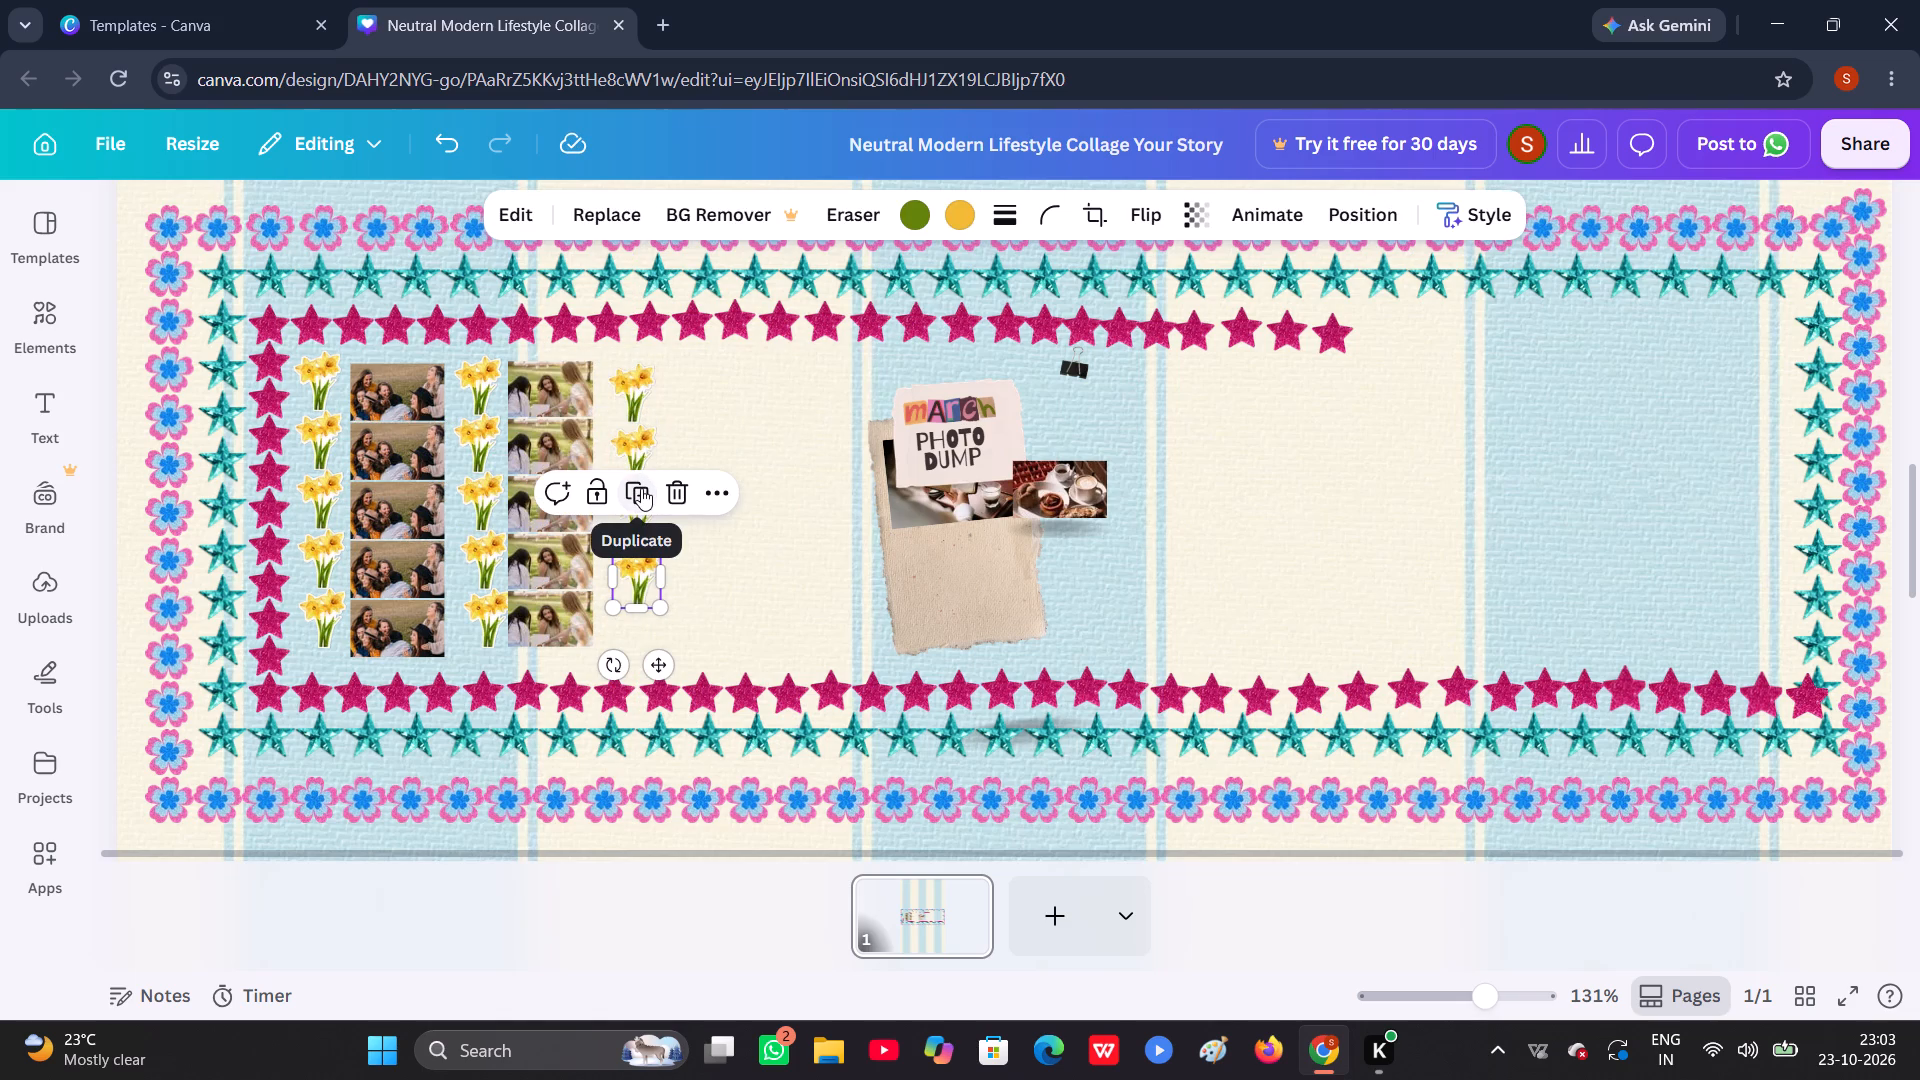
{"action": "left_click", "coordinate": [641, 488]}
{"action": "left_click", "coordinate": [672, 446]}
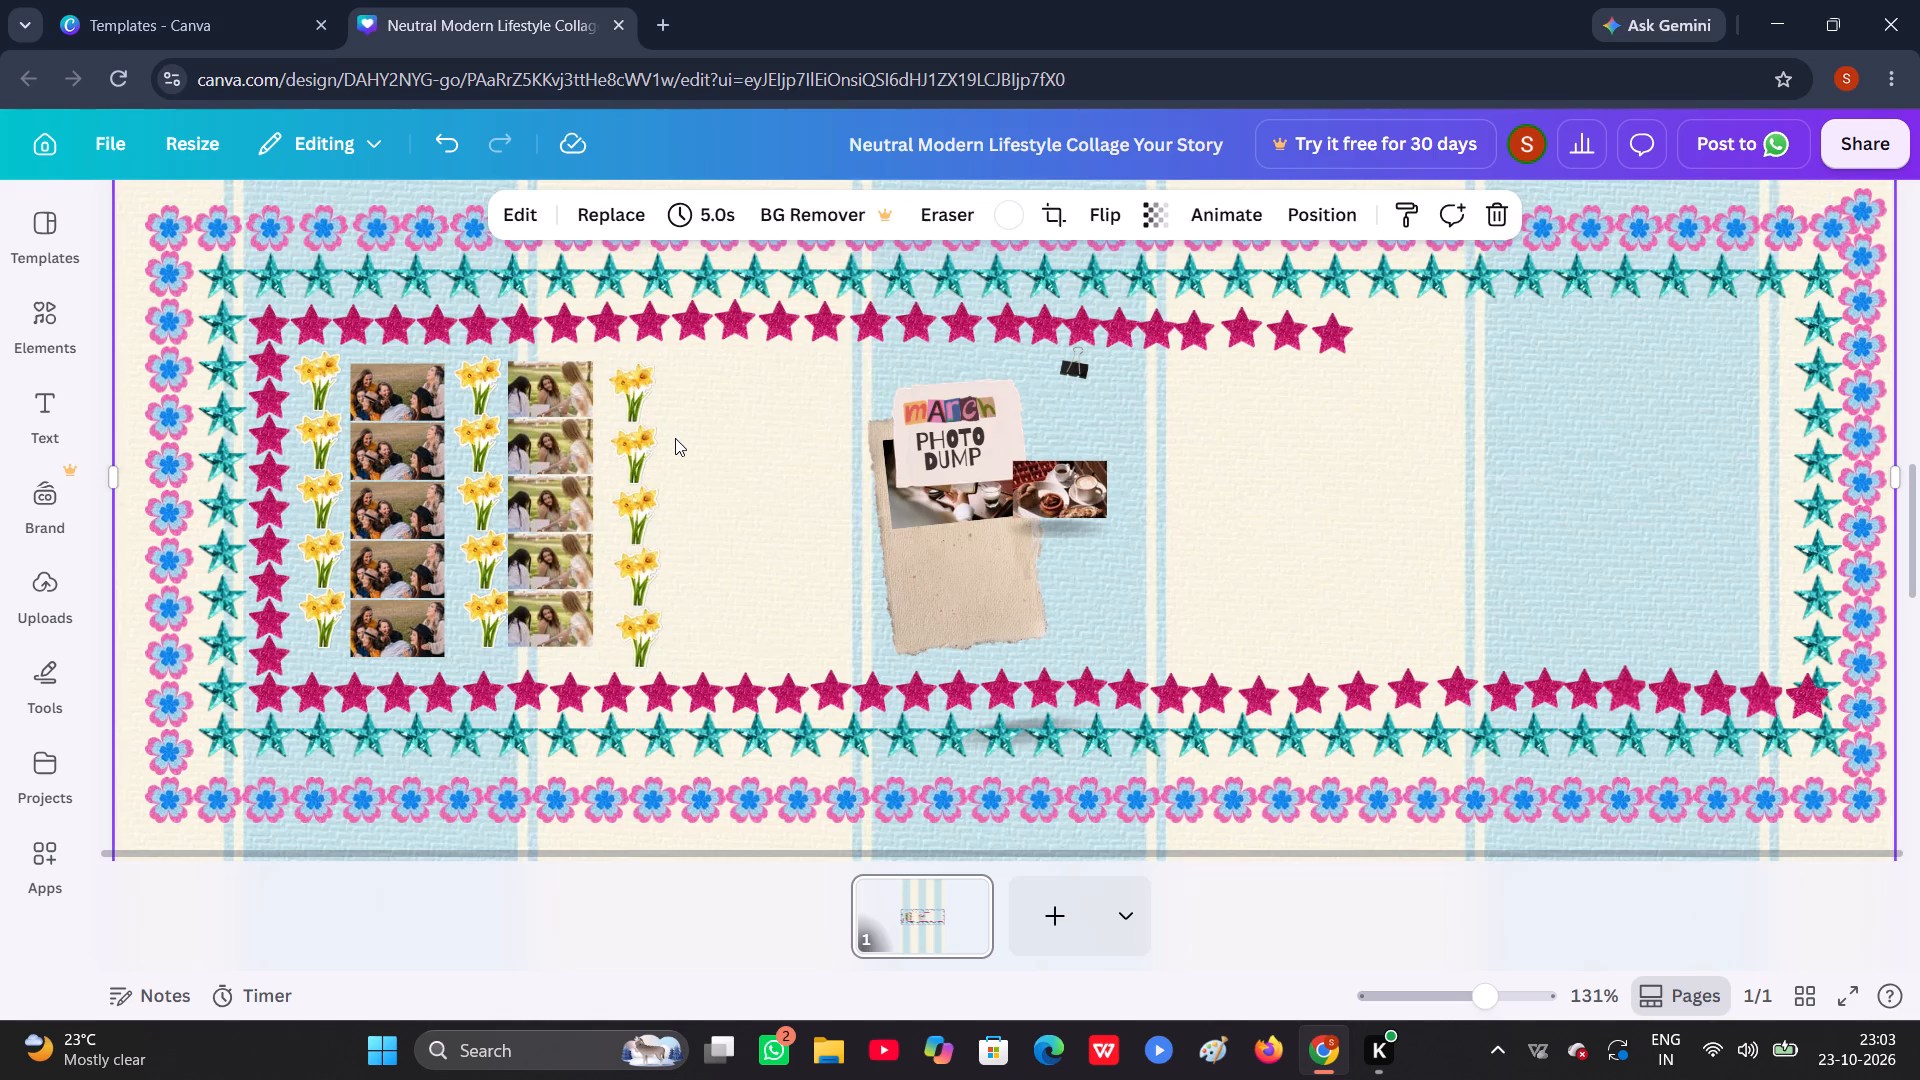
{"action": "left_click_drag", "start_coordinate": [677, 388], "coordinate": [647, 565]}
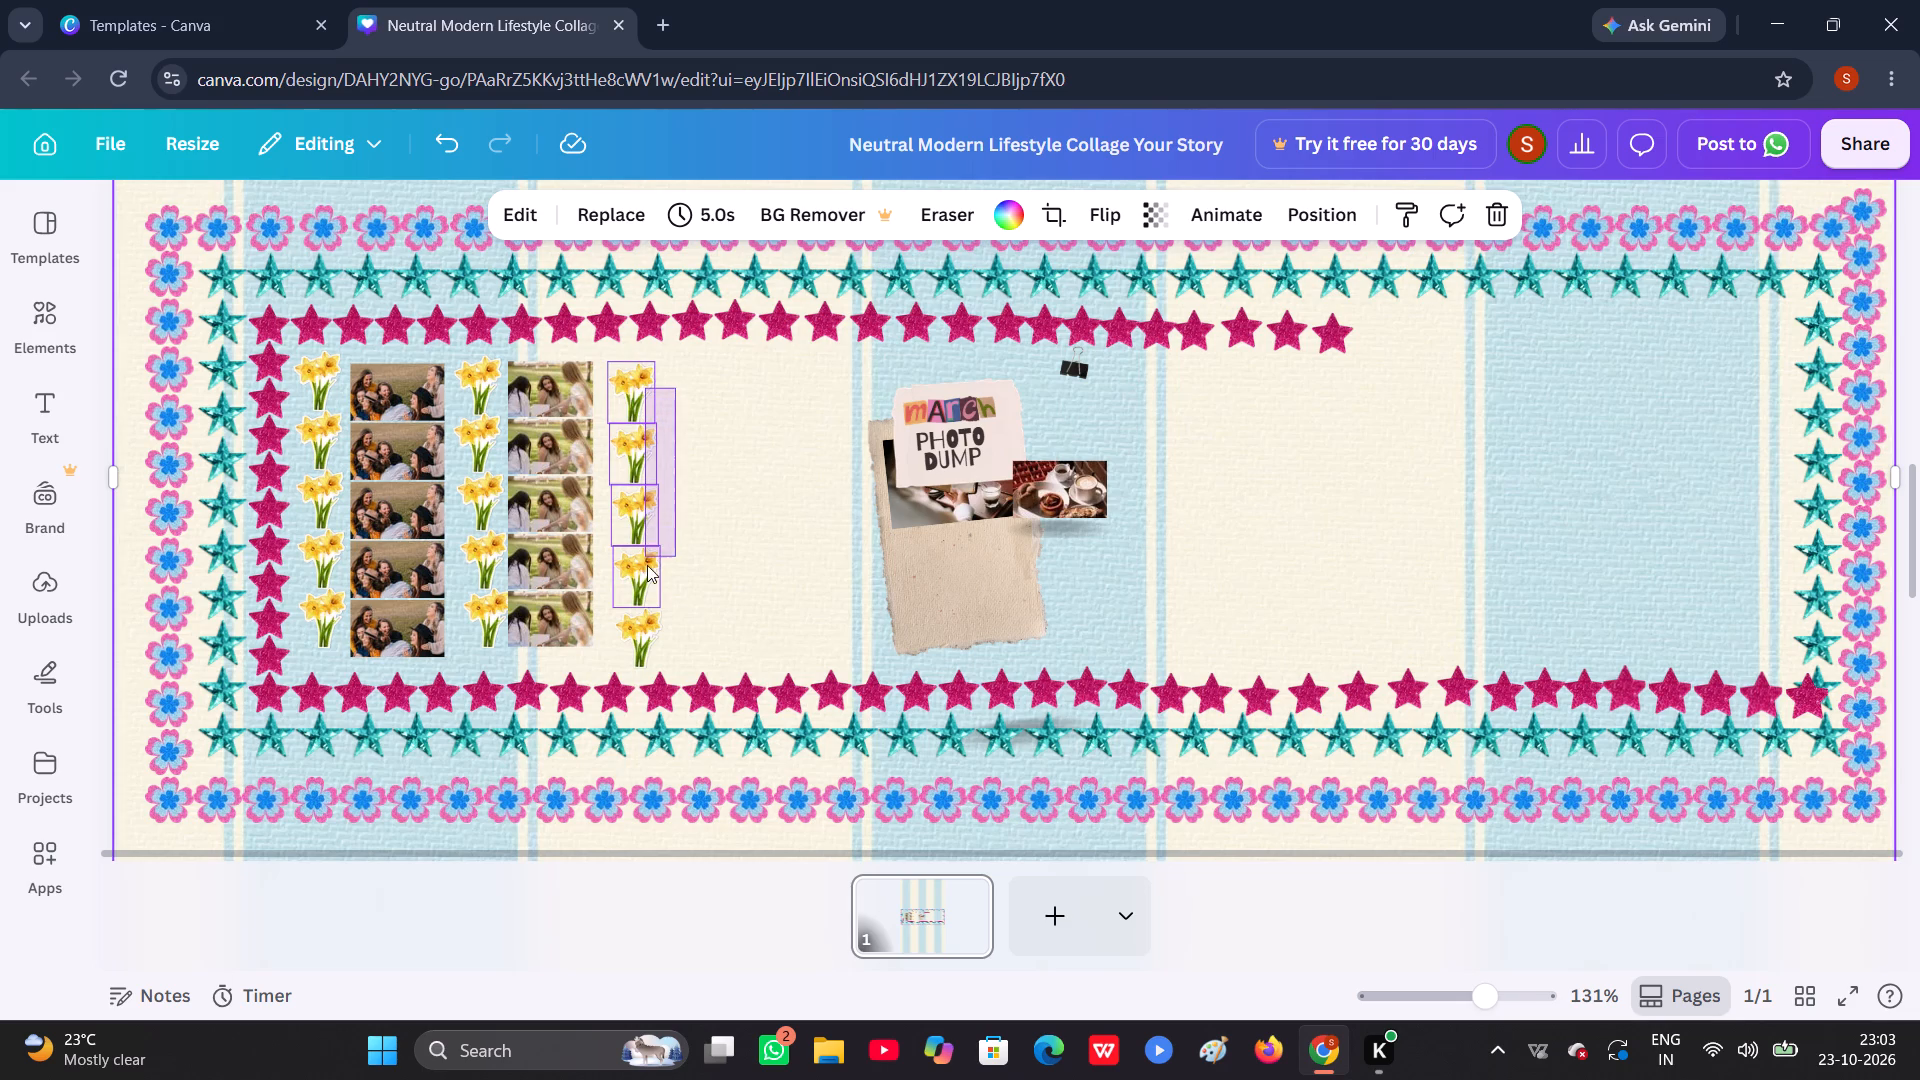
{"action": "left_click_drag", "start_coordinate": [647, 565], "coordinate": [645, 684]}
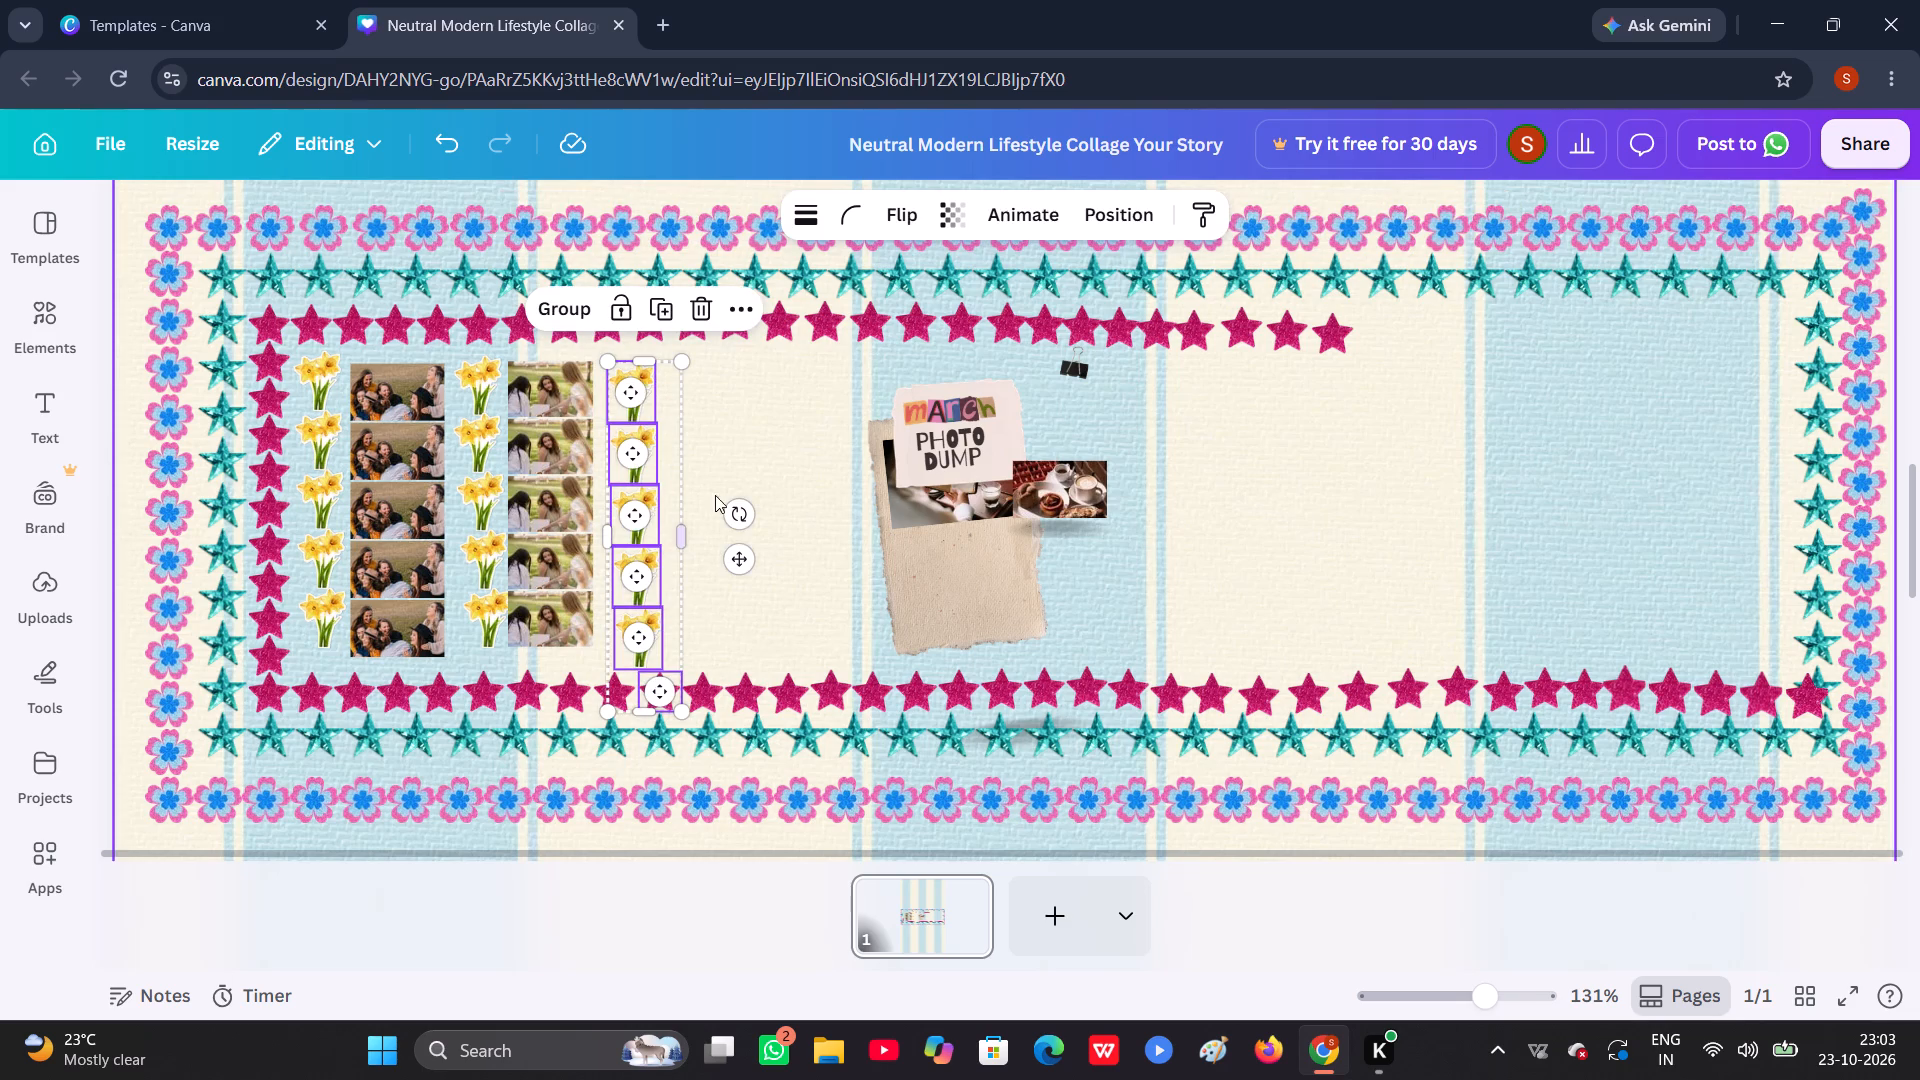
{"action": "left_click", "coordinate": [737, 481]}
Select only the five daffodils of the third column, nudge them slightly upward together and rotate them 1° to straighten the column.
{"action": "left_click_drag", "start_coordinate": [678, 403], "coordinate": [658, 575]}
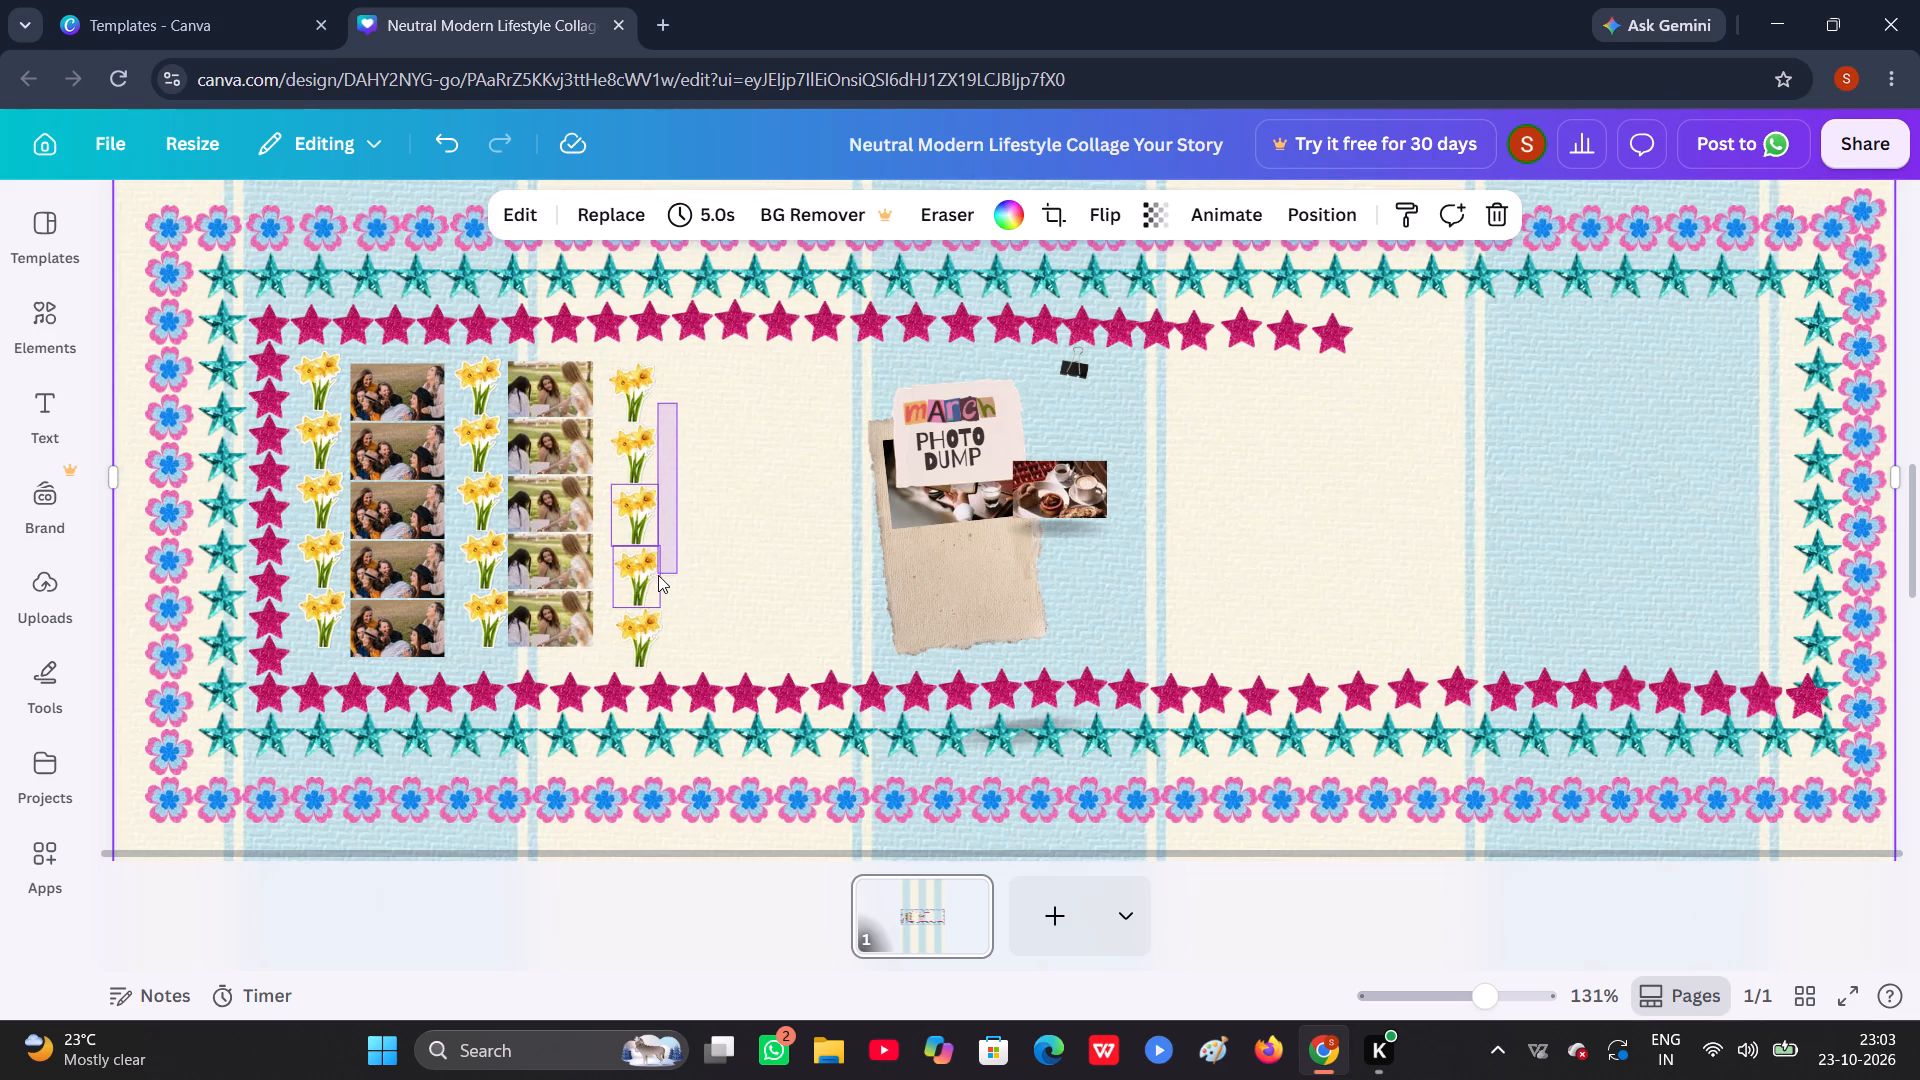
{"action": "left_click_drag", "start_coordinate": [658, 575], "coordinate": [654, 613]}
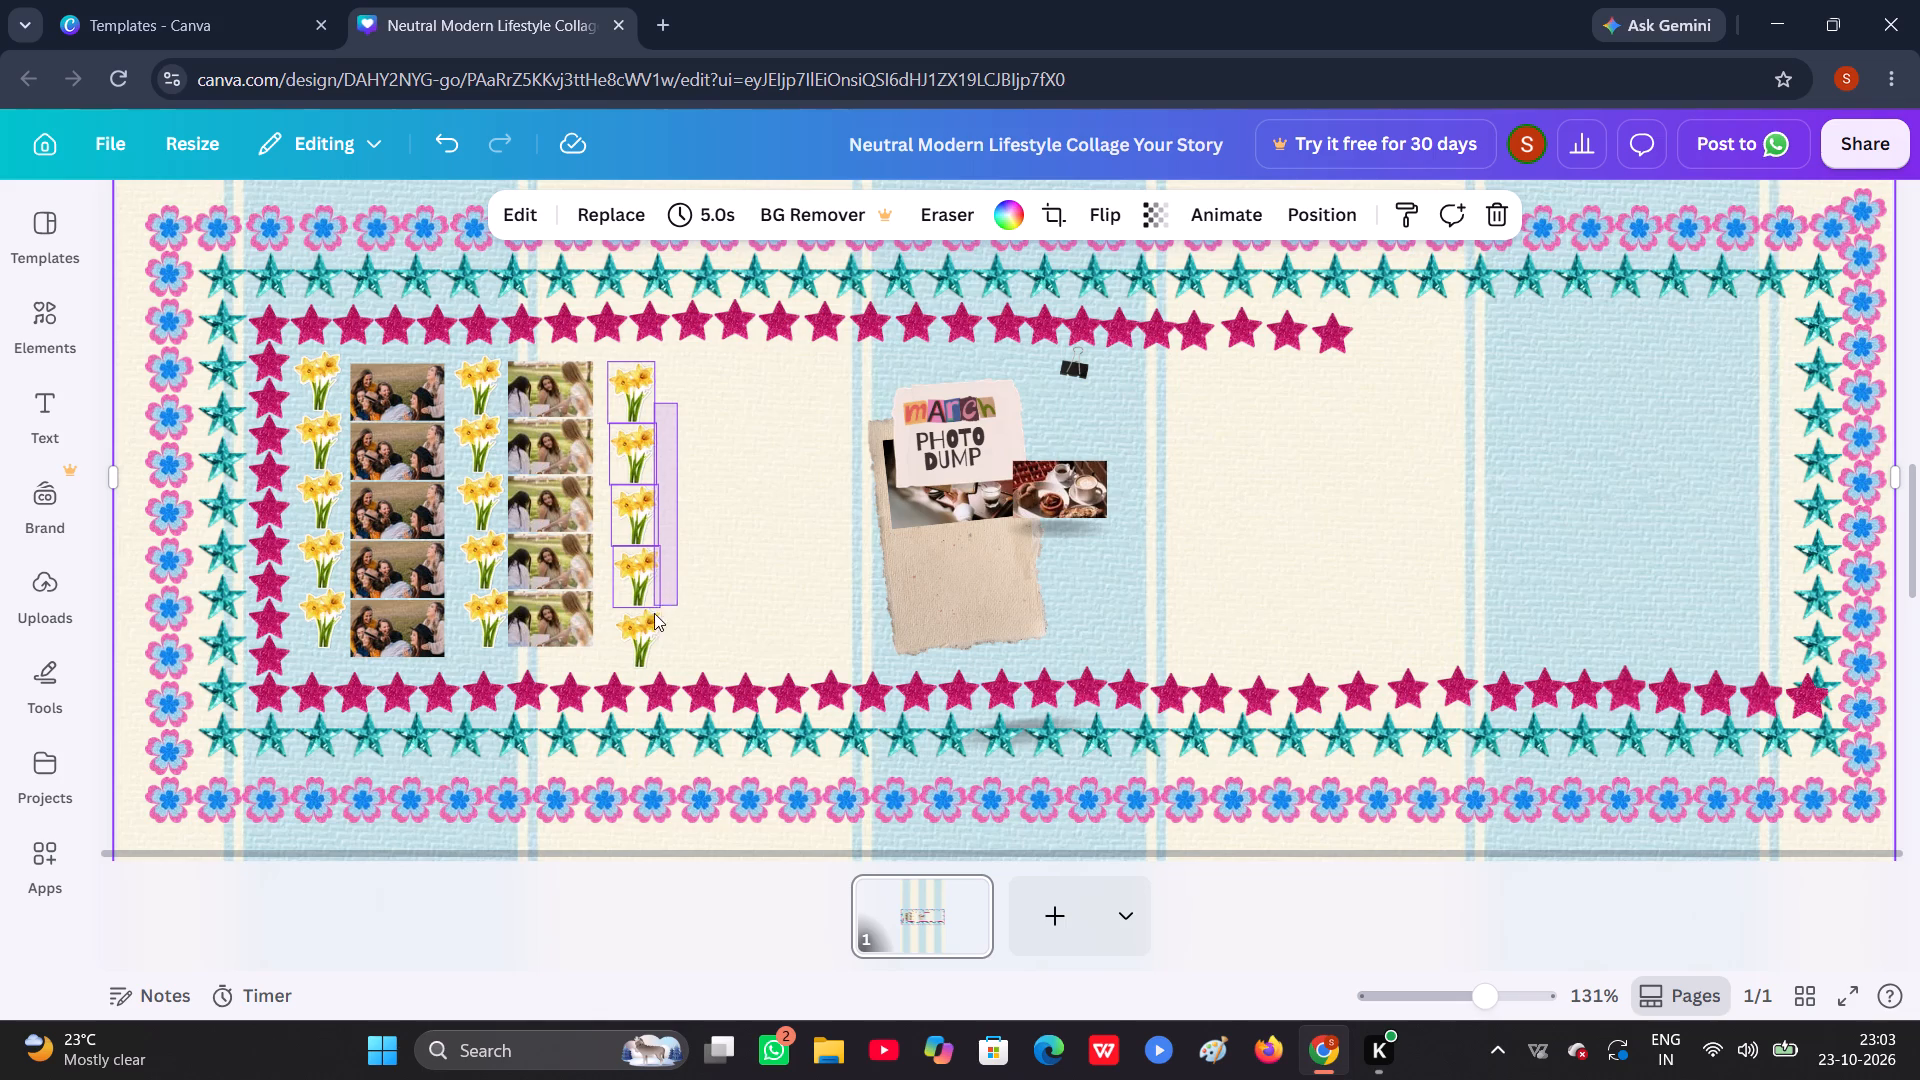
{"action": "left_click_drag", "start_coordinate": [654, 613], "coordinate": [654, 611]}
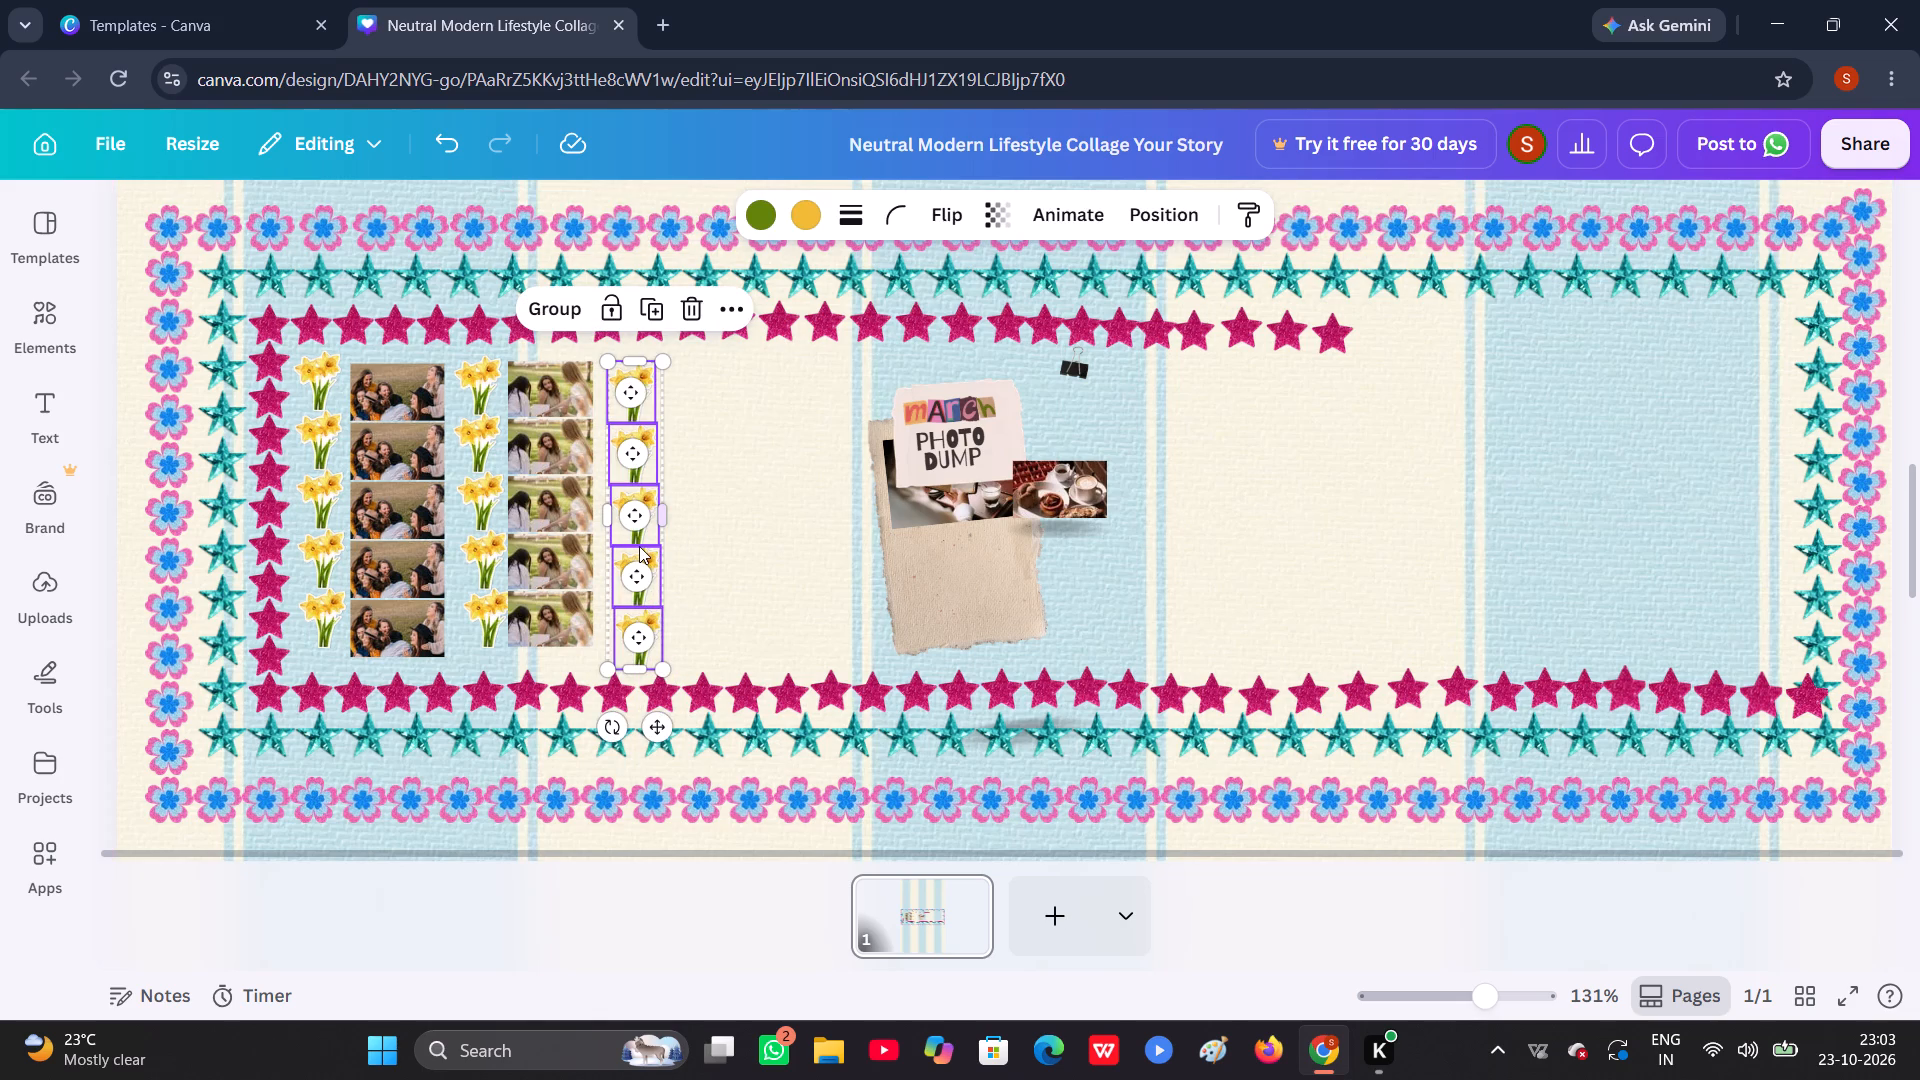
{"action": "left_click_drag", "start_coordinate": [639, 546], "coordinate": [639, 535]}
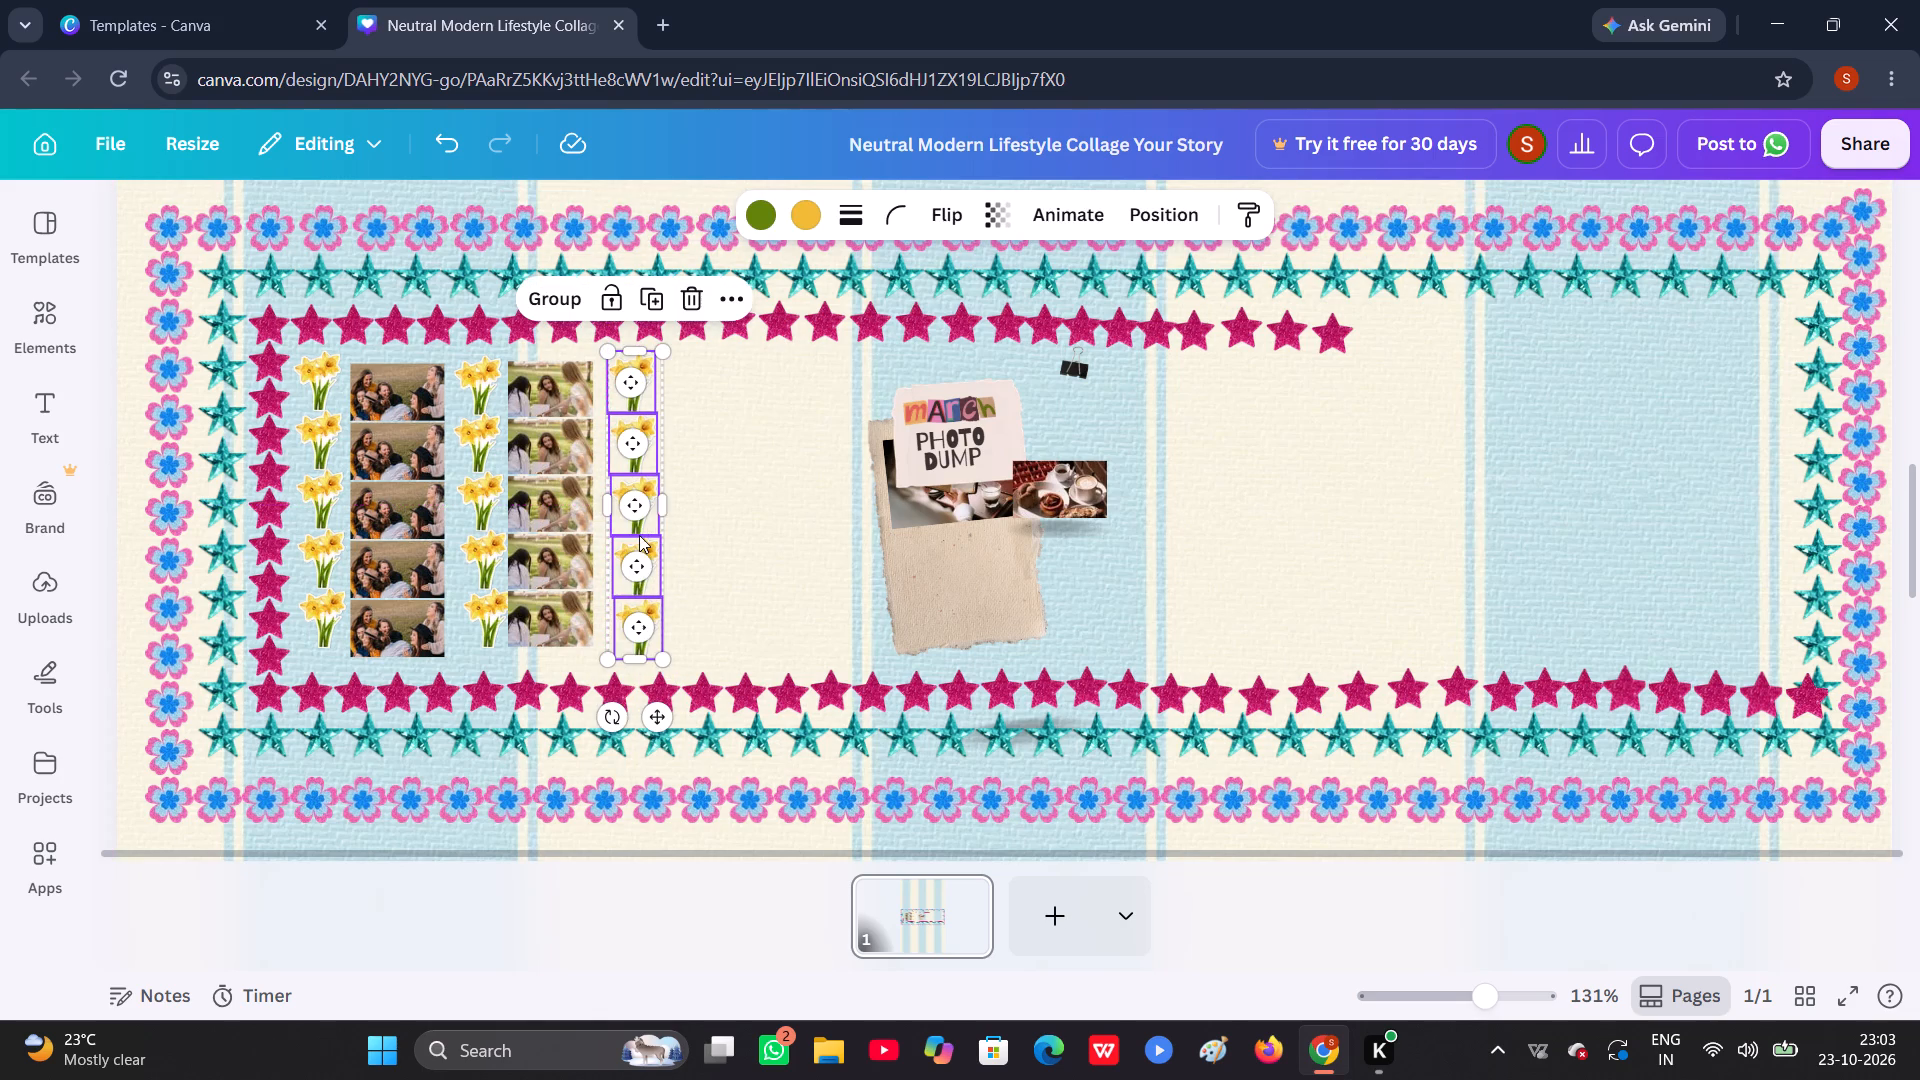
{"action": "left_click", "coordinate": [610, 715]}
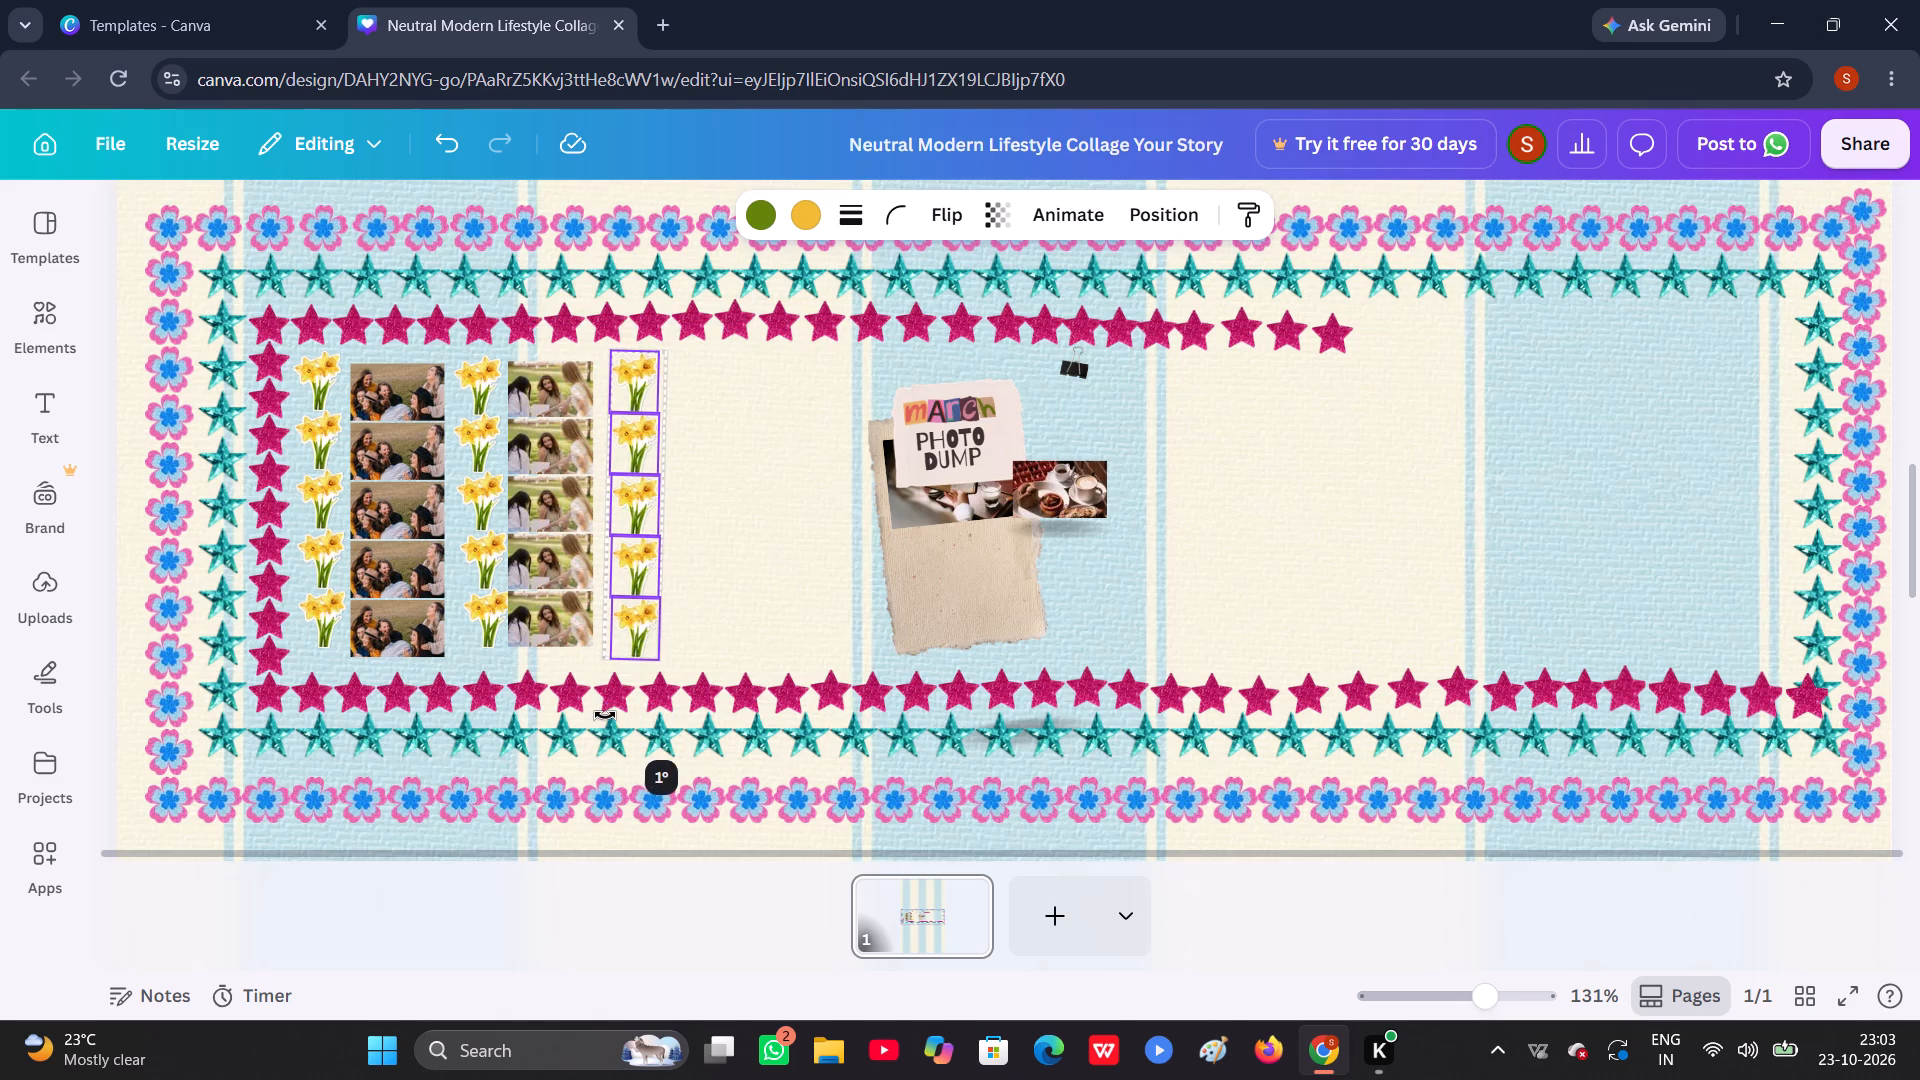
{"action": "left_click", "coordinate": [755, 577]}
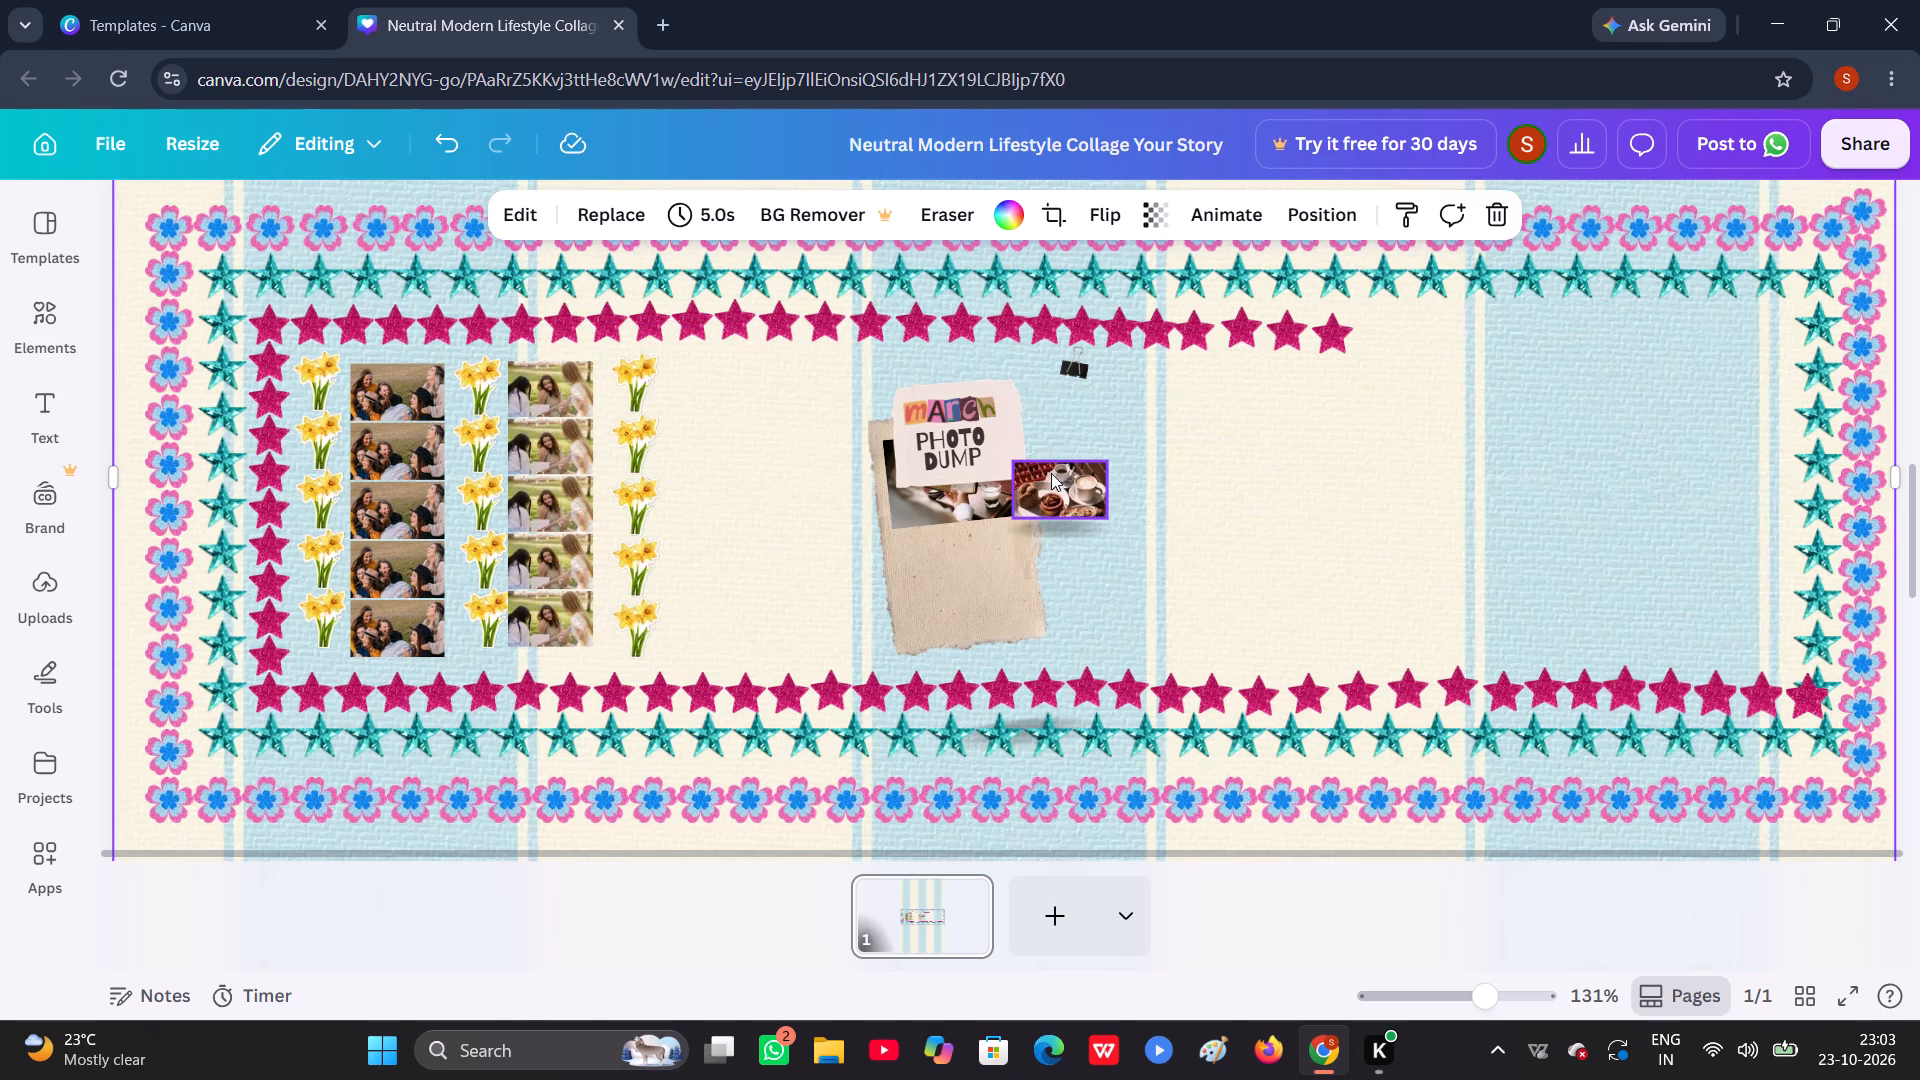
Pull the coffee-table photo out of the collage and place it beside the top daffodil of the third column.
{"action": "left_click_drag", "start_coordinate": [1053, 473], "coordinate": [705, 371]}
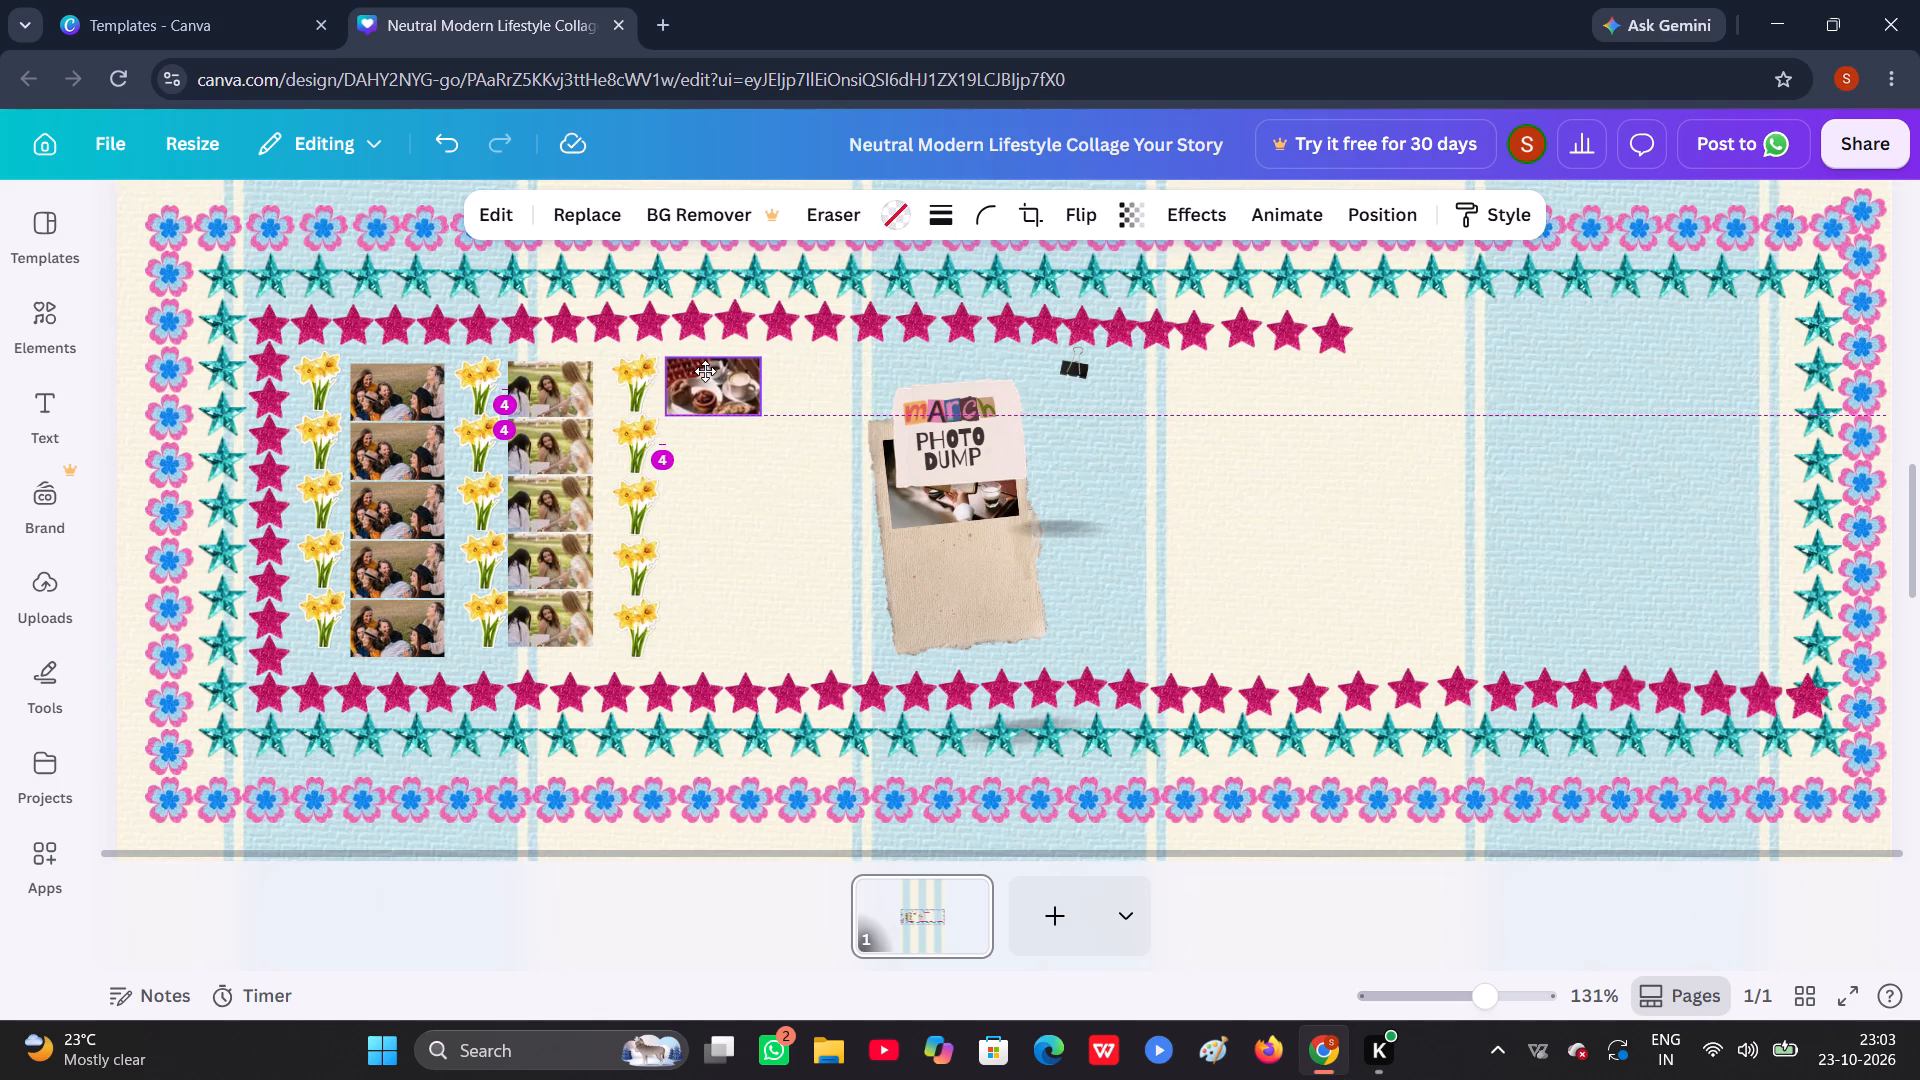
{"action": "left_click_drag", "start_coordinate": [705, 371], "coordinate": [705, 373]}
{"action": "left_click", "coordinate": [755, 415]}
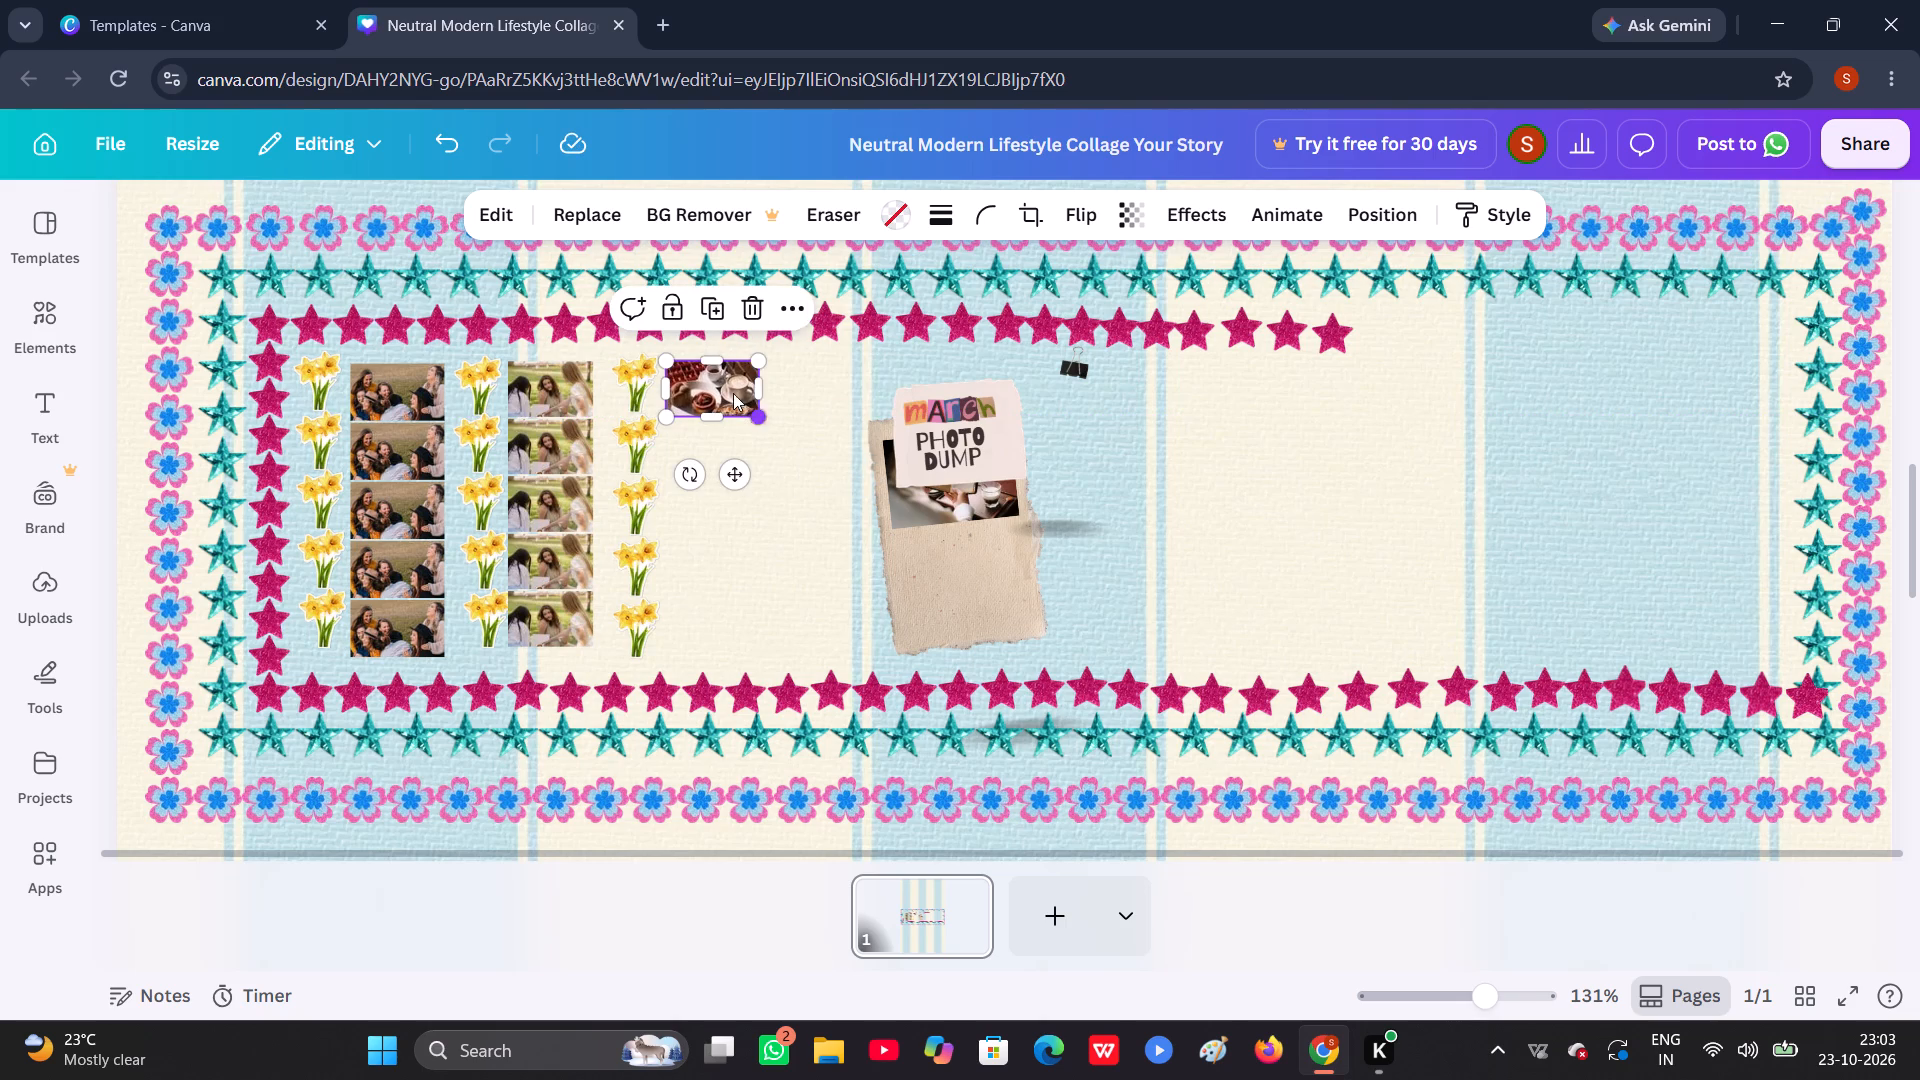
{"action": "left_click", "coordinate": [729, 387]}
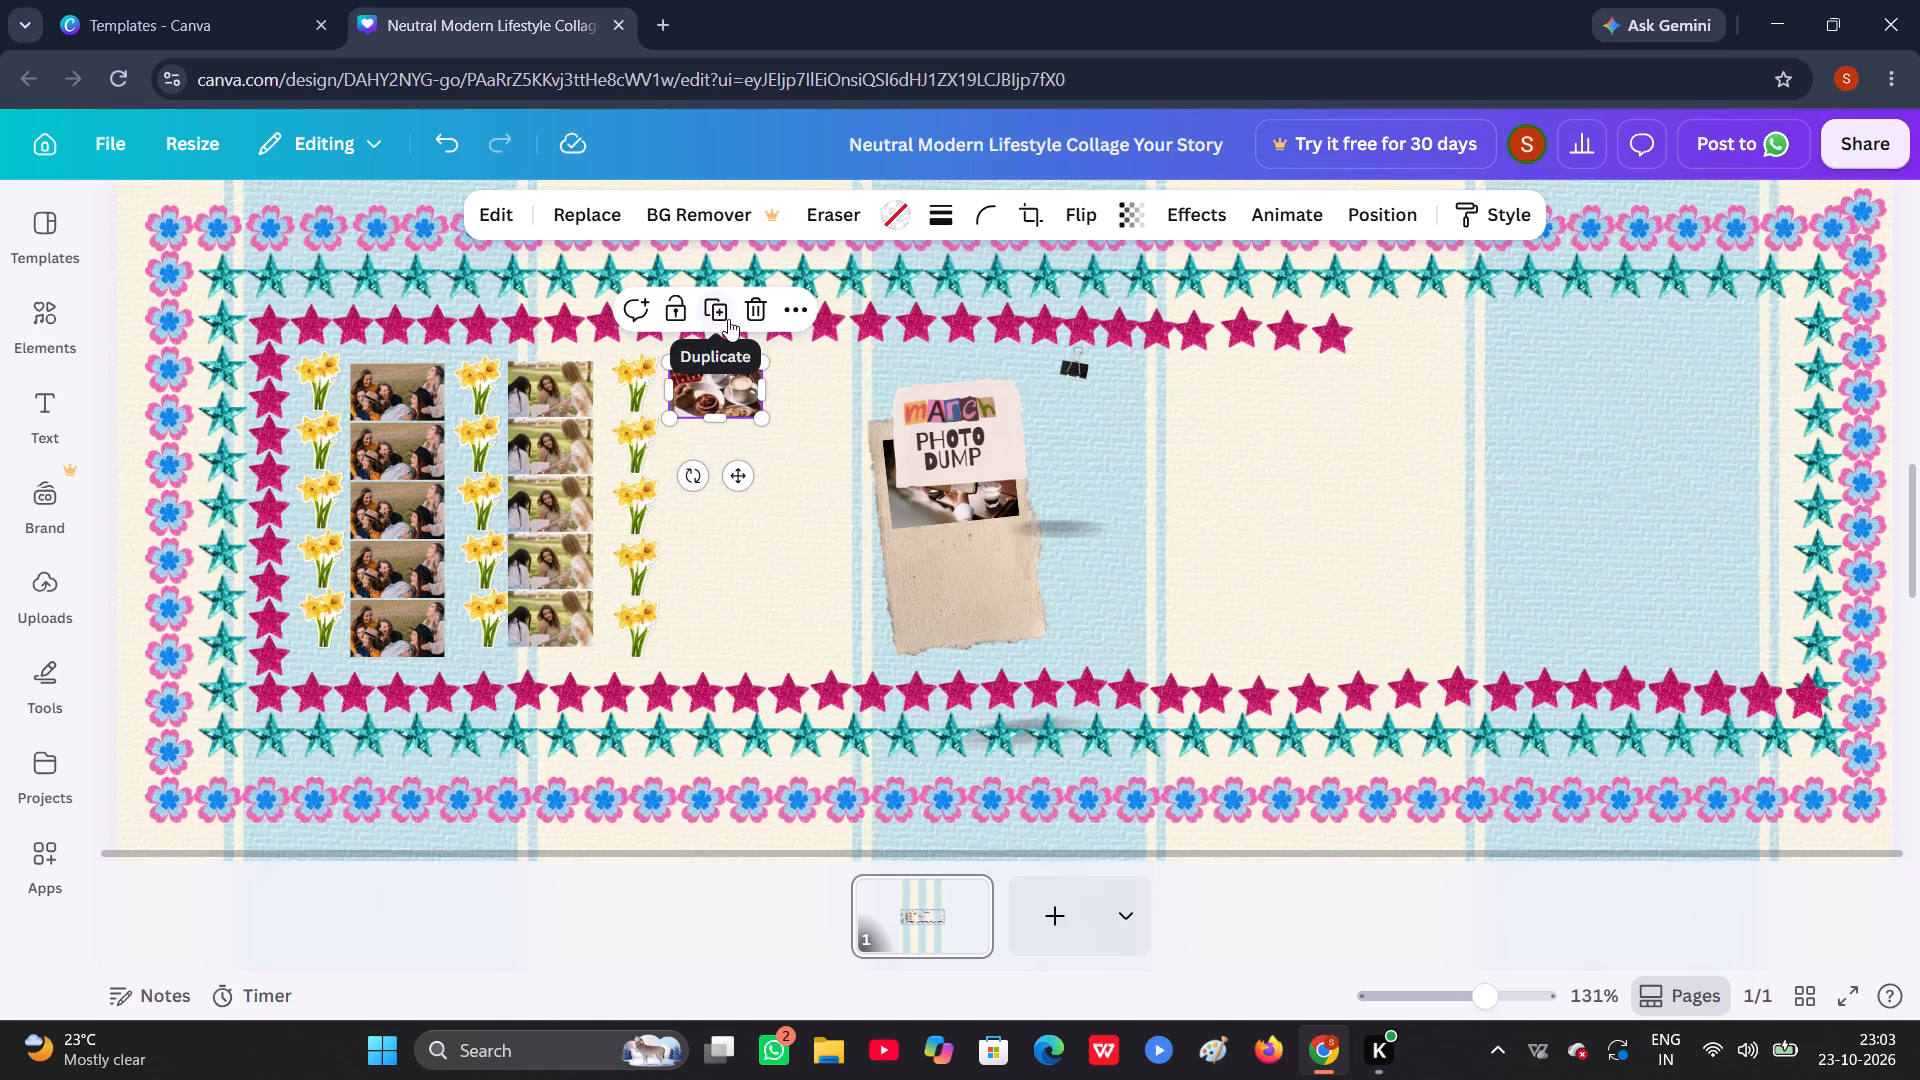
Duplicate the coffee-table photo downward with even spacing, making a column of five coffee-table photos.
{"action": "left_click", "coordinate": [728, 319]}
{"action": "left_click_drag", "start_coordinate": [732, 404], "coordinate": [693, 423]}
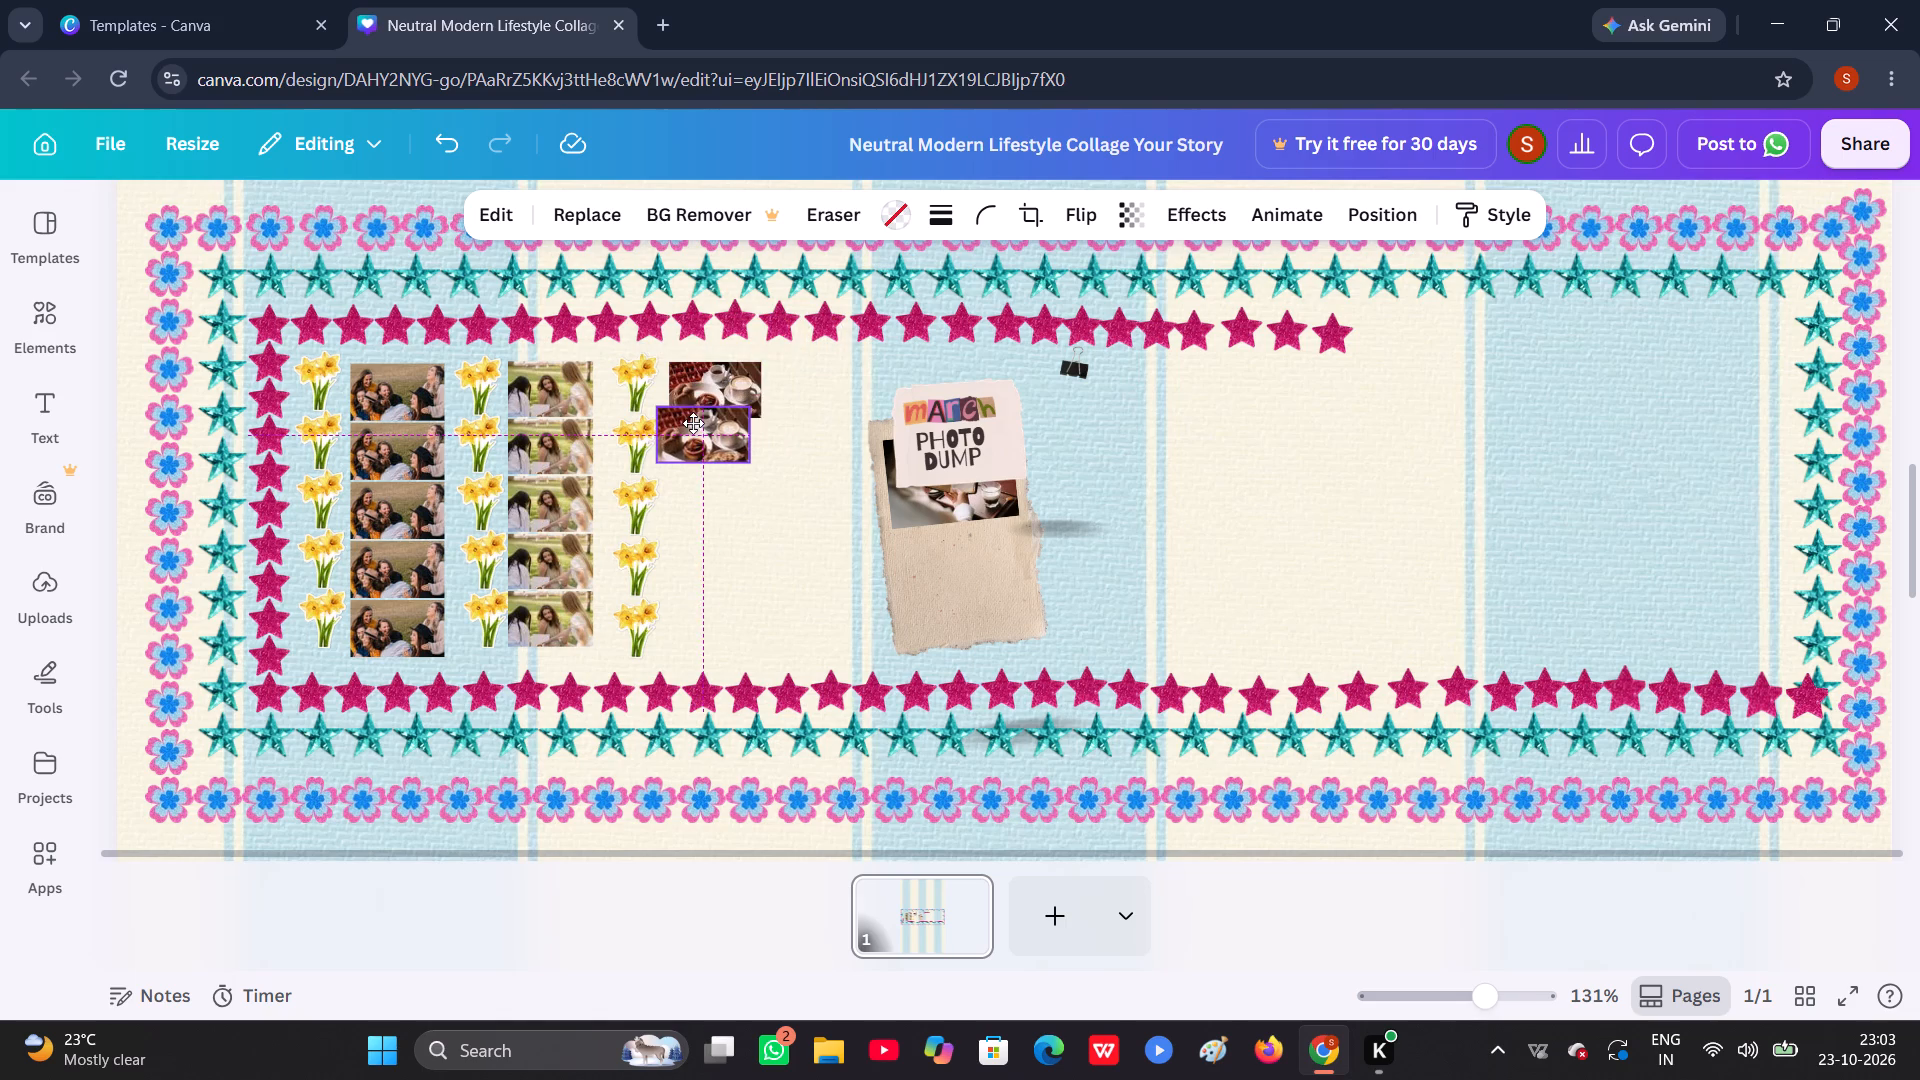
{"action": "left_click_drag", "start_coordinate": [693, 423], "coordinate": [706, 436]}
{"action": "left_click", "coordinate": [712, 379]}
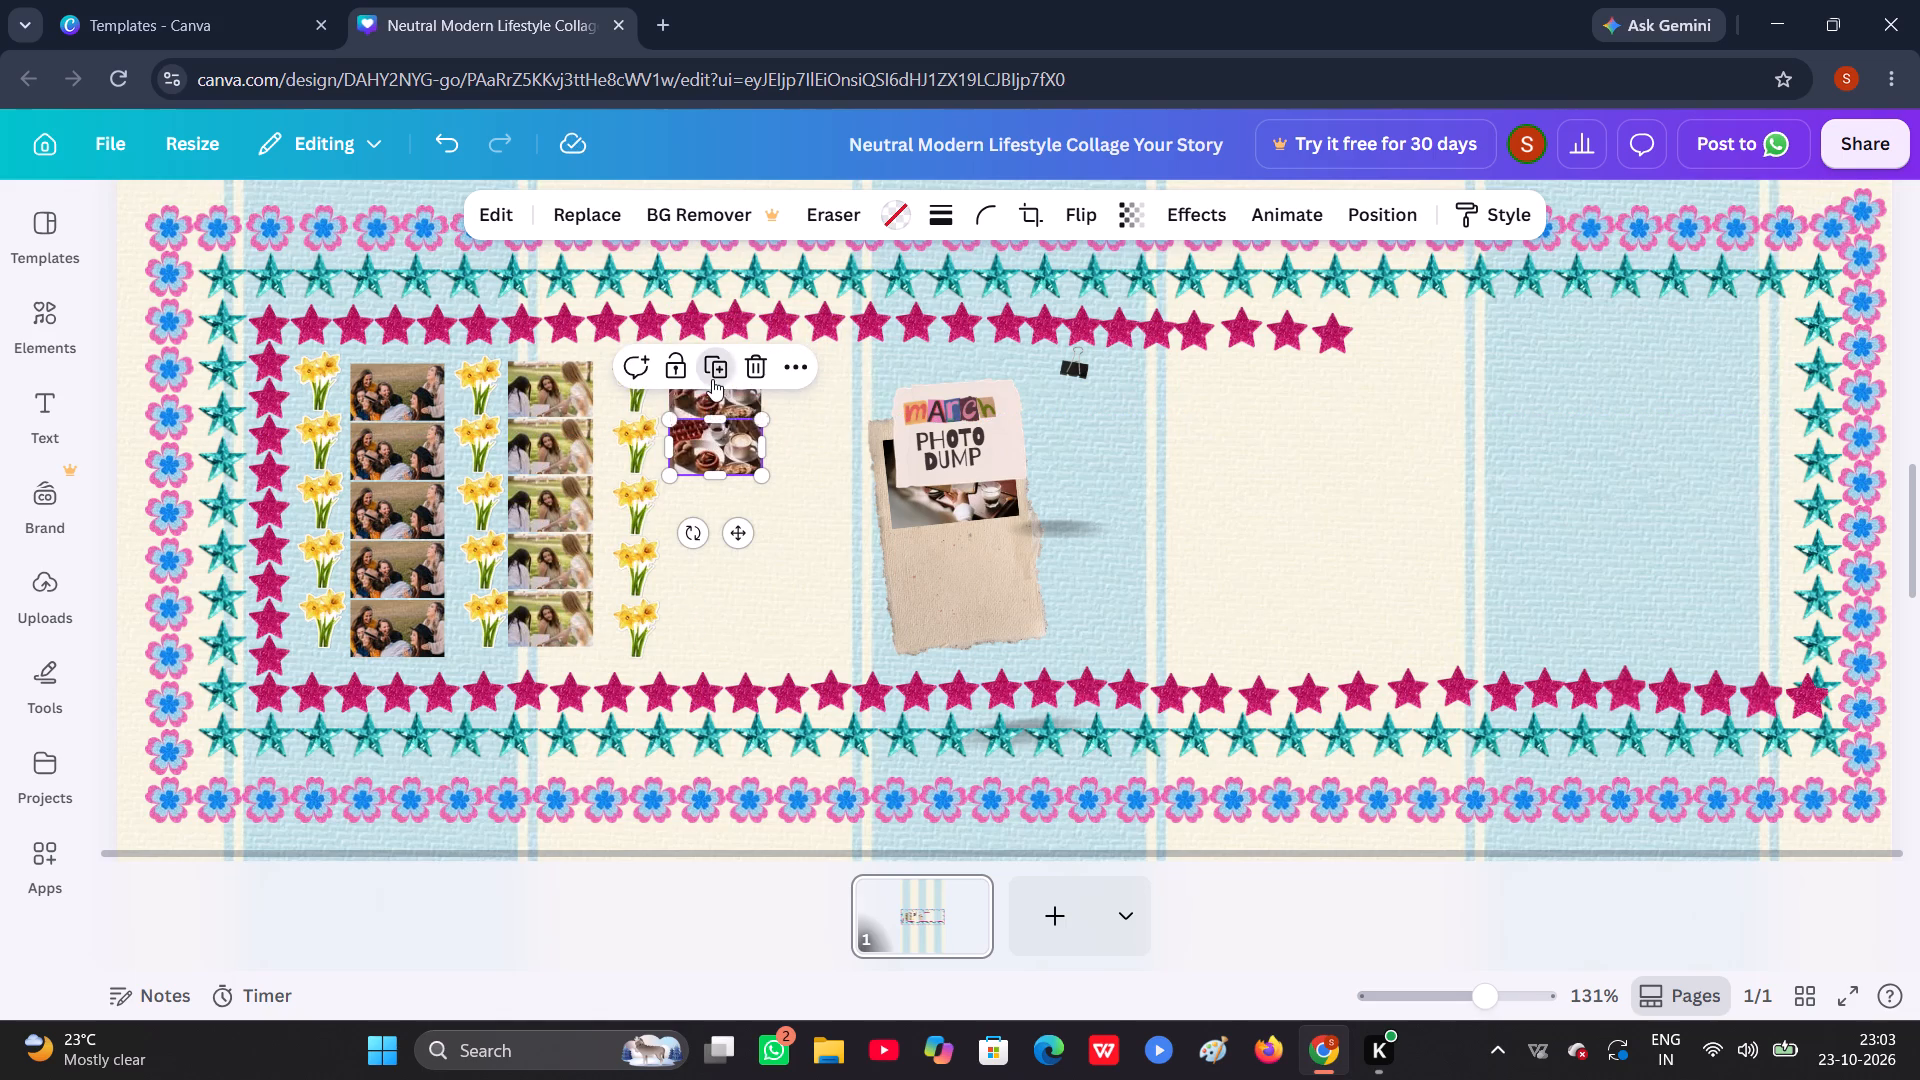
{"action": "left_click", "coordinate": [713, 409]}
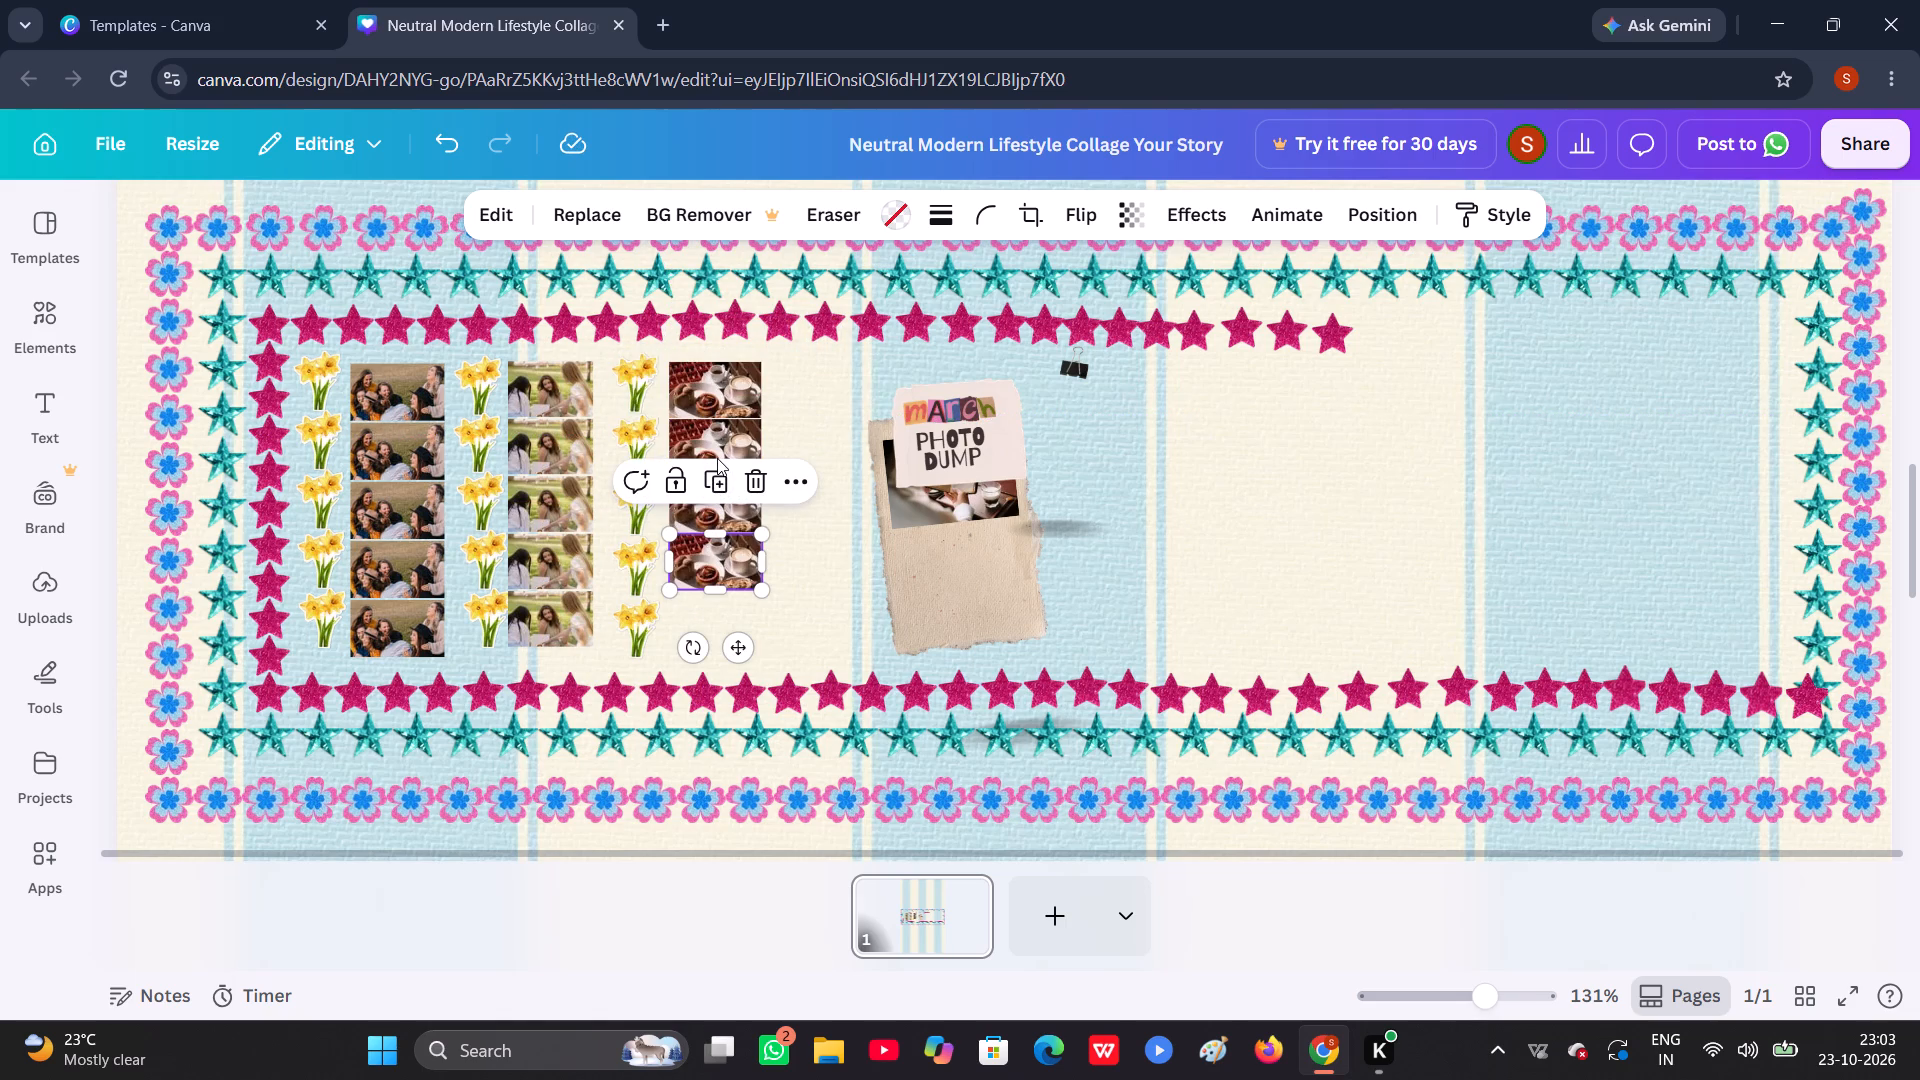
{"action": "left_click", "coordinate": [716, 472]}
{"action": "left_click", "coordinate": [780, 465]}
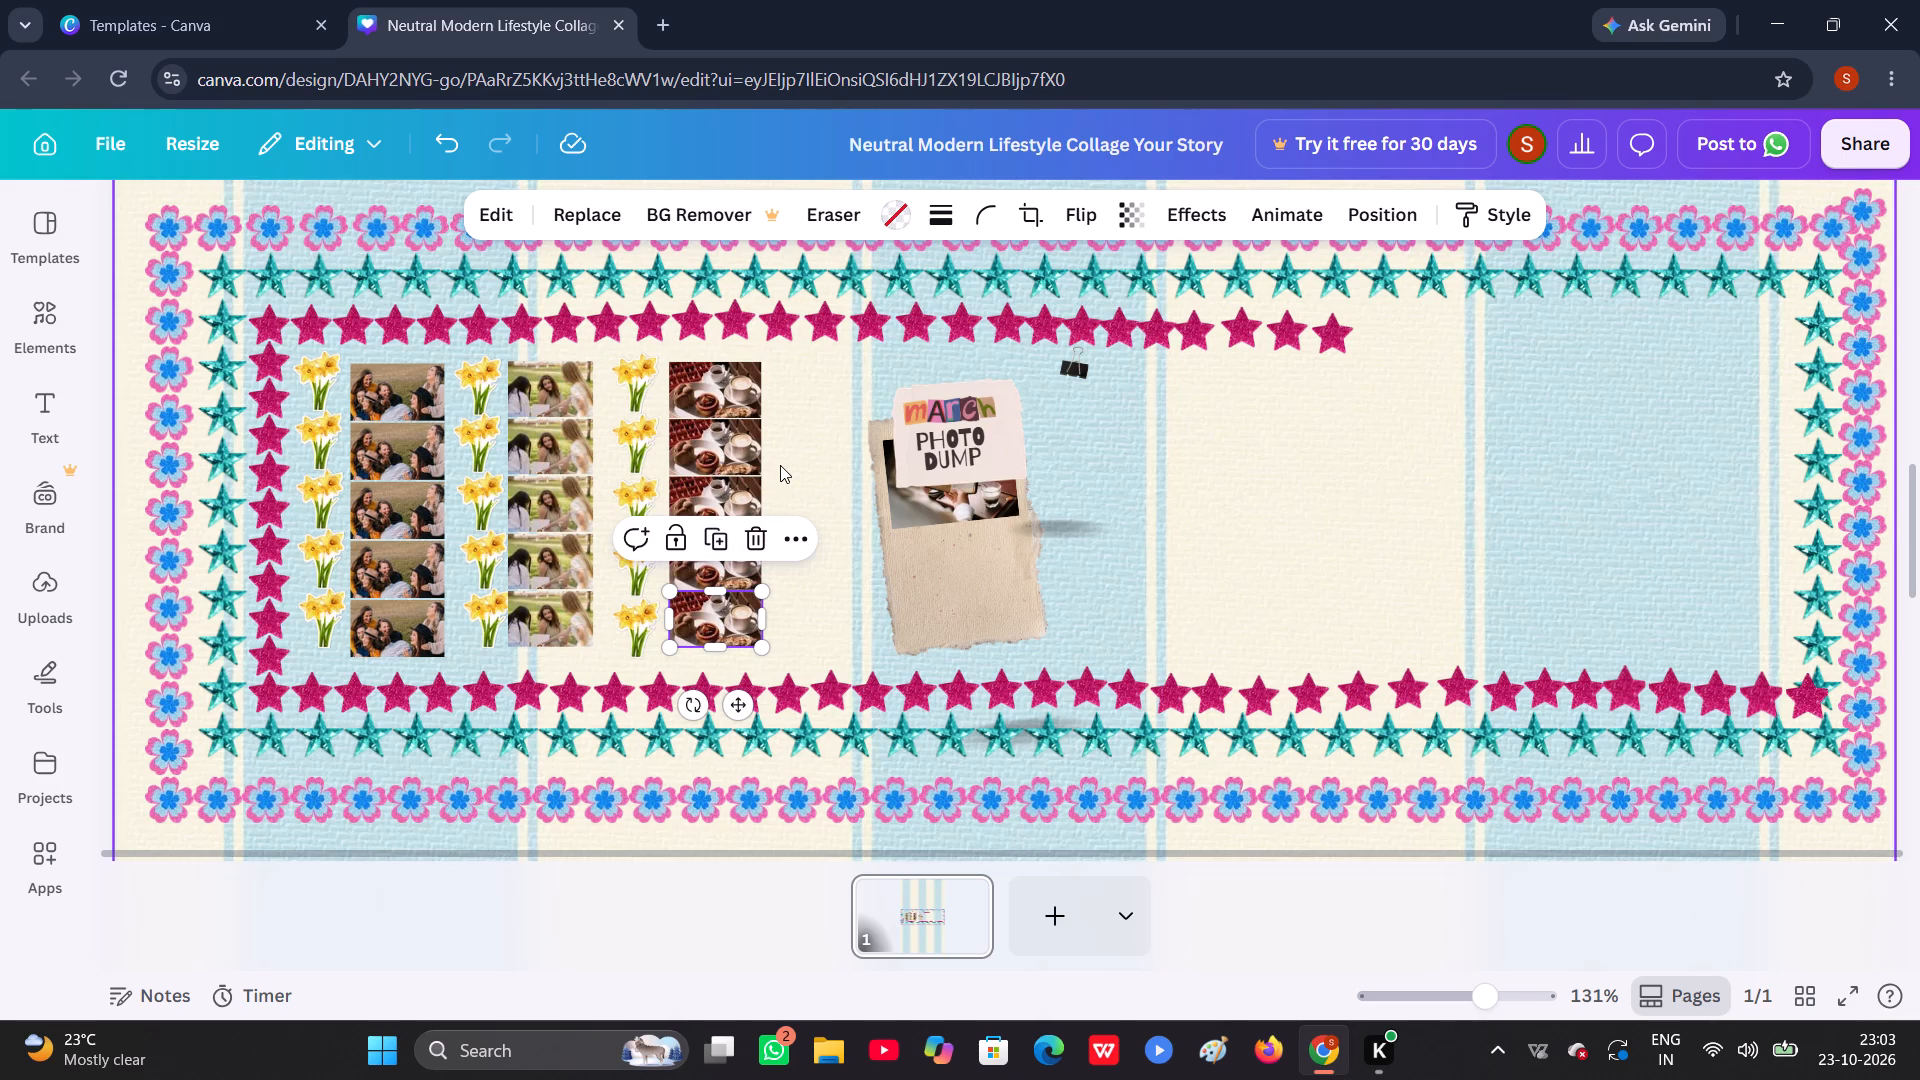
Duplicate a daffodil from the third column to the far side of the coffee-table photos, building a fourth column of five daffodils.
{"action": "left_click", "coordinate": [650, 440]}
{"action": "left_click", "coordinate": [639, 366]}
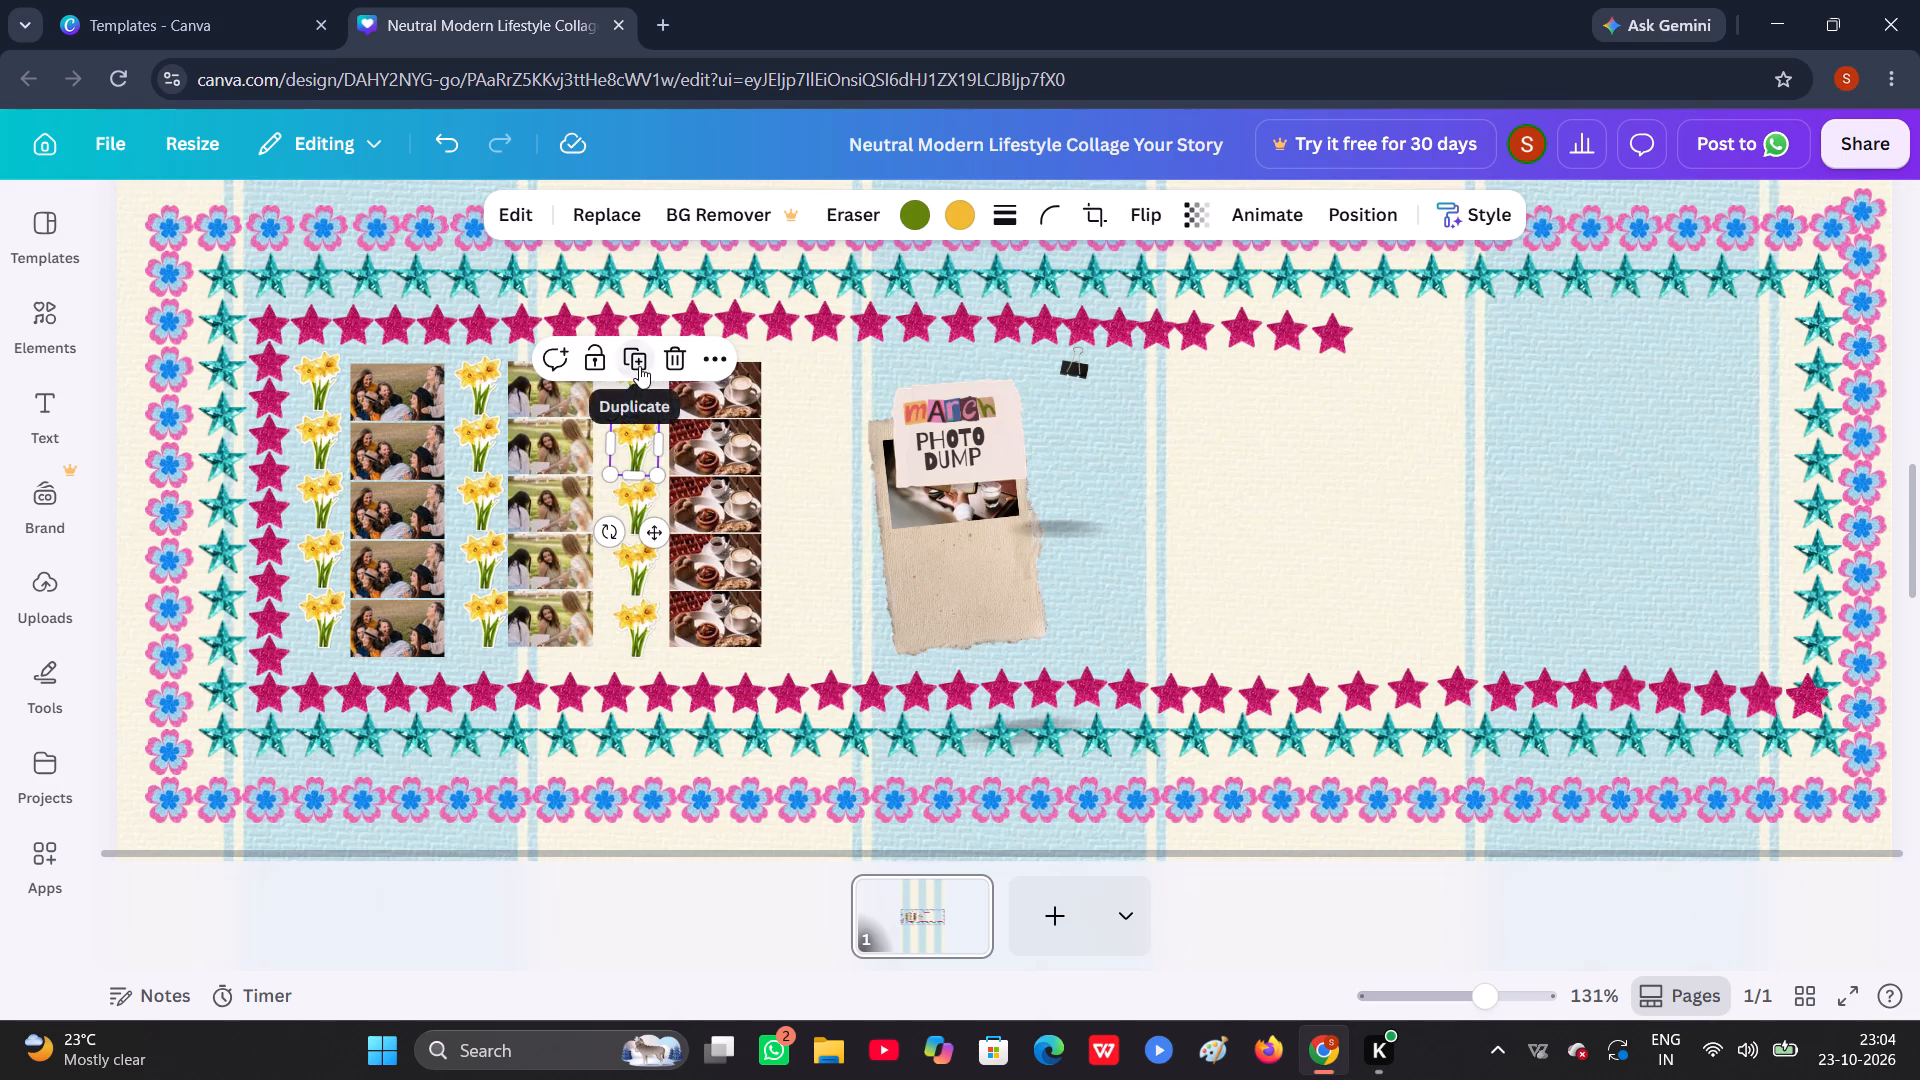
{"action": "left_click_drag", "start_coordinate": [655, 468], "coordinate": [788, 427]}
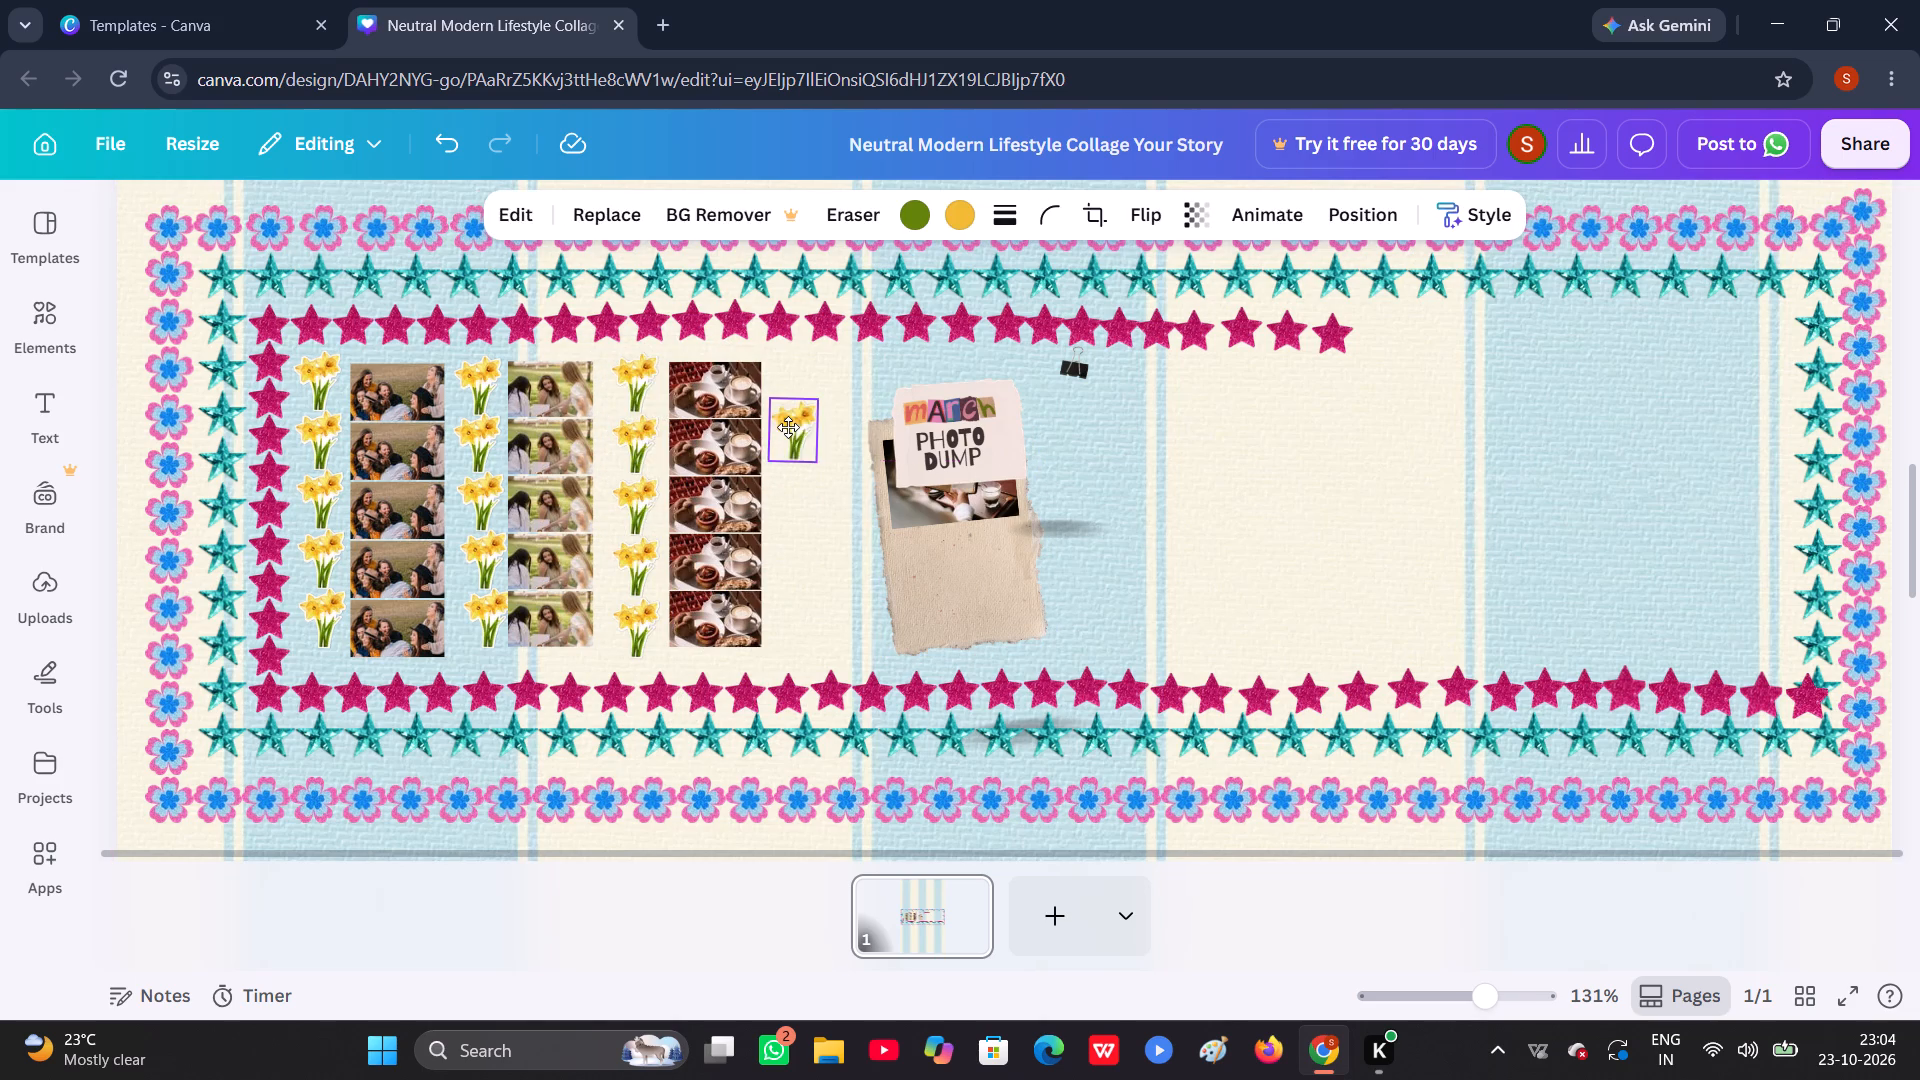
{"action": "left_click_drag", "start_coordinate": [788, 427], "coordinate": [788, 385]}
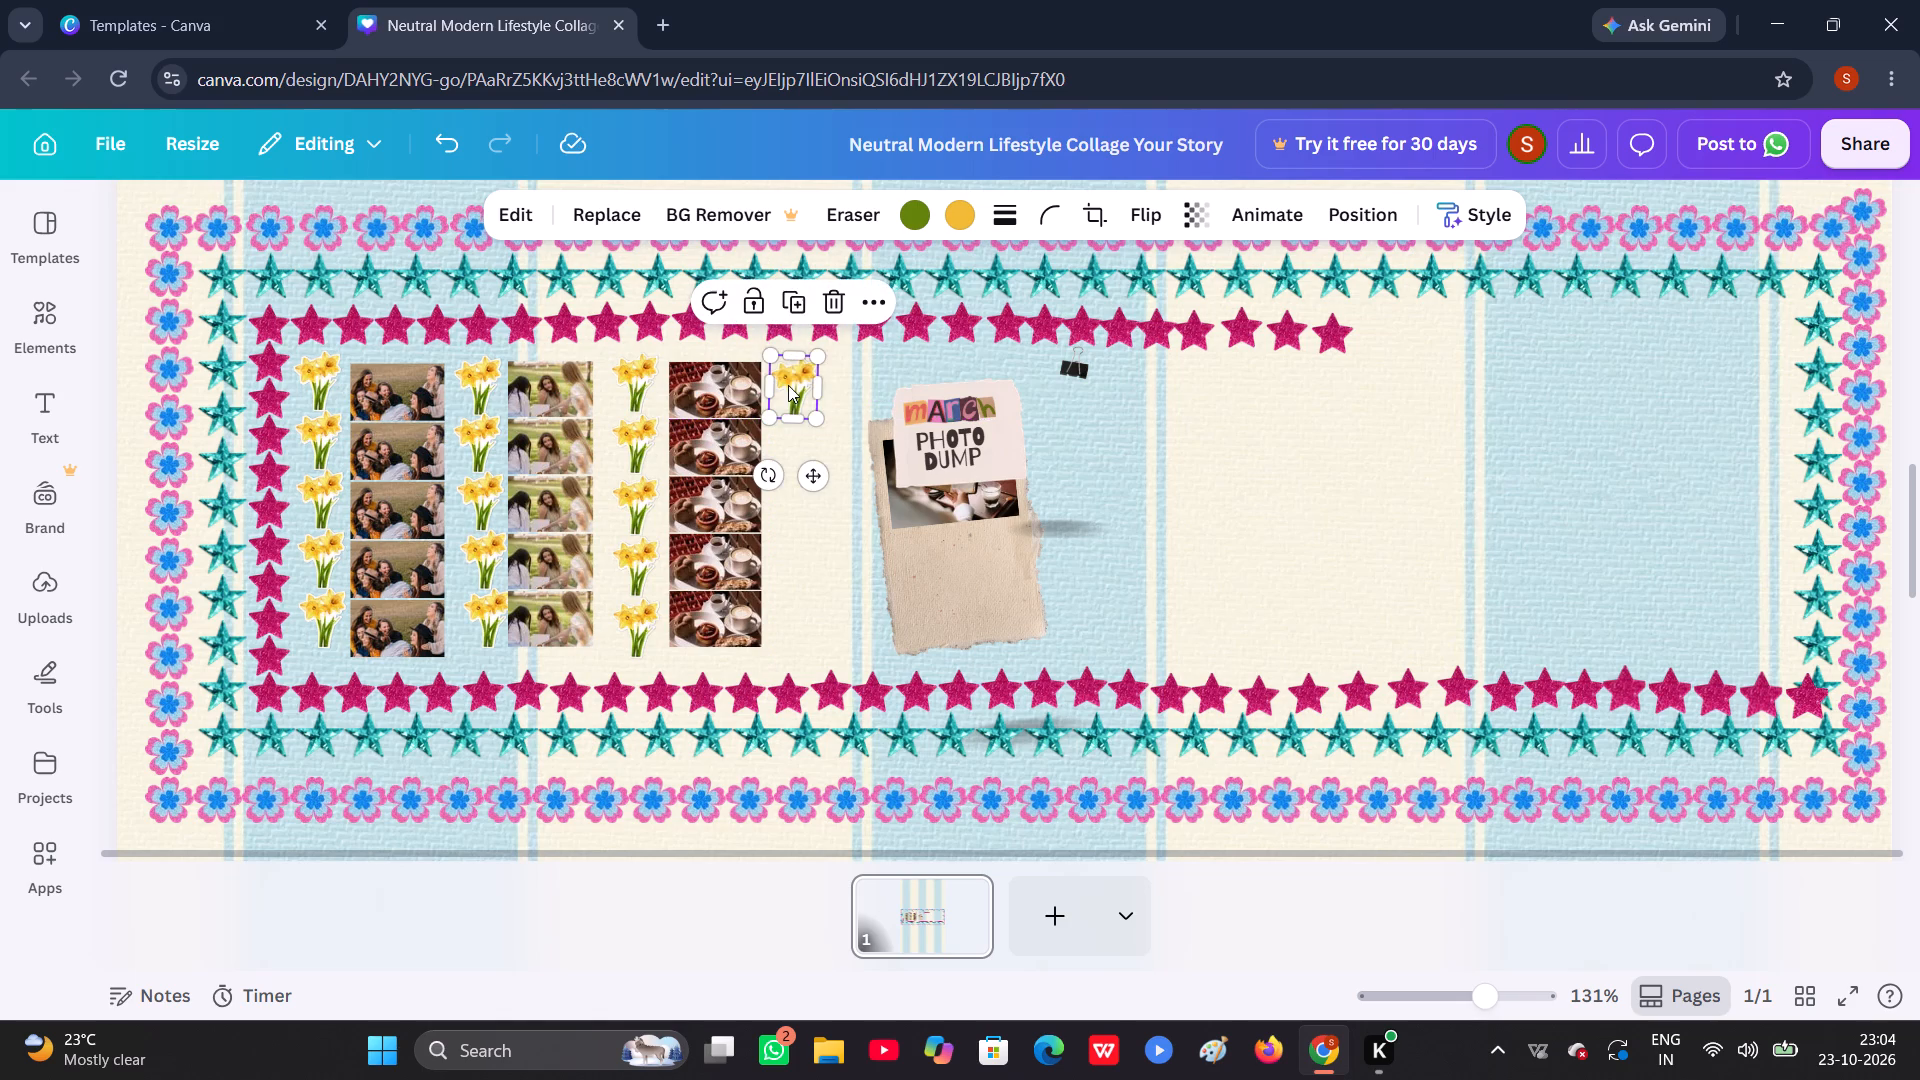
{"action": "left_click", "coordinate": [794, 309]}
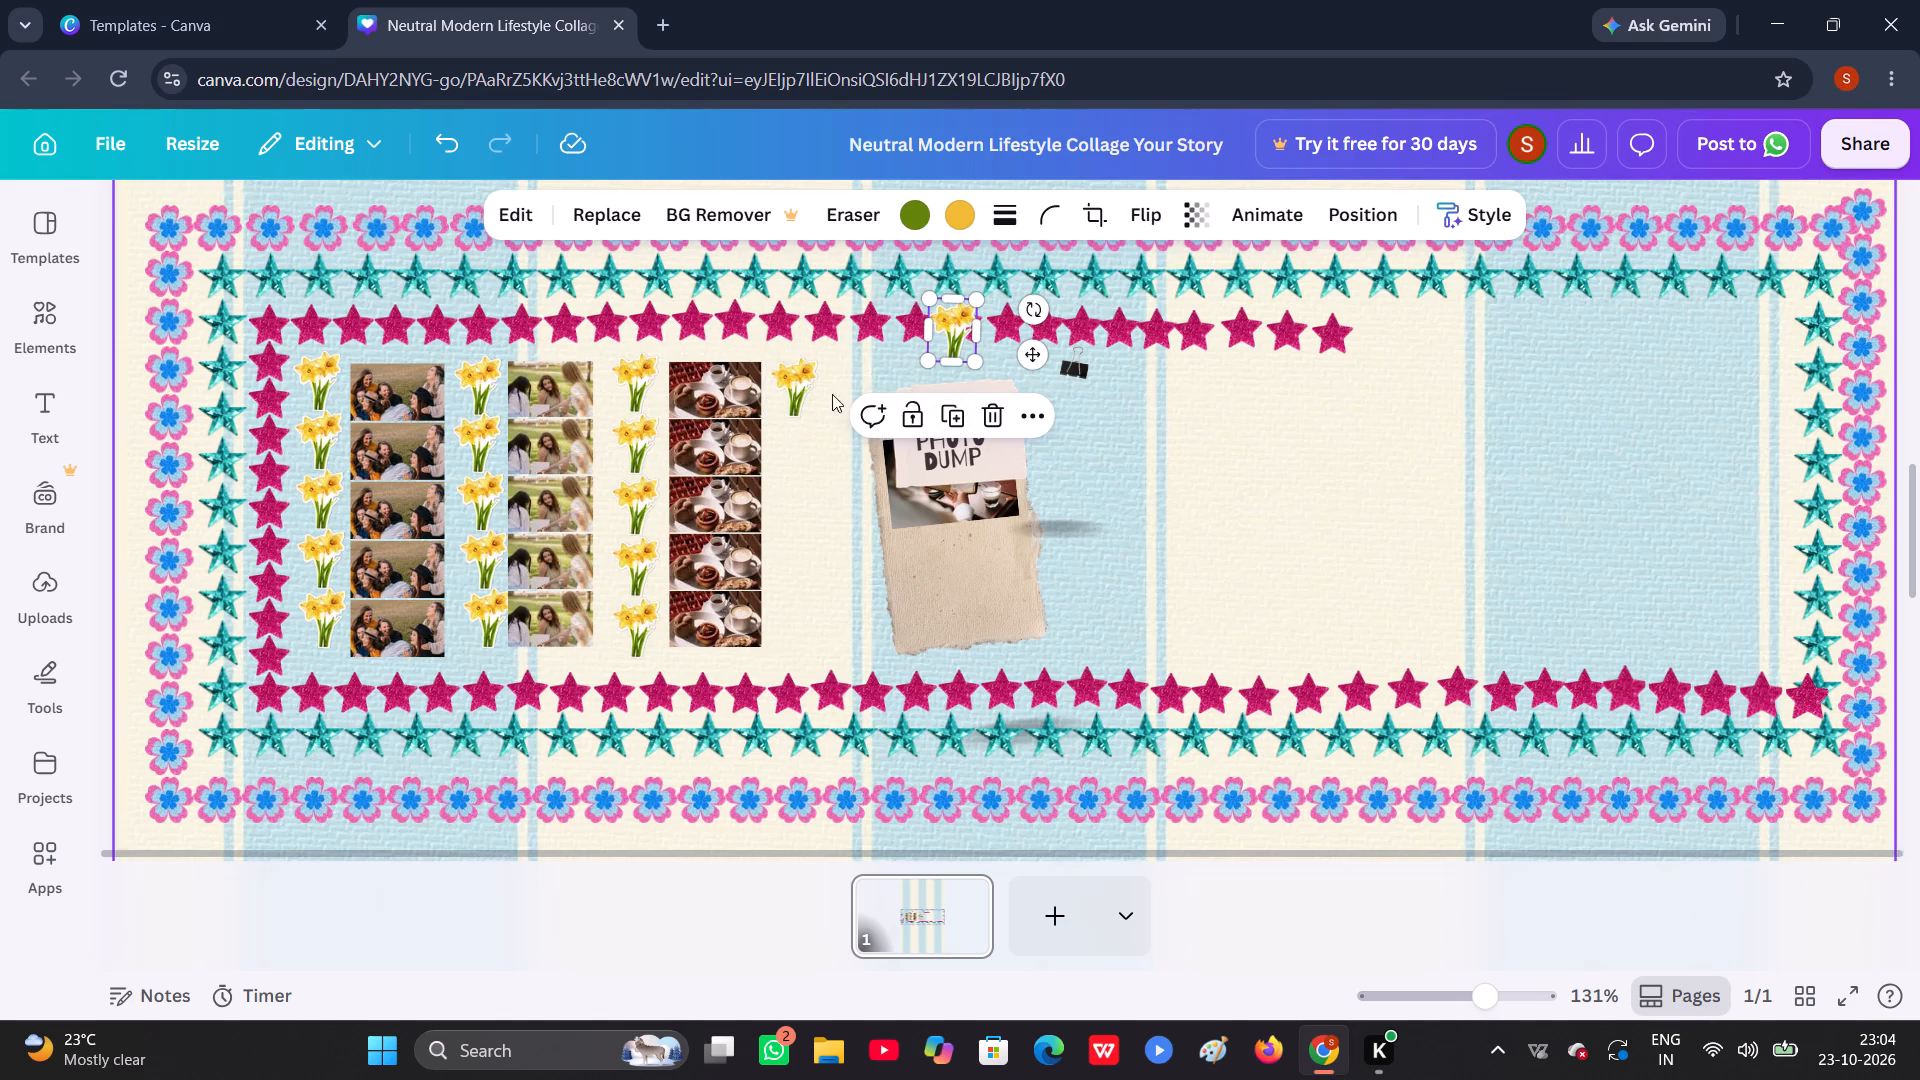
{"action": "left_click_drag", "start_coordinate": [945, 339], "coordinate": [801, 461]}
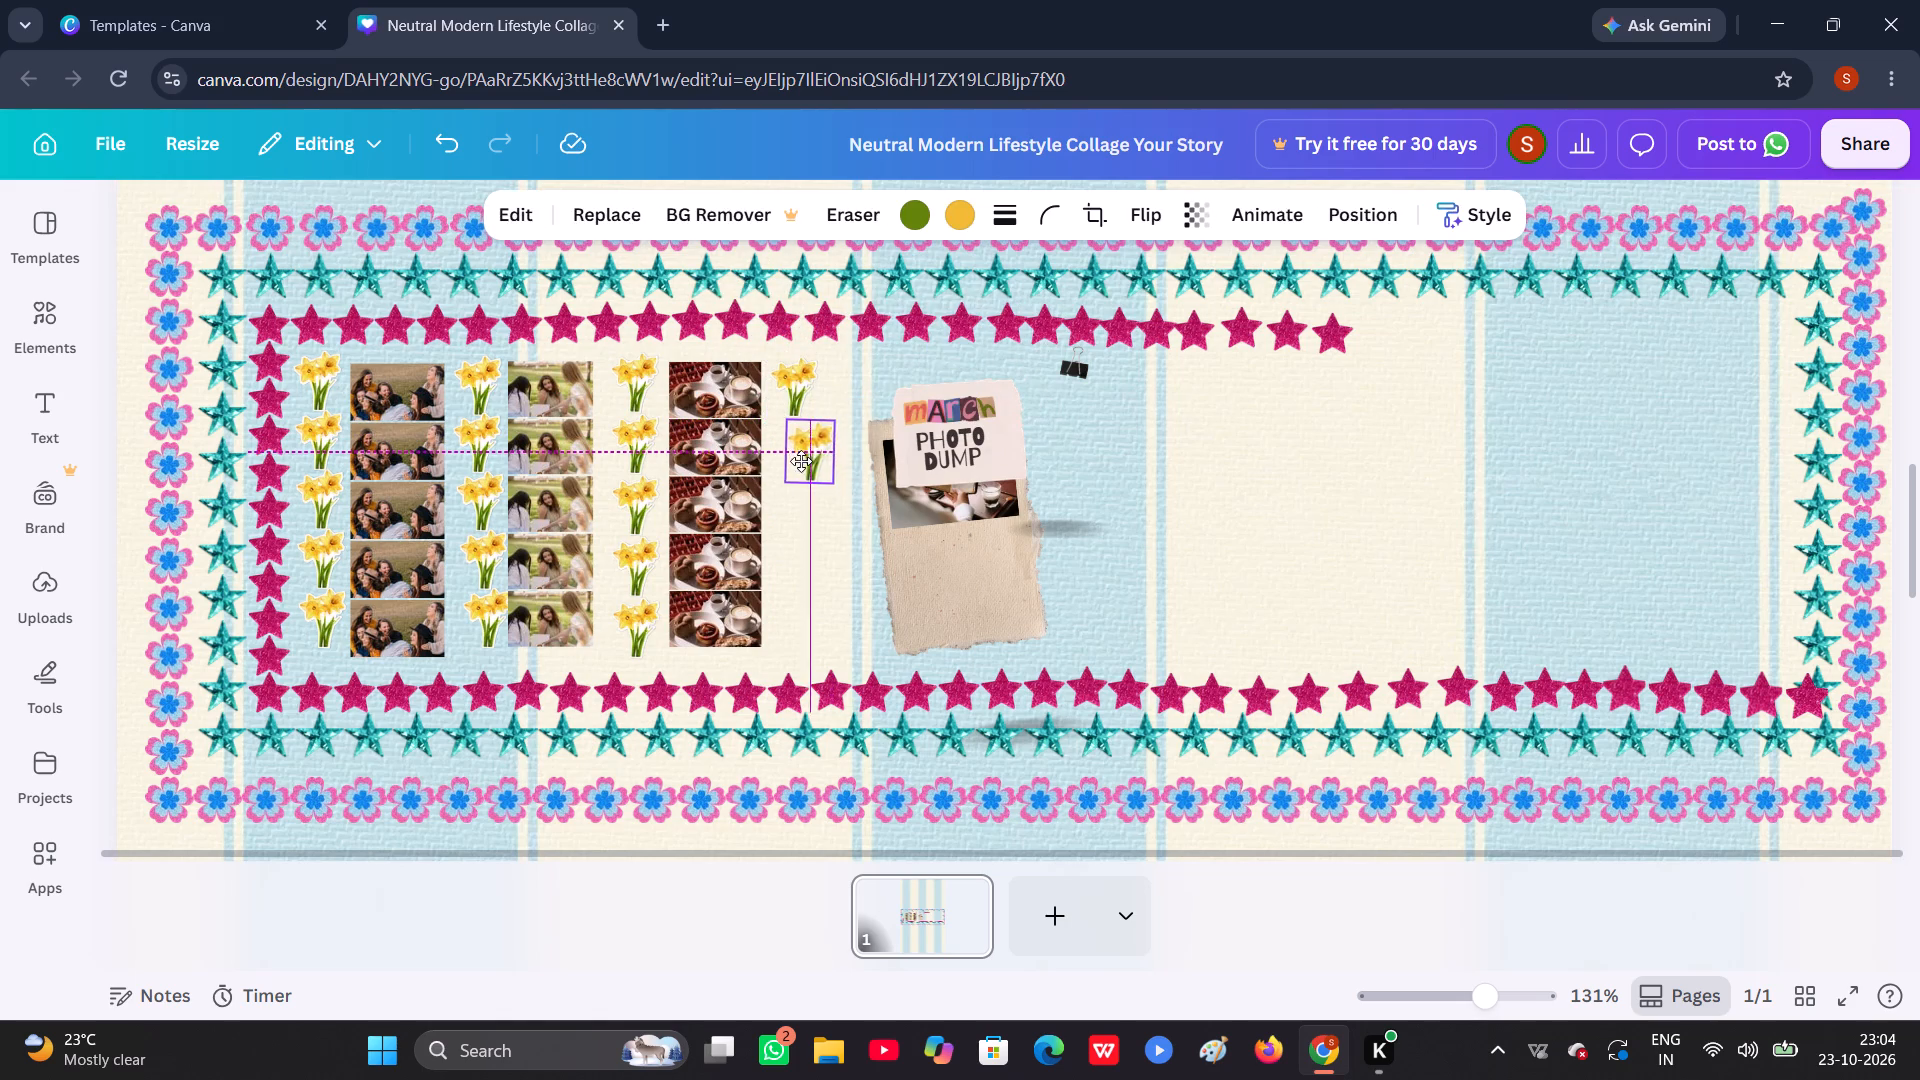
{"action": "left_click_drag", "start_coordinate": [801, 461], "coordinate": [788, 458]}
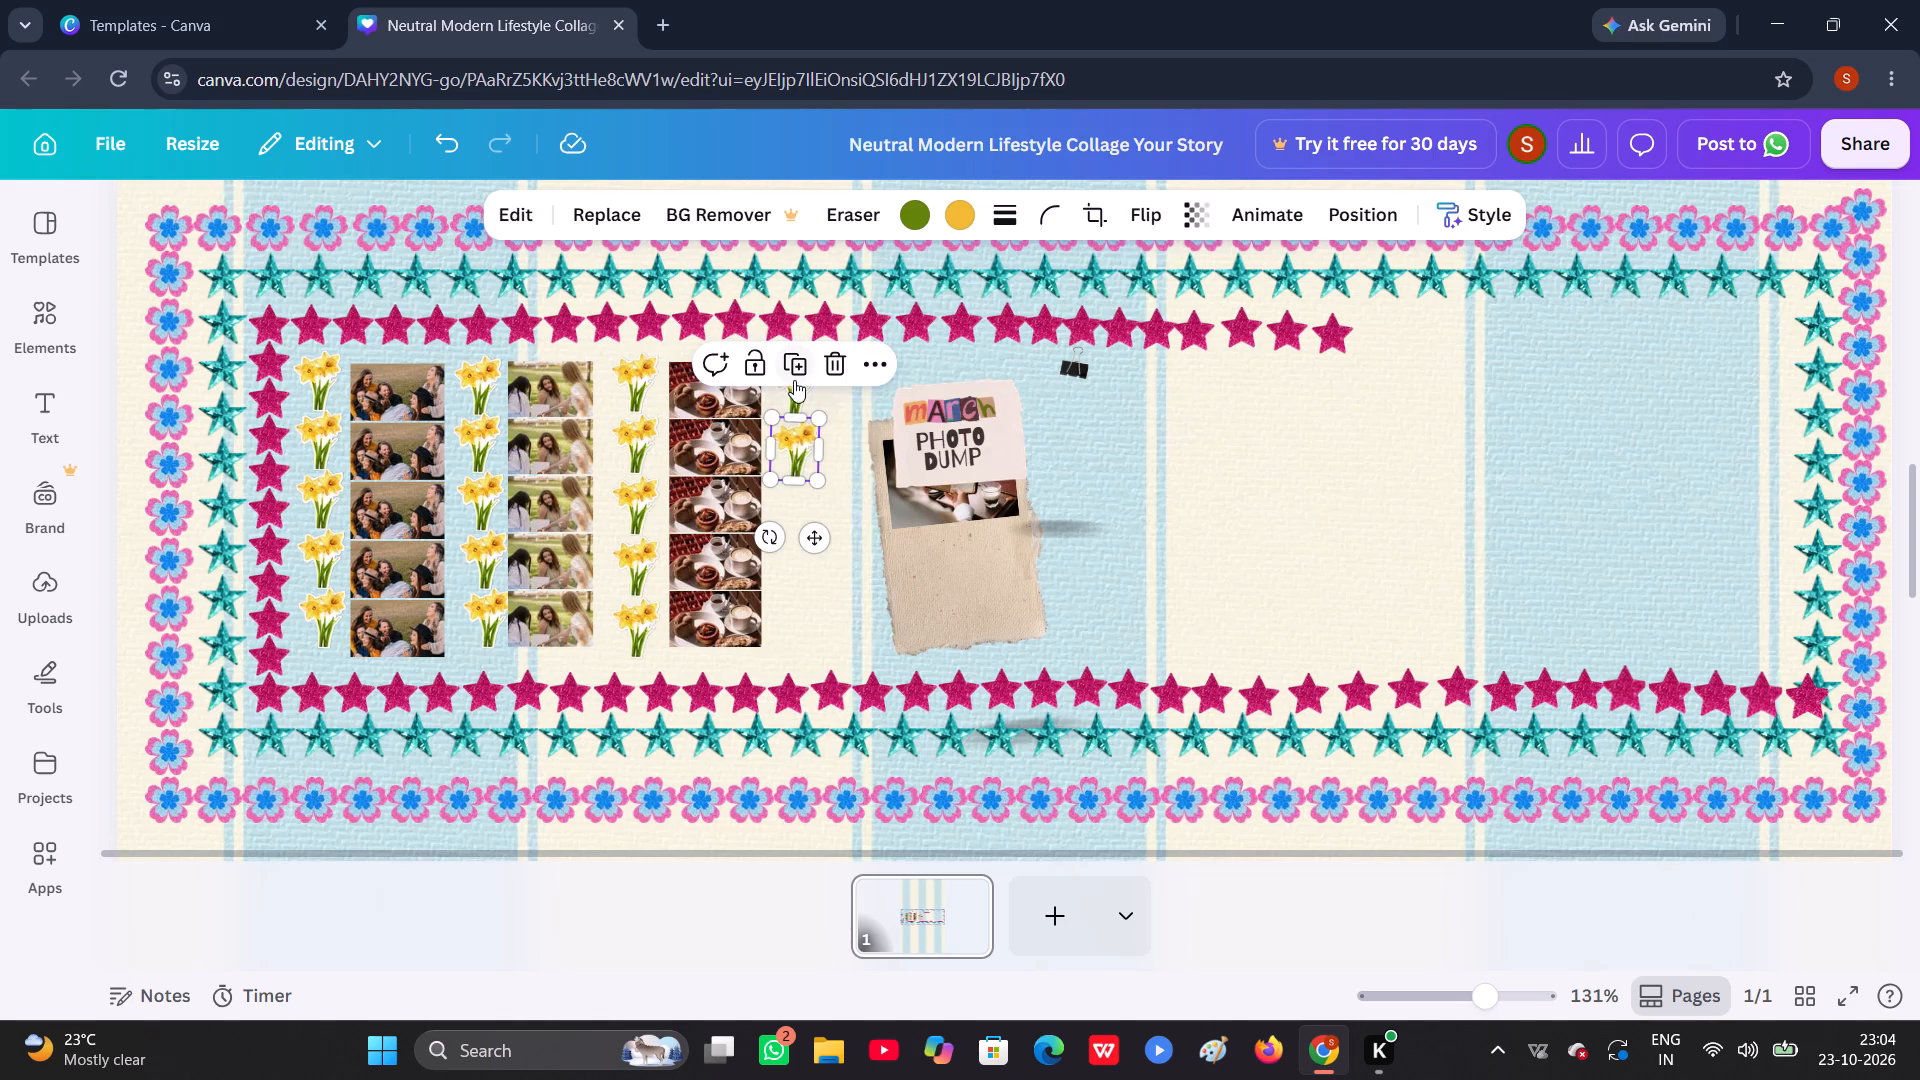
{"action": "left_click", "coordinate": [794, 378]}
{"action": "left_click", "coordinate": [800, 432]}
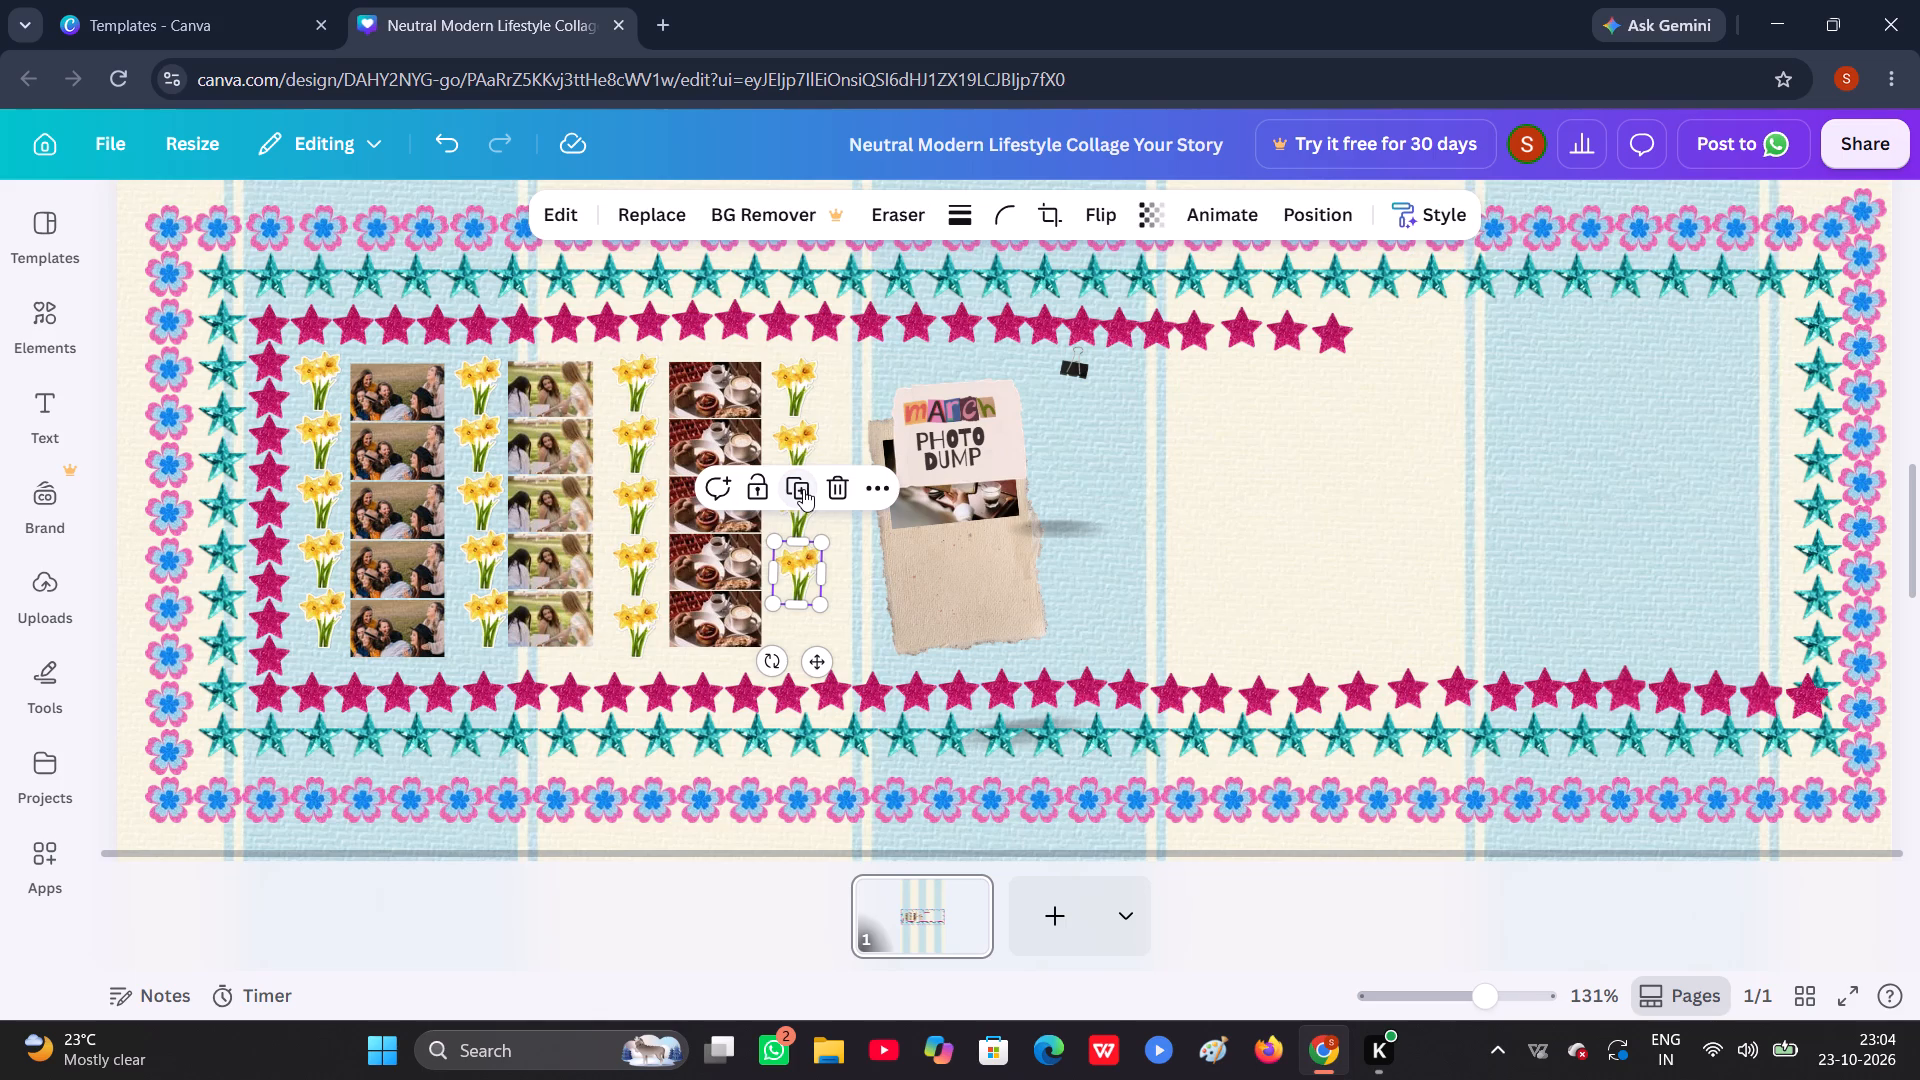
{"action": "left_click", "coordinate": [799, 498]}
{"action": "left_click", "coordinate": [834, 429]}
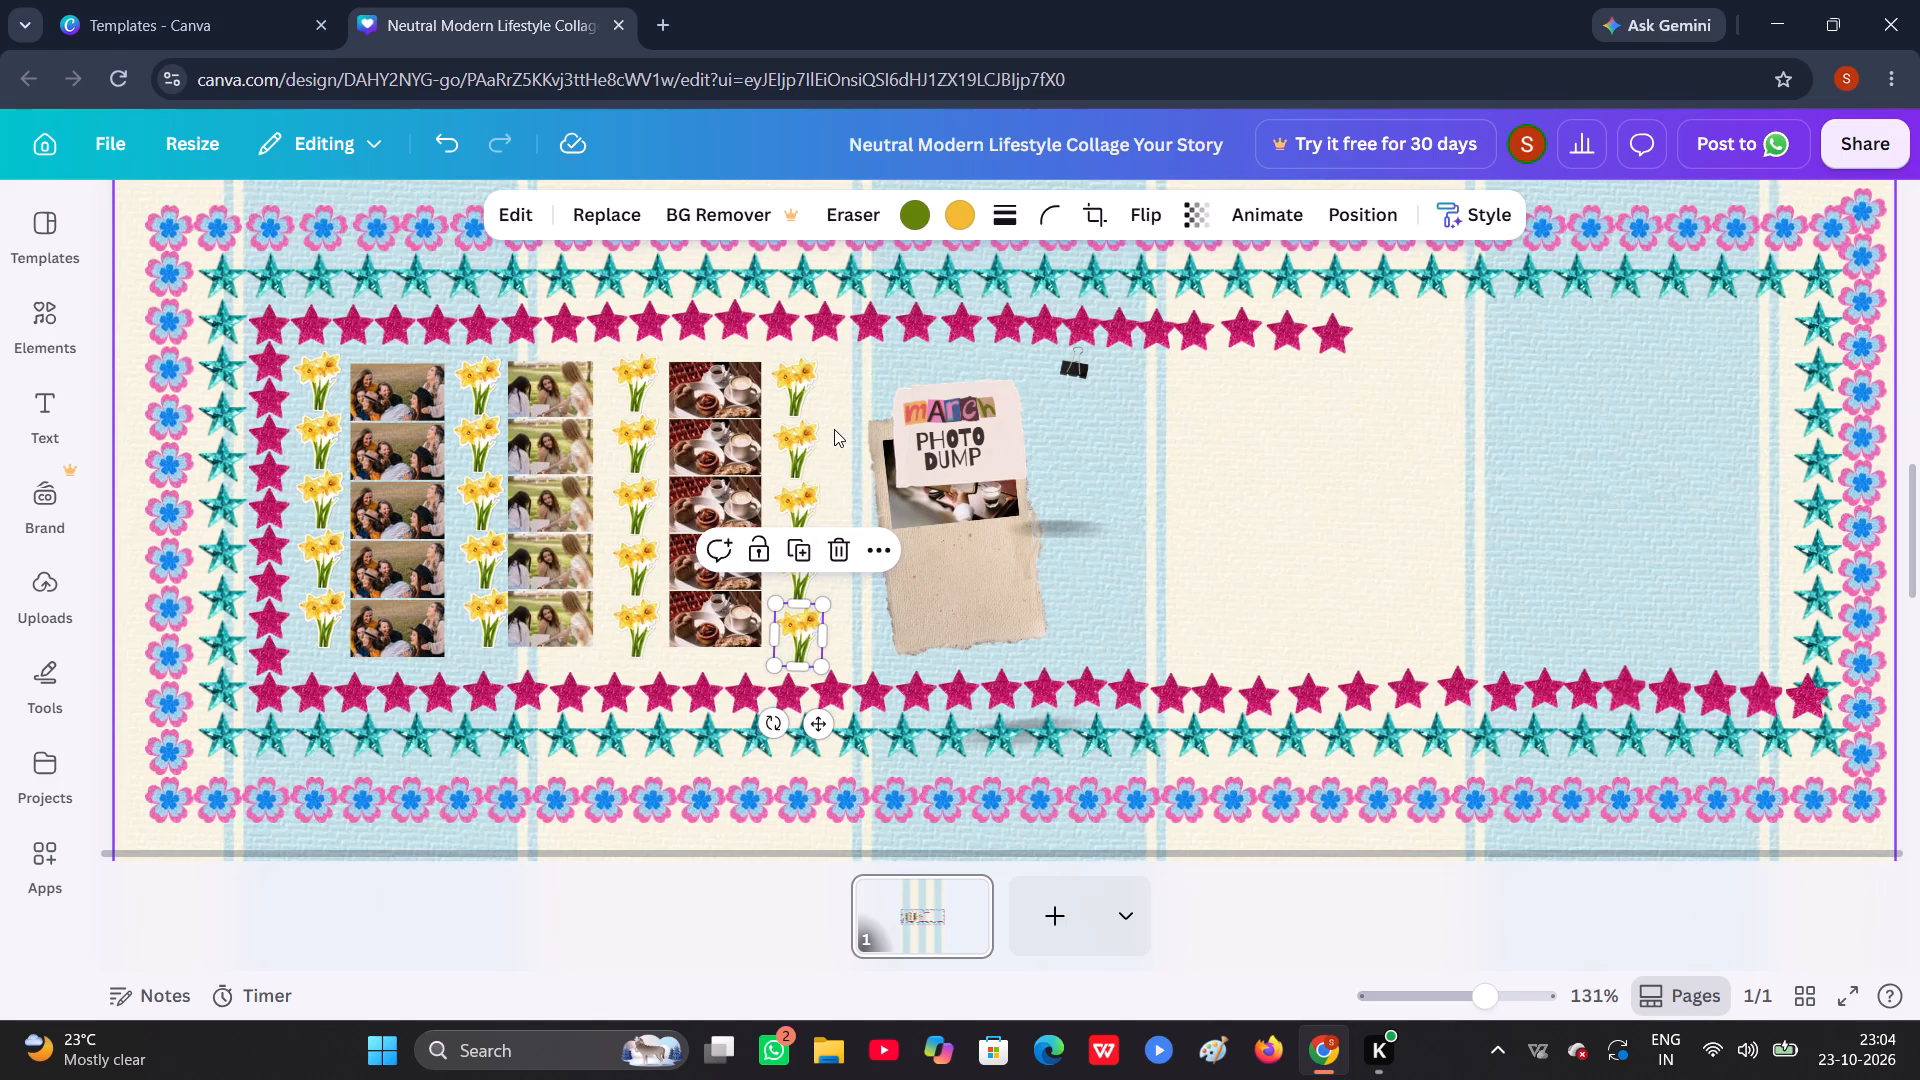
Select the five daffodils of the fourth column and nudge them together slightly upward and away from the coffee-table photos.
{"action": "left_click_drag", "start_coordinate": [834, 390], "coordinate": [789, 511]}
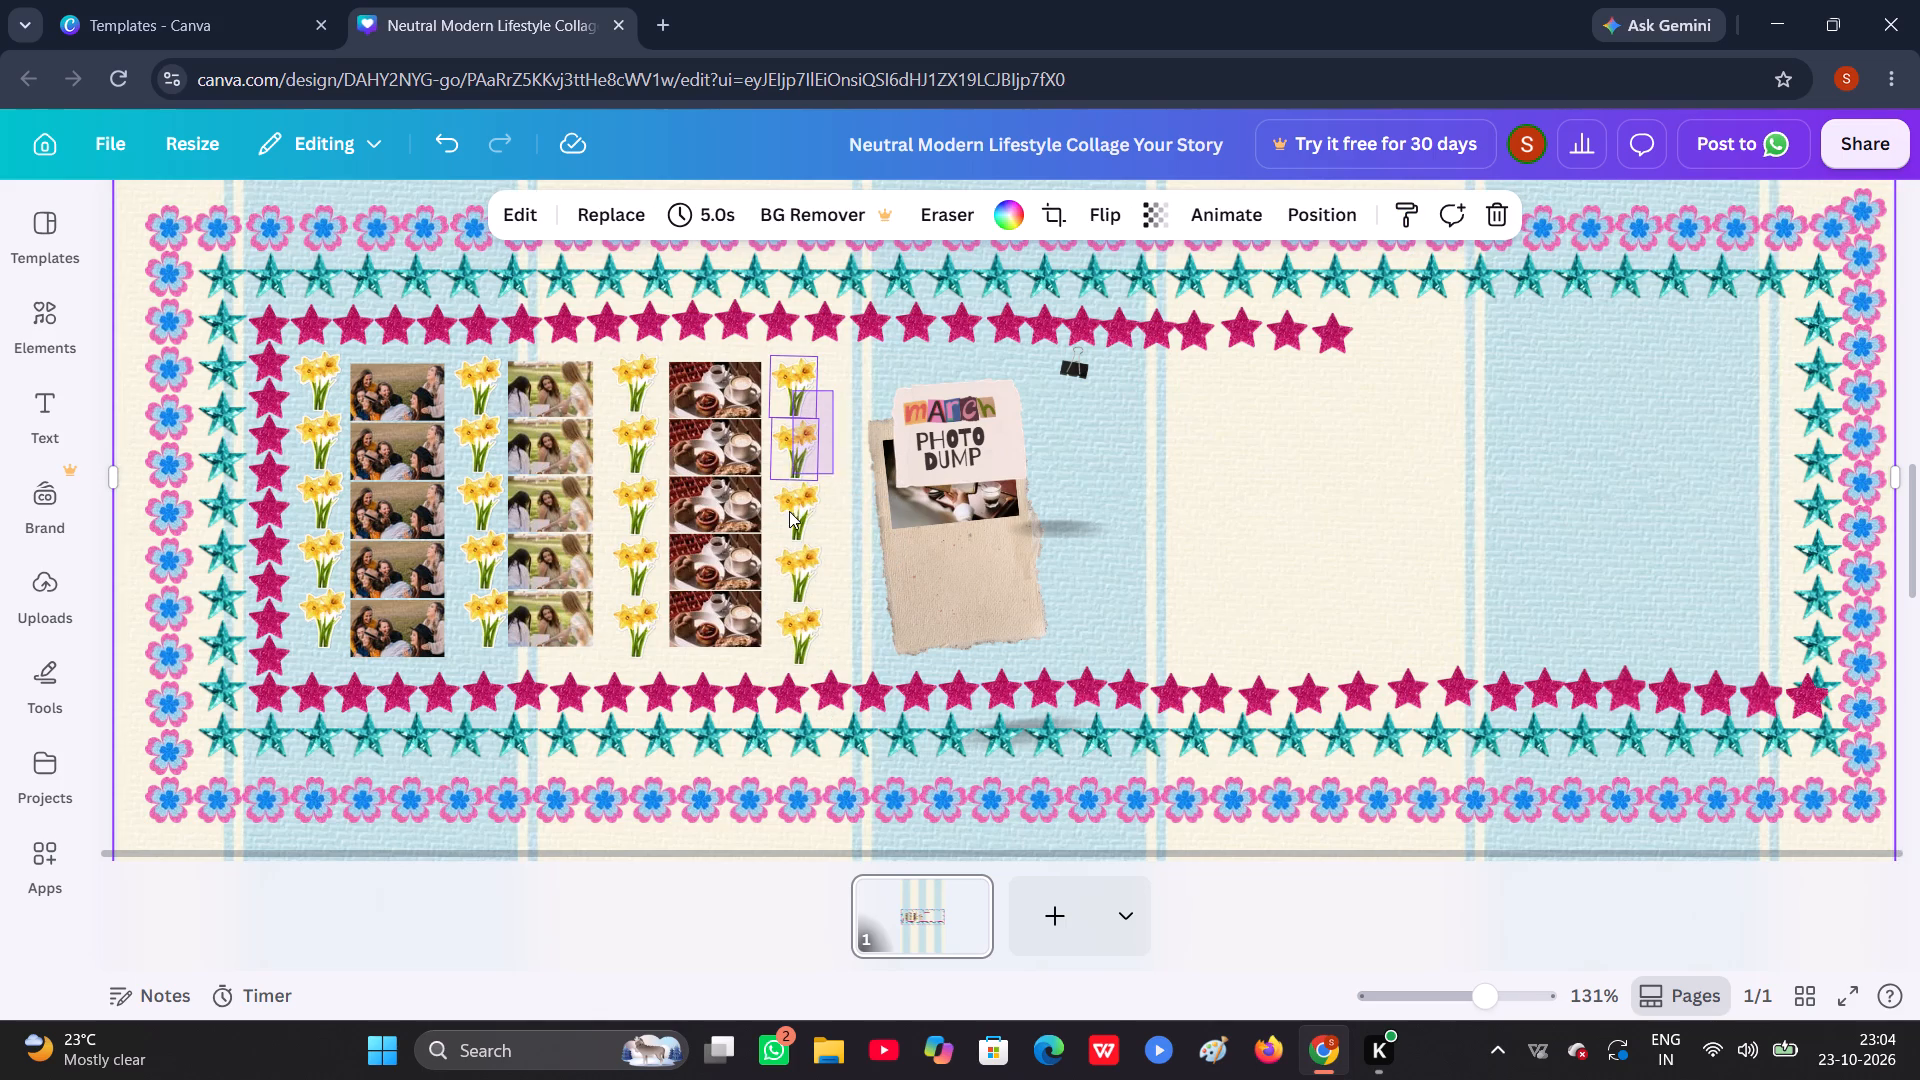
{"action": "left_click_drag", "start_coordinate": [789, 511], "coordinate": [802, 605]}
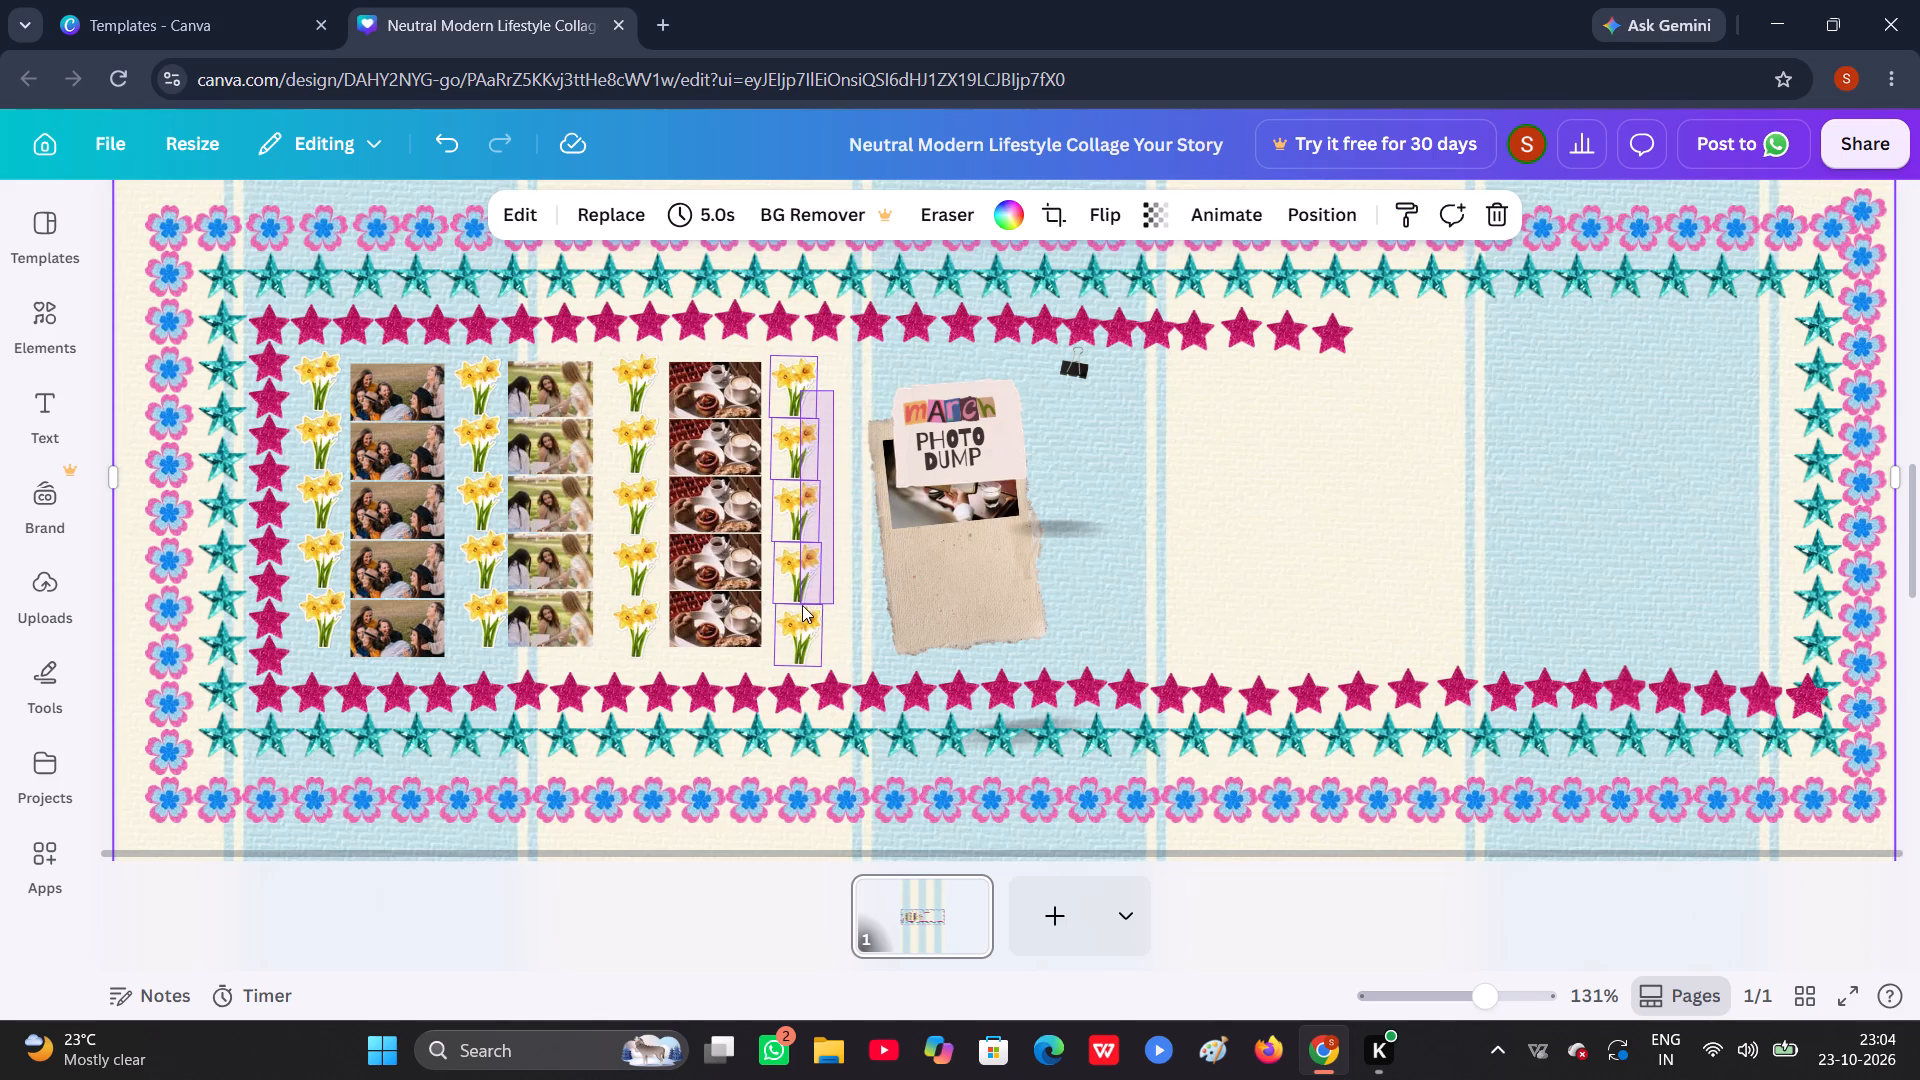
{"action": "left_click_drag", "start_coordinate": [802, 605], "coordinate": [803, 606]}
{"action": "left_click", "coordinate": [796, 552]}
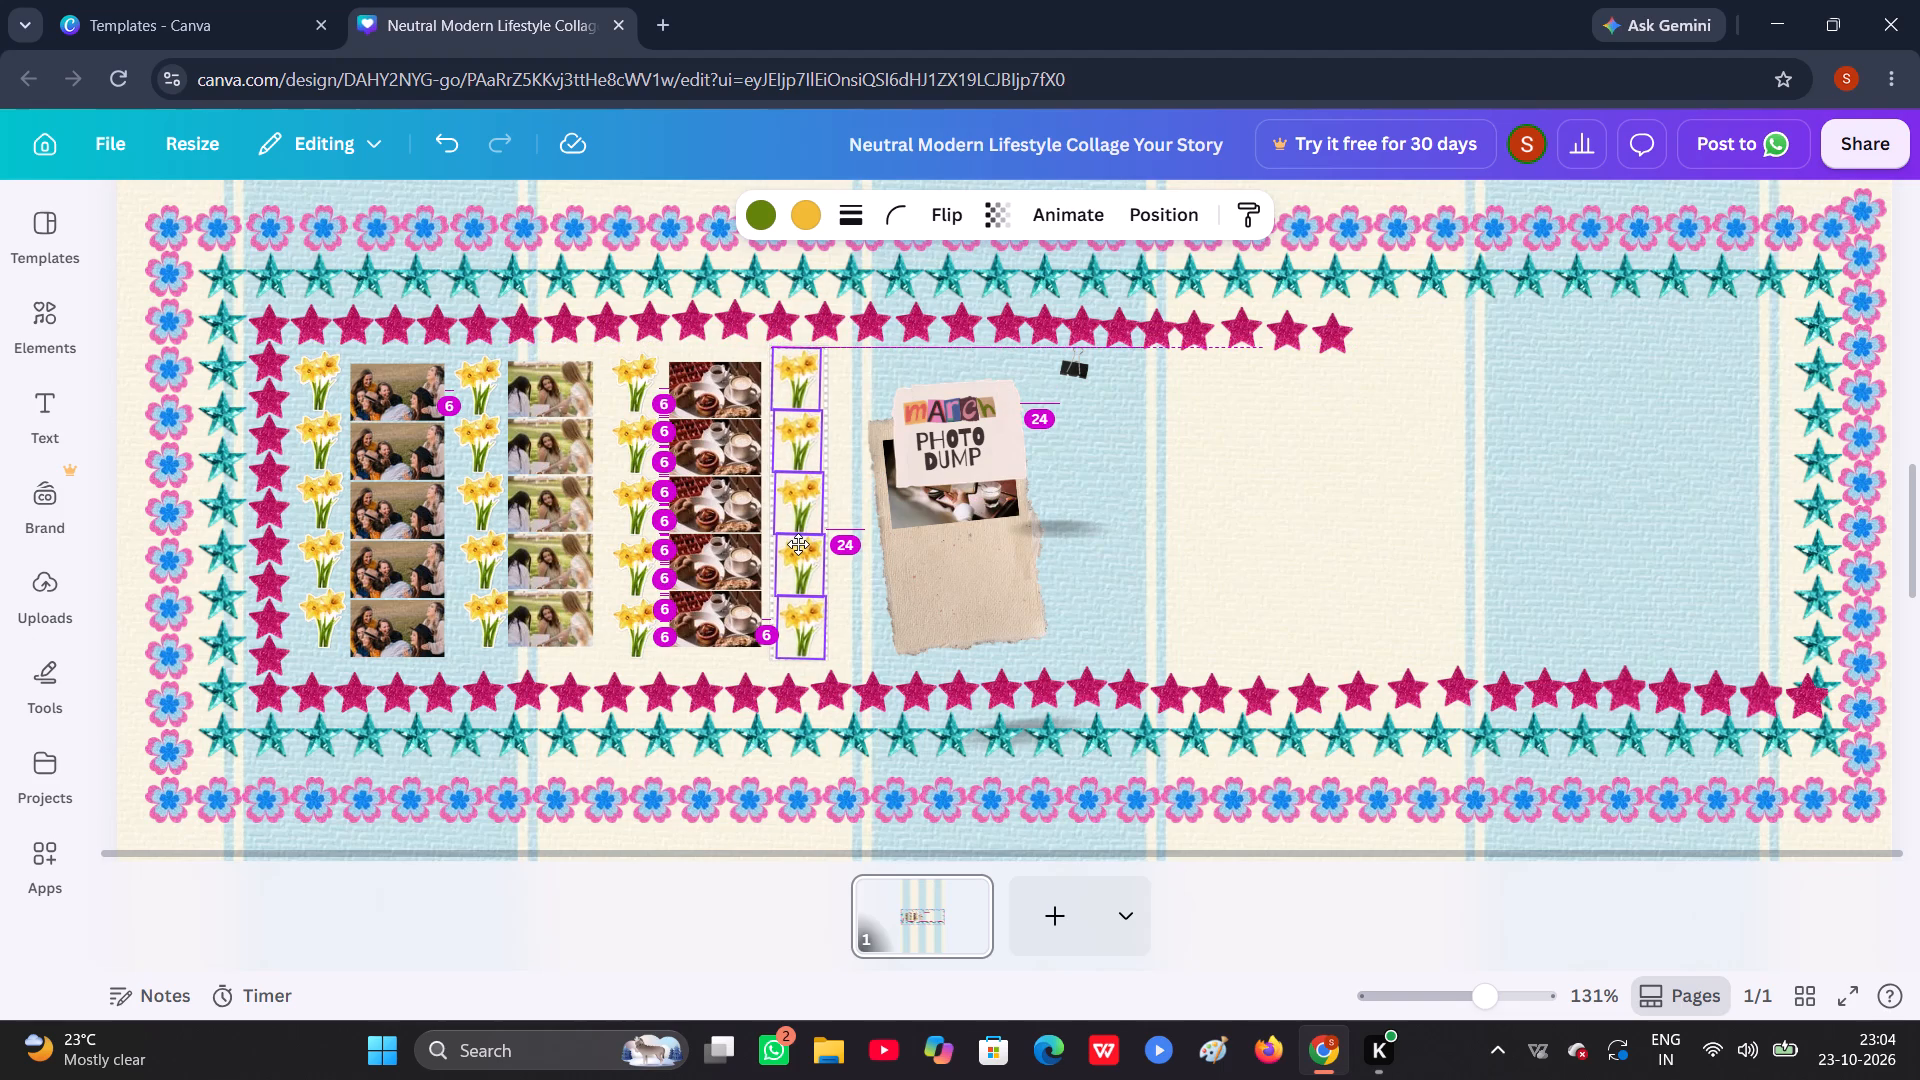
{"action": "left_click", "coordinate": [1090, 493]}
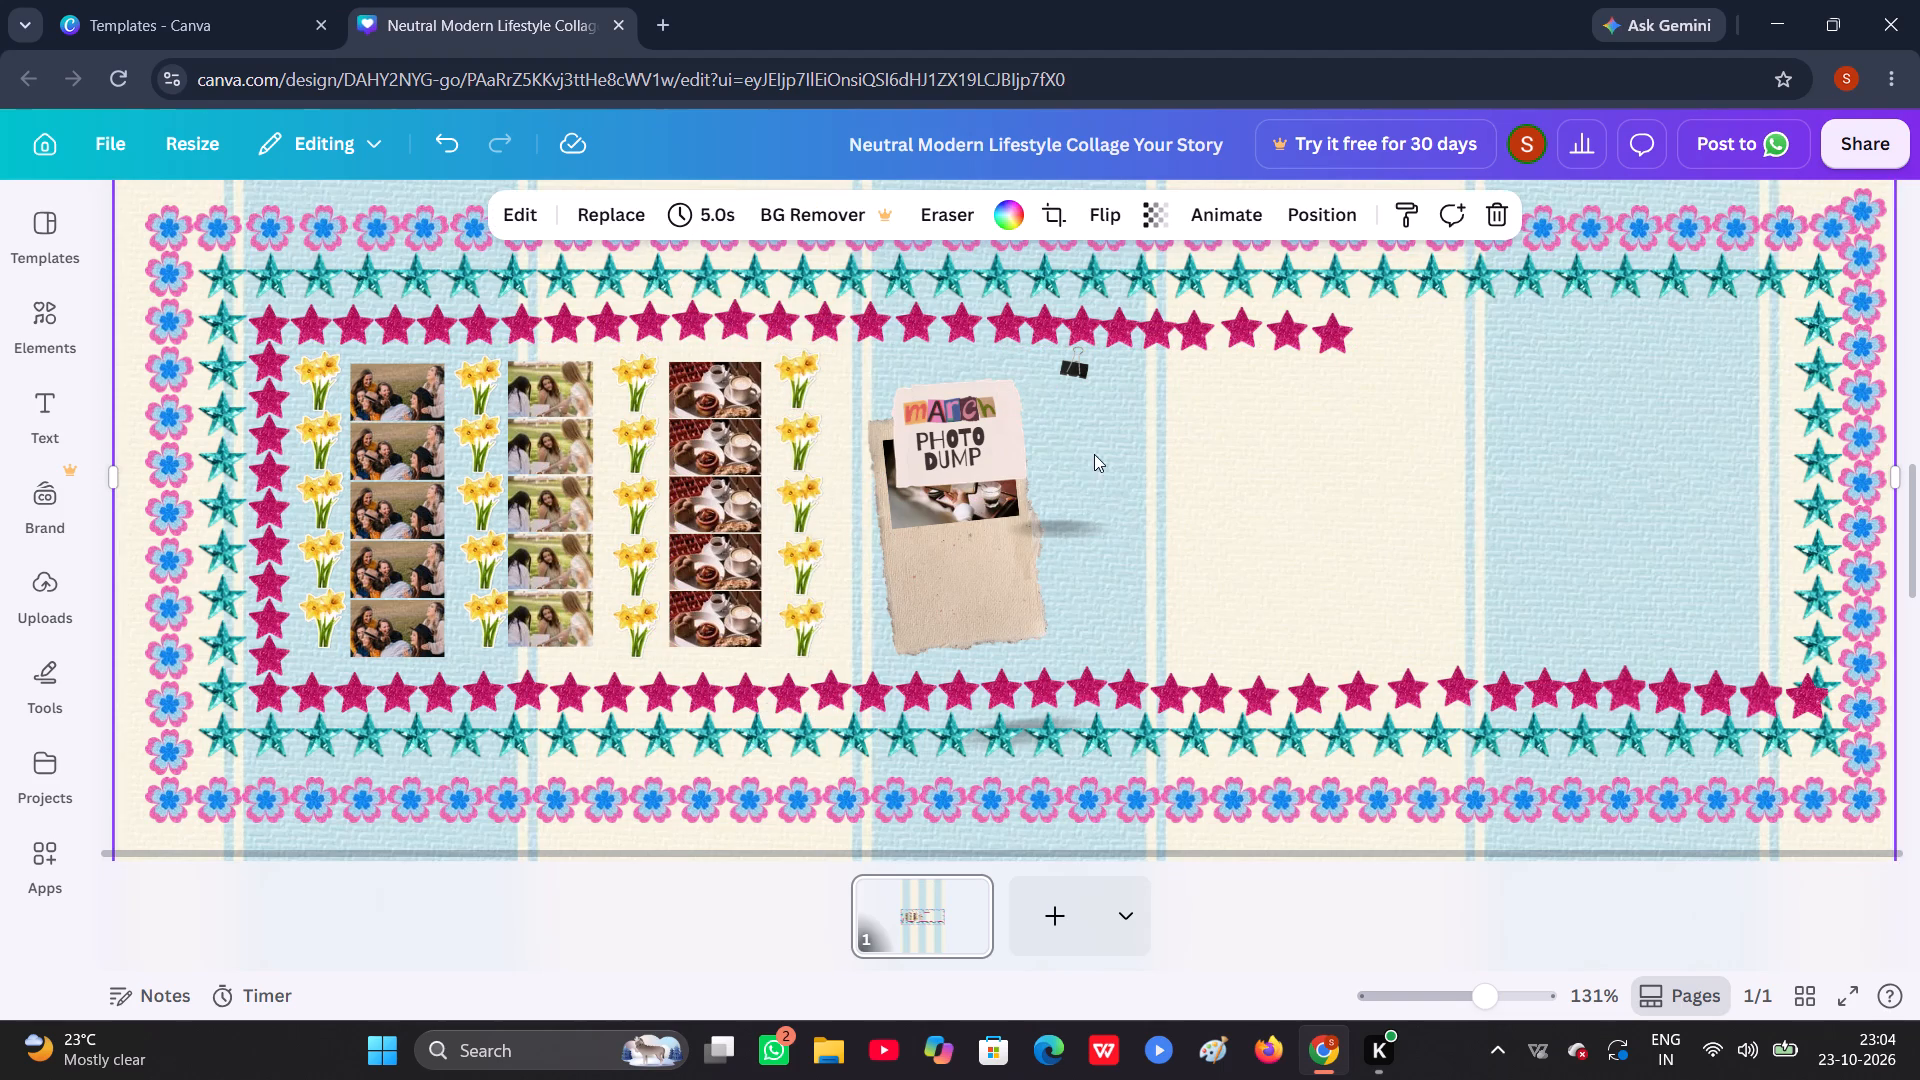
Select the torn paper, photo and PHOTO DUMP note together and move them away from the daffodil columns to free up space.
{"action": "left_click_drag", "start_coordinate": [1087, 435], "coordinate": [953, 548]}
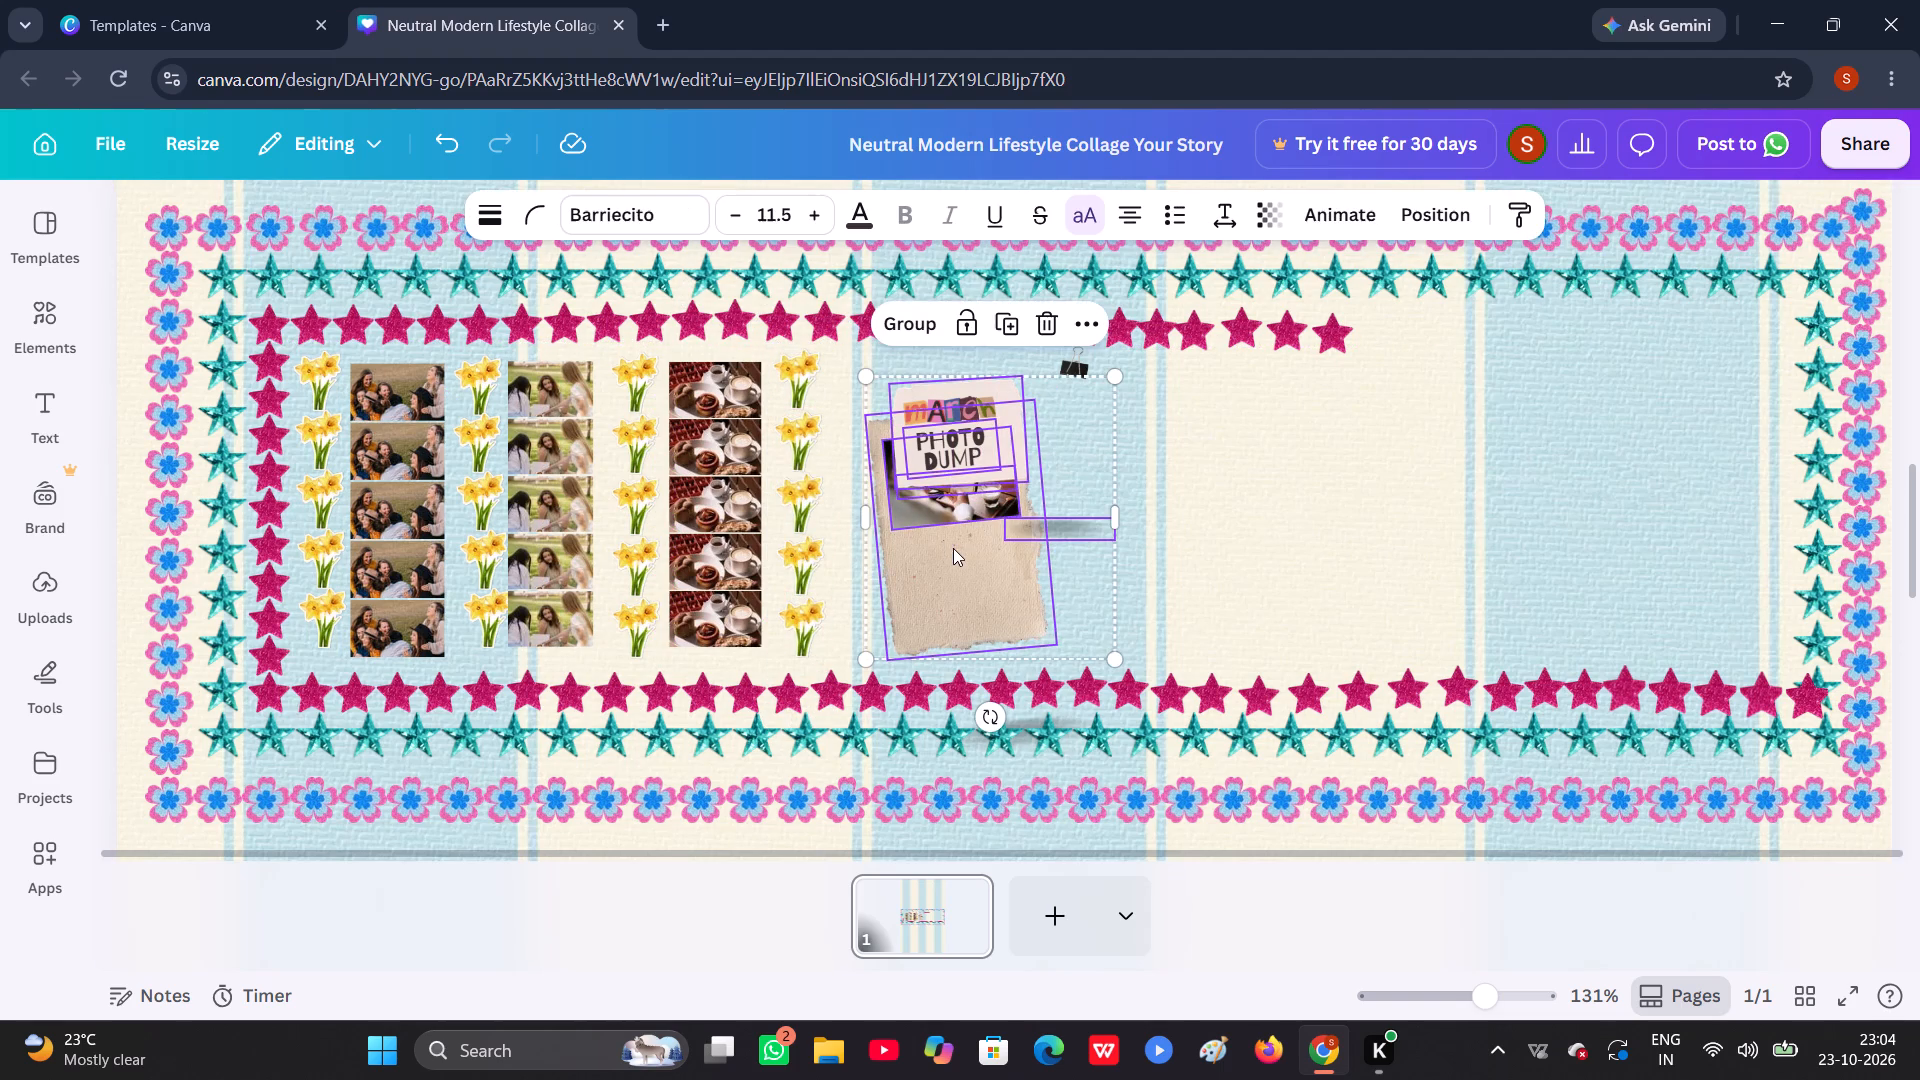
{"action": "left_click_drag", "start_coordinate": [910, 534], "coordinate": [1406, 498]}
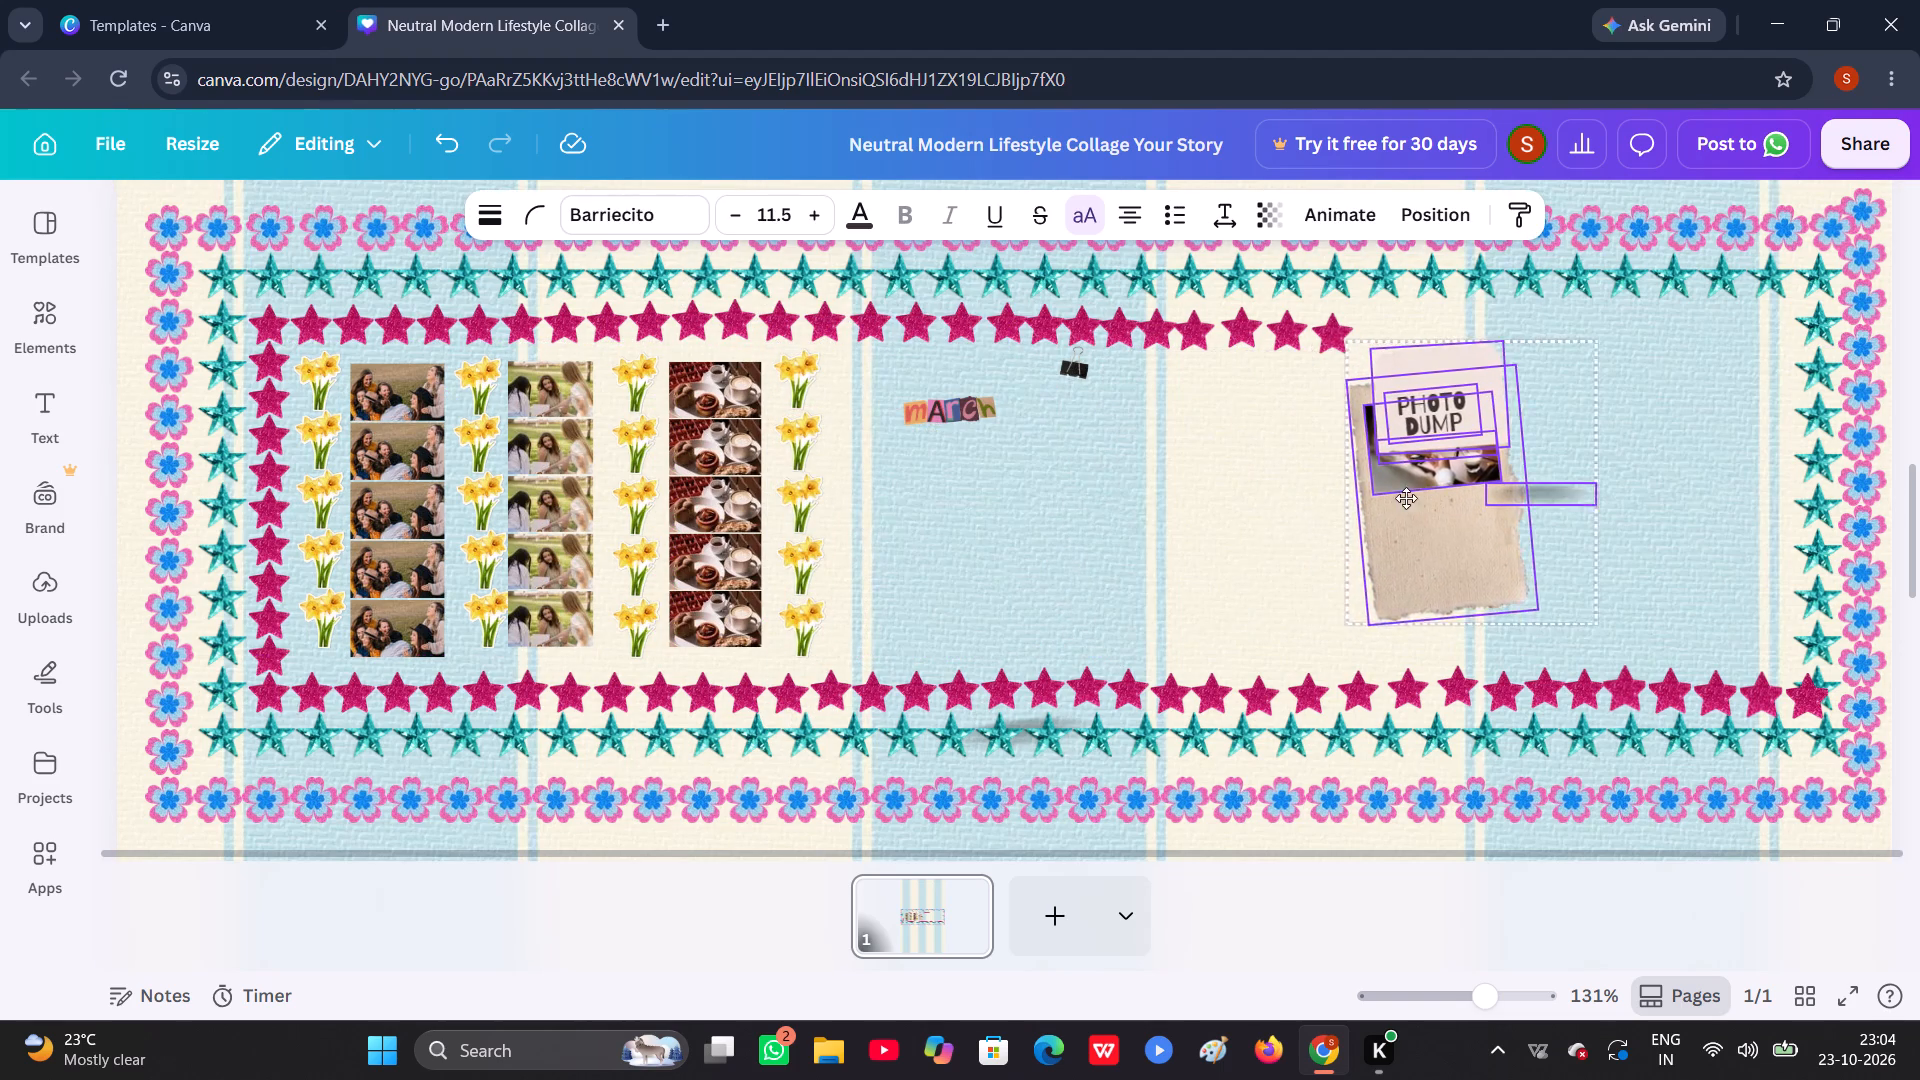
{"action": "left_click_drag", "start_coordinate": [1406, 498], "coordinate": [1259, 508]}
{"action": "left_click", "coordinate": [1517, 433]}
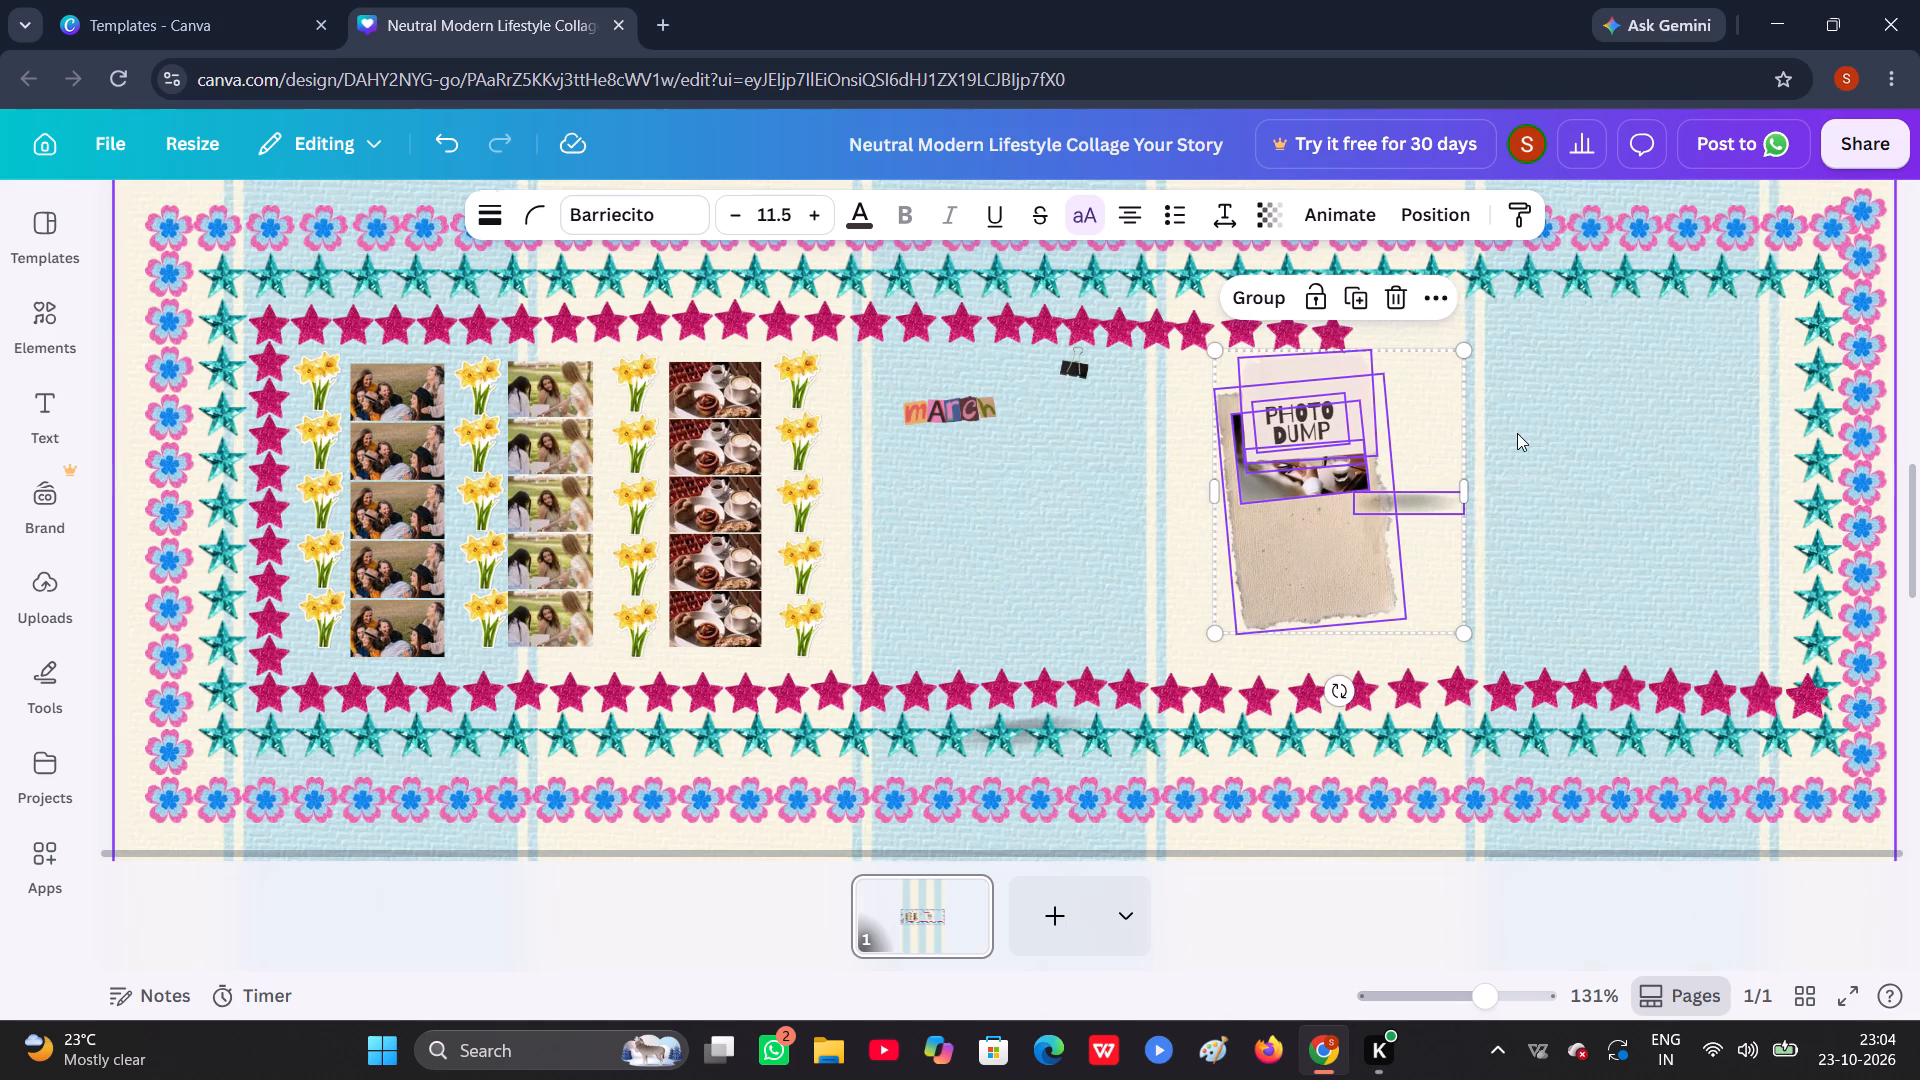
Pull the remaining photo out from behind the PHOTO DUMP note, straighten it, shrink it and widen it slightly.
{"action": "left_click_drag", "start_coordinate": [1310, 485], "coordinate": [1180, 492]}
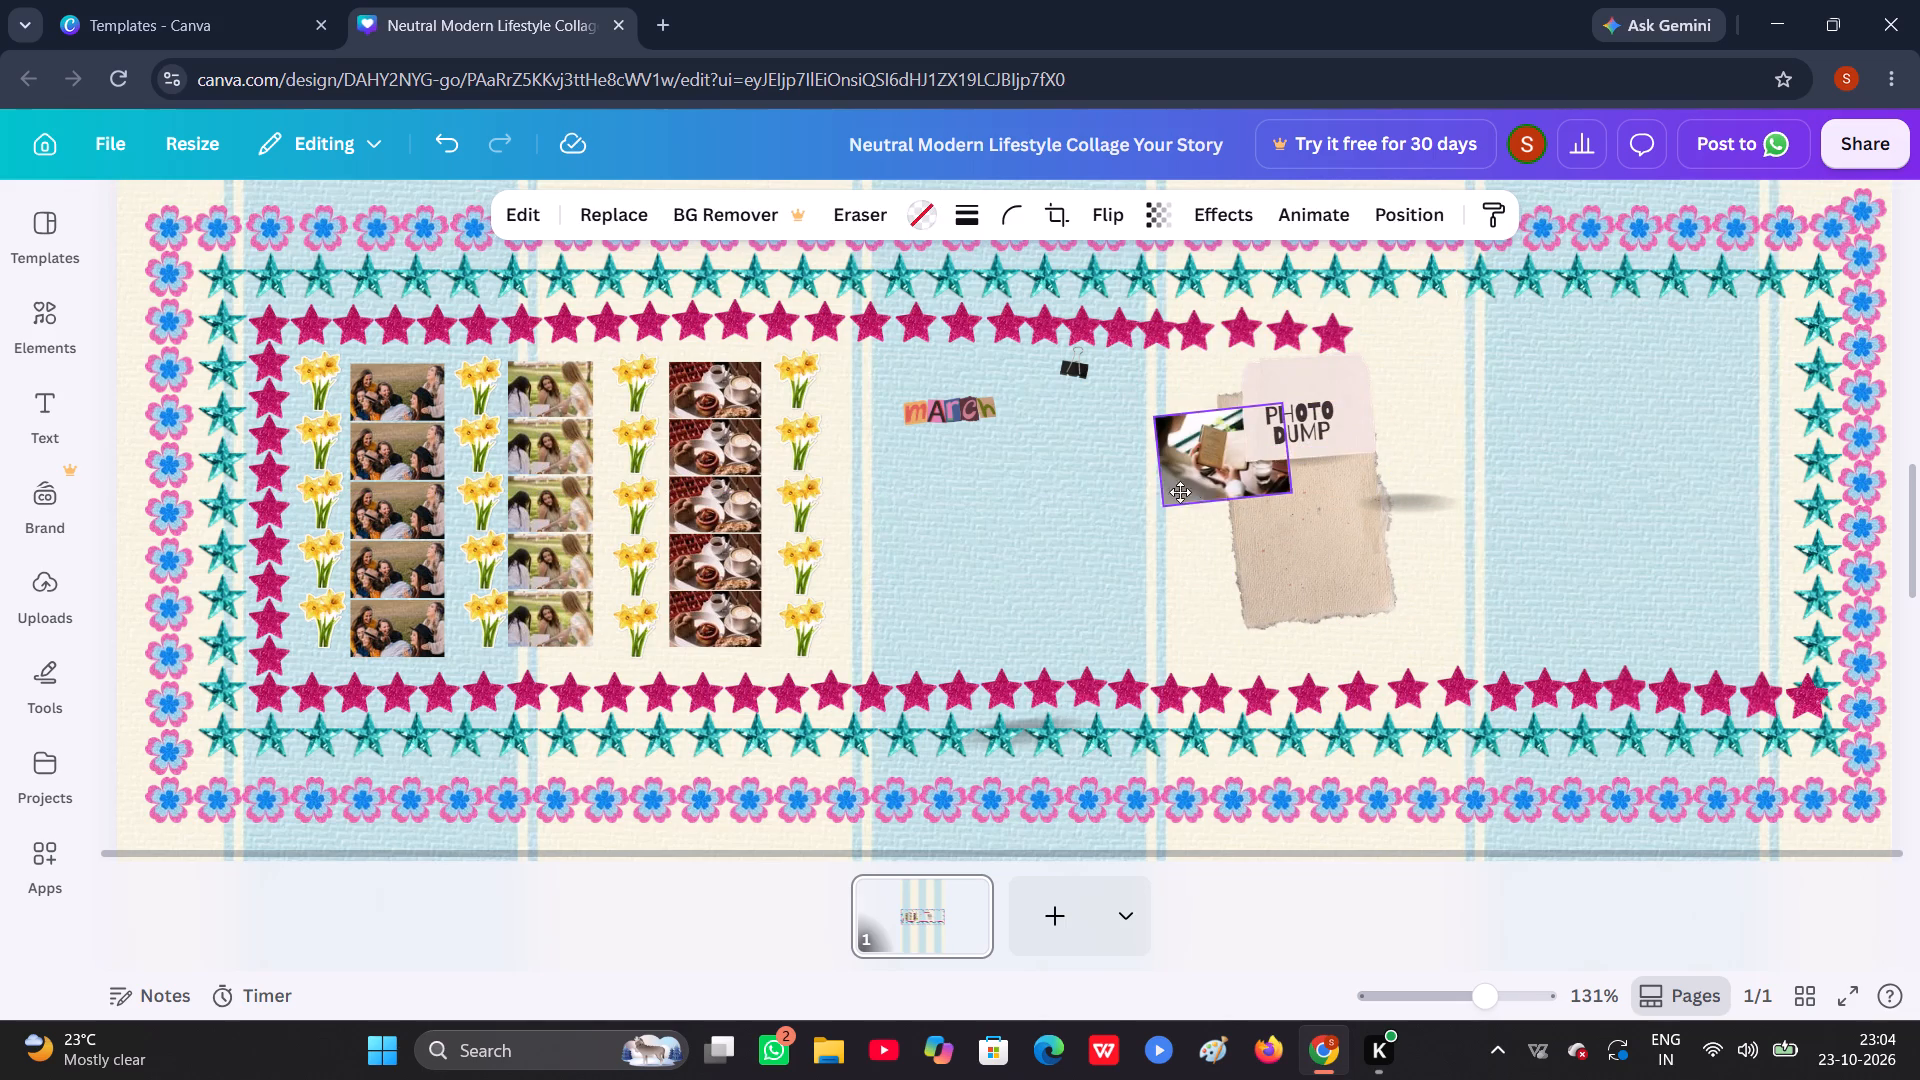
{"action": "left_click_drag", "start_coordinate": [1180, 492], "coordinate": [1142, 492]}
{"action": "left_click_drag", "start_coordinate": [1134, 555], "coordinate": [1124, 554]}
{"action": "left_click_drag", "start_coordinate": [1192, 510], "coordinate": [1146, 488]}
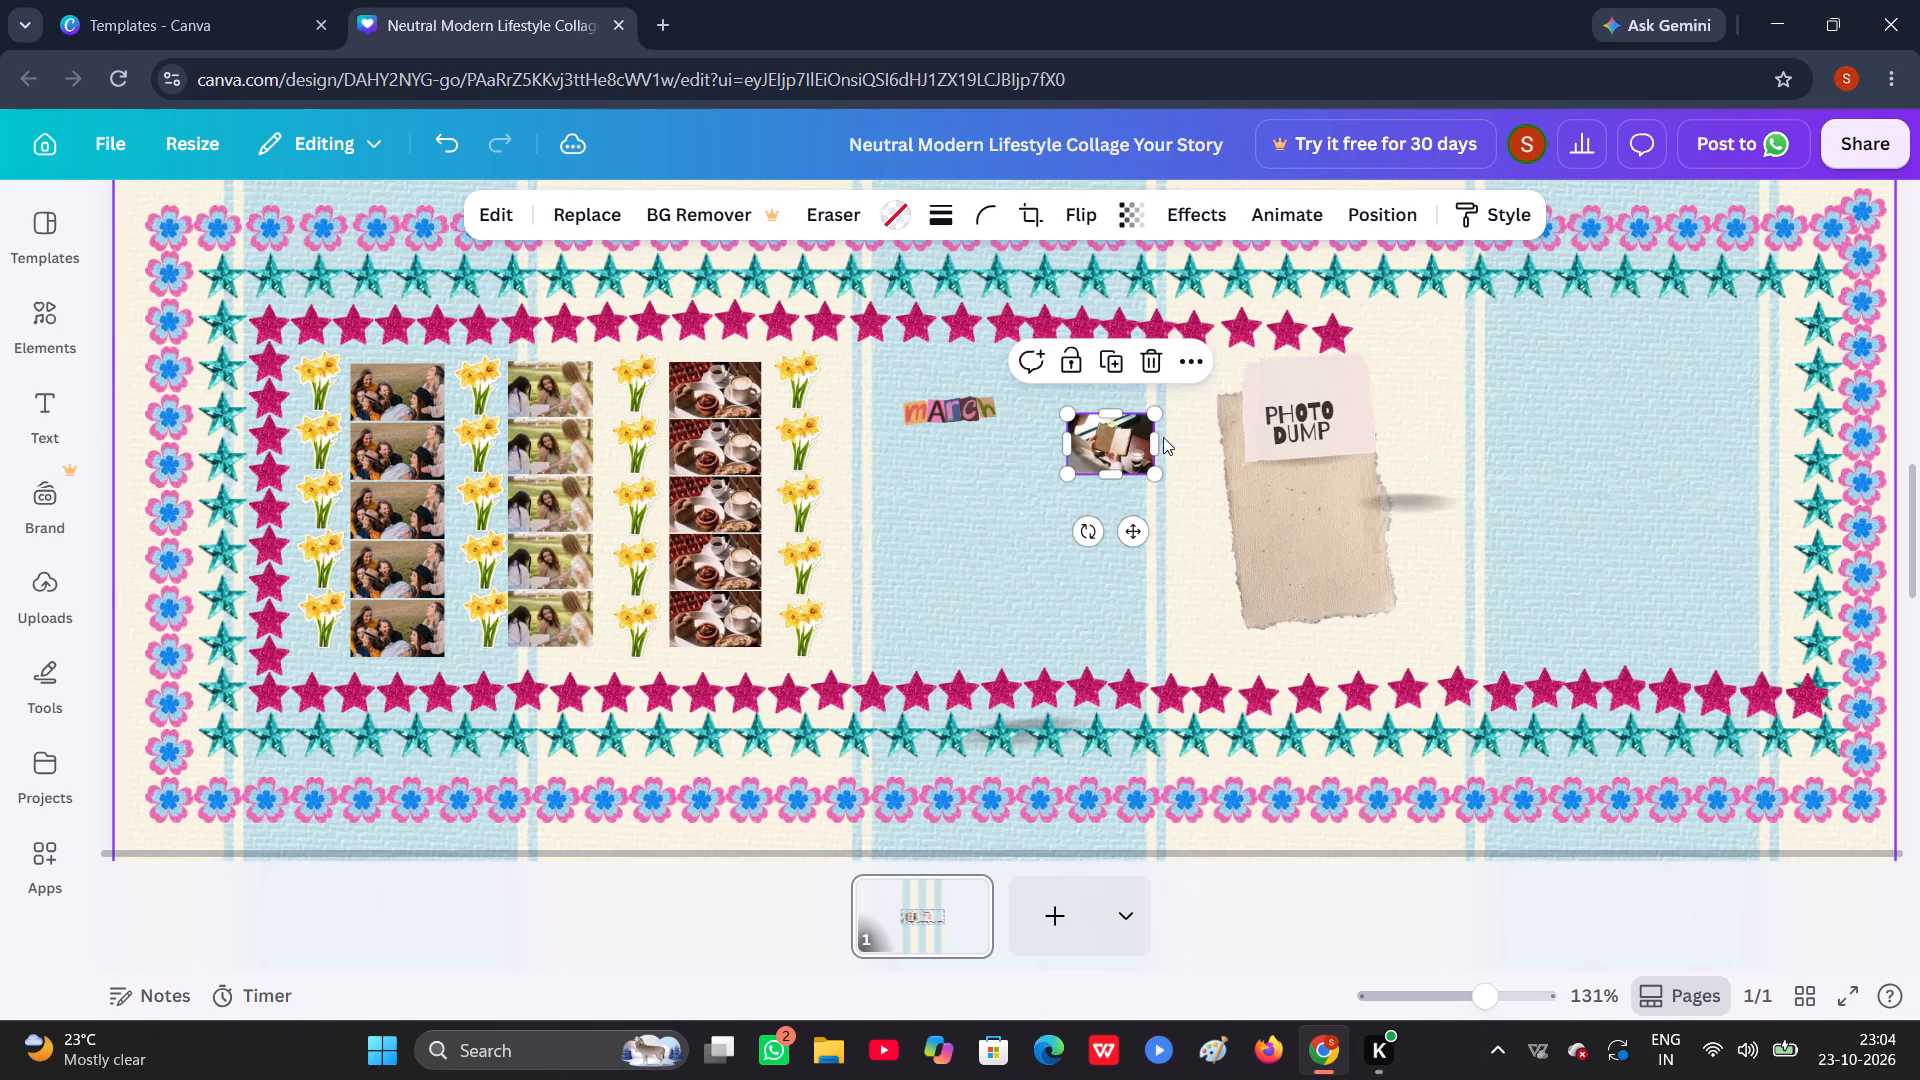
{"action": "left_click_drag", "start_coordinate": [1158, 437], "coordinate": [1167, 439]}
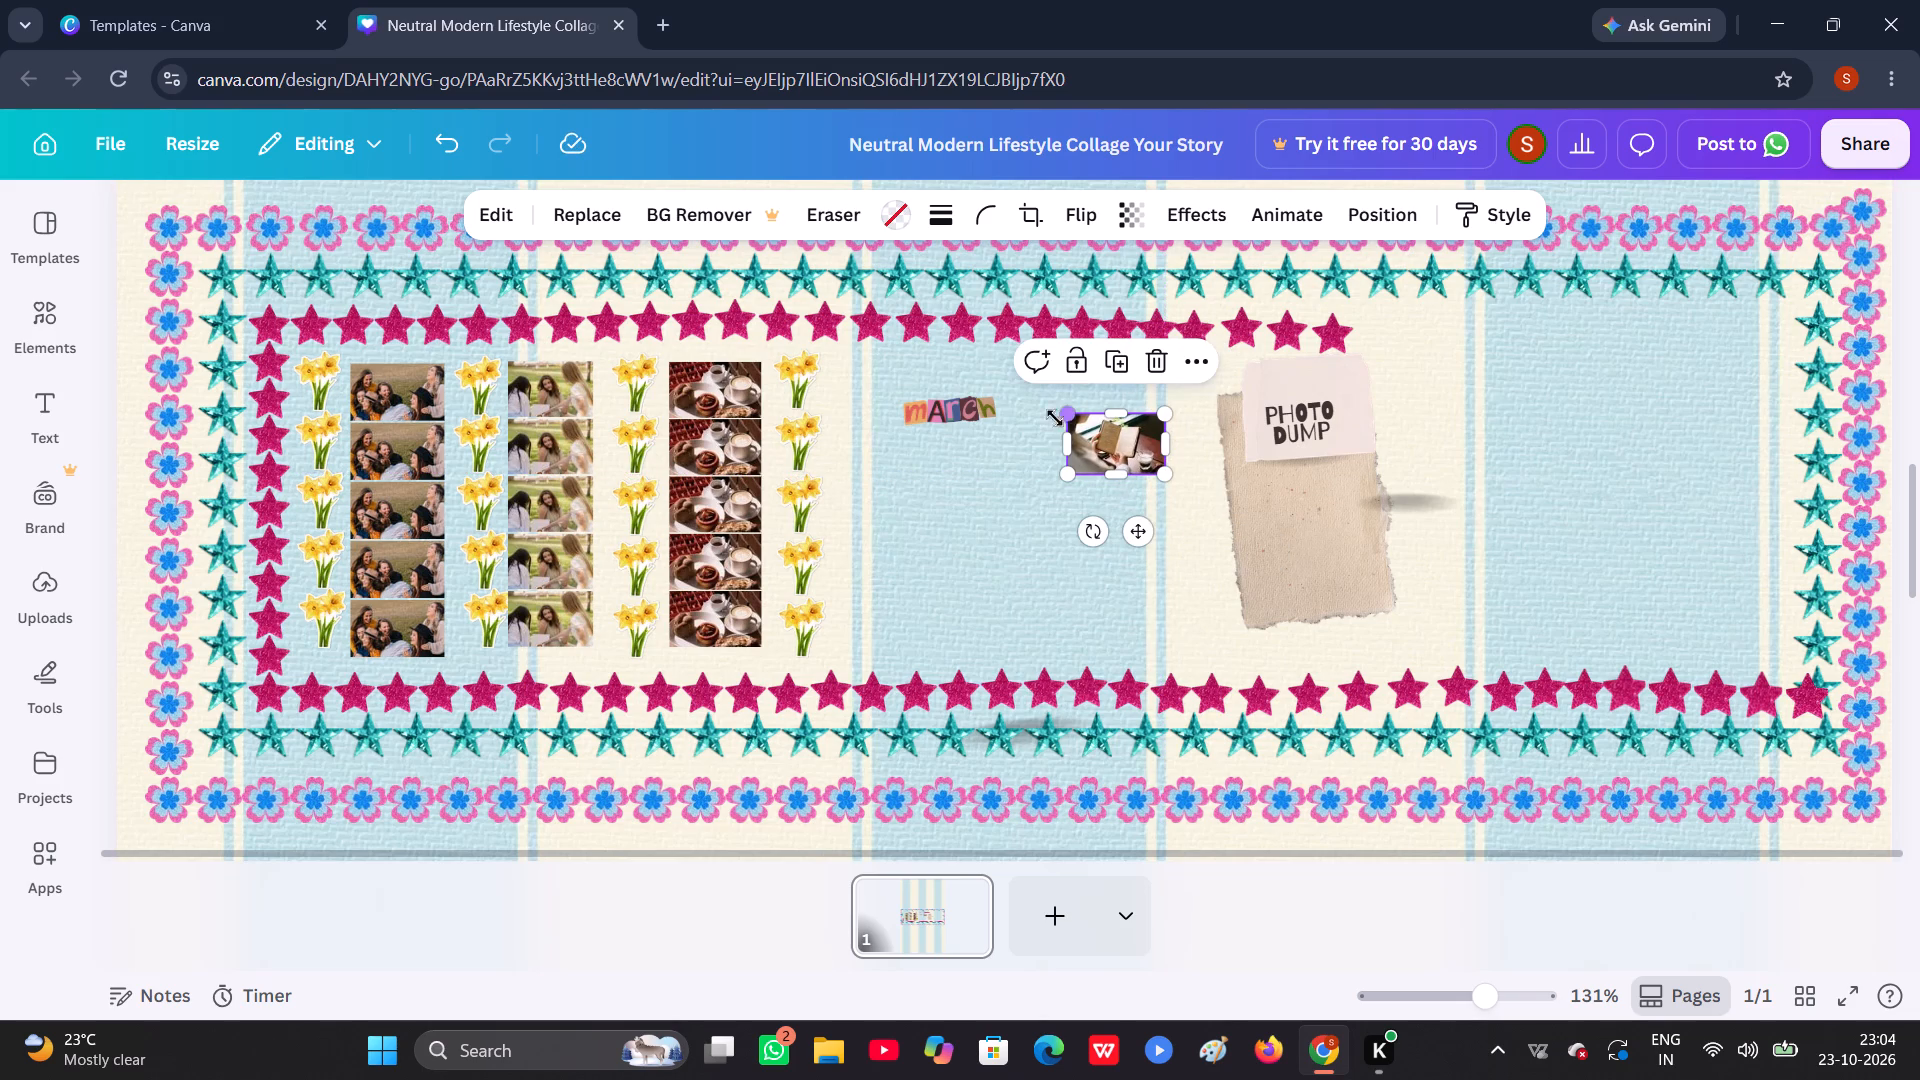
Move the loose MARCH cut-out letters down into a small cluster, clearing the space beside the fourth daffodil column.
{"action": "left_click_drag", "start_coordinate": [970, 409], "coordinate": [1007, 481]}
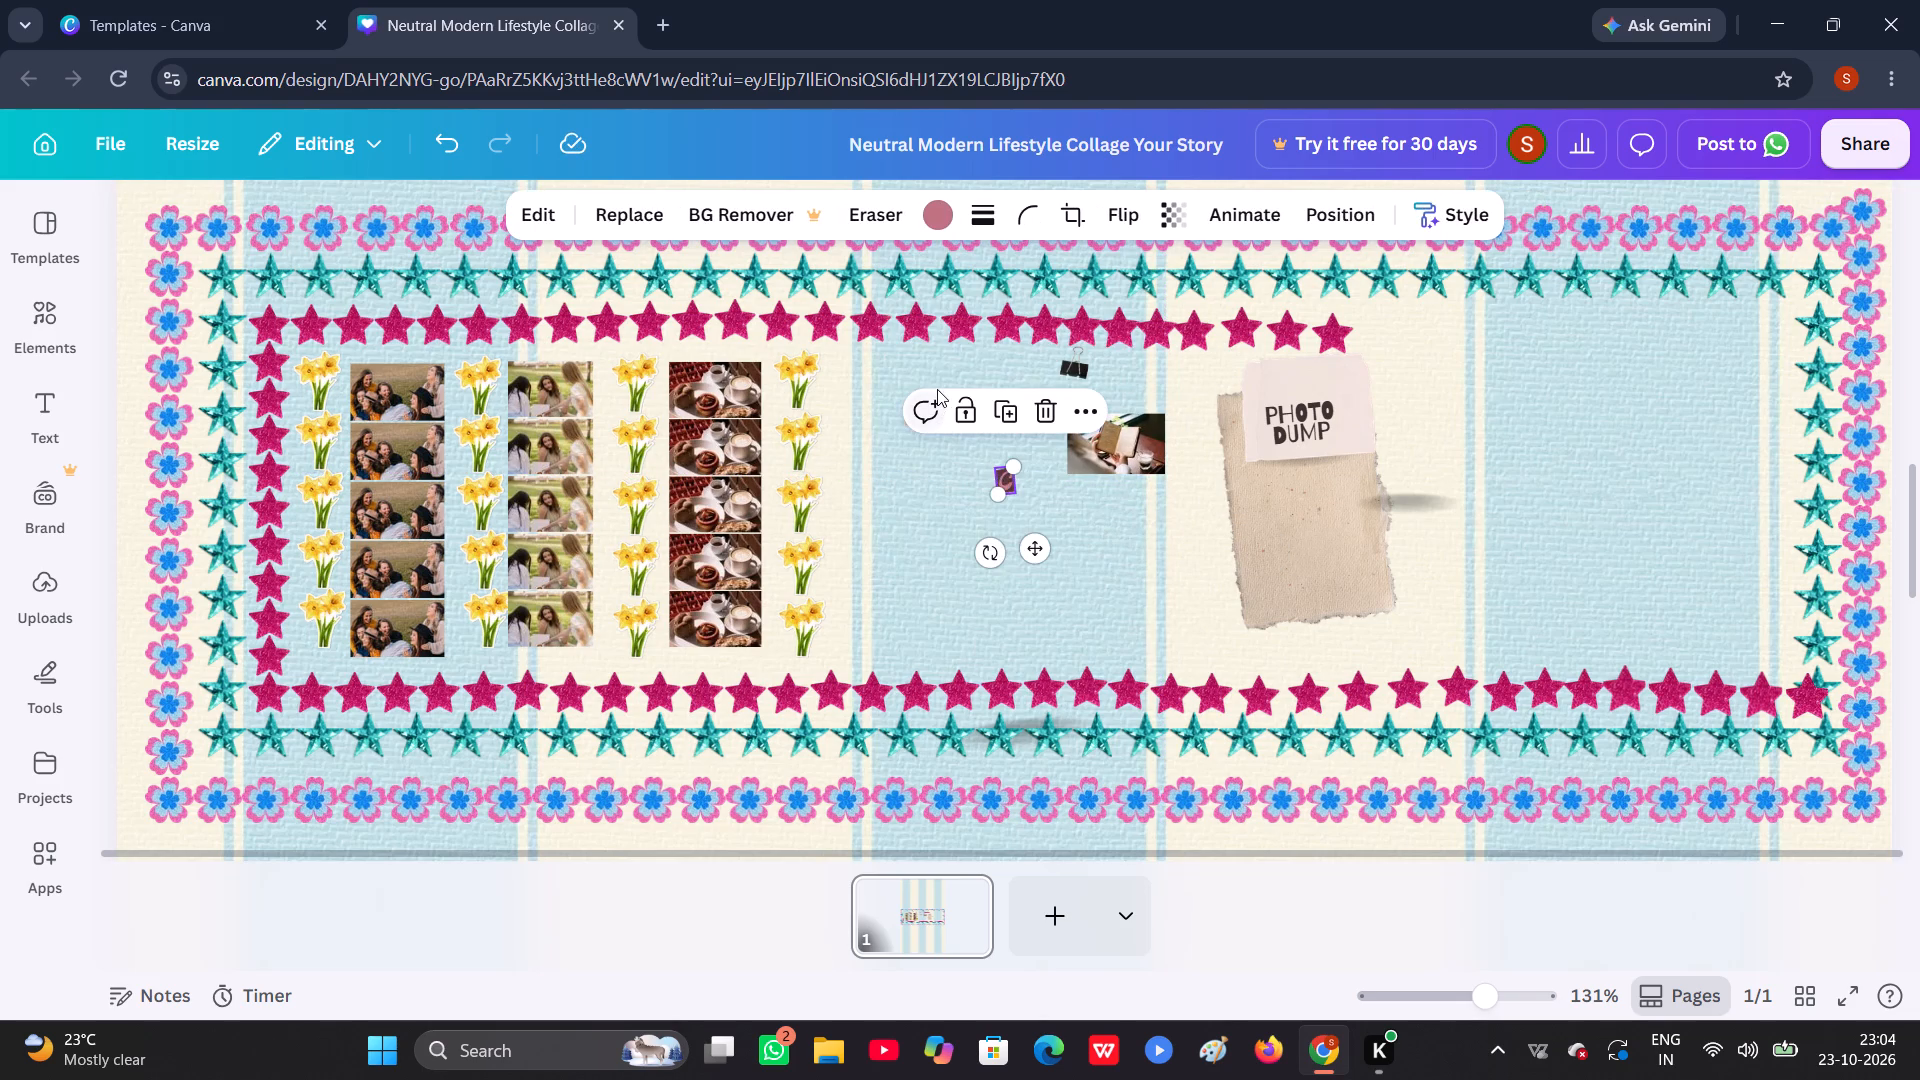
{"action": "left_click", "coordinate": [937, 375]}
{"action": "left_click_drag", "start_coordinate": [937, 375], "coordinate": [969, 460]}
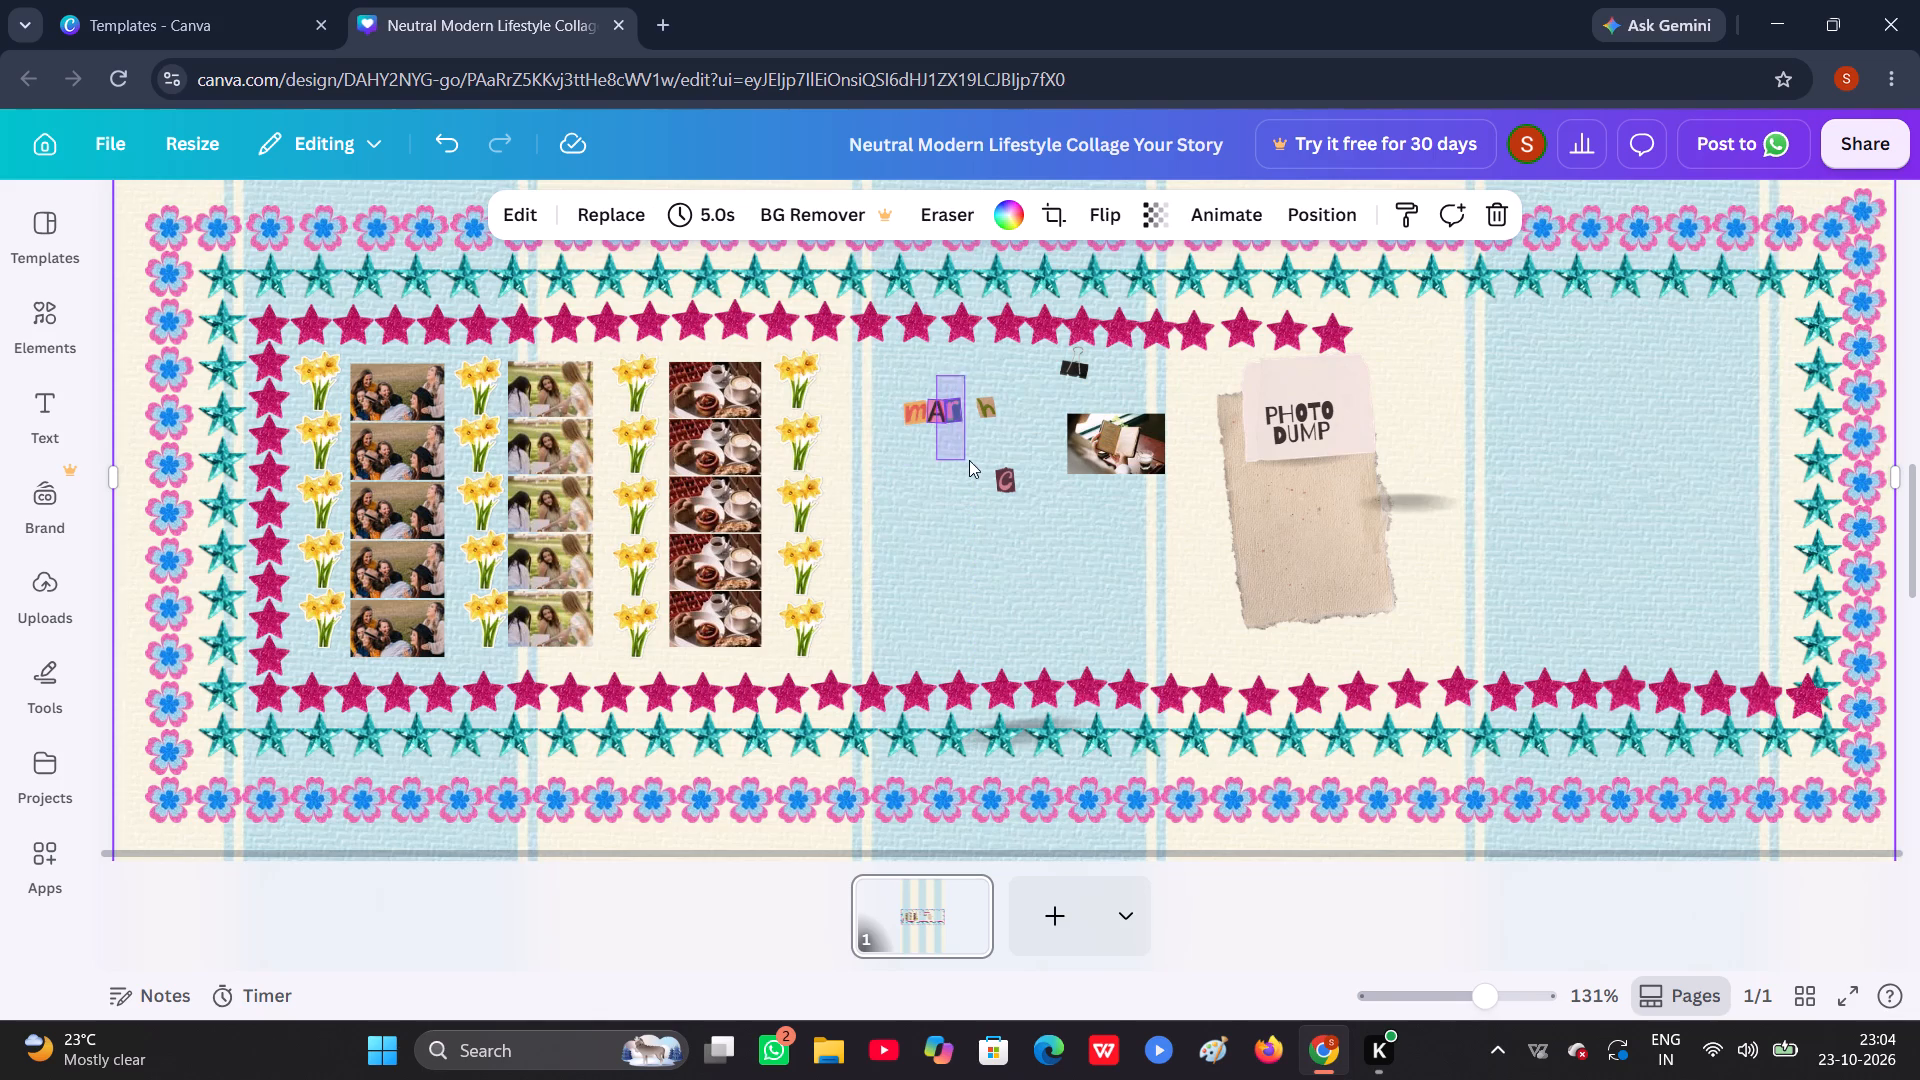
{"action": "left_click_drag", "start_coordinate": [969, 460], "coordinate": [994, 456]}
{"action": "left_click_drag", "start_coordinate": [956, 413], "coordinate": [1016, 471]}
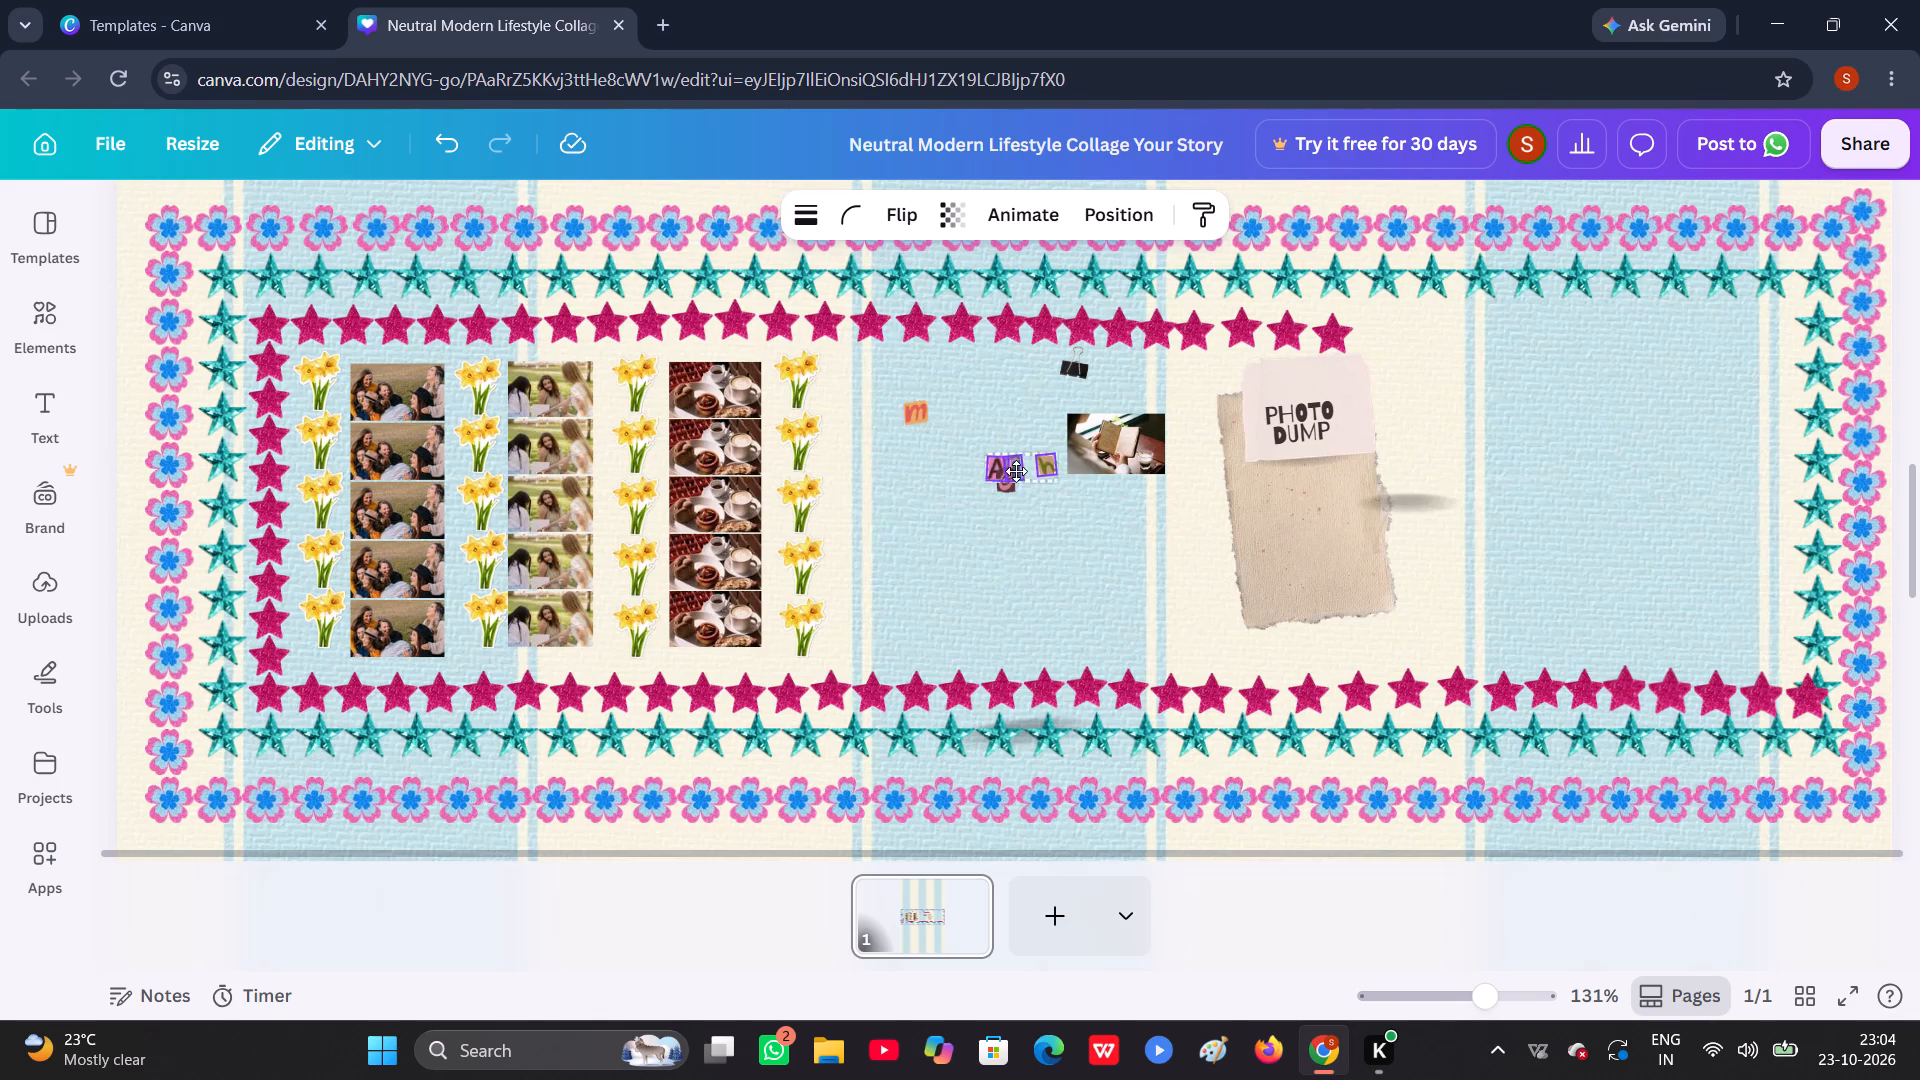
{"action": "left_click_drag", "start_coordinate": [1016, 471], "coordinate": [1026, 480]}
{"action": "left_click", "coordinate": [934, 371]}
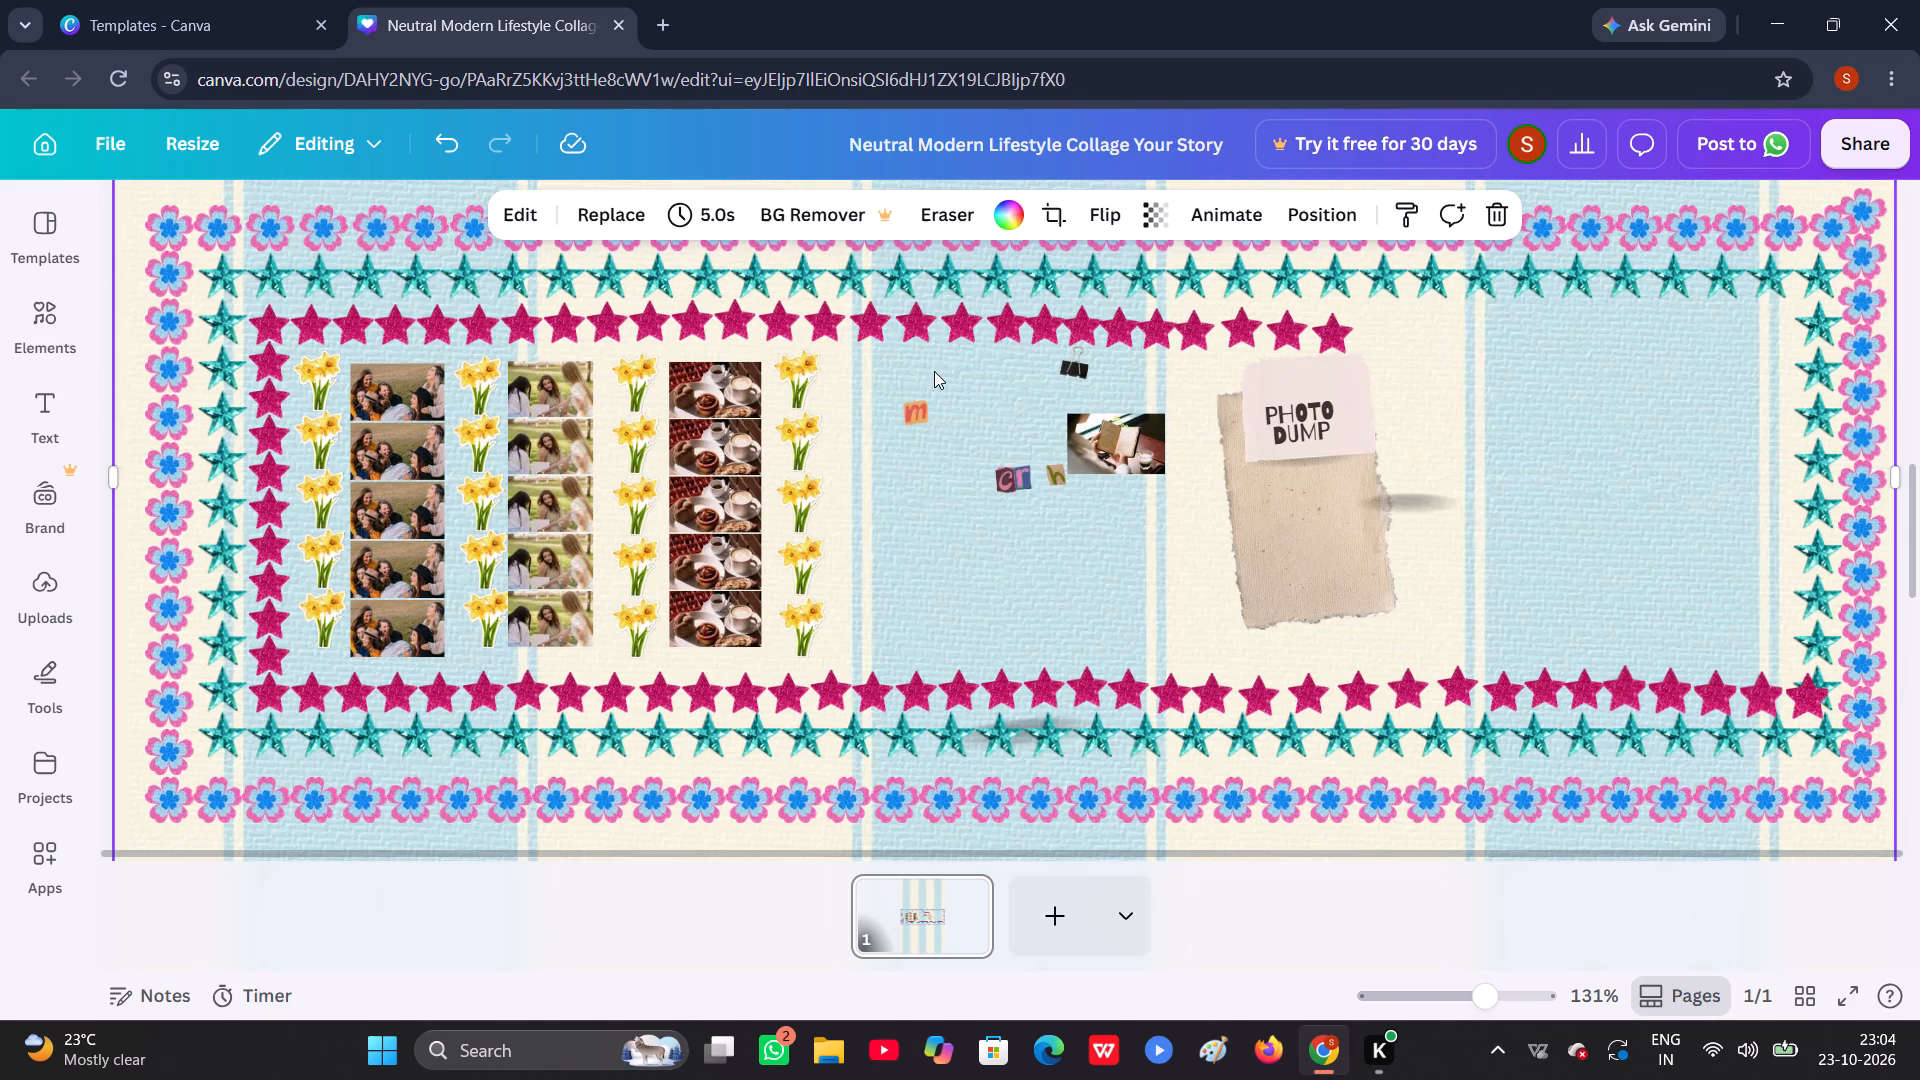
{"action": "left_click_drag", "start_coordinate": [934, 371], "coordinate": [908, 431]}
{"action": "left_click_drag", "start_coordinate": [916, 414], "coordinate": [1019, 492]}
Place the straightened photo beside the top daffodil of the fourth column and shrink it to about 50 wide by 31 high.
{"action": "left_click_drag", "start_coordinate": [1100, 450], "coordinate": [857, 403]}
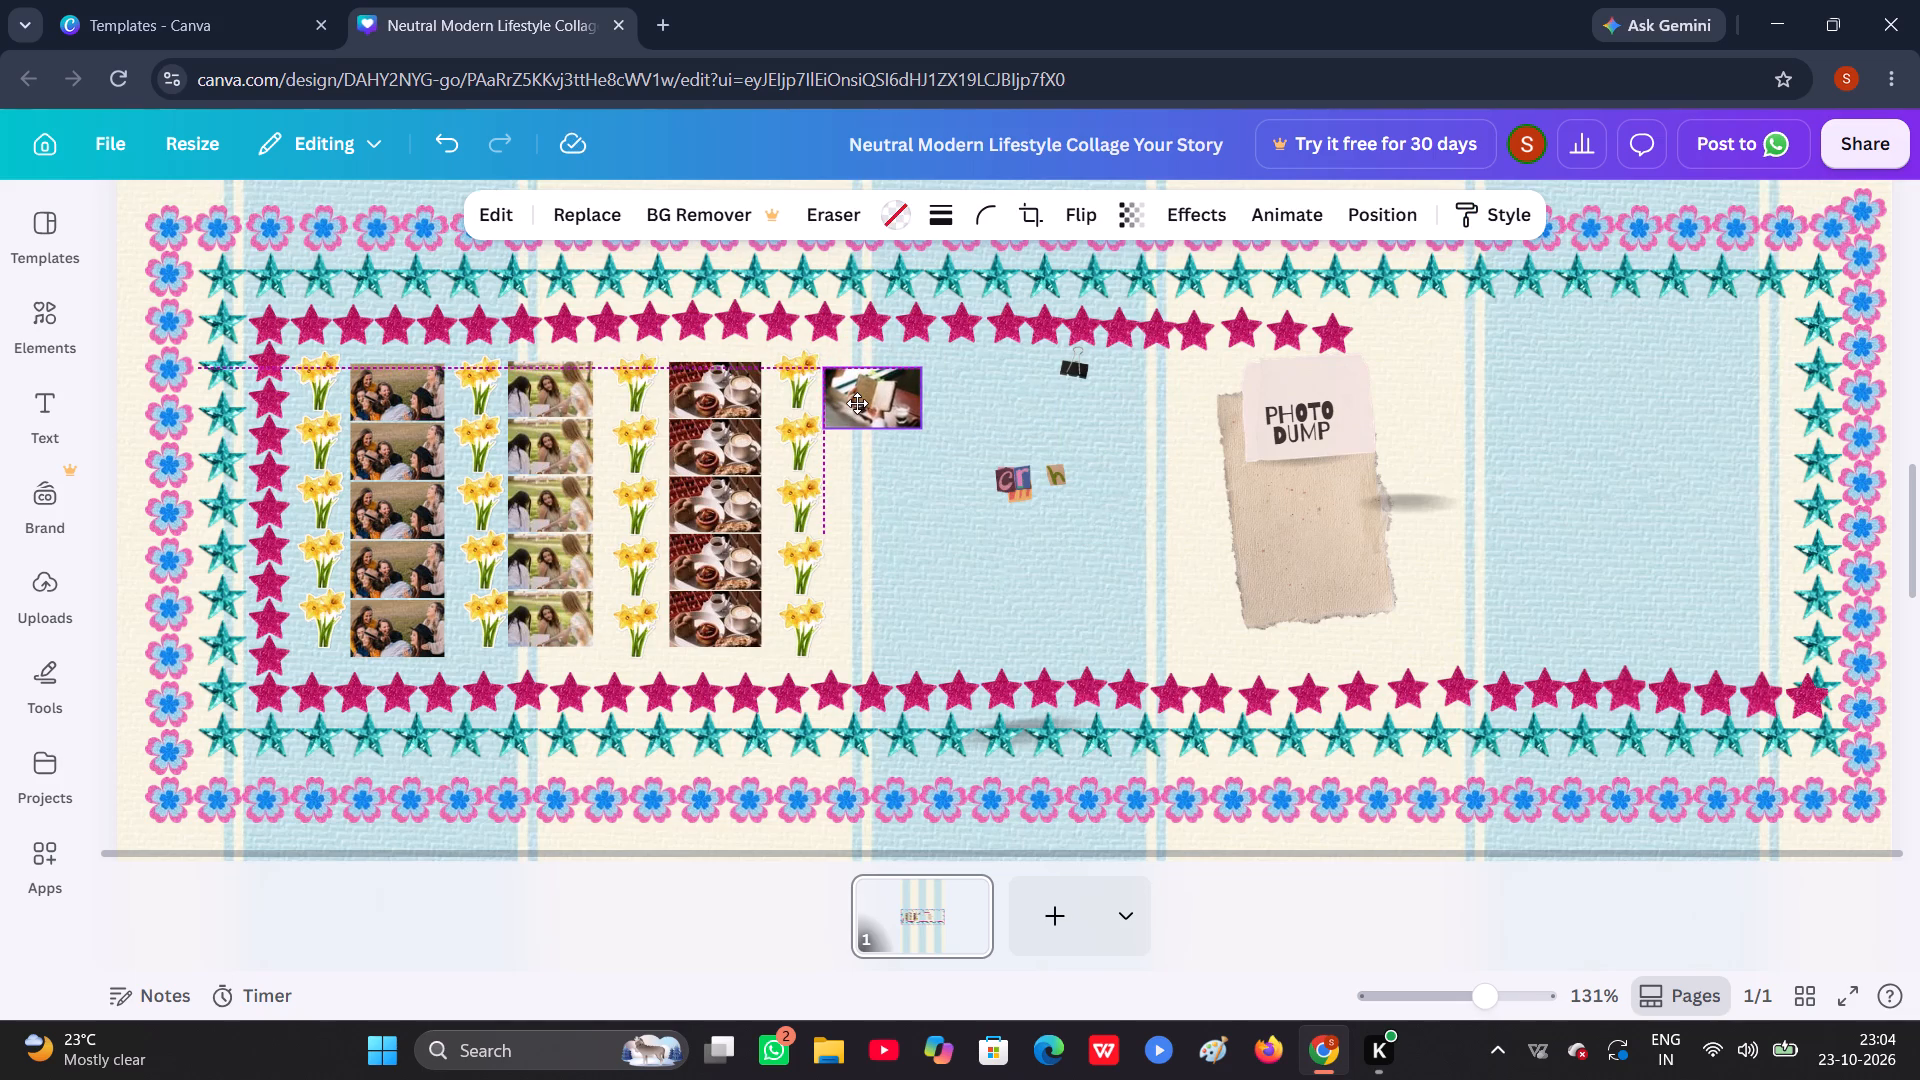
{"action": "left_click_drag", "start_coordinate": [857, 403], "coordinate": [863, 398]}
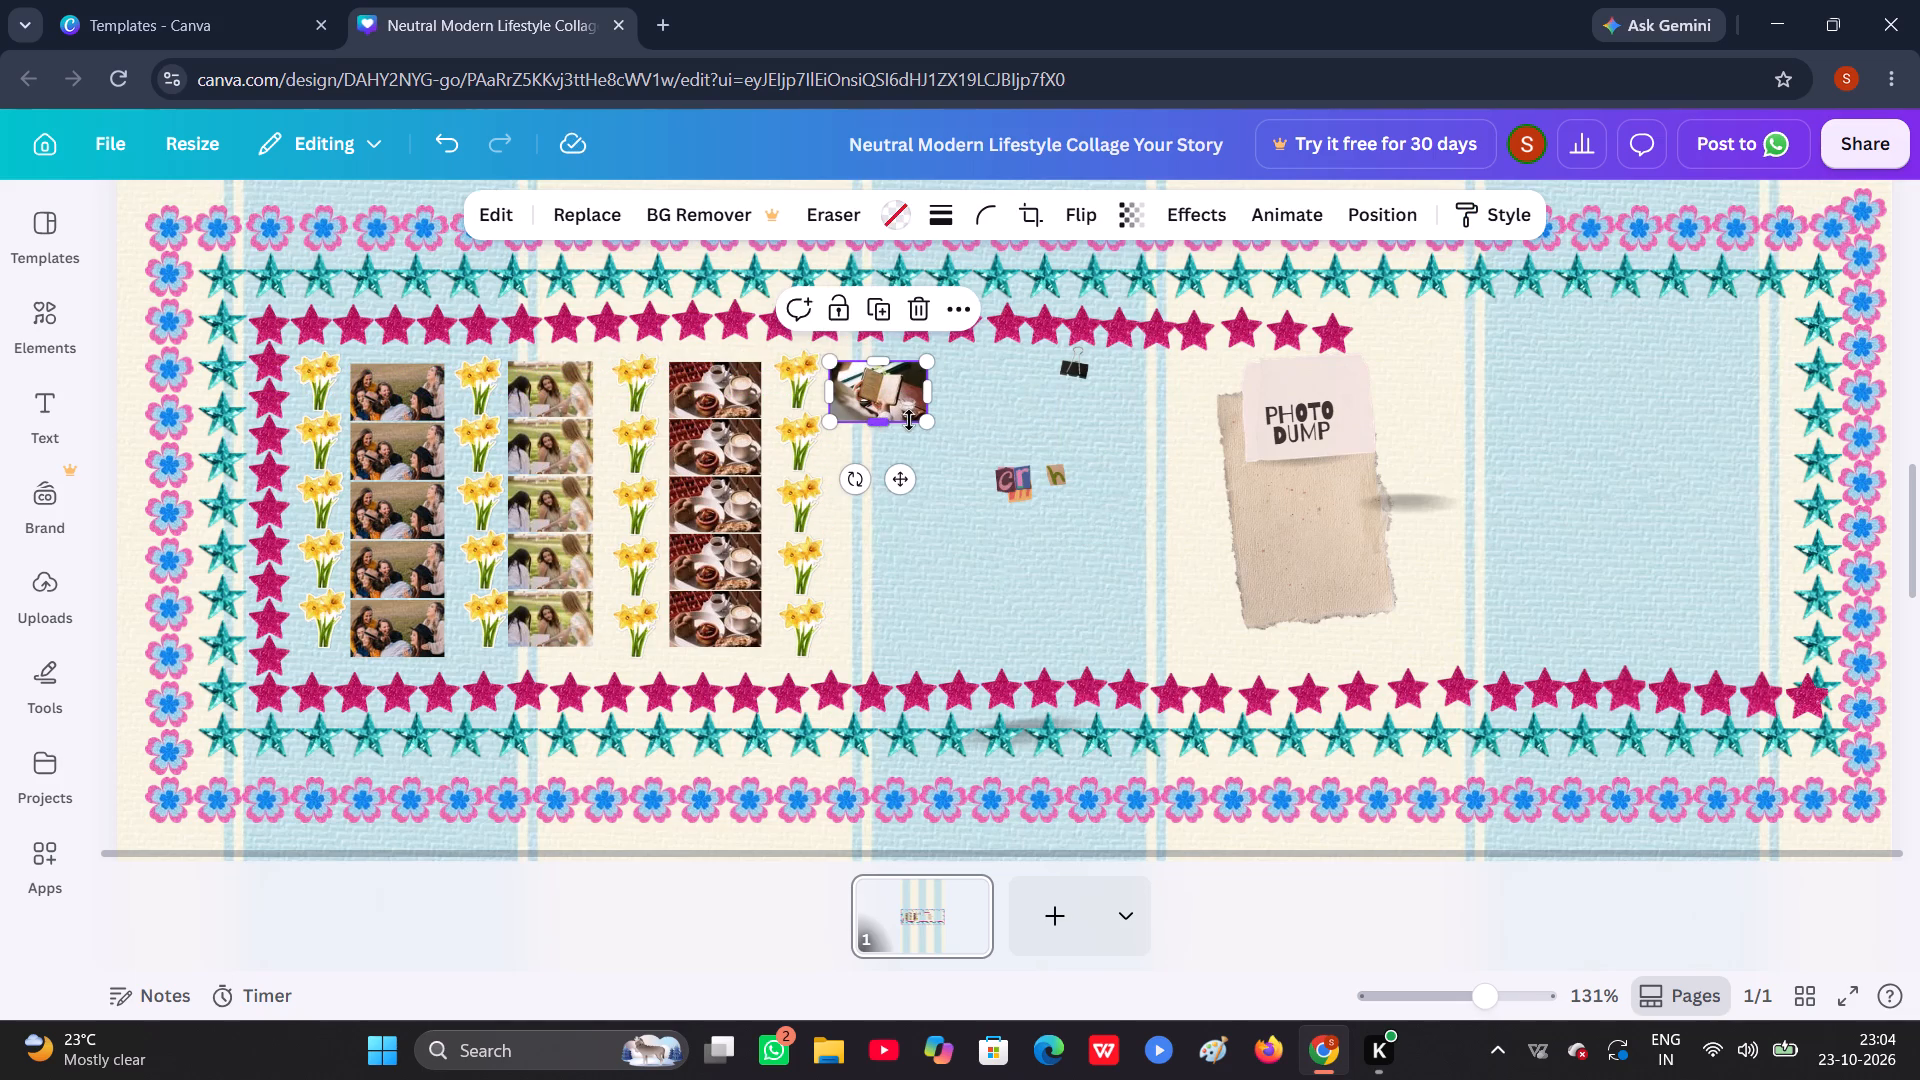
{"action": "left_click_drag", "start_coordinate": [925, 427], "coordinate": [910, 423]}
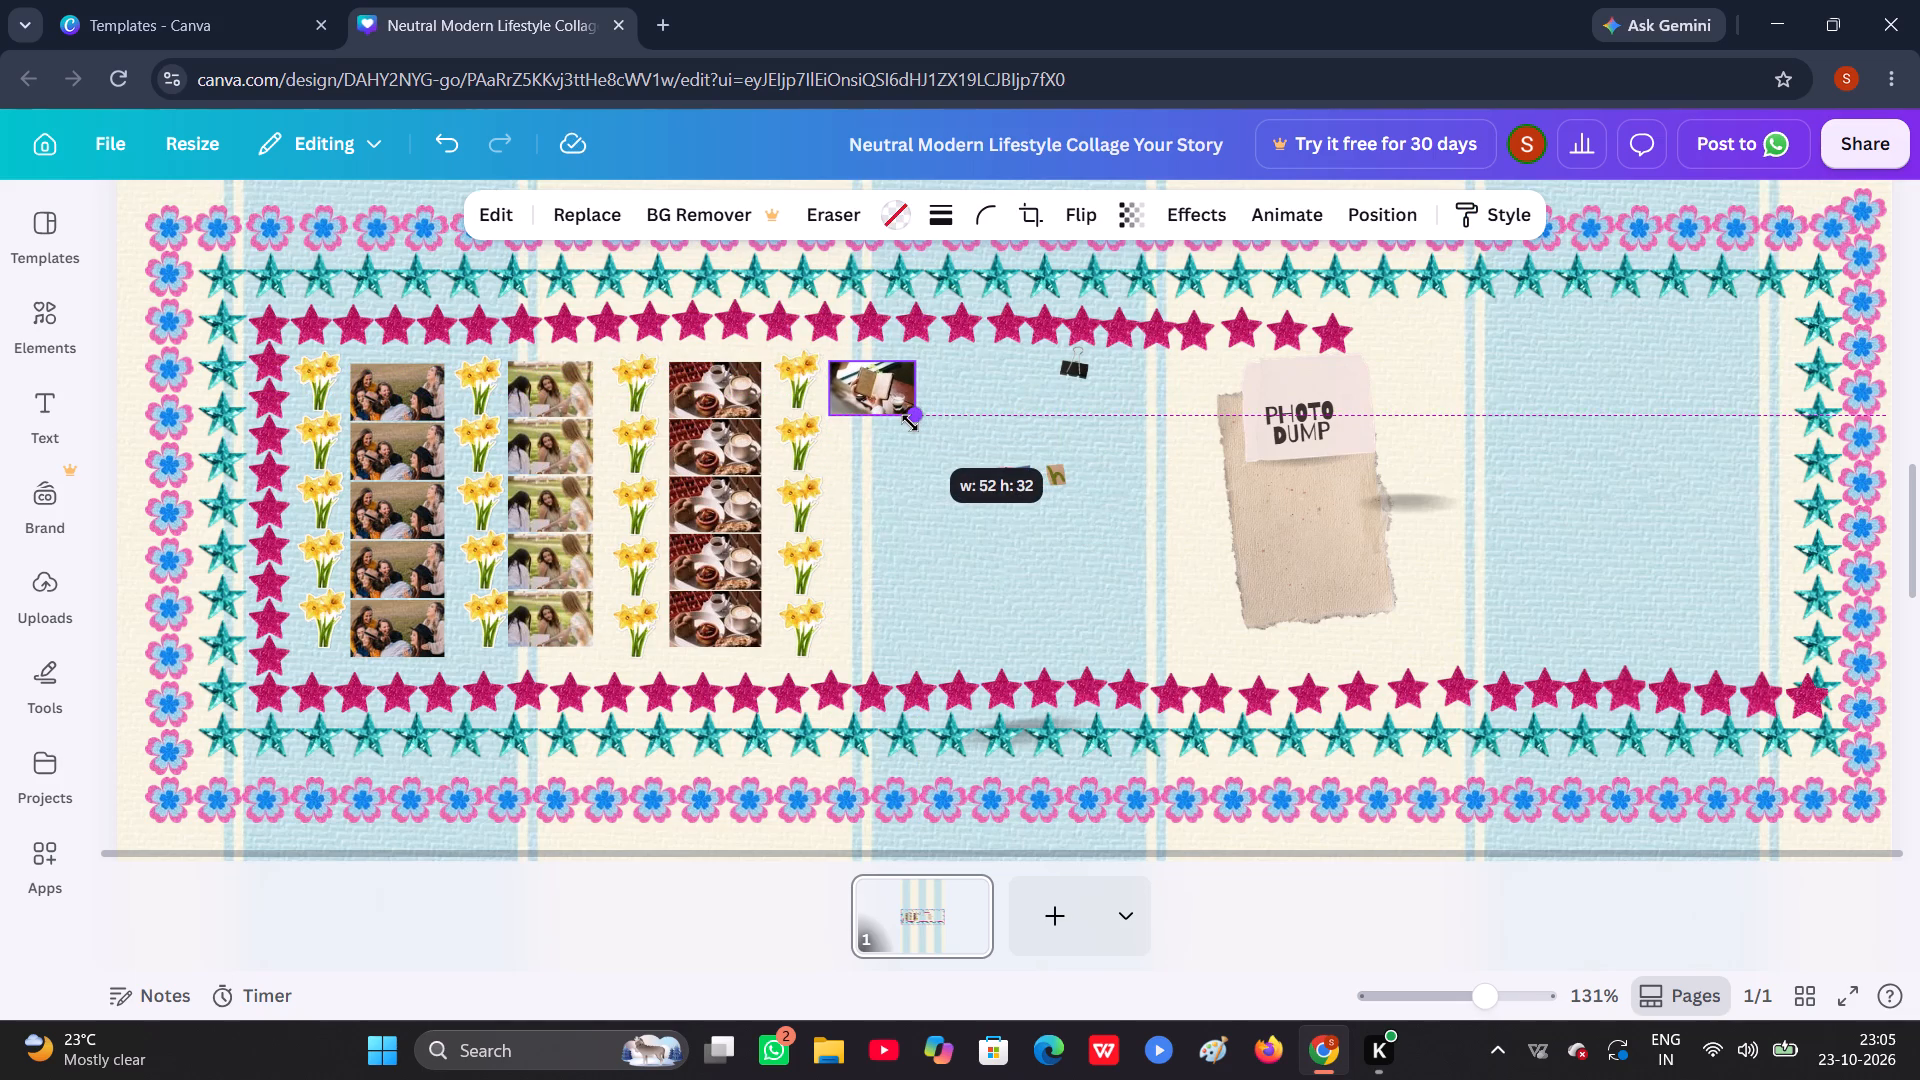
{"action": "left_click_drag", "start_coordinate": [910, 423], "coordinate": [907, 422]}
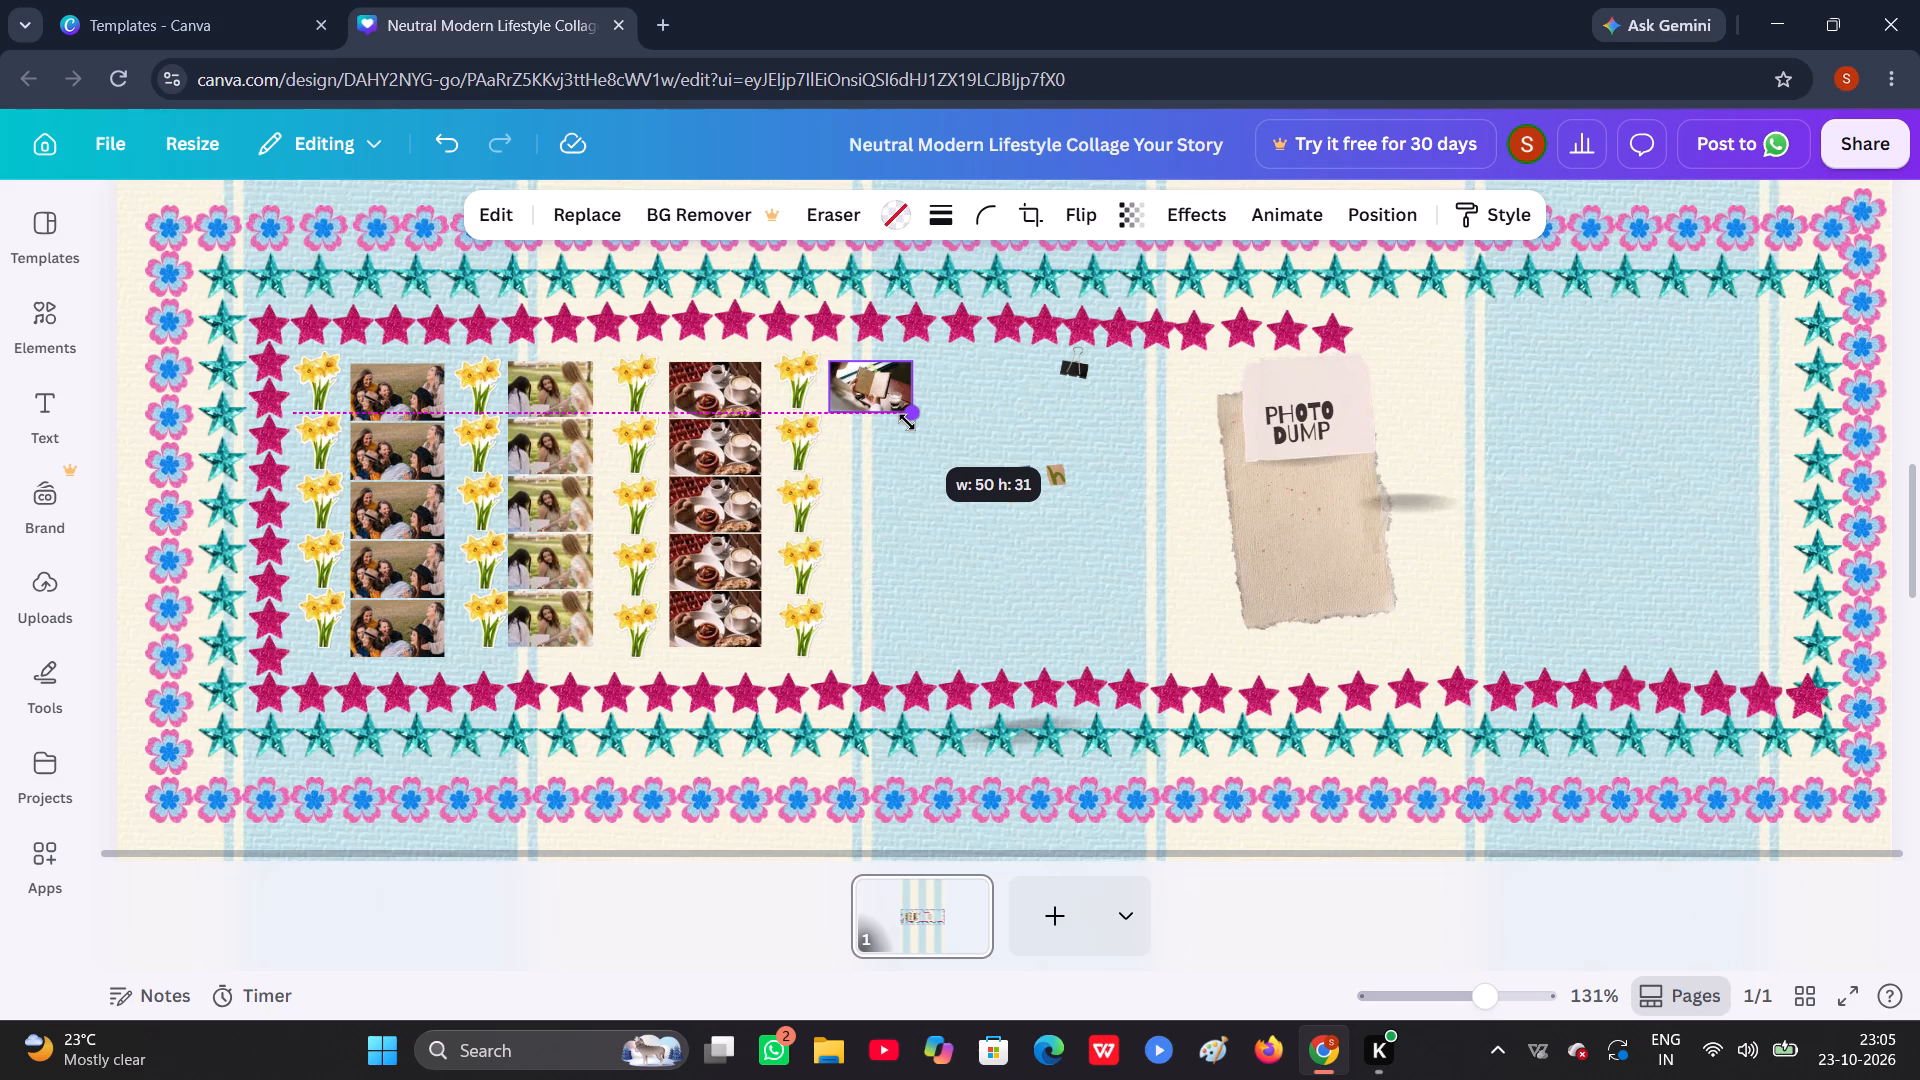
{"action": "left_click_drag", "start_coordinate": [907, 422], "coordinate": [909, 424]}
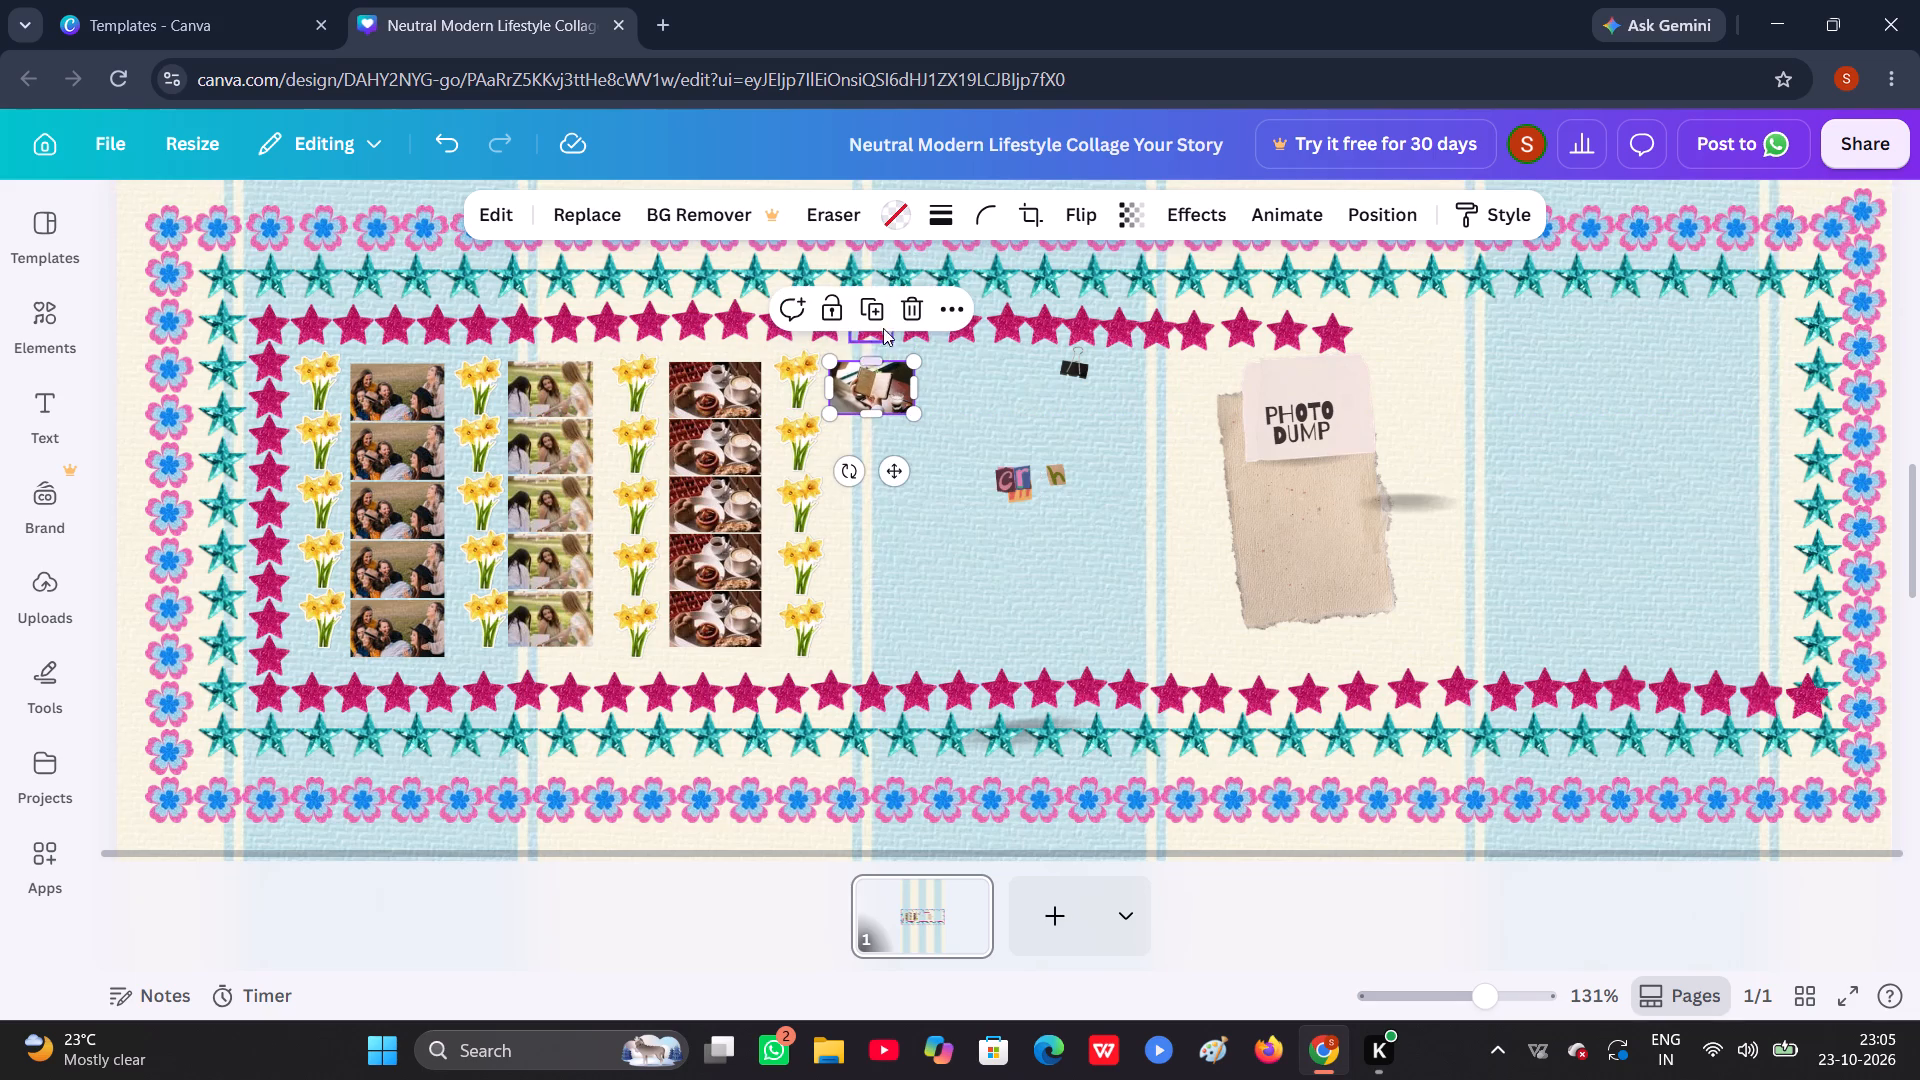
Duplicate the small photo beside the fourth daffodil column five times, stacking the copies edge to edge beneath it.
{"action": "left_click", "coordinate": [881, 325]}
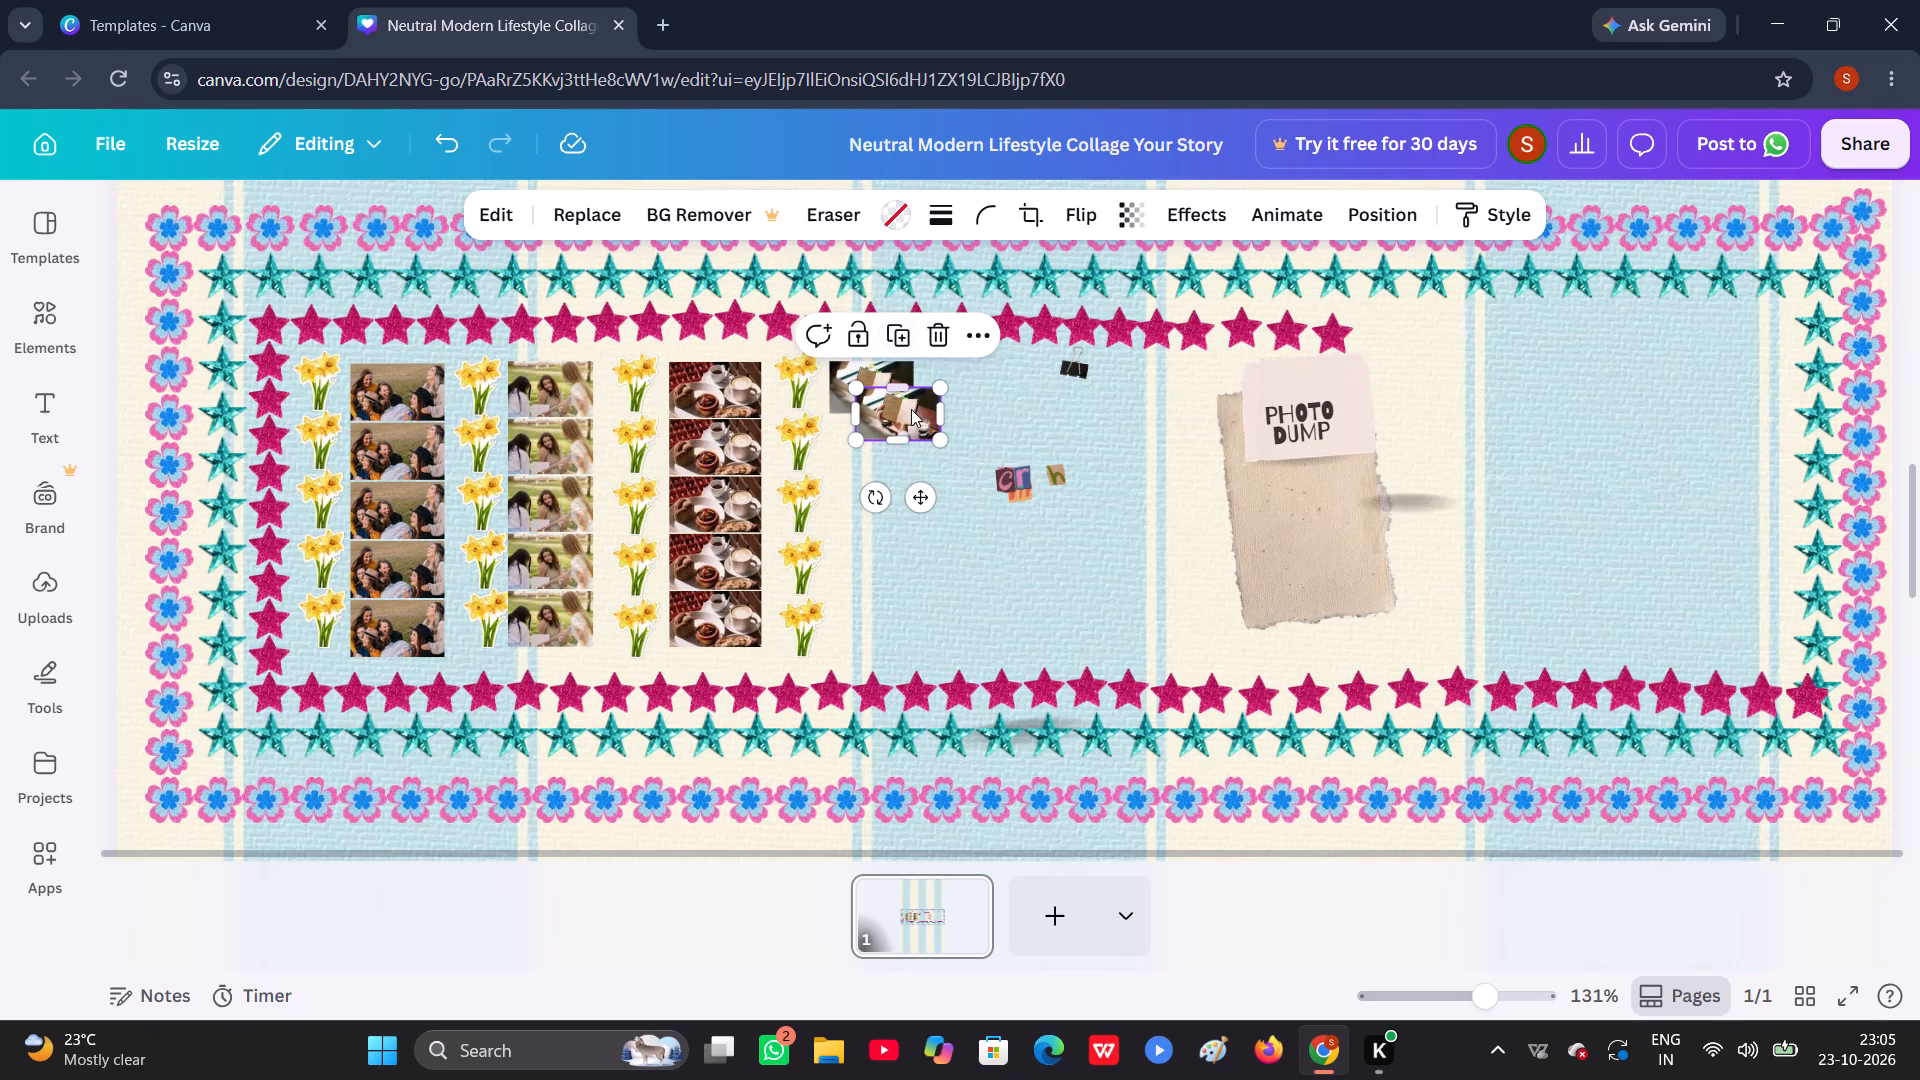
{"action": "left_click_drag", "start_coordinate": [909, 411], "coordinate": [885, 439]}
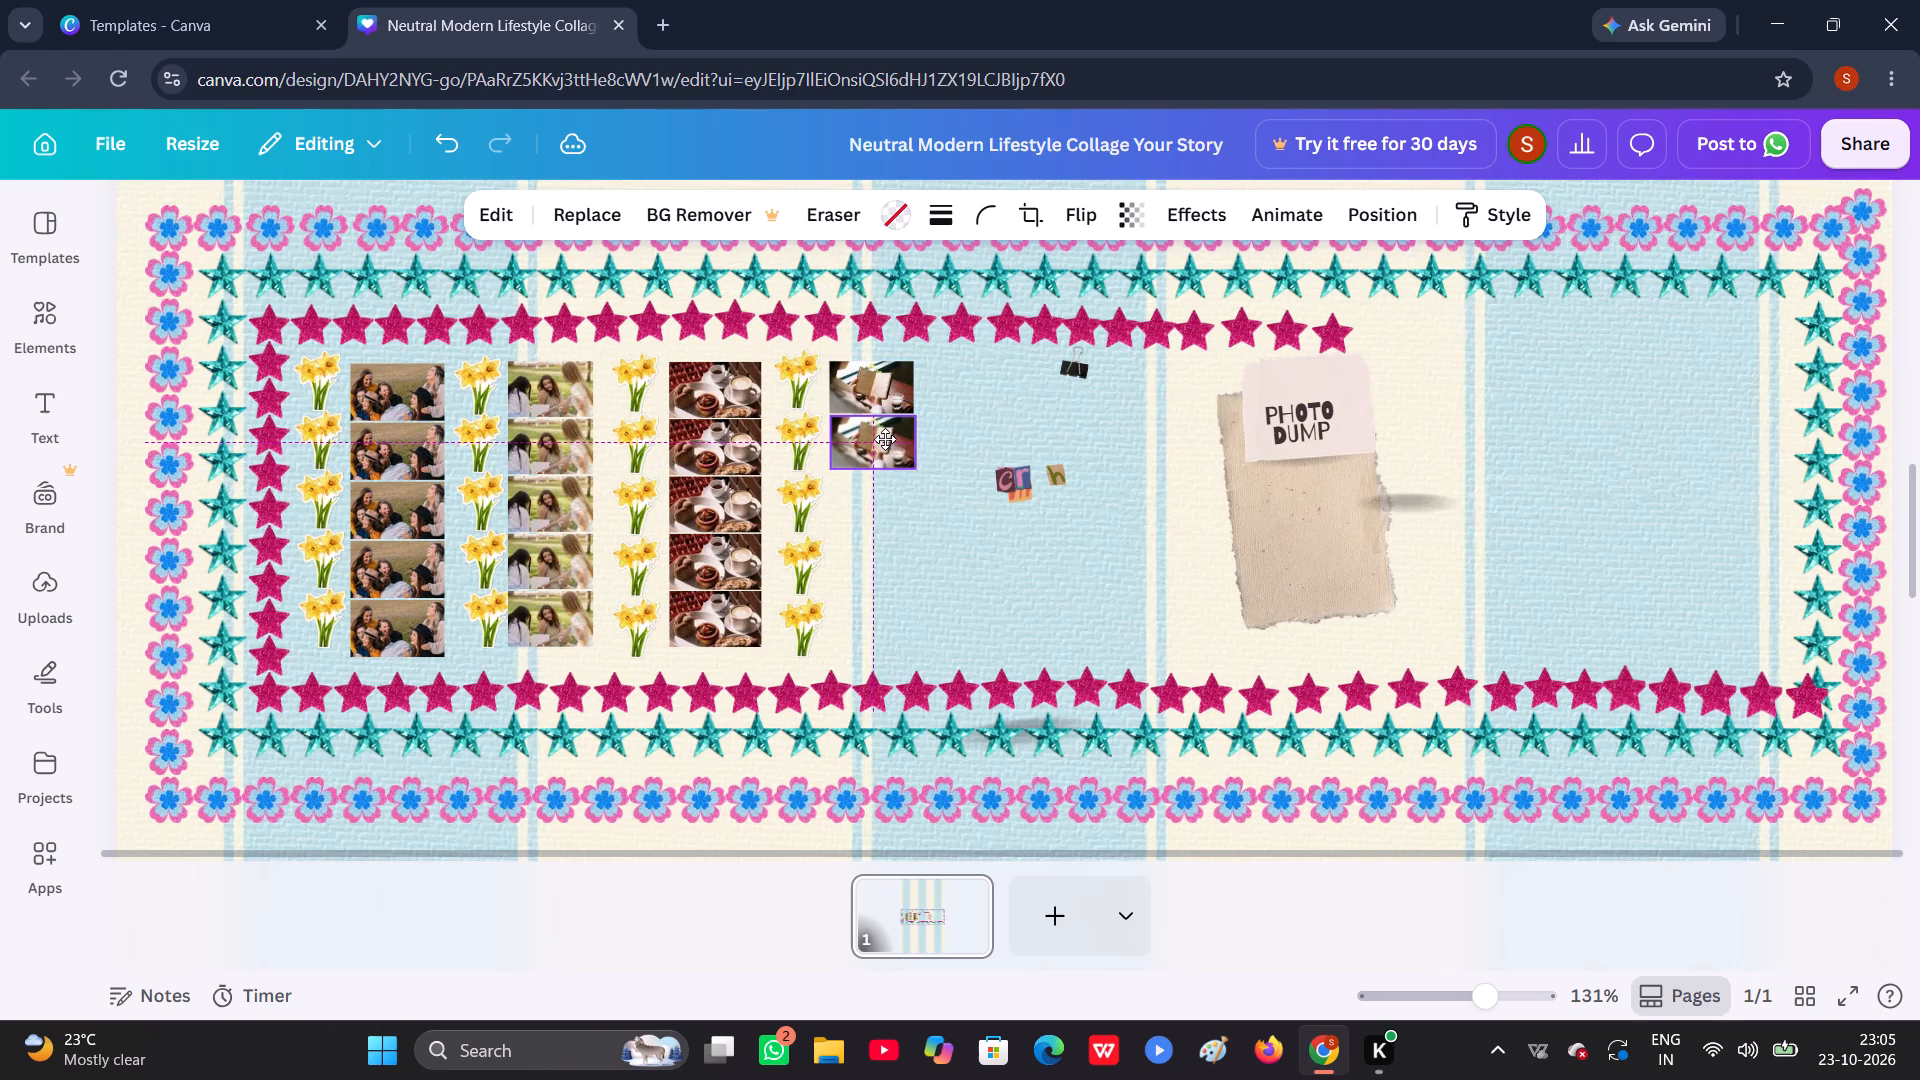
{"action": "left_click_drag", "start_coordinate": [885, 439], "coordinate": [885, 440]}
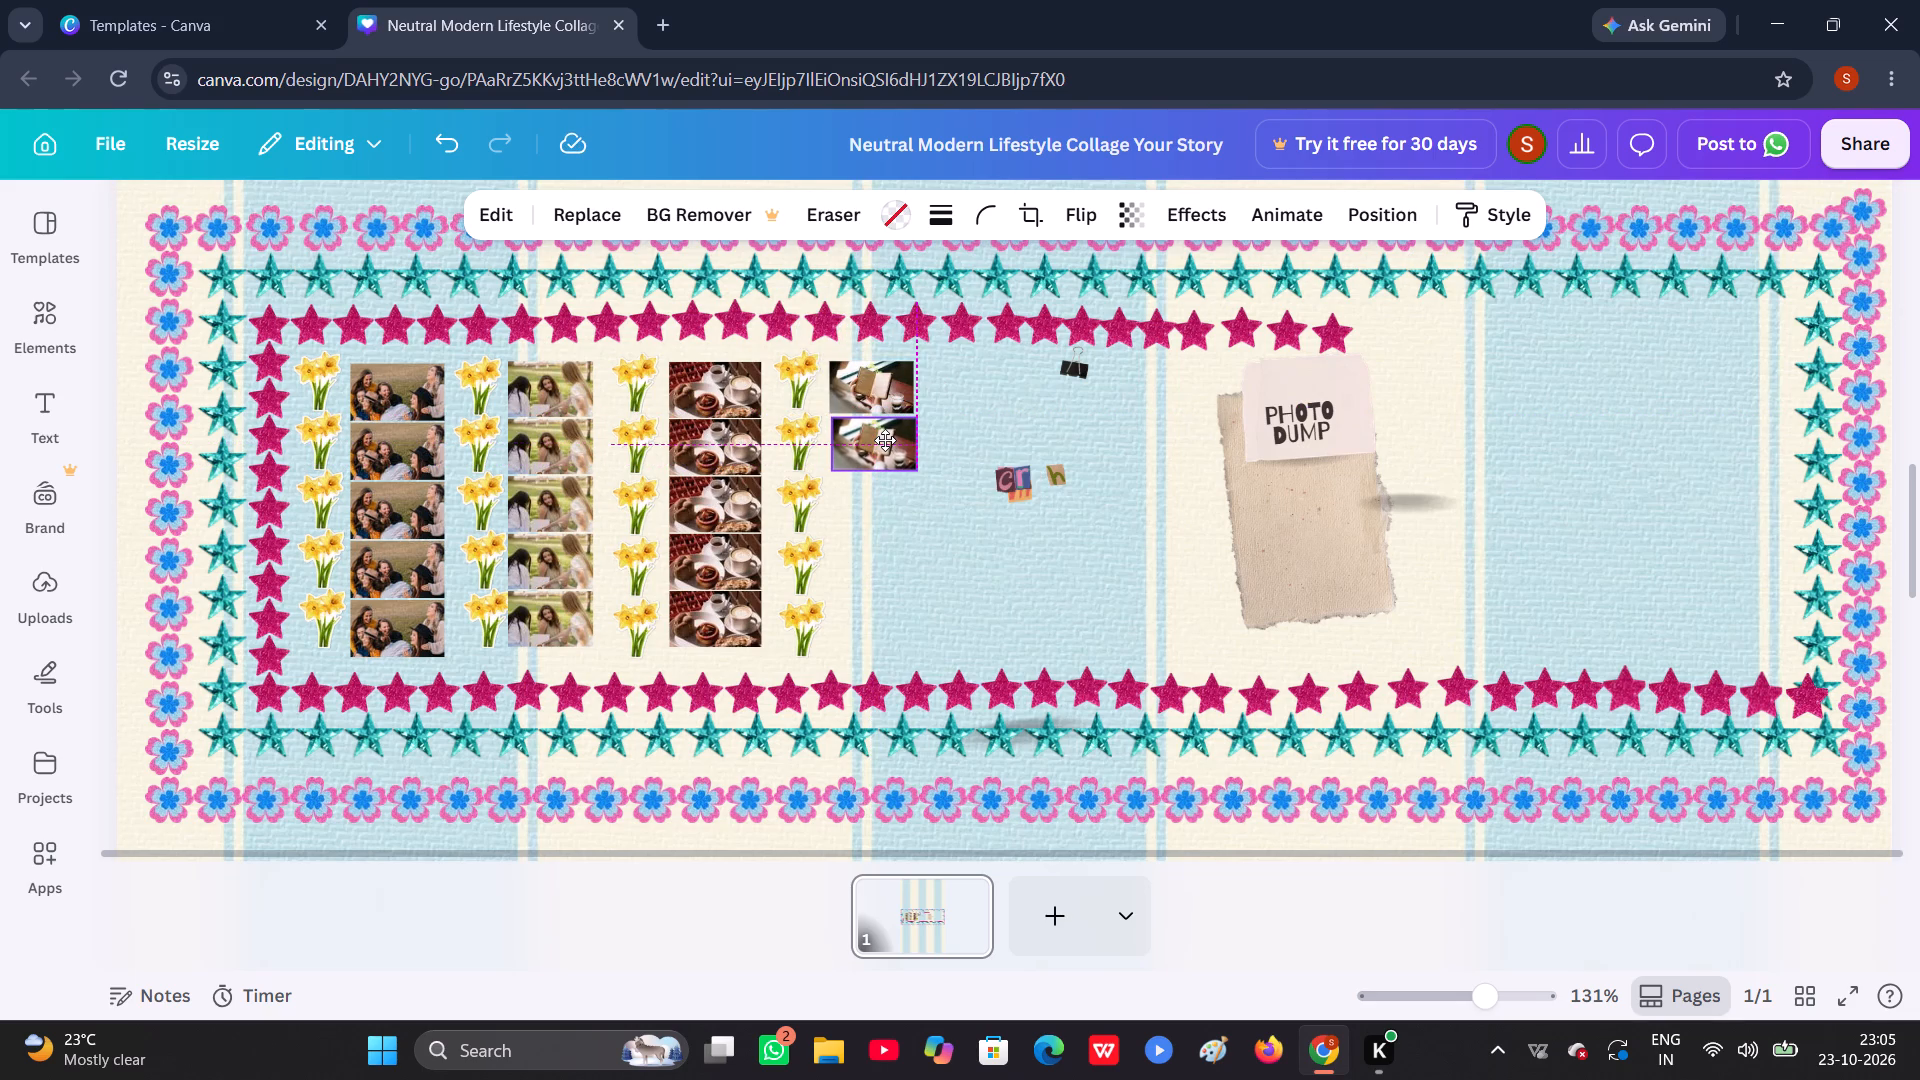
{"action": "left_click_drag", "start_coordinate": [885, 440], "coordinate": [883, 438]}
{"action": "left_click", "coordinate": [870, 361]}
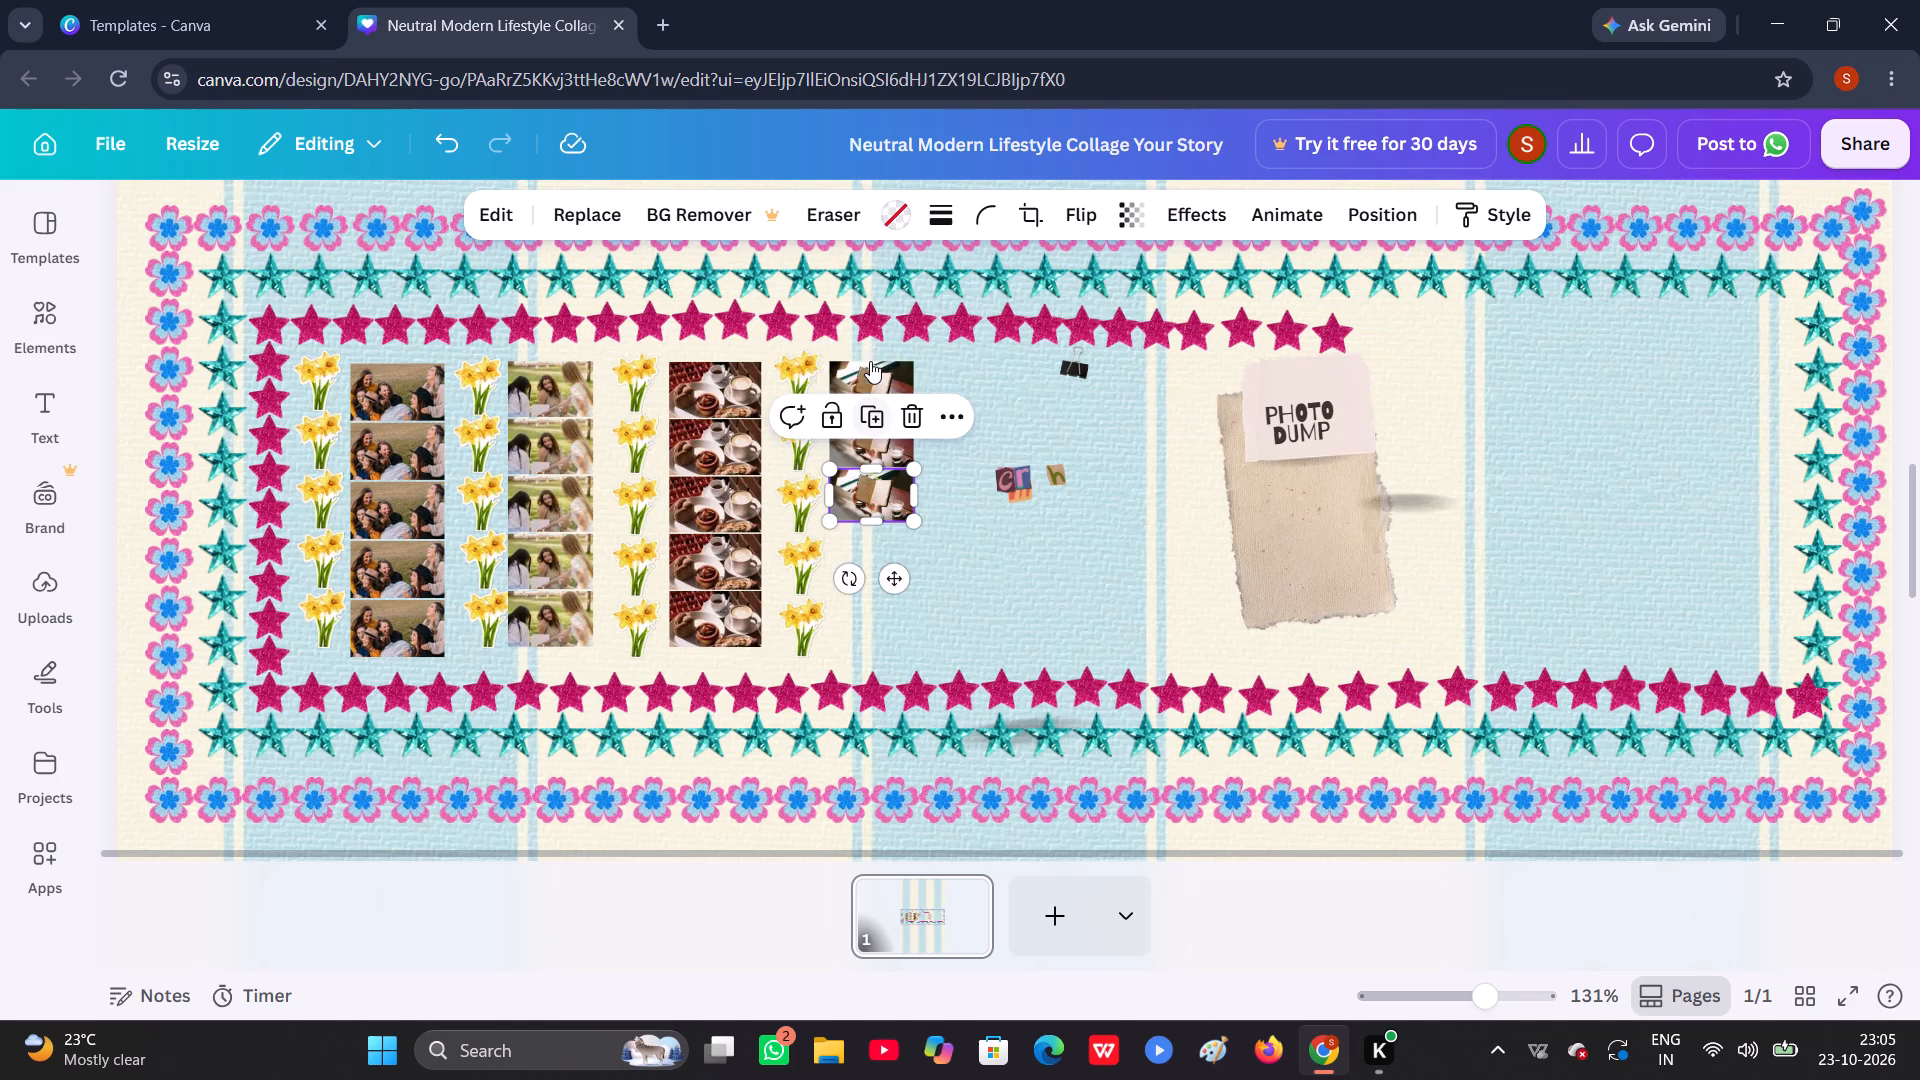
{"action": "left_click", "coordinate": [871, 409]}
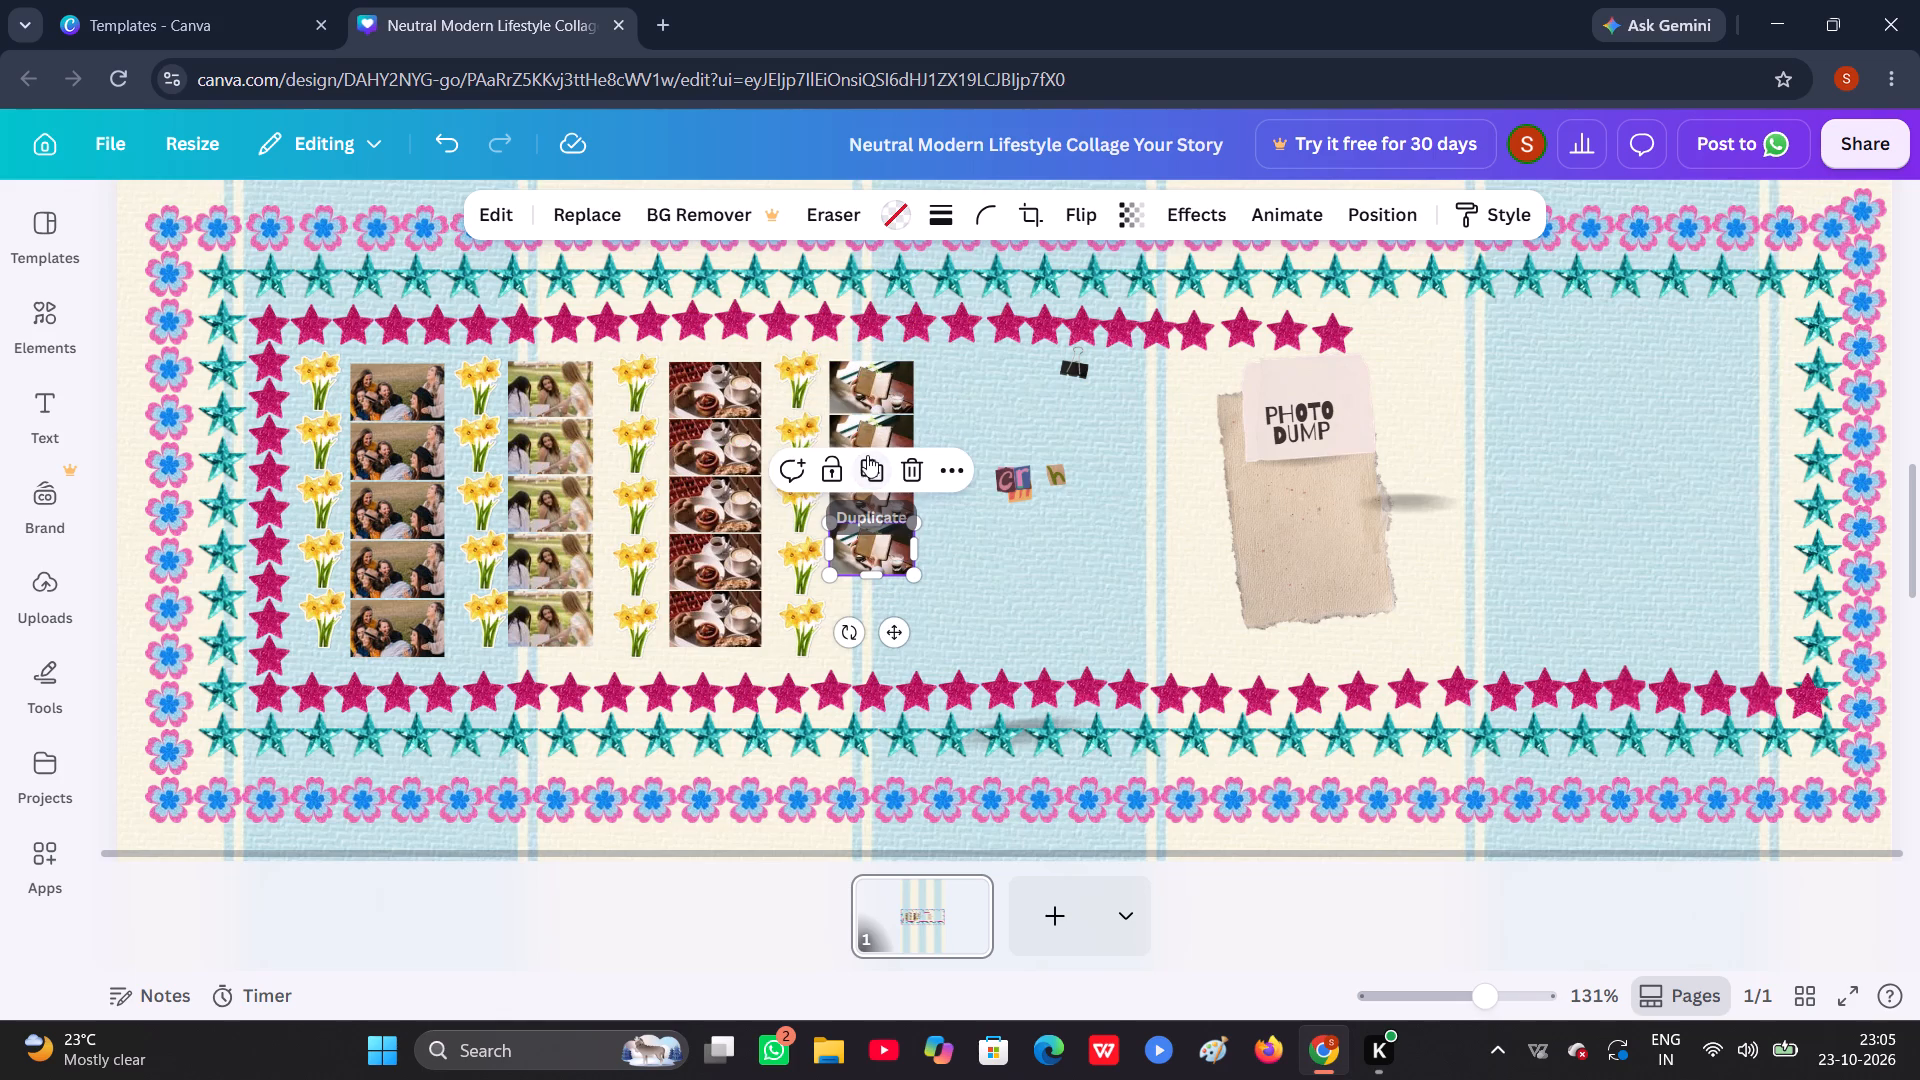
{"action": "left_click", "coordinate": [873, 462]}
{"action": "left_click", "coordinate": [877, 522]}
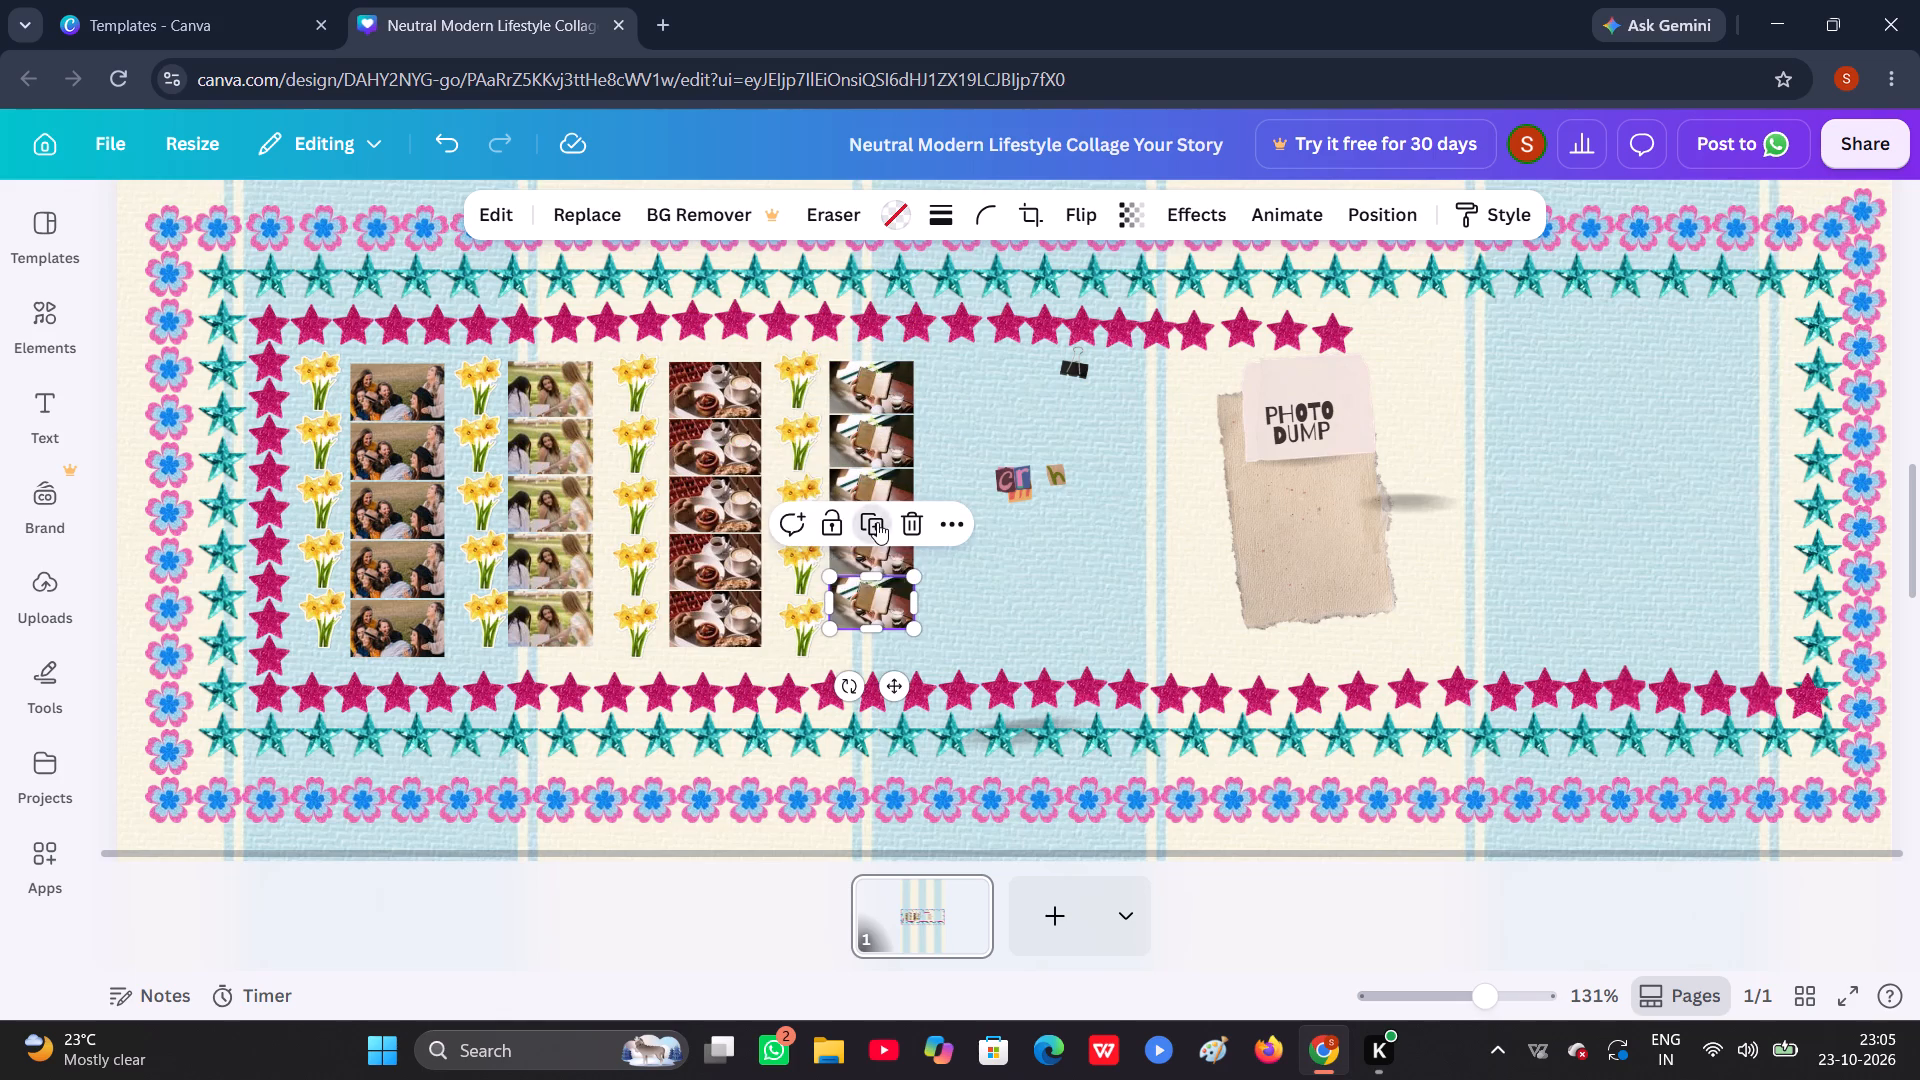
Pull the extra bottom photo copy off the magenta star row and delete both its image and its frame.
{"action": "left_click", "coordinate": [911, 573]}
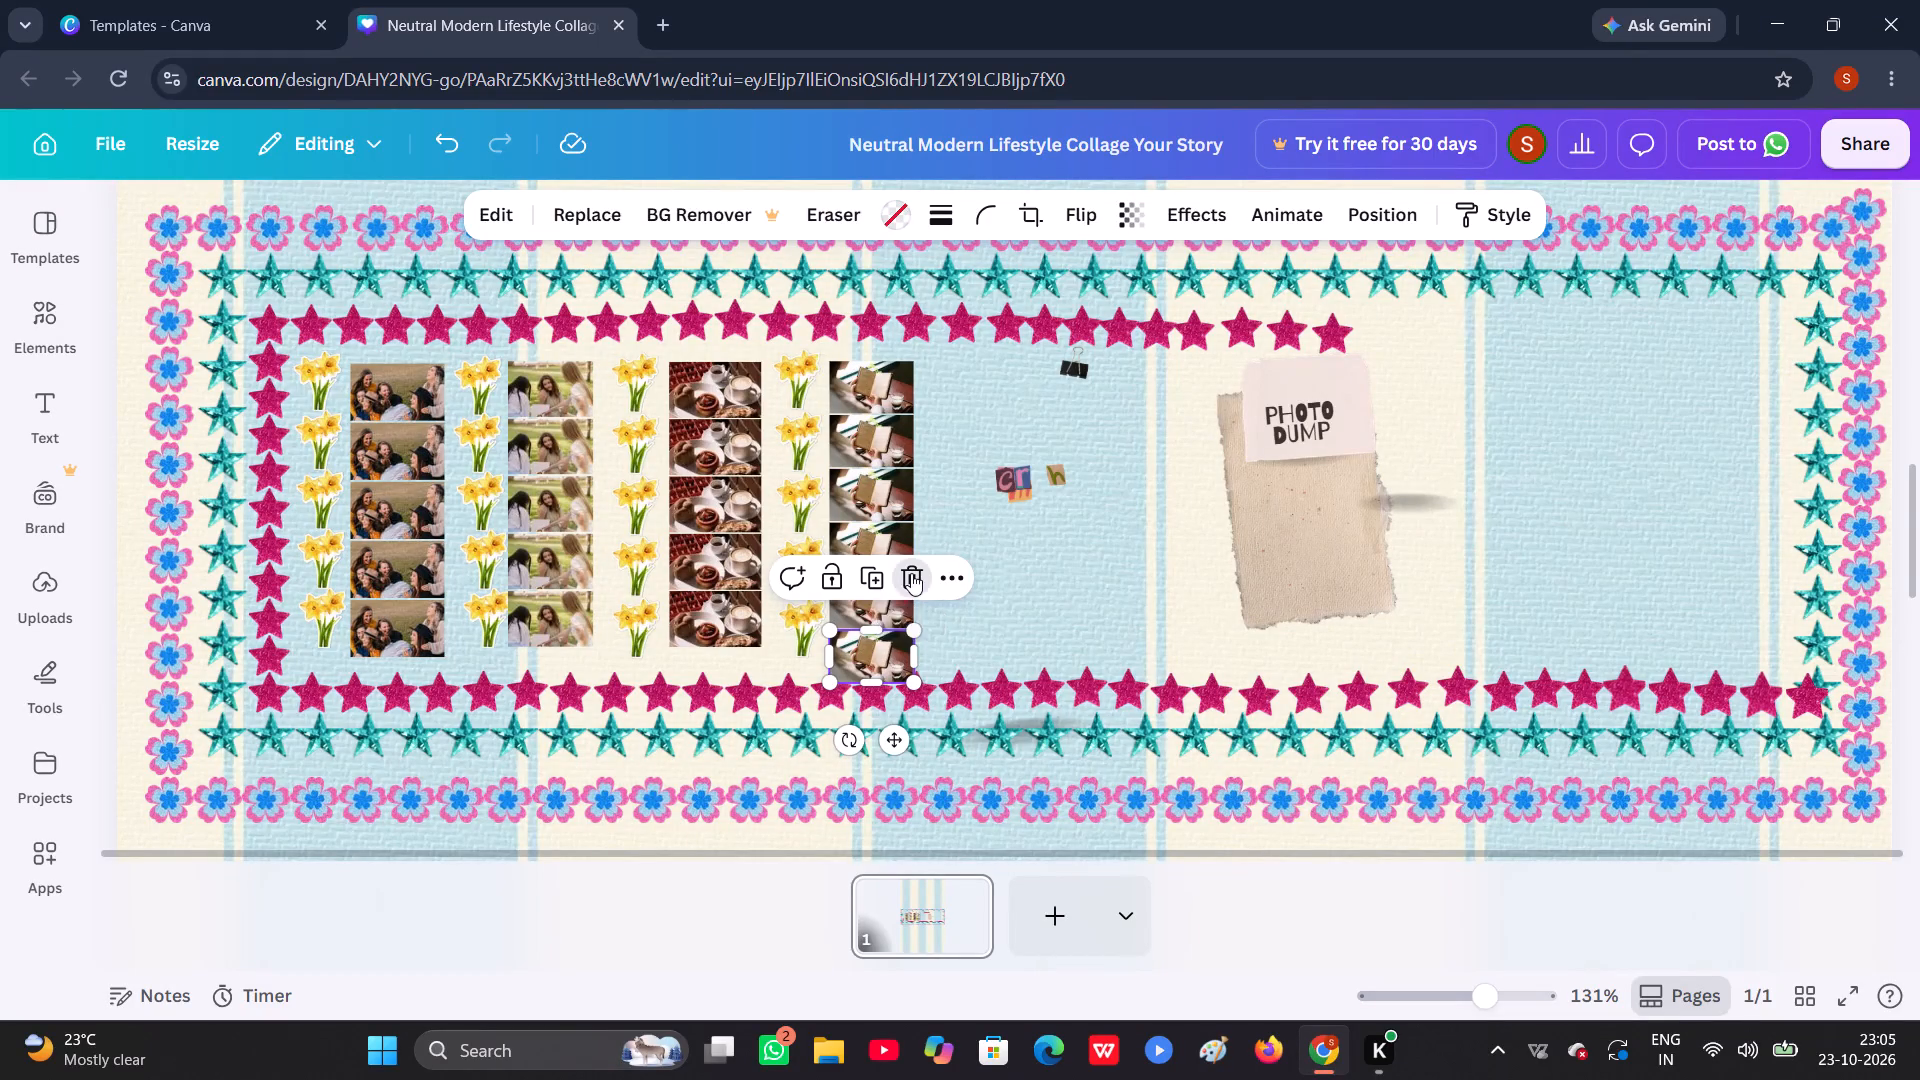
{"action": "left_click", "coordinate": [1051, 559]}
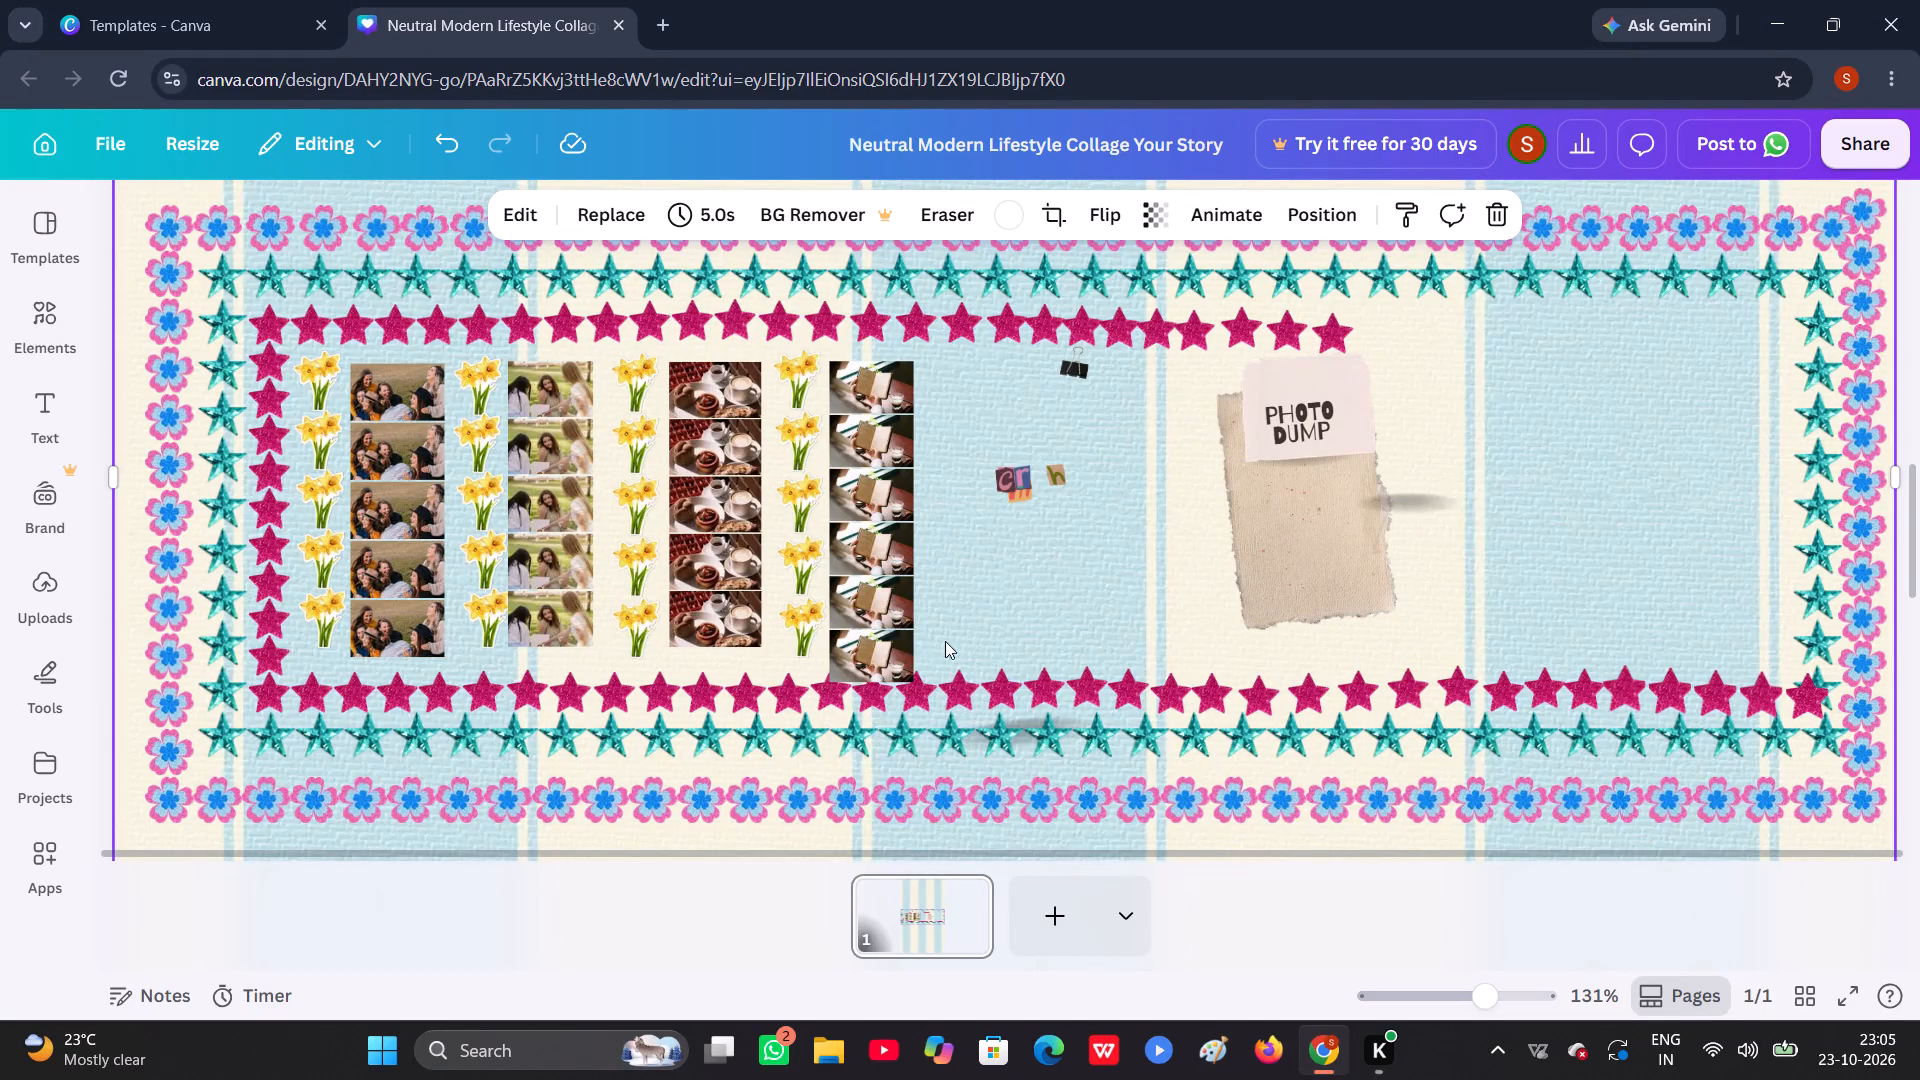
{"action": "left_click_drag", "start_coordinate": [885, 642], "coordinate": [1066, 604]}
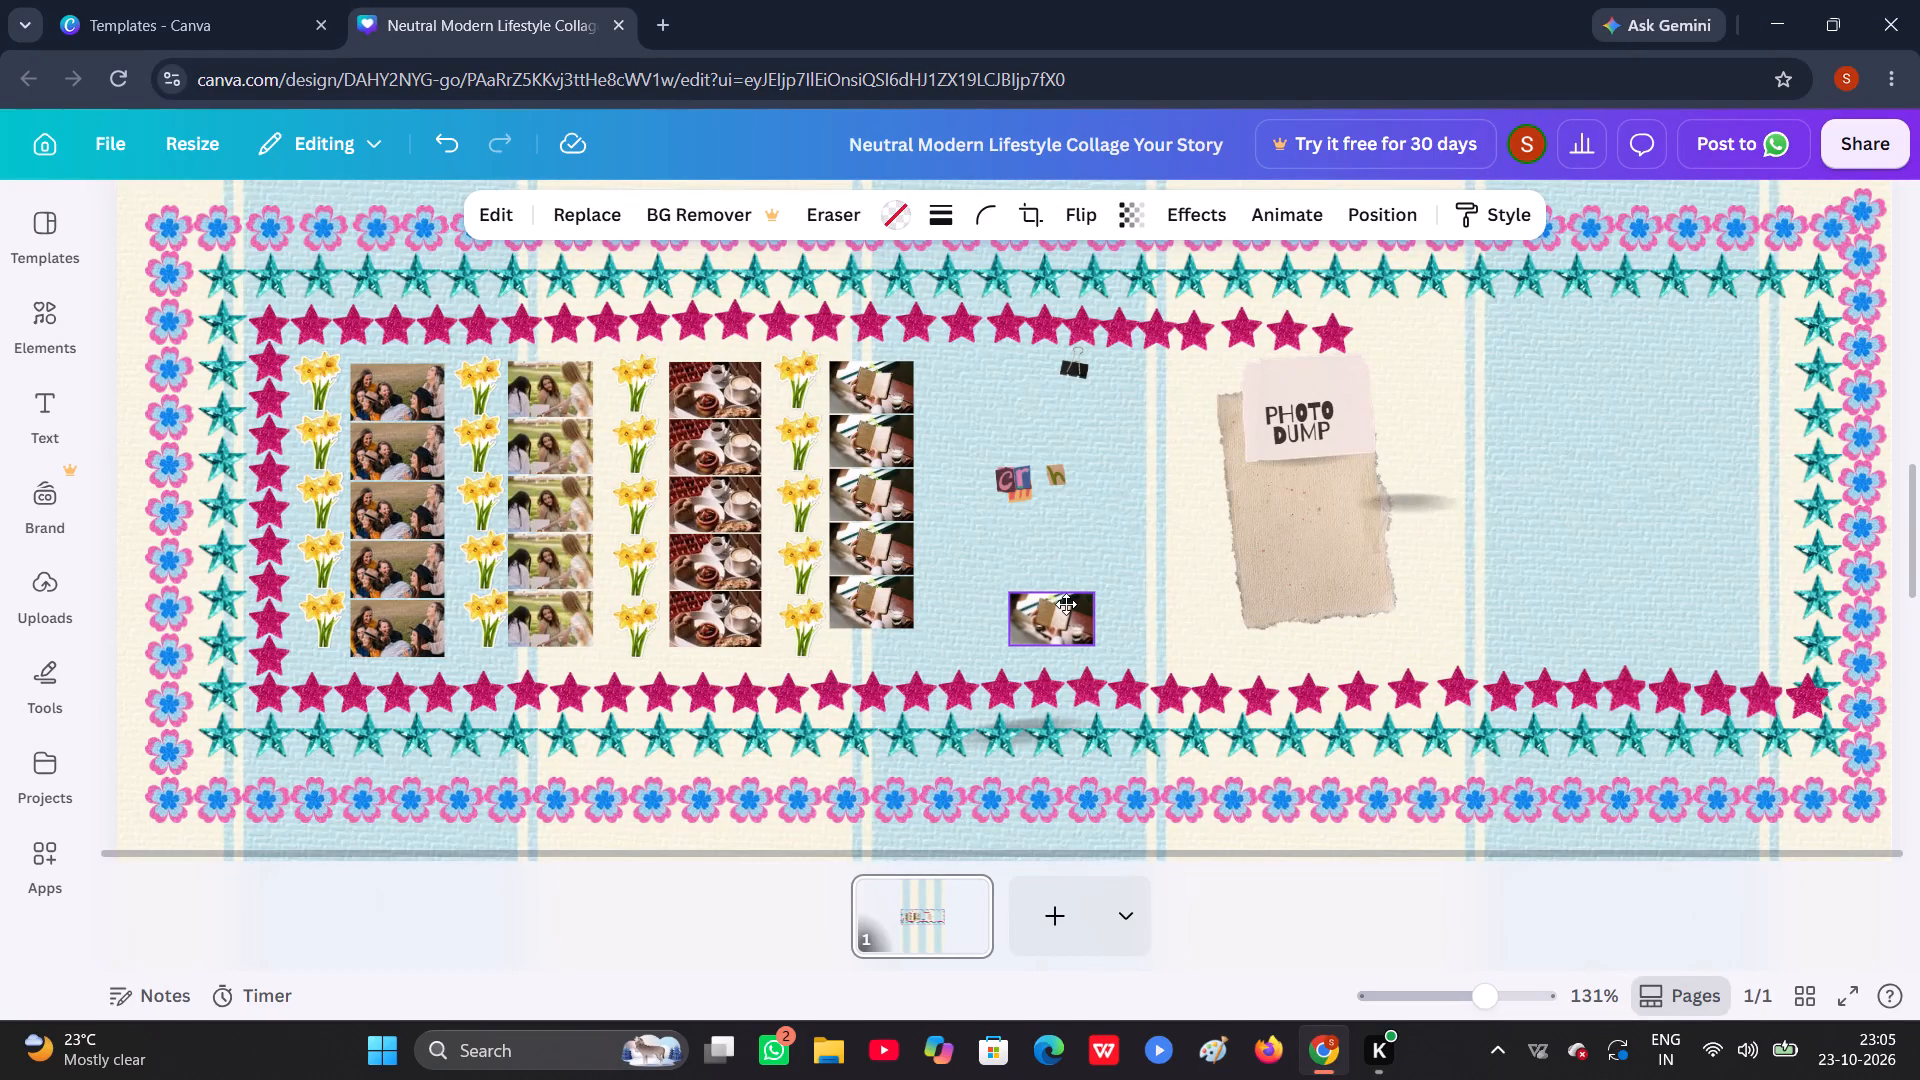
{"action": "left_click_drag", "start_coordinate": [1066, 604], "coordinate": [959, 665]}
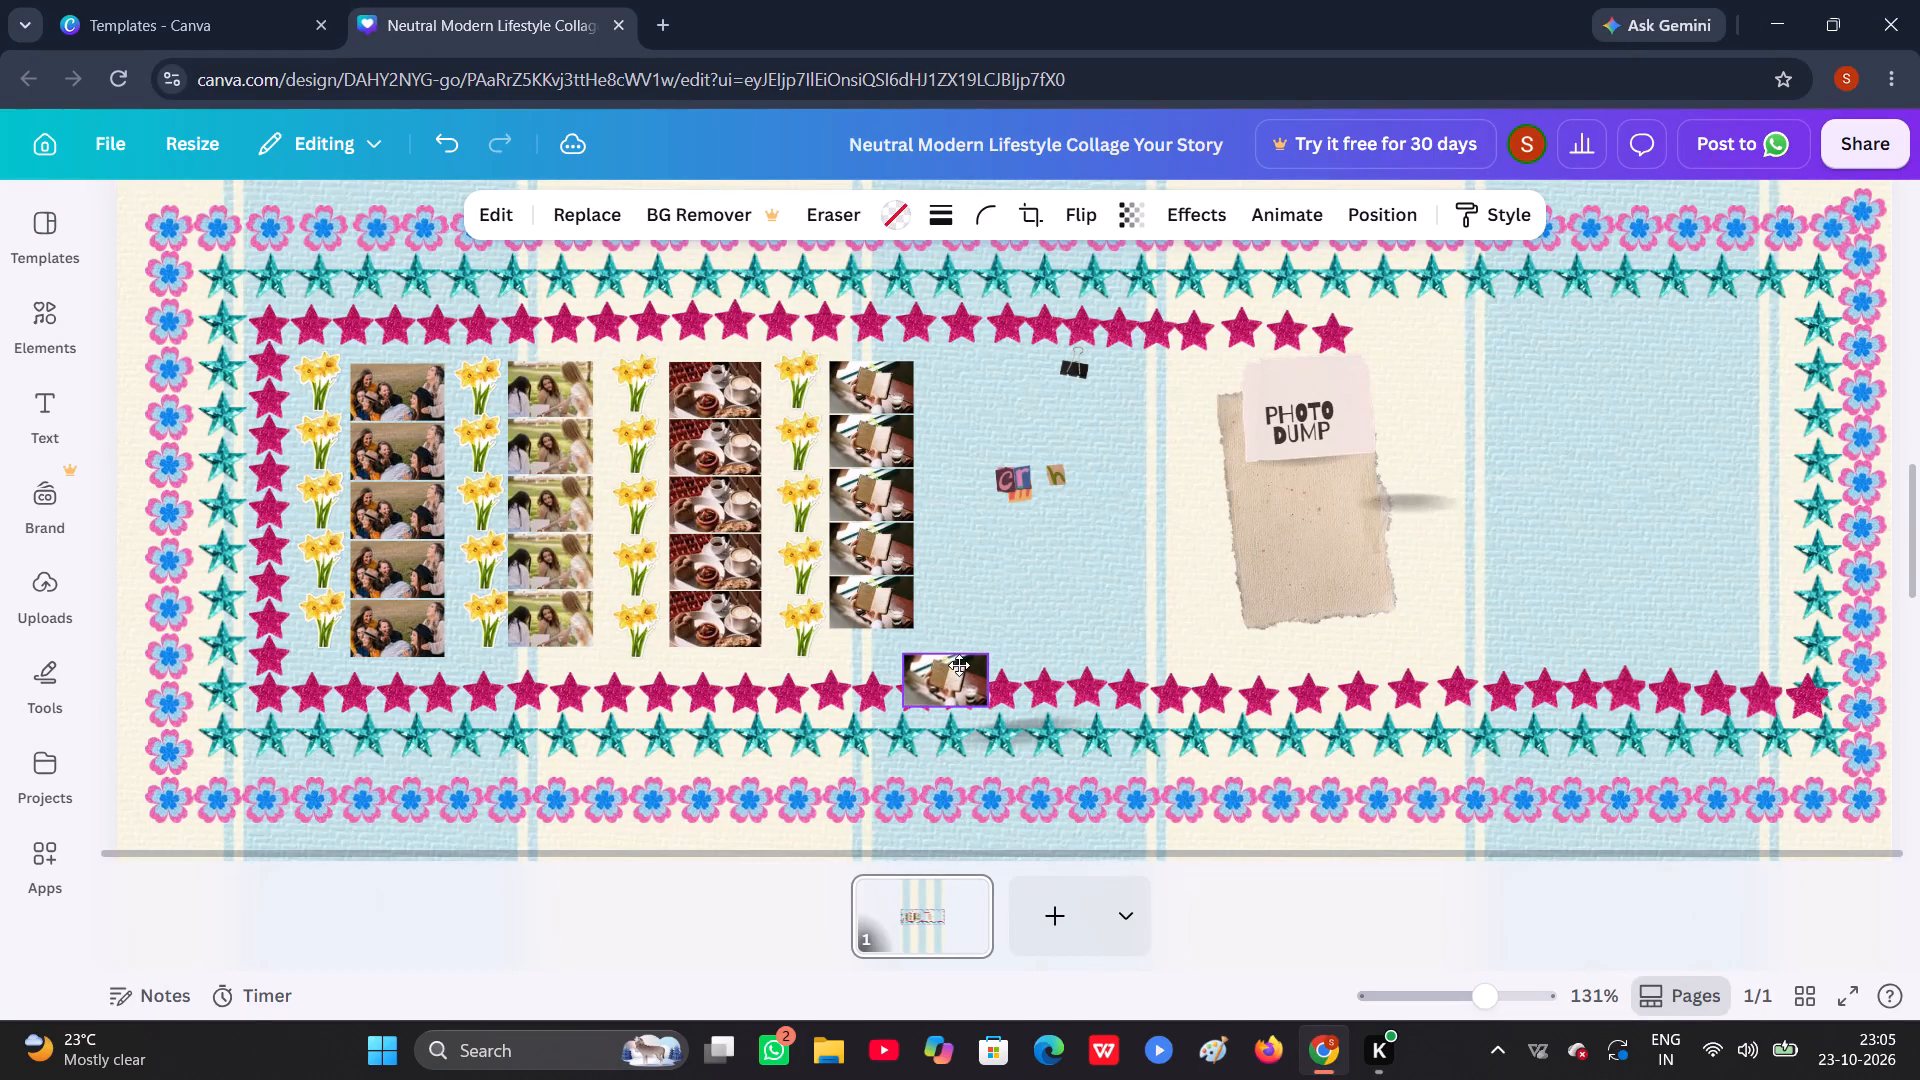
{"action": "left_click_drag", "start_coordinate": [959, 665], "coordinate": [1071, 666]}
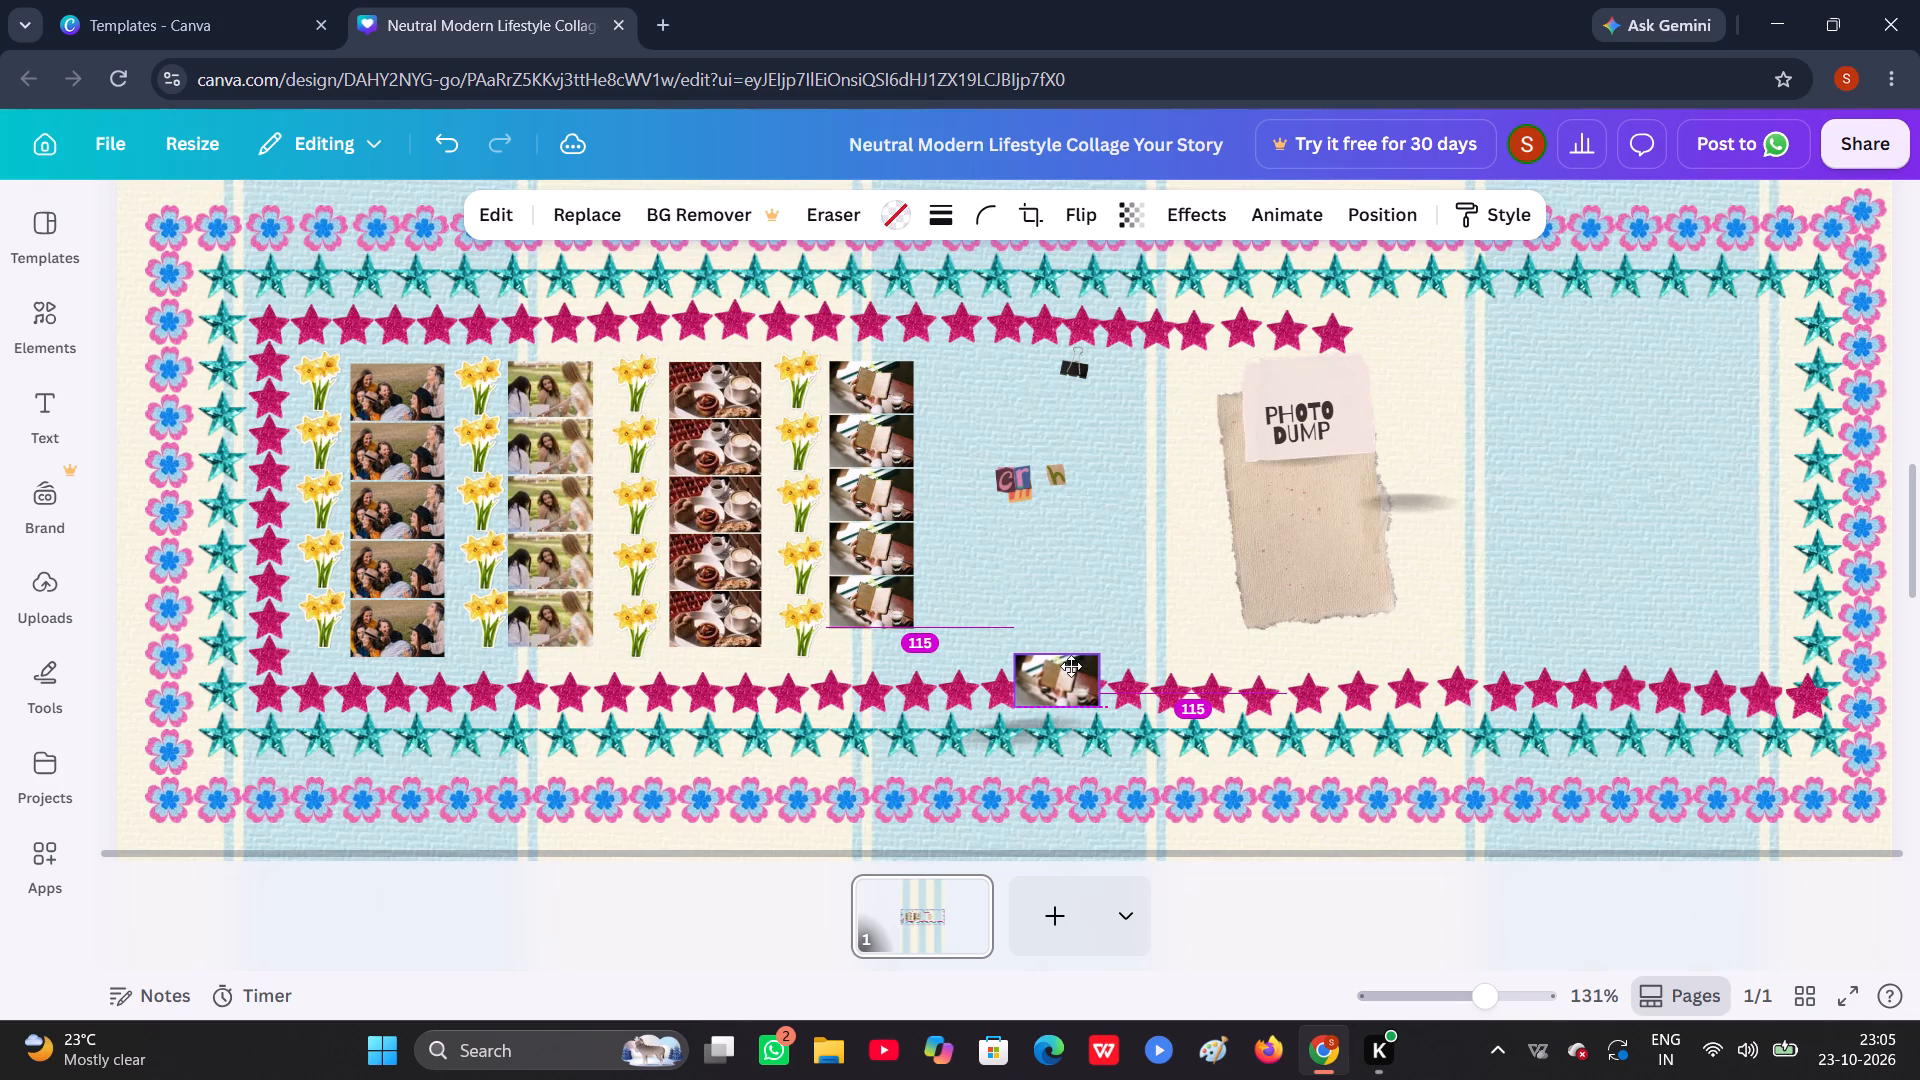
{"action": "left_click_drag", "start_coordinate": [1071, 666], "coordinate": [873, 855]}
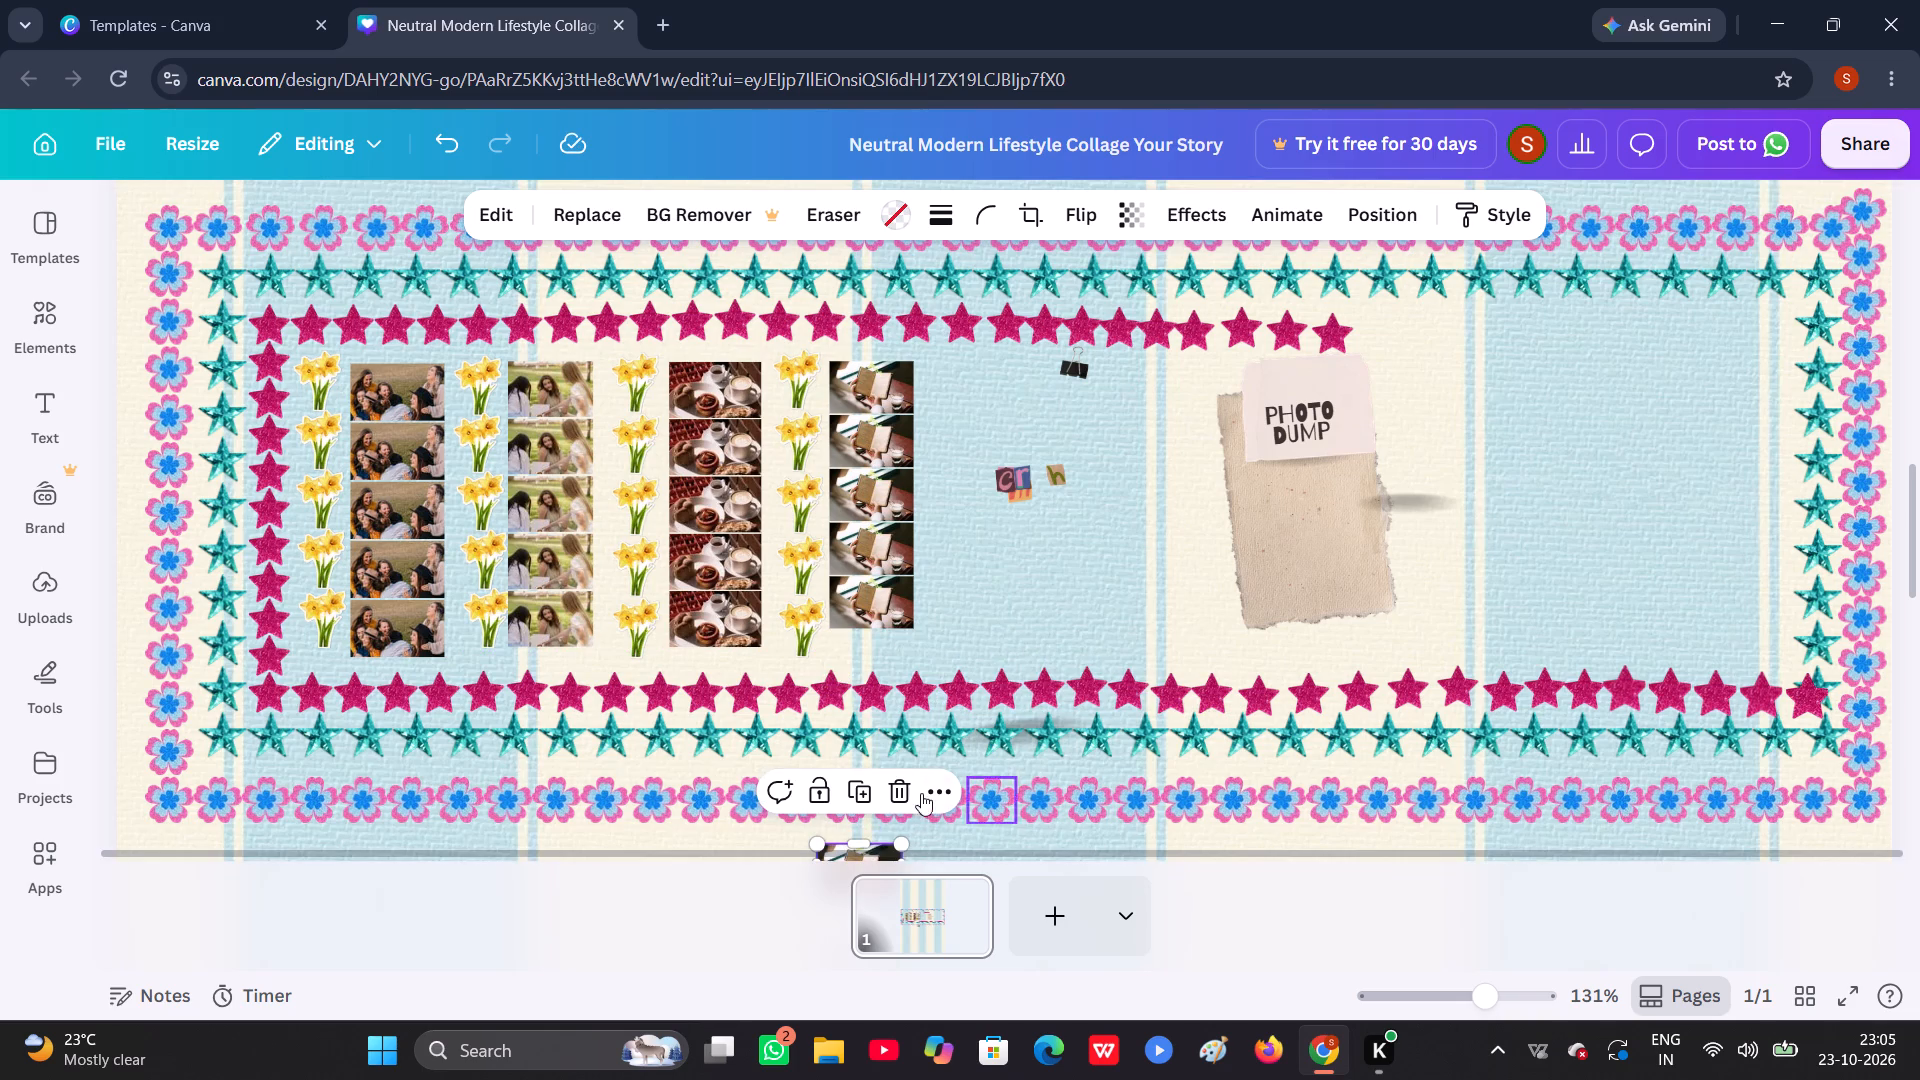
{"action": "left_click", "coordinate": [894, 786]}
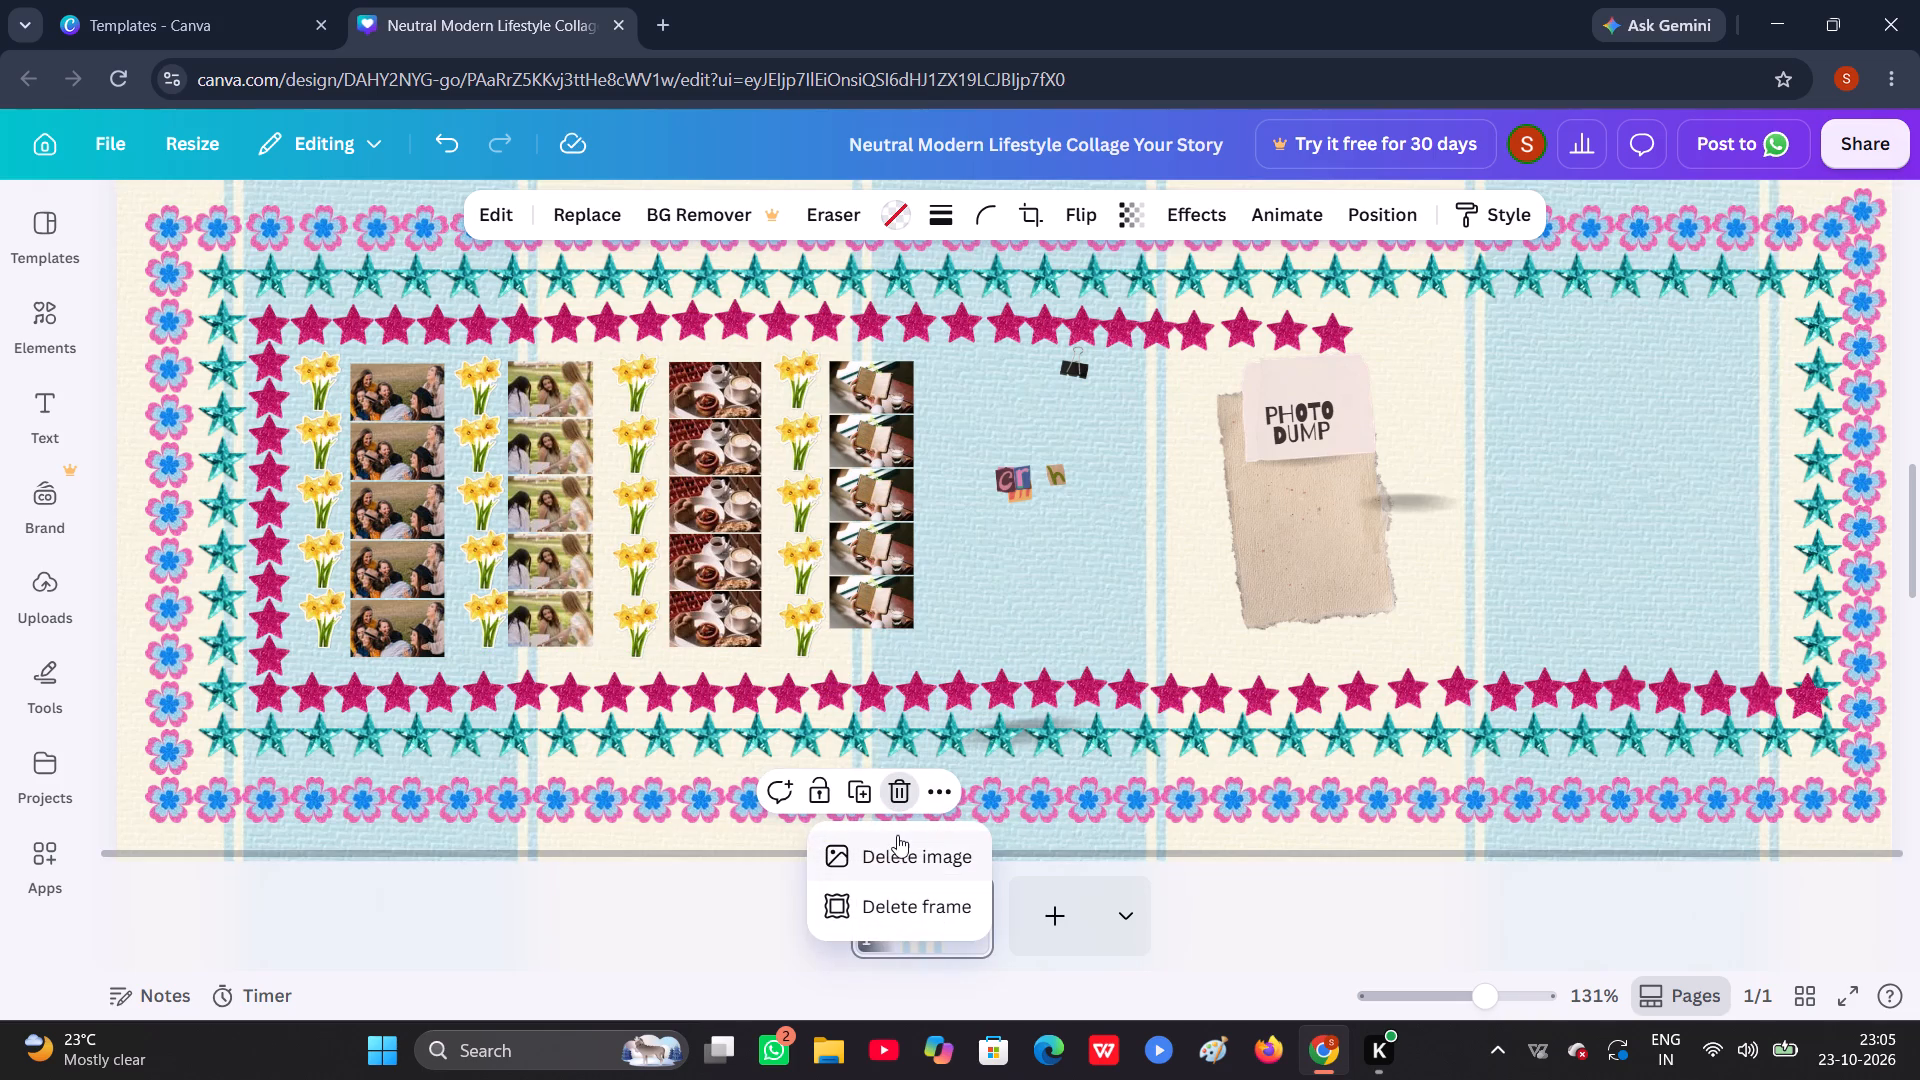
{"action": "left_click", "coordinate": [901, 845]}
{"action": "left_click", "coordinate": [904, 804]}
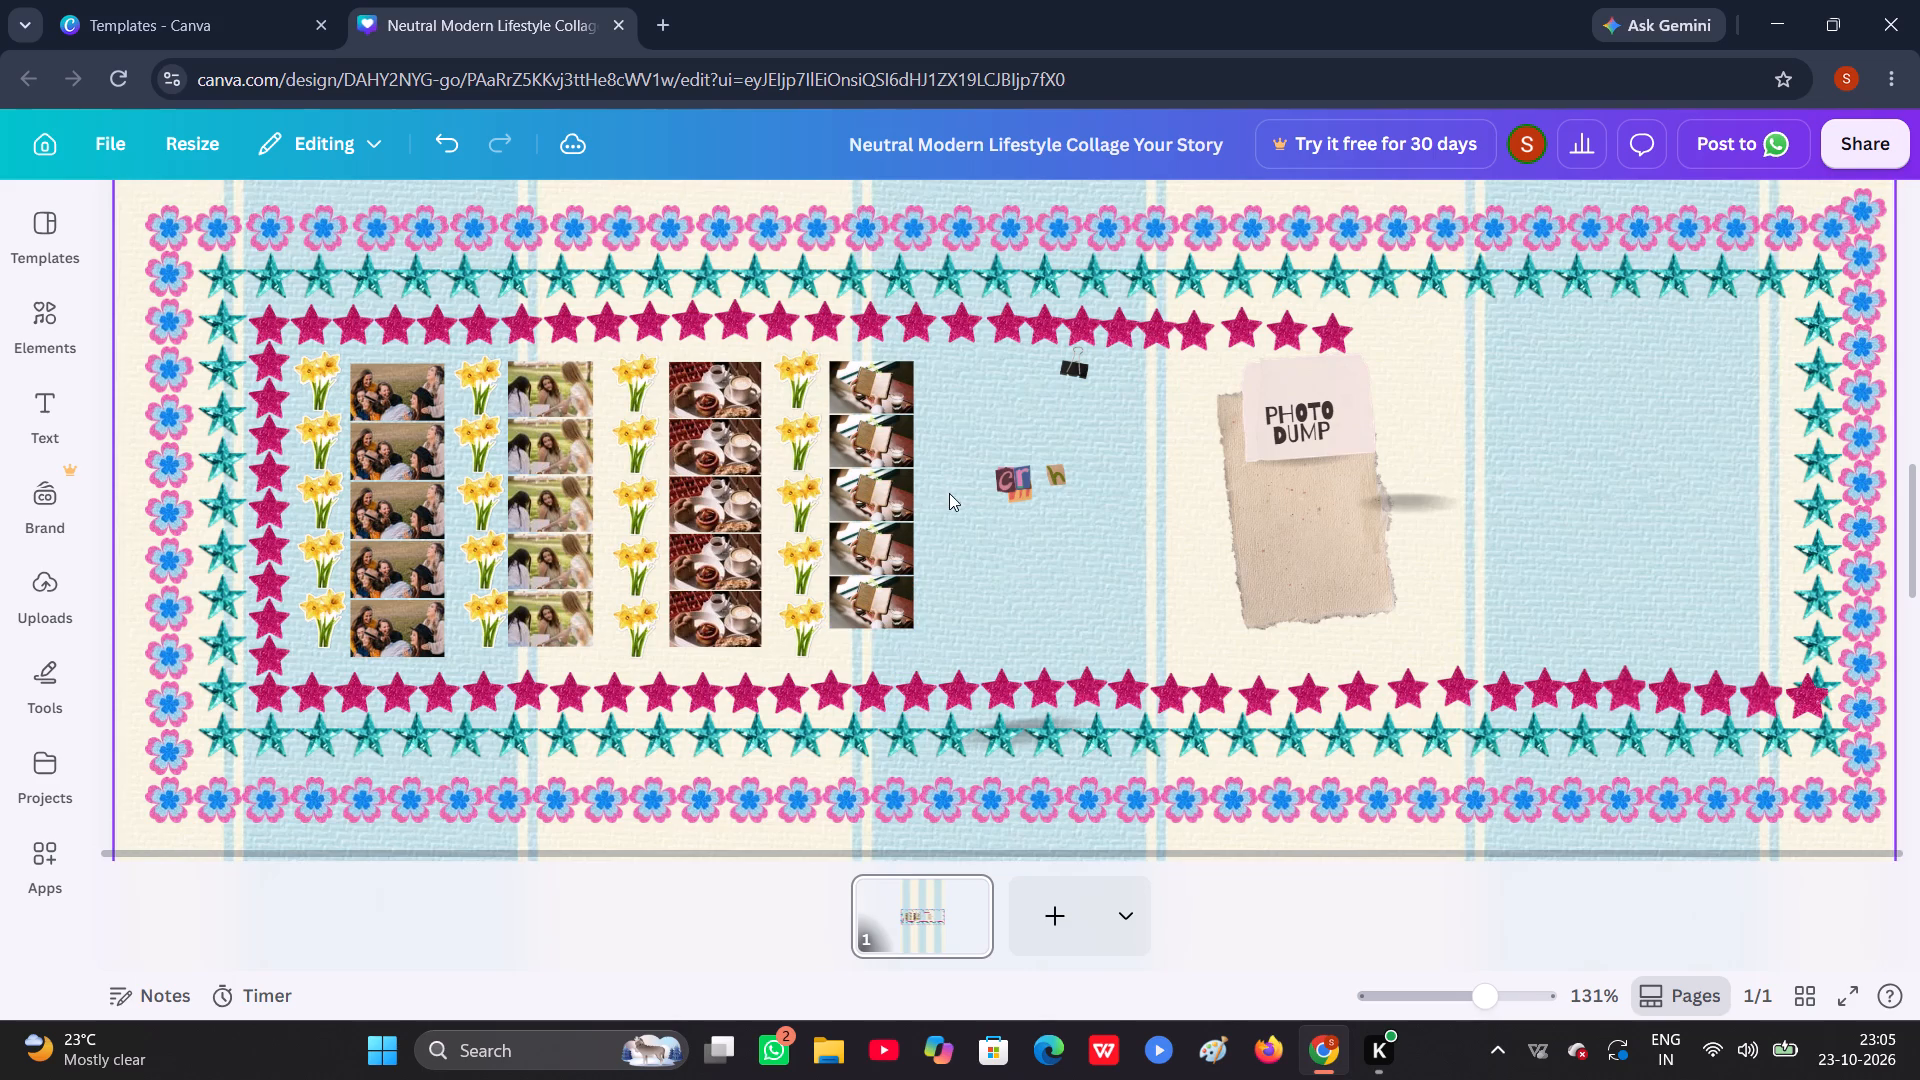
Select the five stacked photos together and enlarge them slightly to match the height of the neighbouring photo columns.
{"action": "left_click_drag", "start_coordinate": [960, 385], "coordinate": [888, 579]}
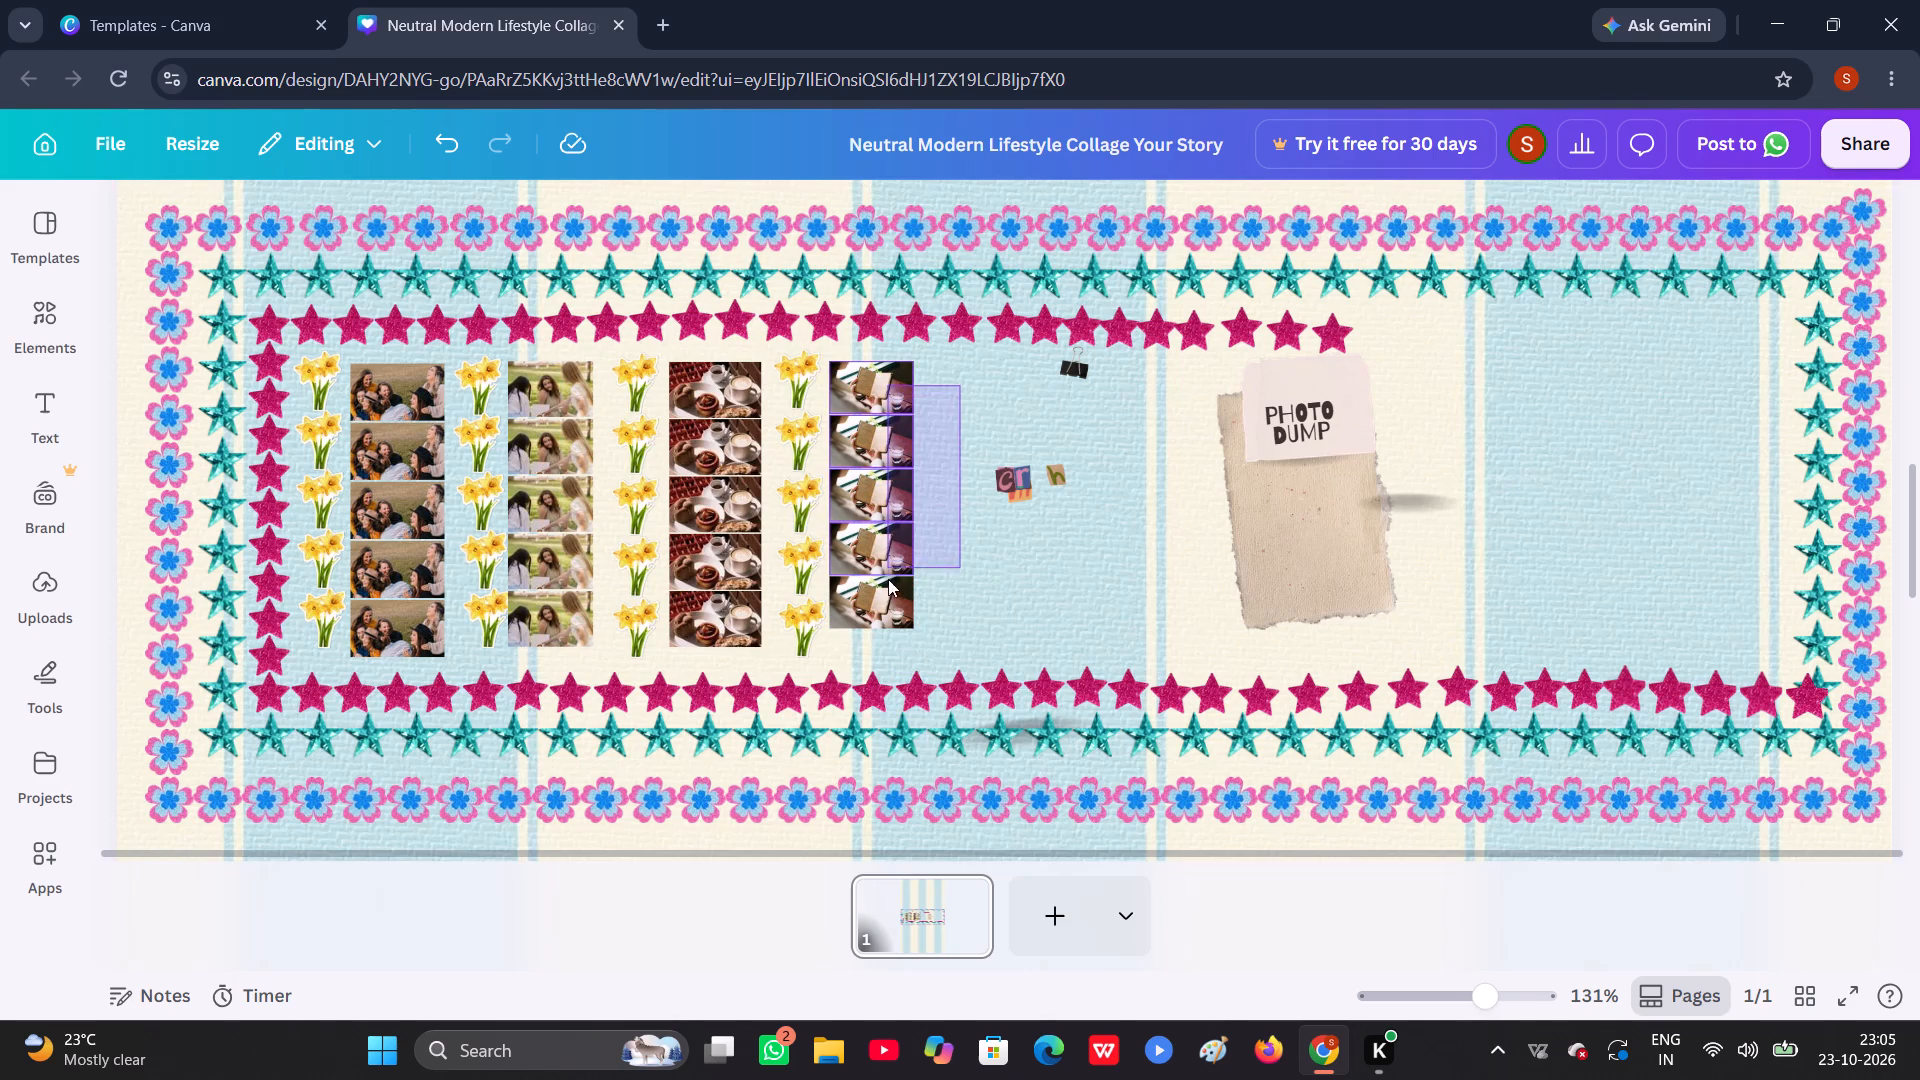
{"action": "left_click_drag", "start_coordinate": [888, 579], "coordinate": [891, 597]}
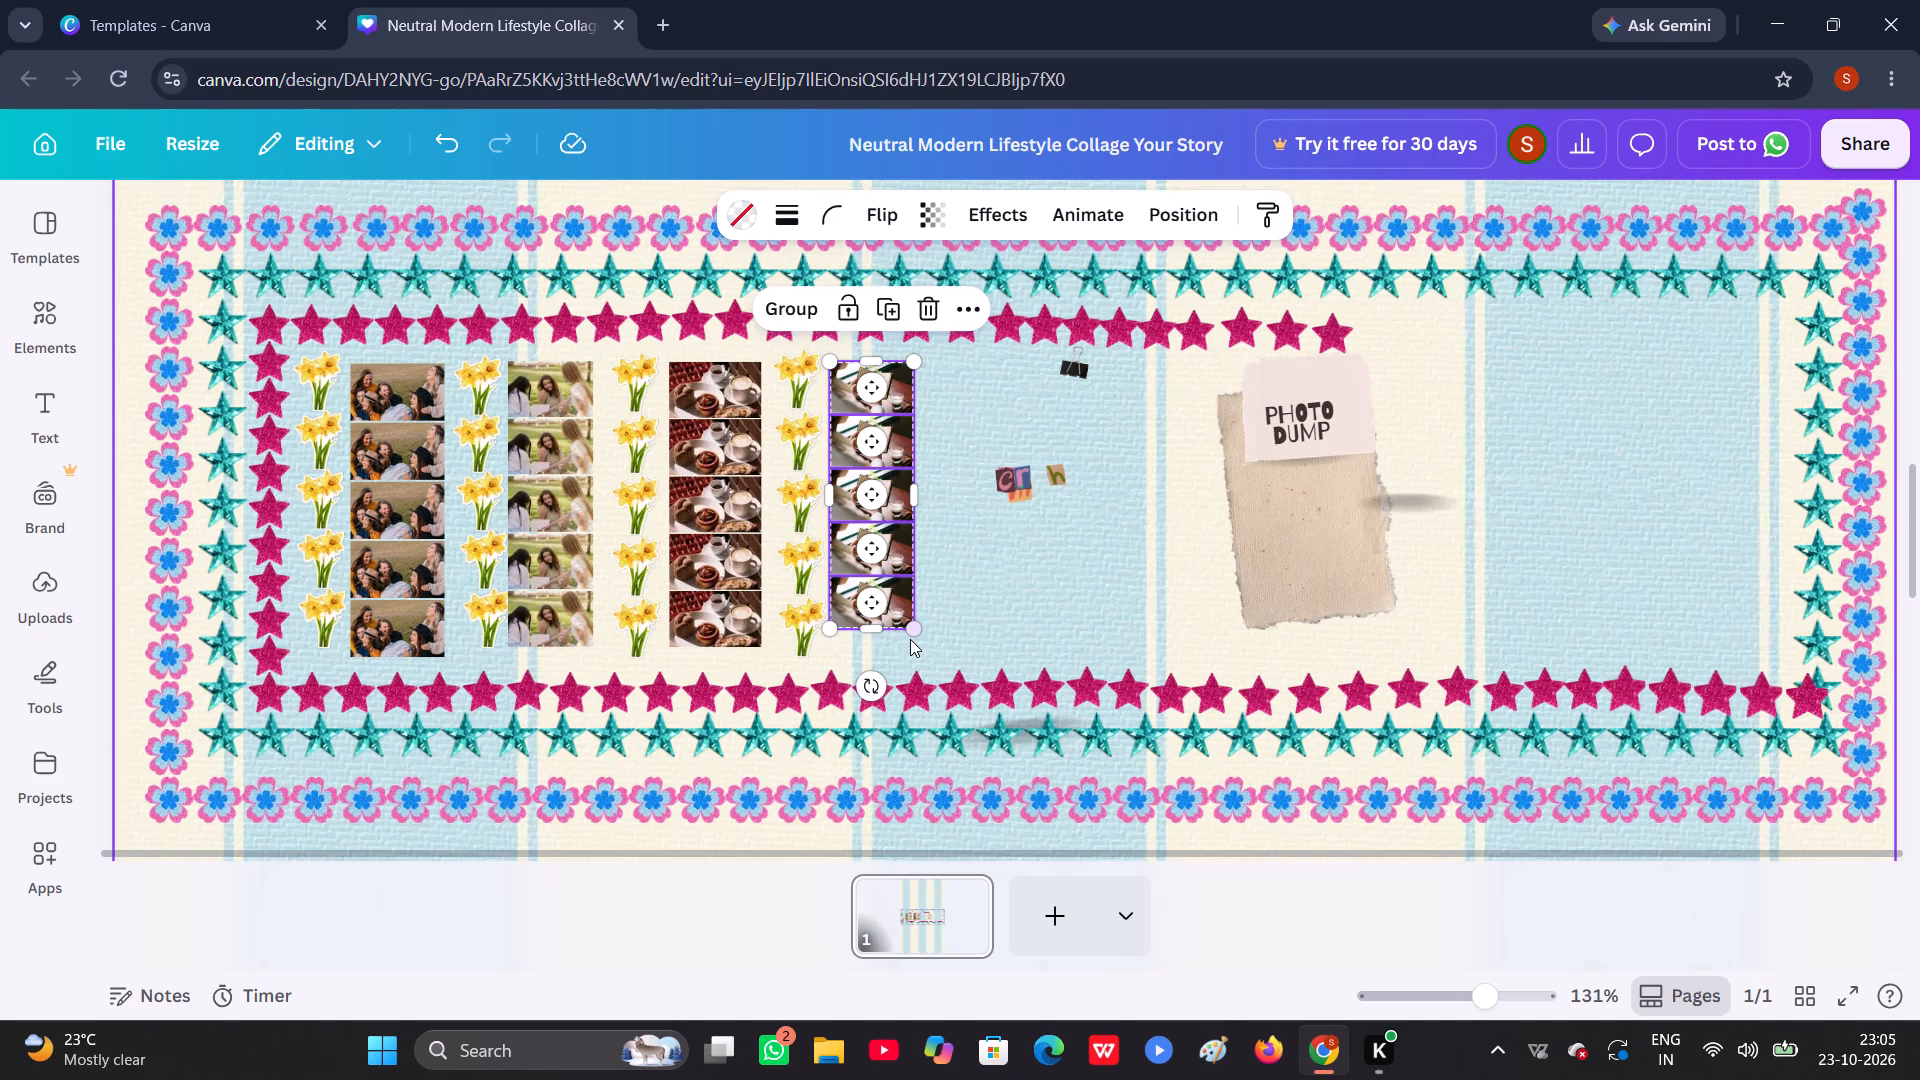
{"action": "left_click", "coordinate": [910, 639]}
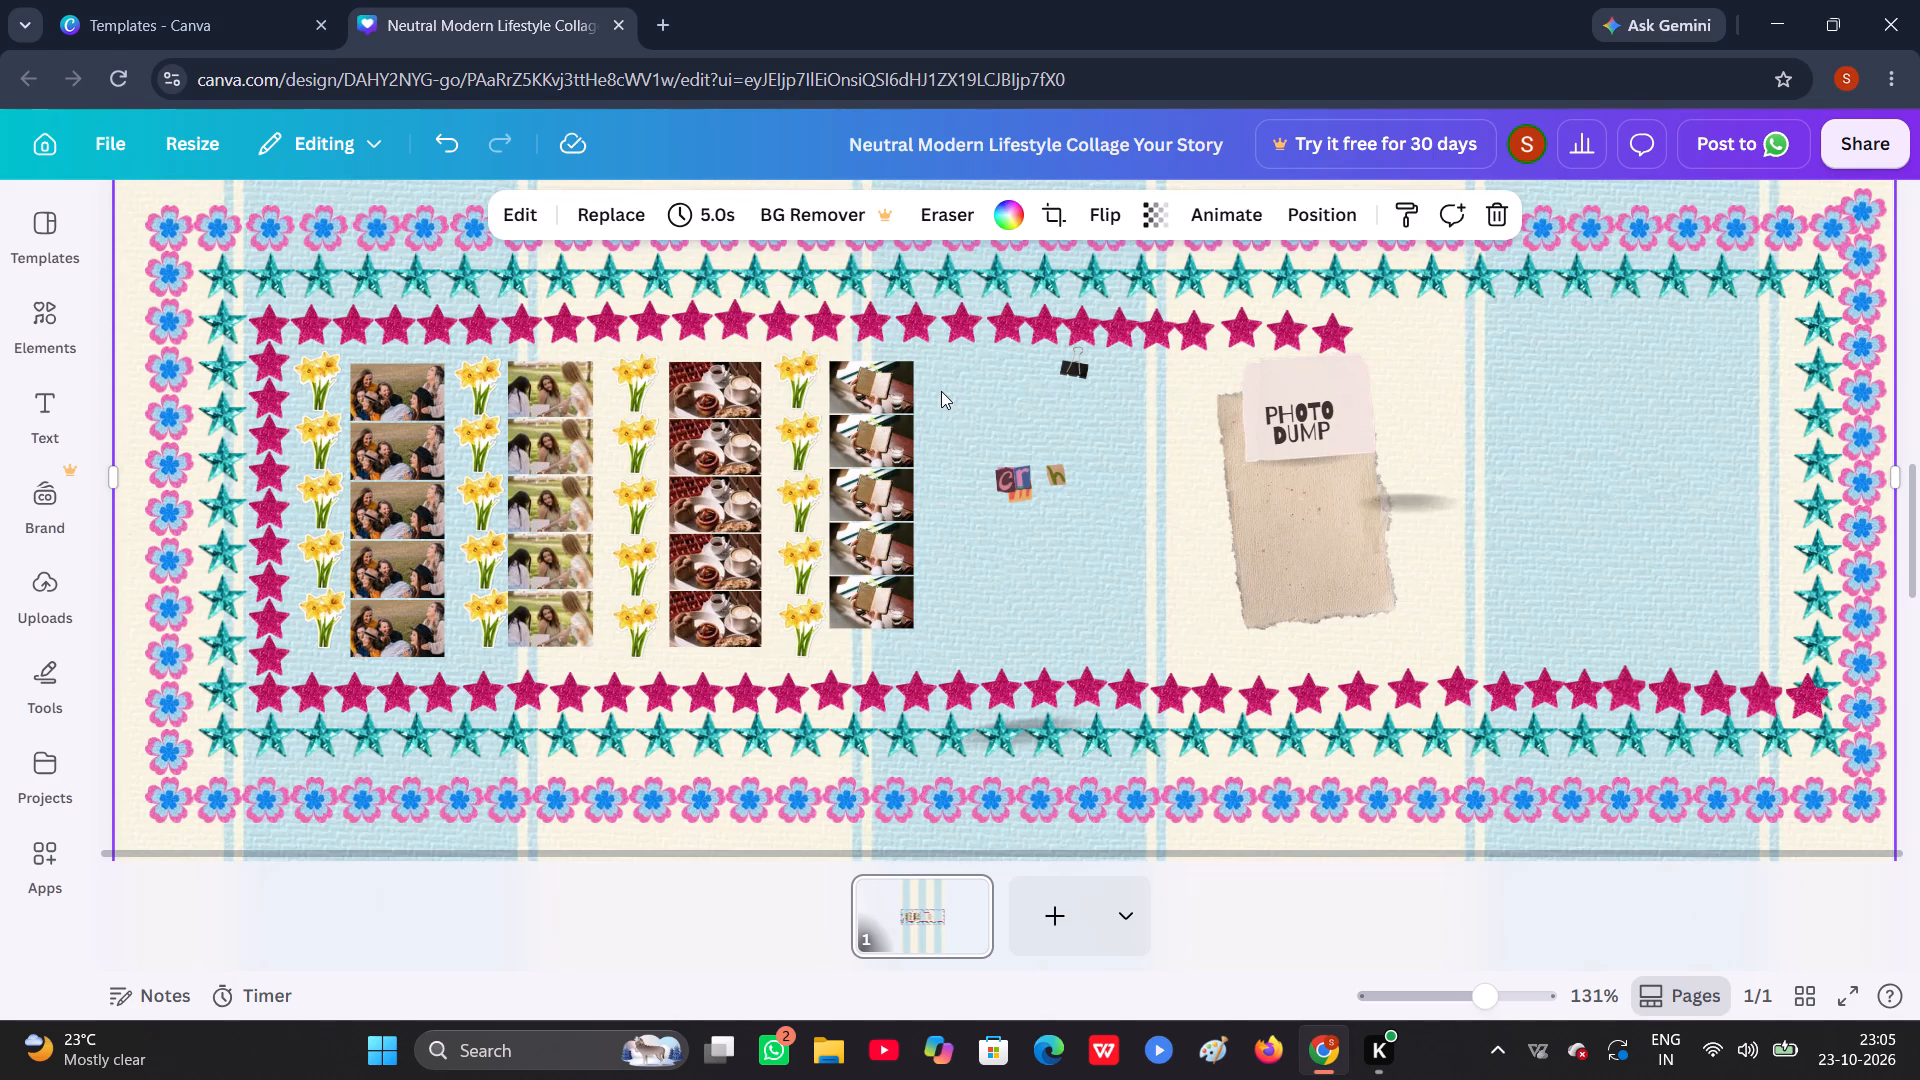
{"action": "left_click_drag", "start_coordinate": [936, 380], "coordinate": [907, 602]}
{"action": "left_click_drag", "start_coordinate": [913, 627], "coordinate": [915, 643]}
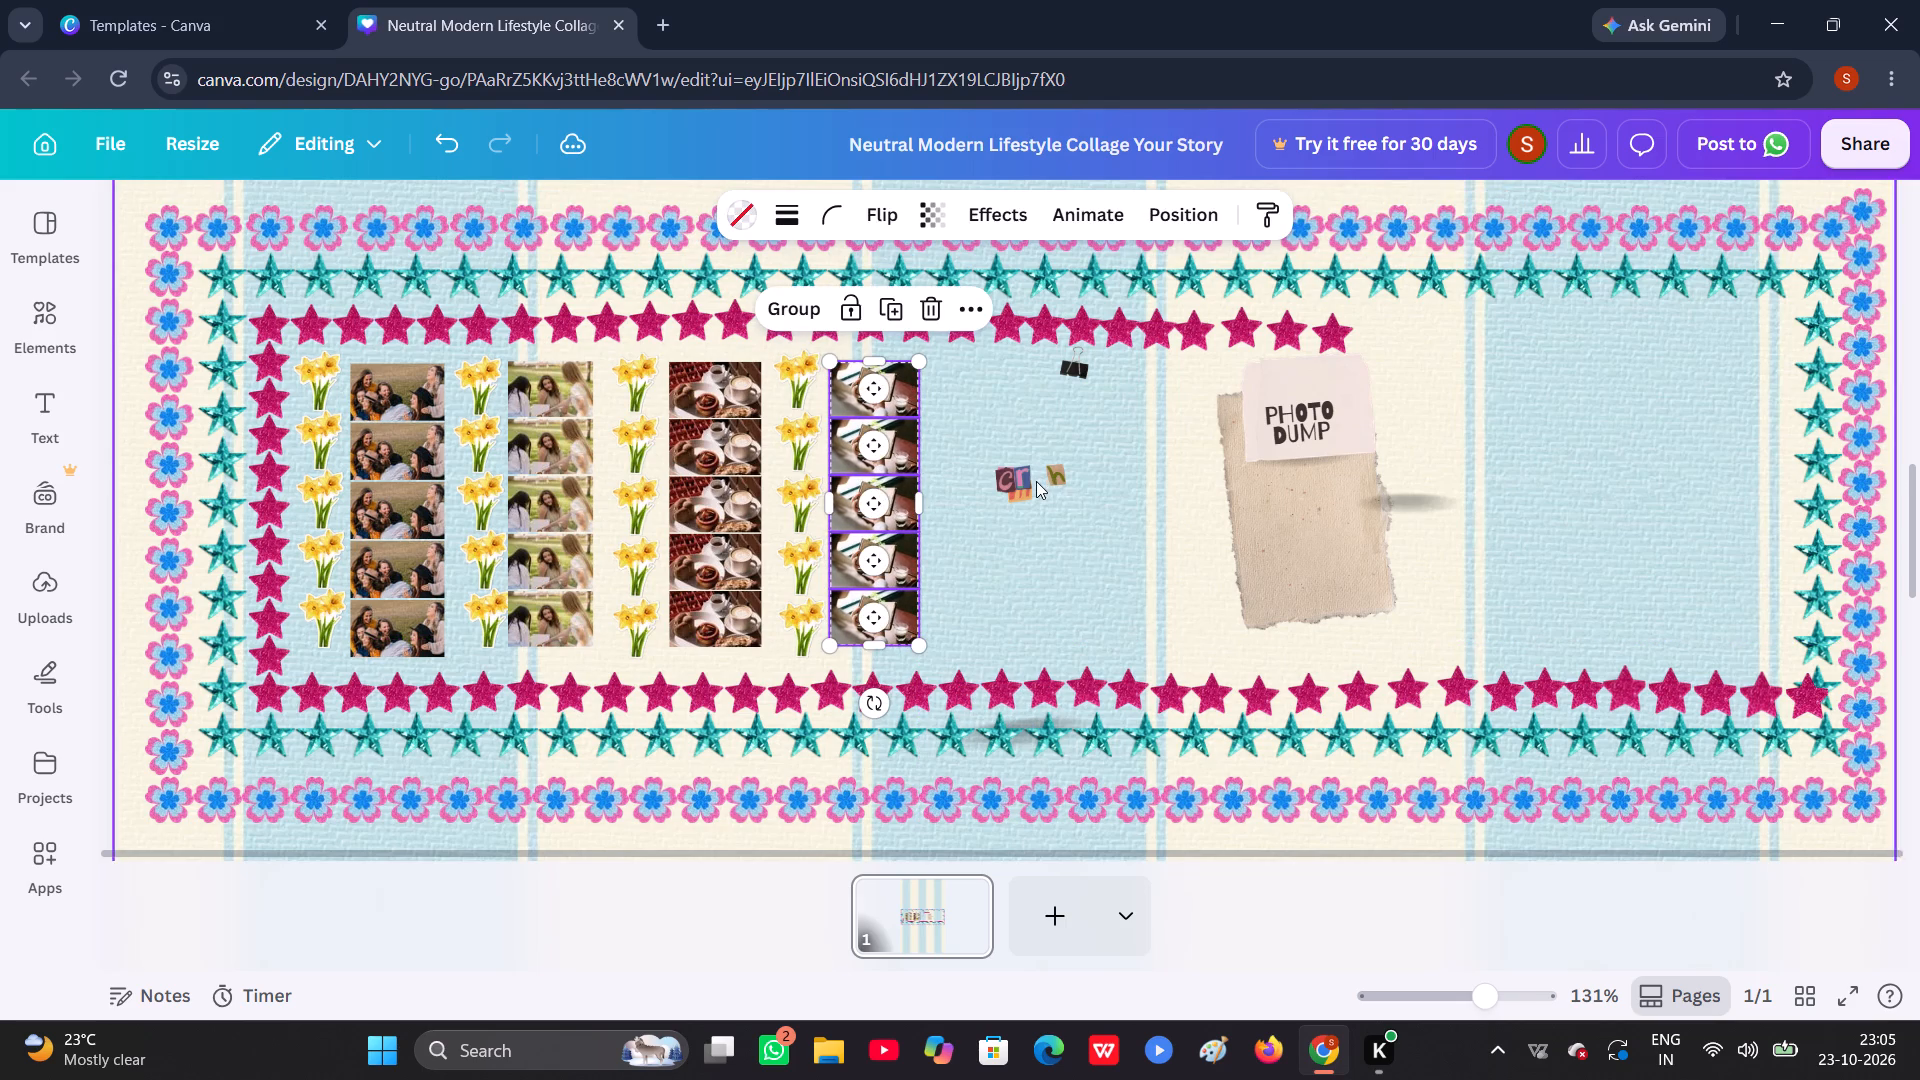
{"action": "left_click", "coordinate": [1030, 542]}
Delete the leftover cluster of MARCH cut-out letters beside the fourth photo column.
{"action": "left_click_drag", "start_coordinate": [1035, 387], "coordinate": [958, 504]}
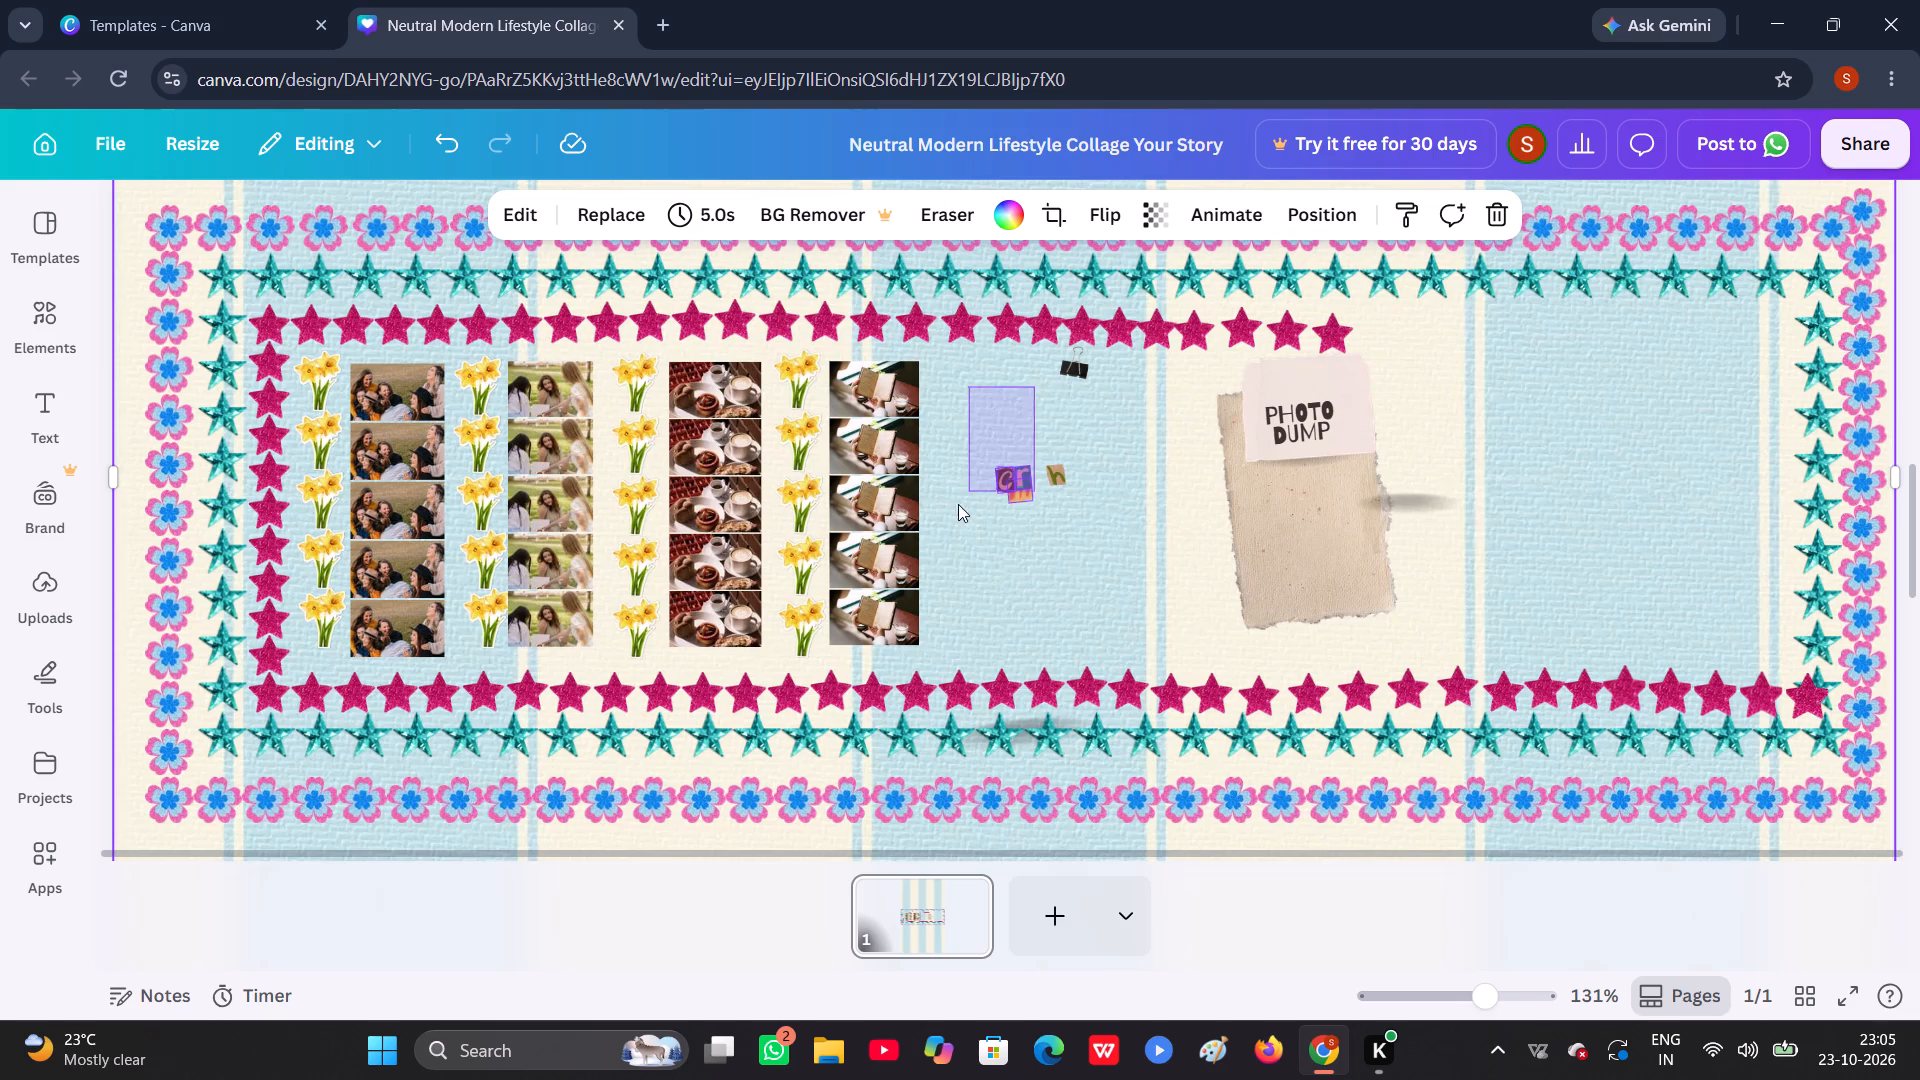
{"action": "left_click_drag", "start_coordinate": [958, 504], "coordinate": [1094, 514]}
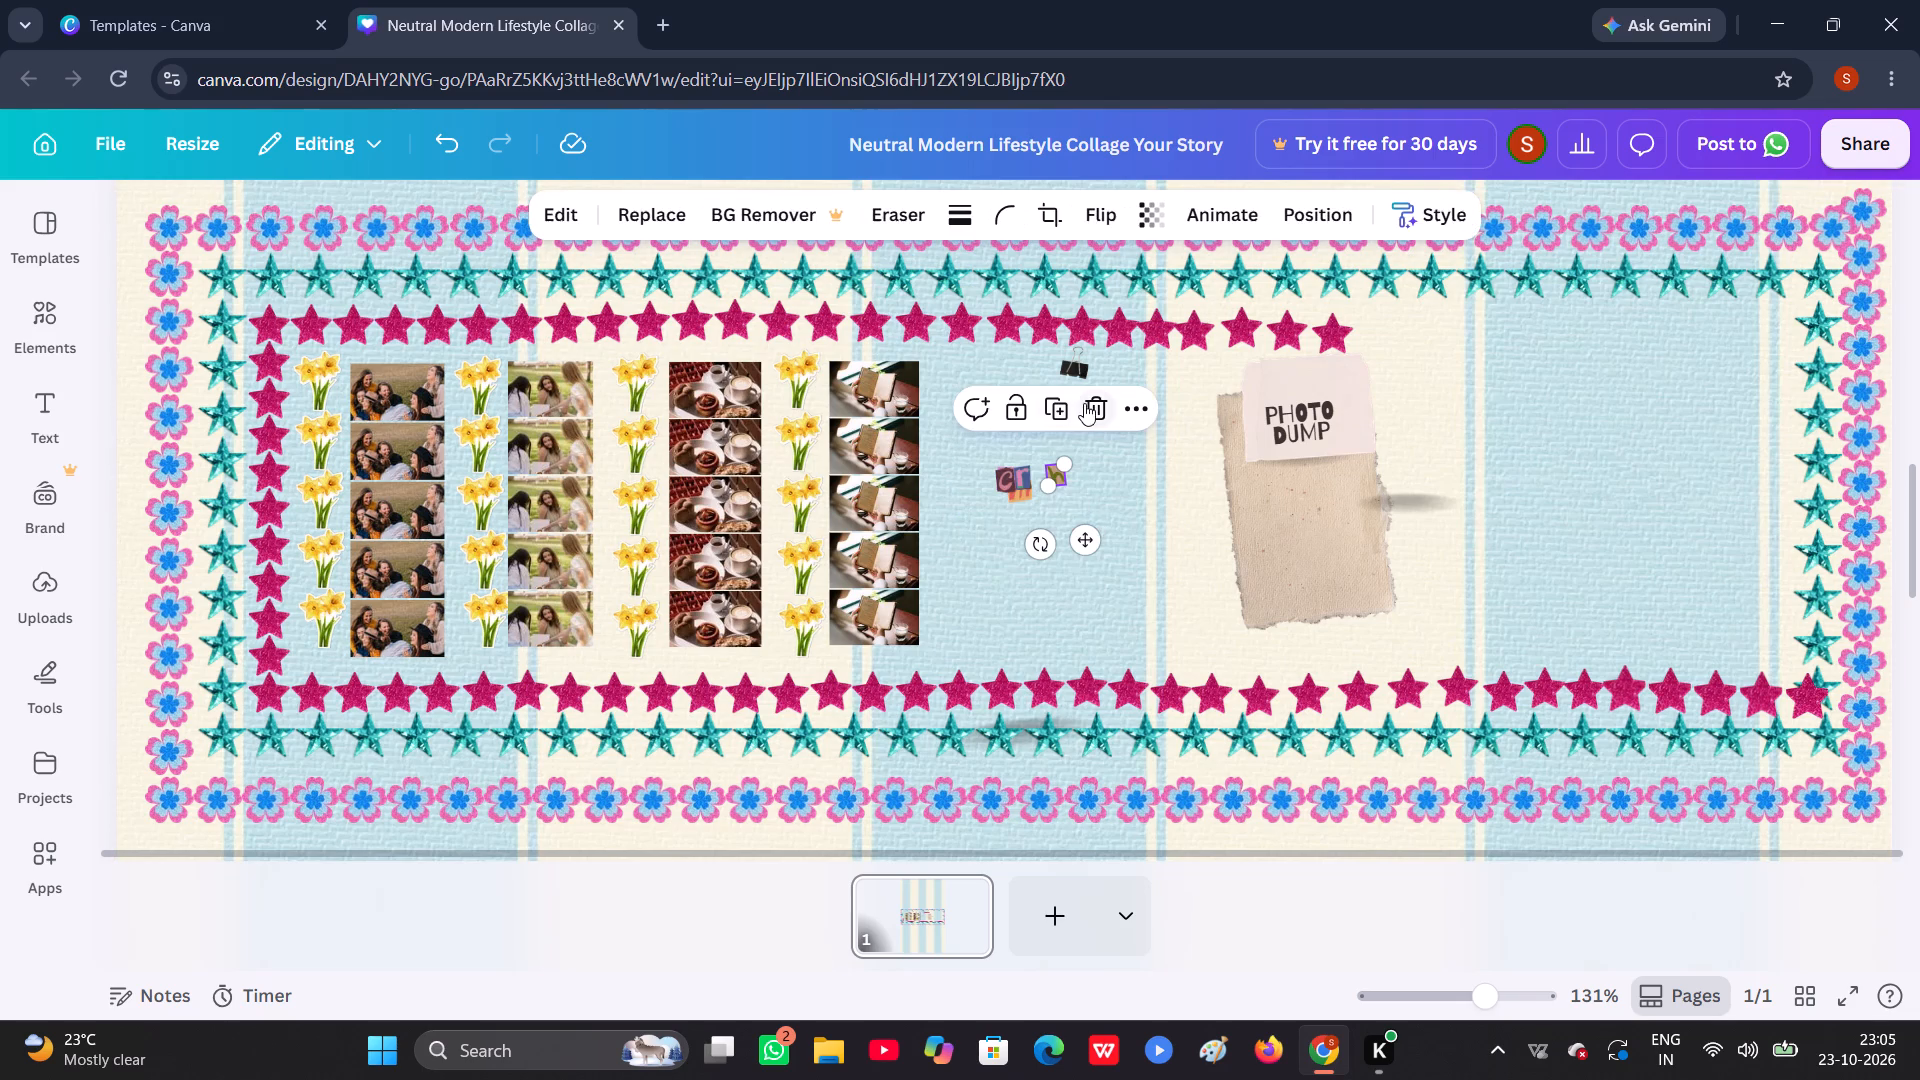
{"action": "left_click", "coordinate": [1086, 405]}
{"action": "left_click_drag", "start_coordinate": [1010, 416], "coordinate": [996, 512]}
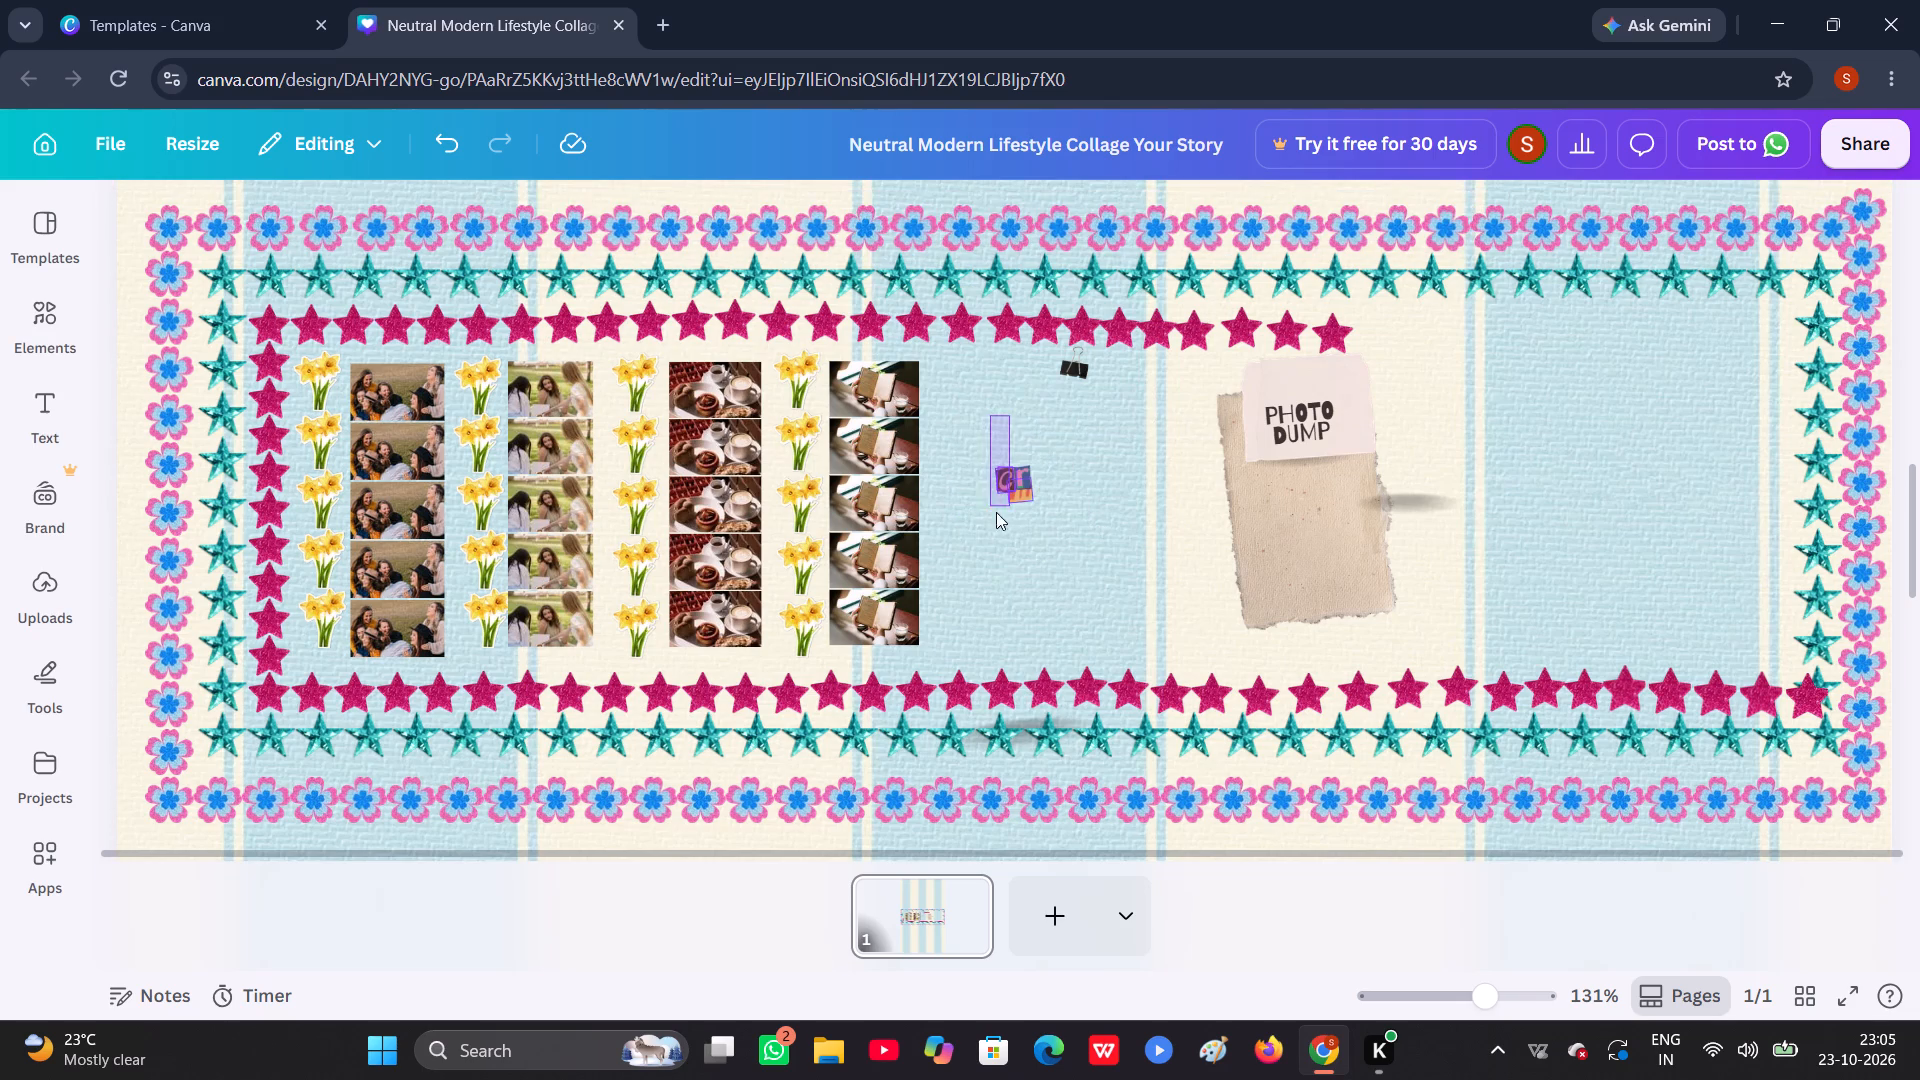
{"action": "left_click_drag", "start_coordinate": [996, 512], "coordinate": [1047, 529]}
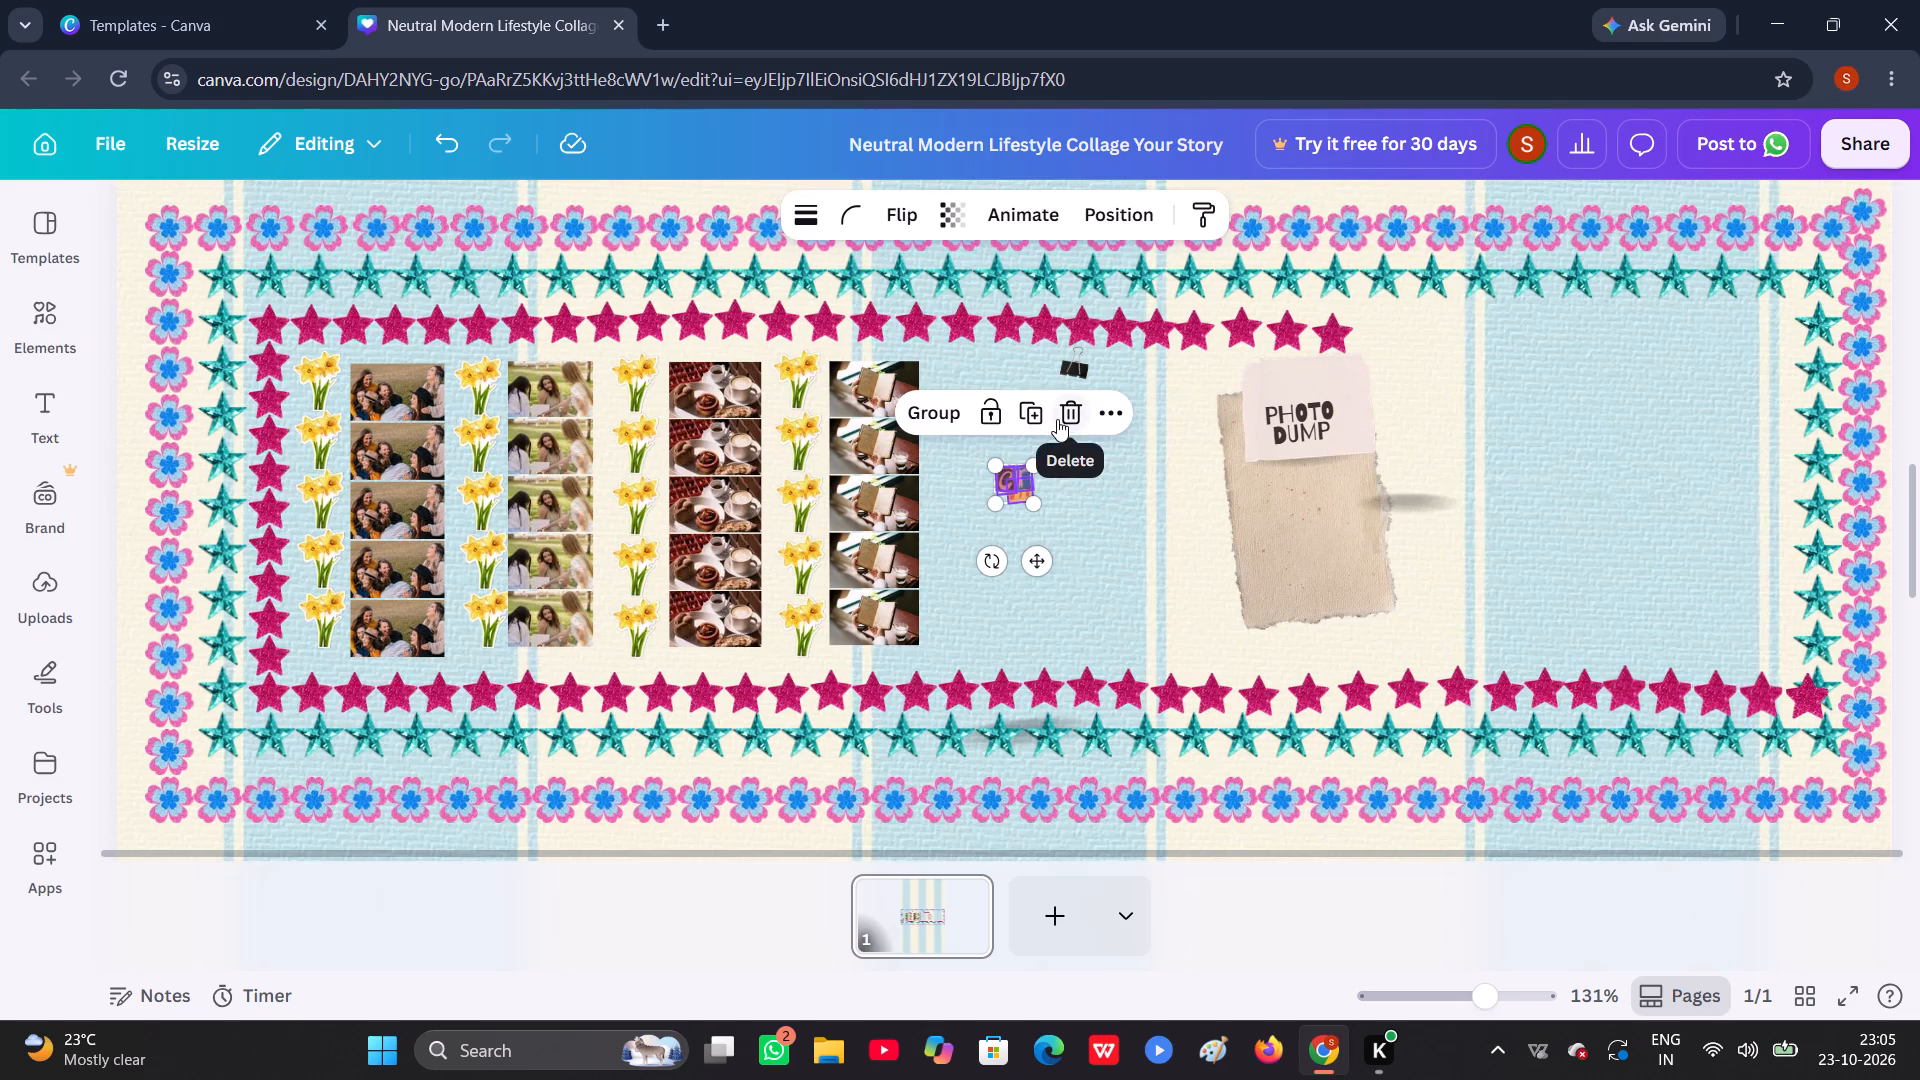
{"action": "left_click", "coordinate": [1057, 419]}
Delete the black binder clip and the torn paper with its PHOTO DUMP note and shadows.
{"action": "left_click_drag", "start_coordinate": [1031, 380], "coordinate": [1057, 380]}
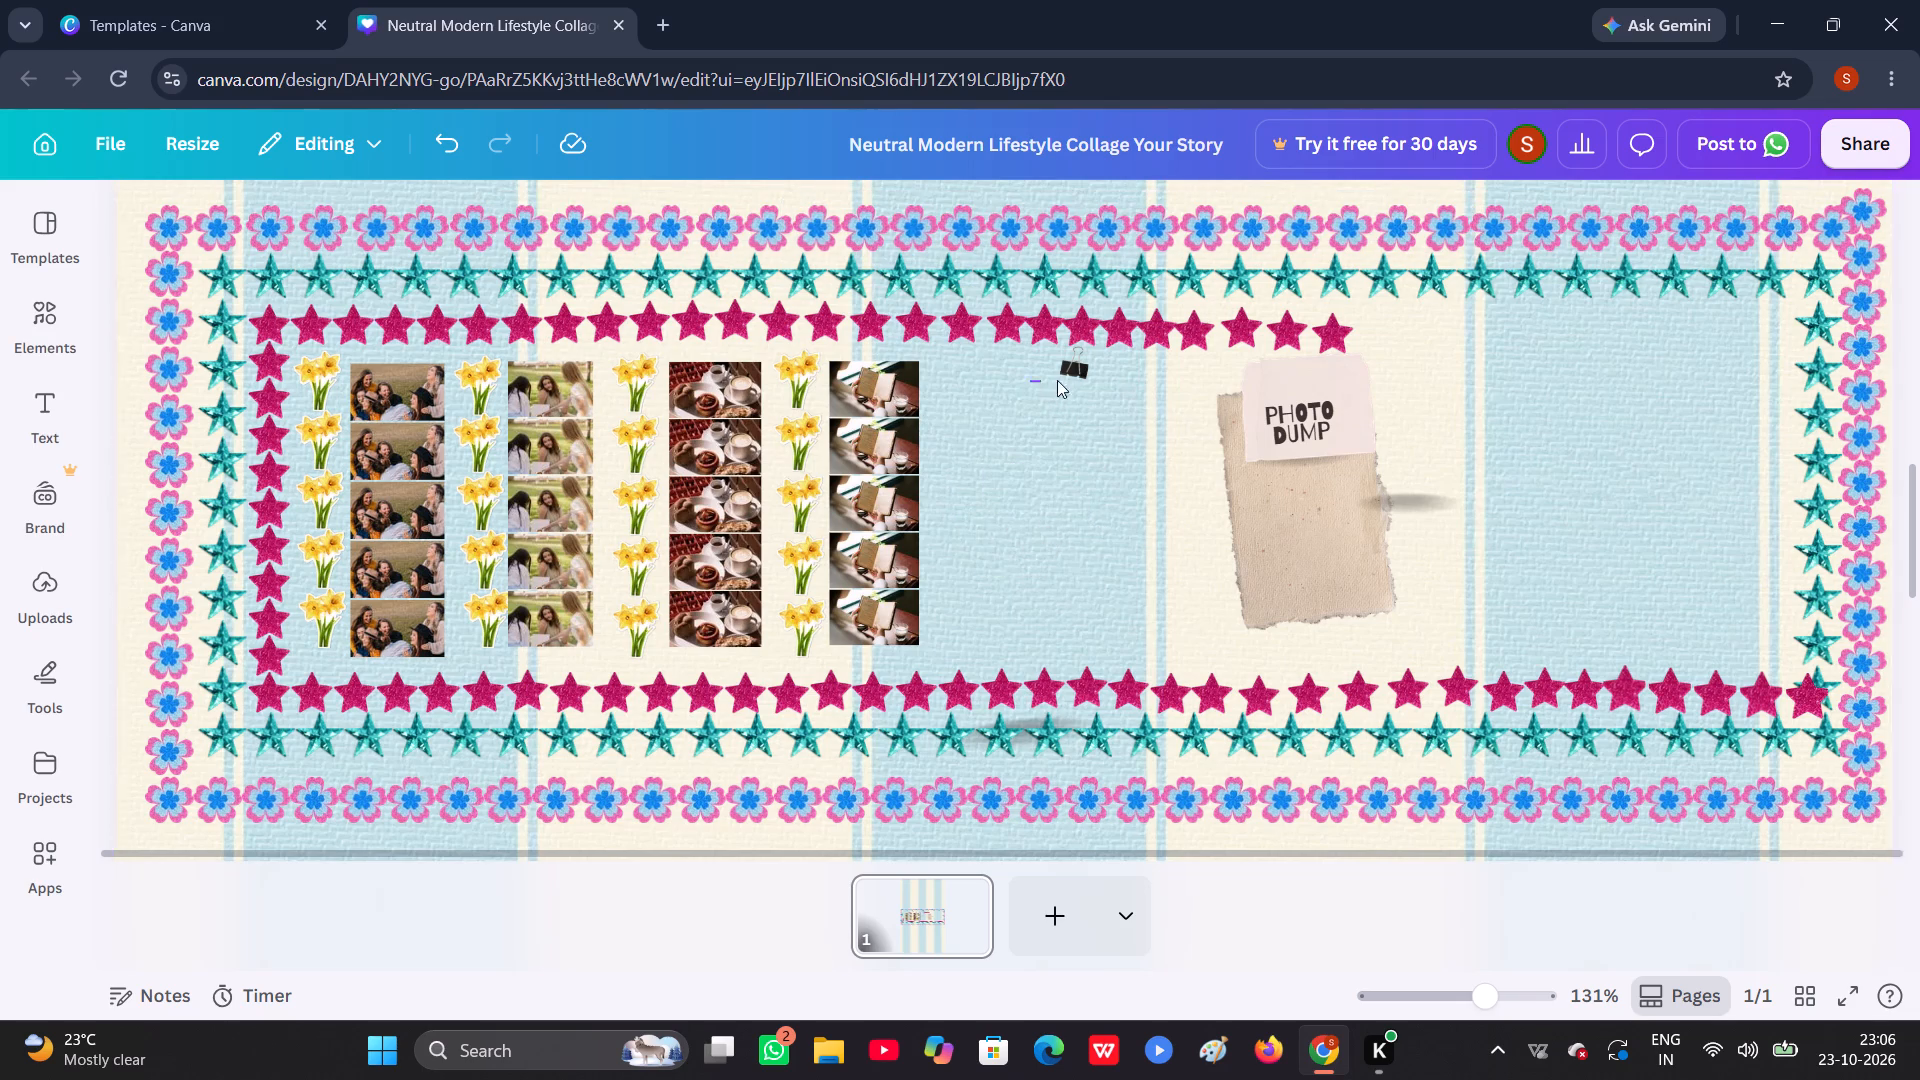
{"action": "left_click_drag", "start_coordinate": [1057, 380], "coordinate": [1093, 375]}
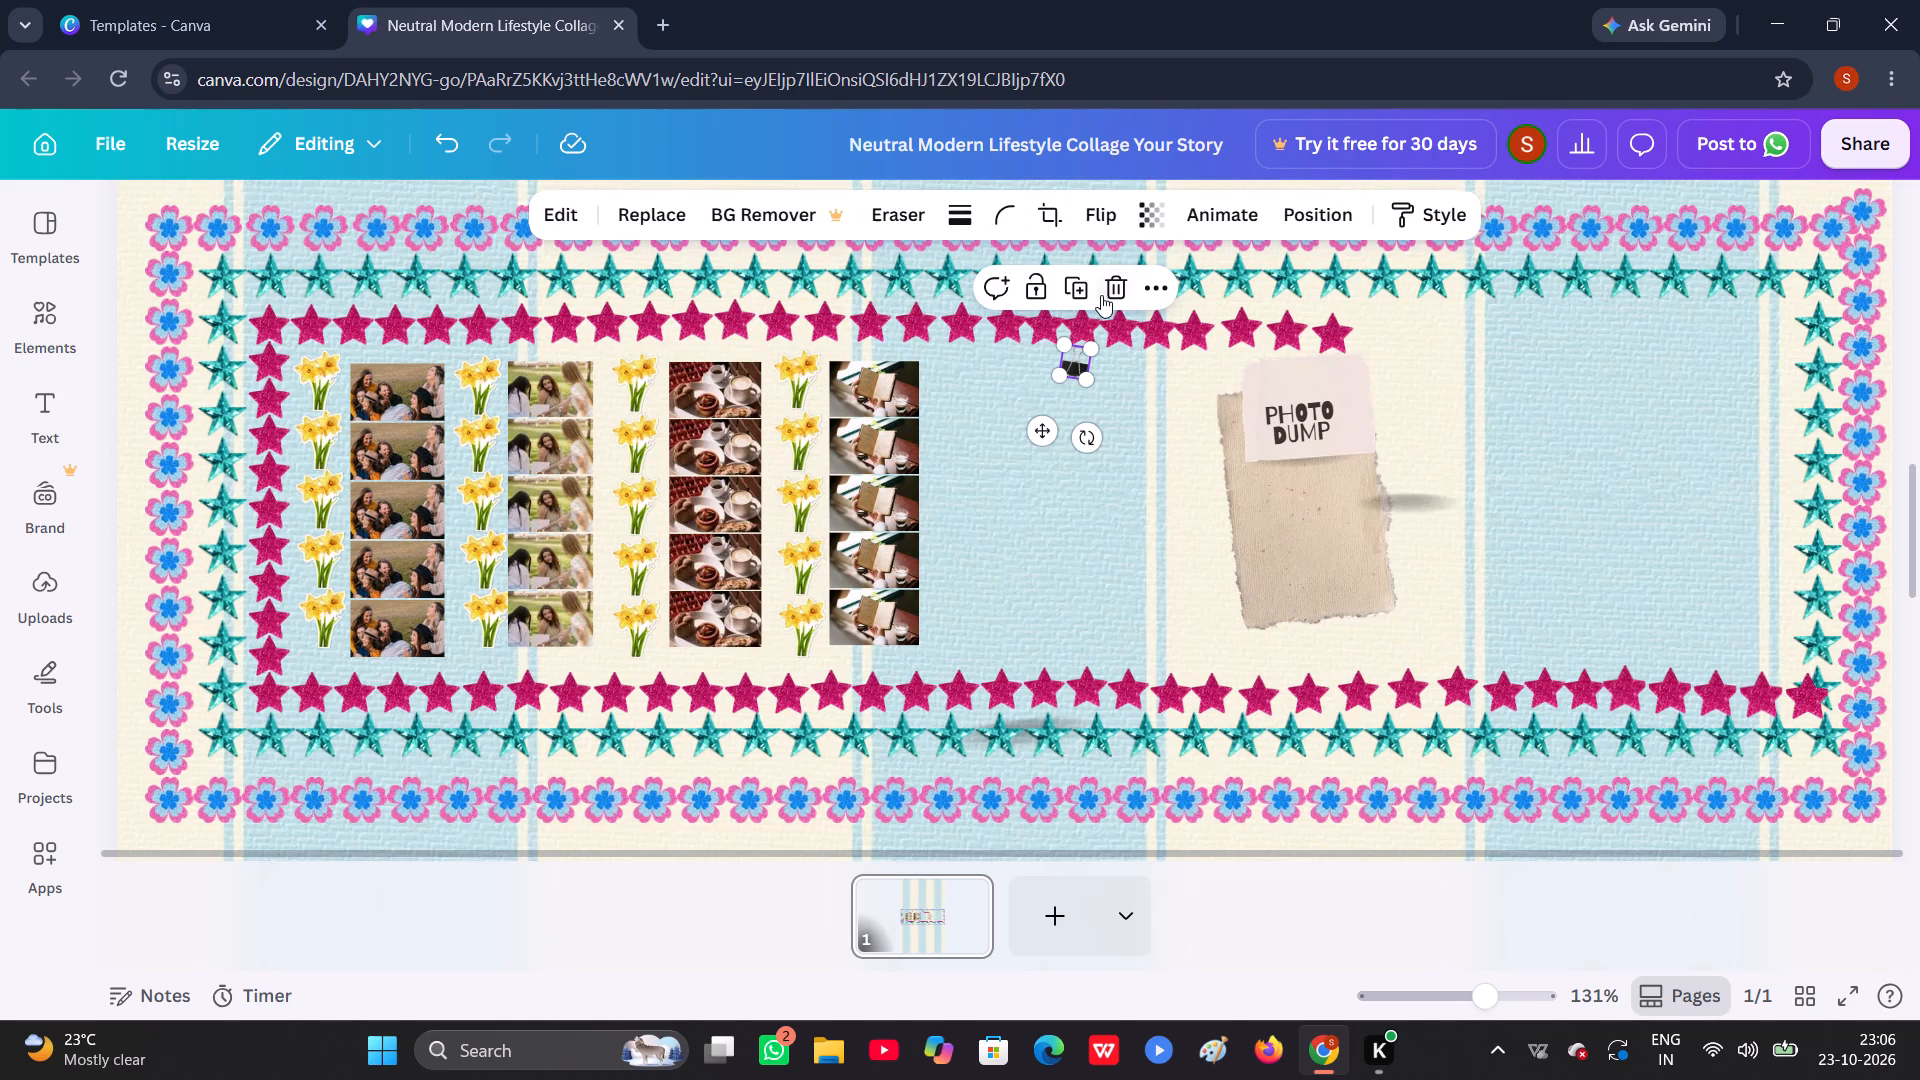
{"action": "left_click", "coordinate": [1102, 294]}
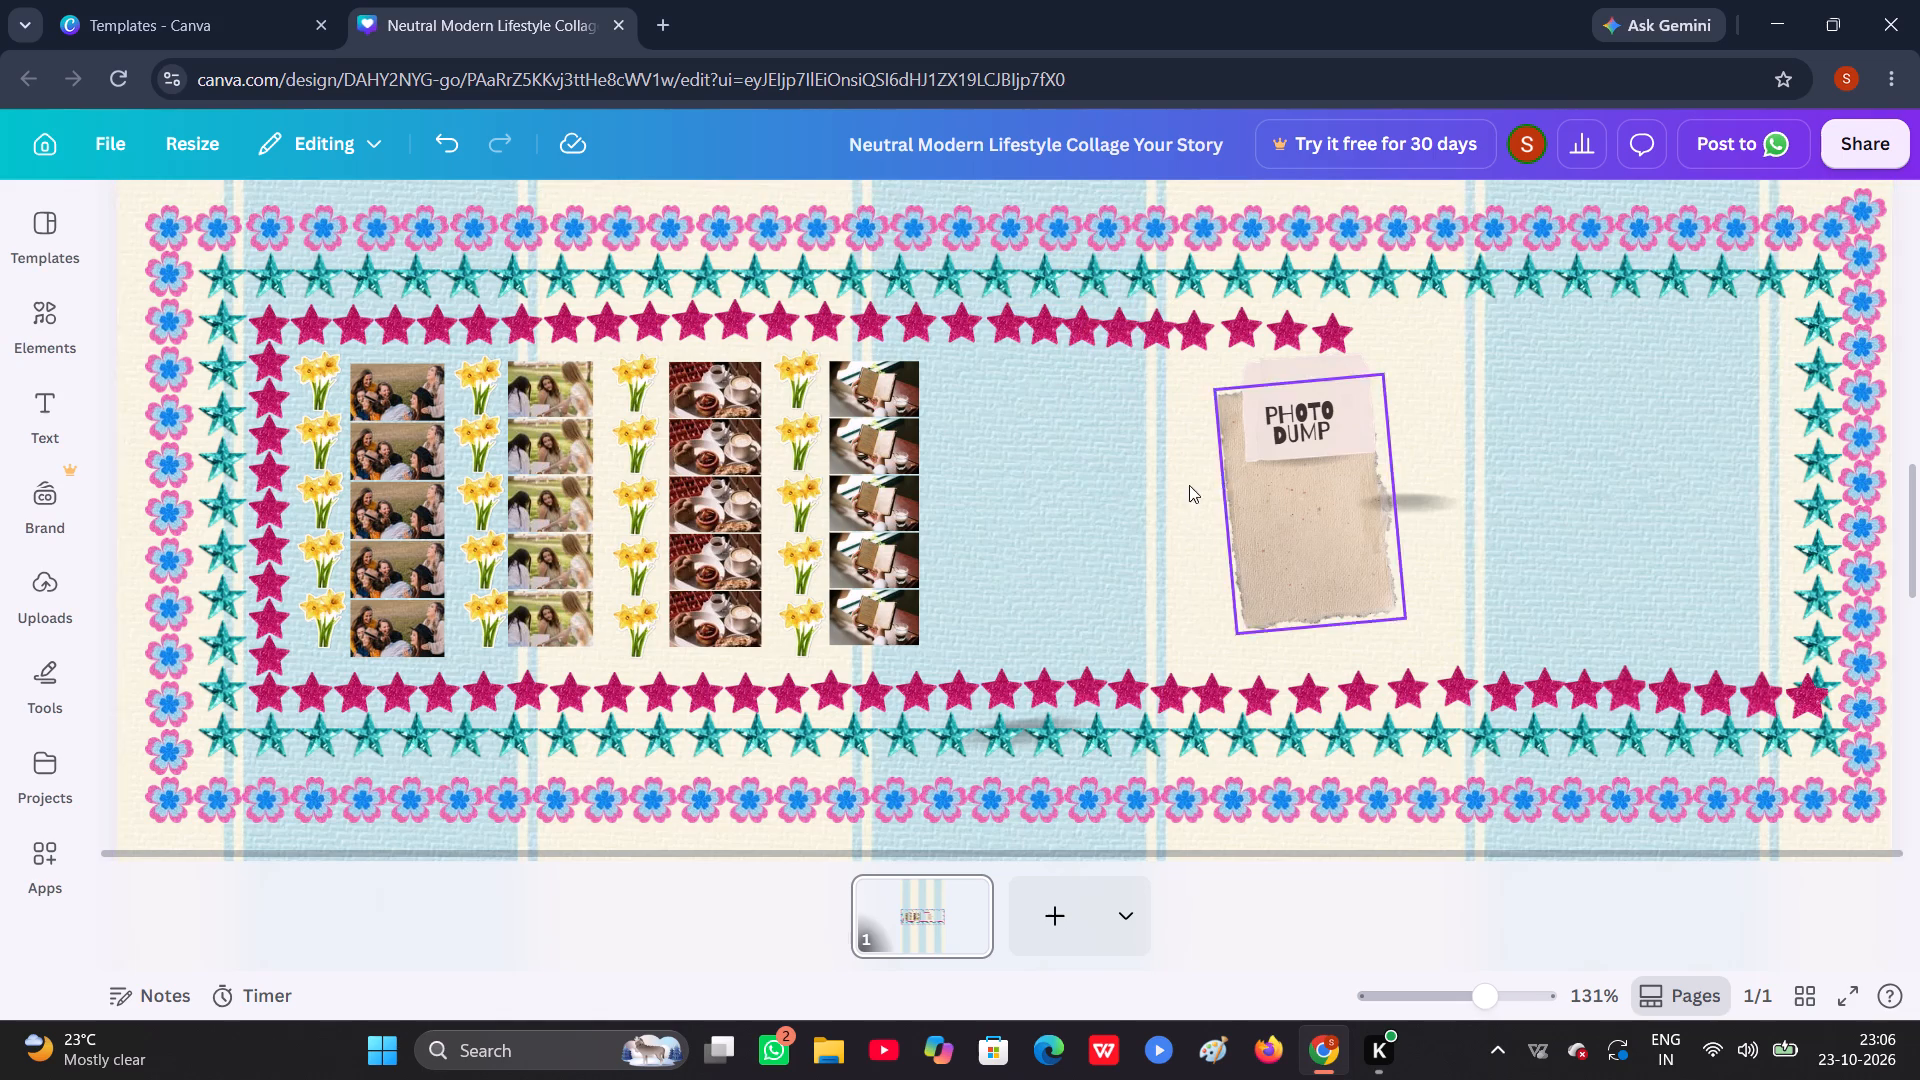
{"action": "left_click_drag", "start_coordinate": [1111, 447], "coordinate": [1400, 529]}
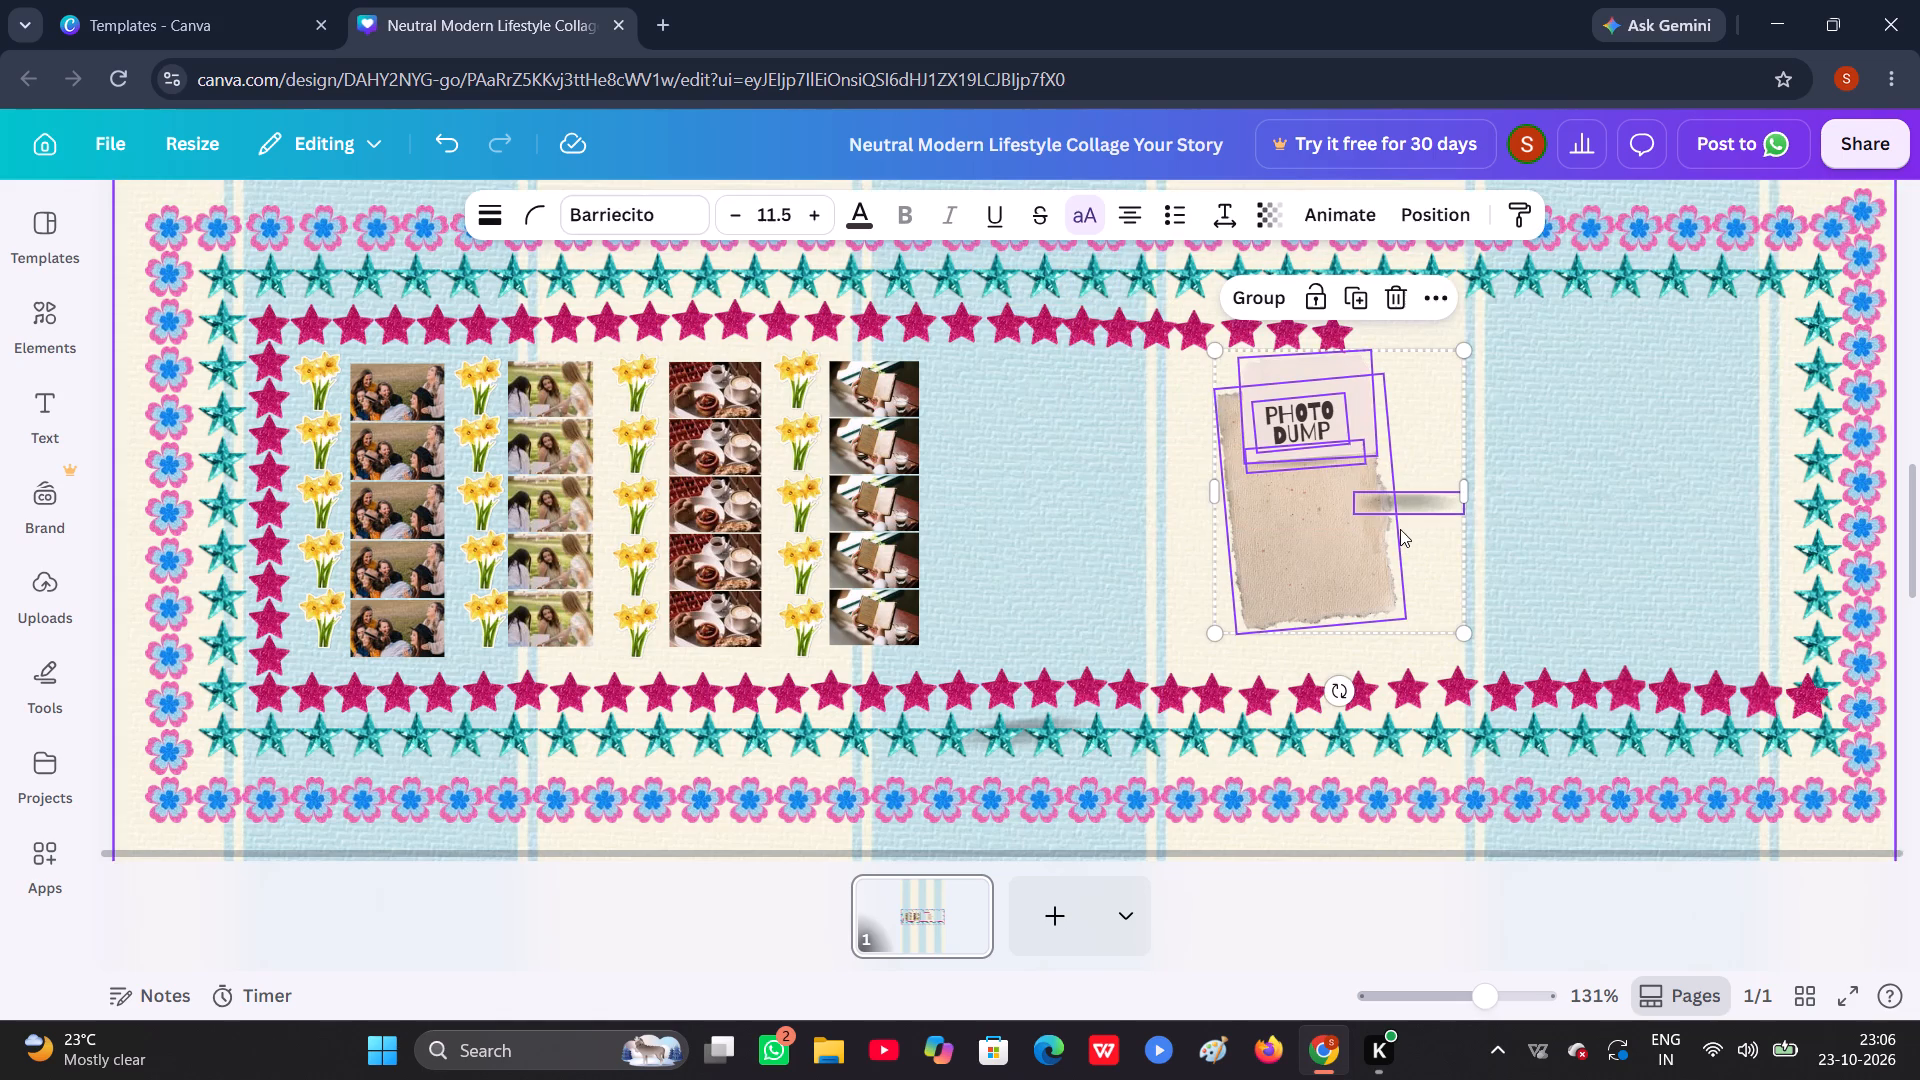
{"action": "left_click", "coordinate": [1386, 300]}
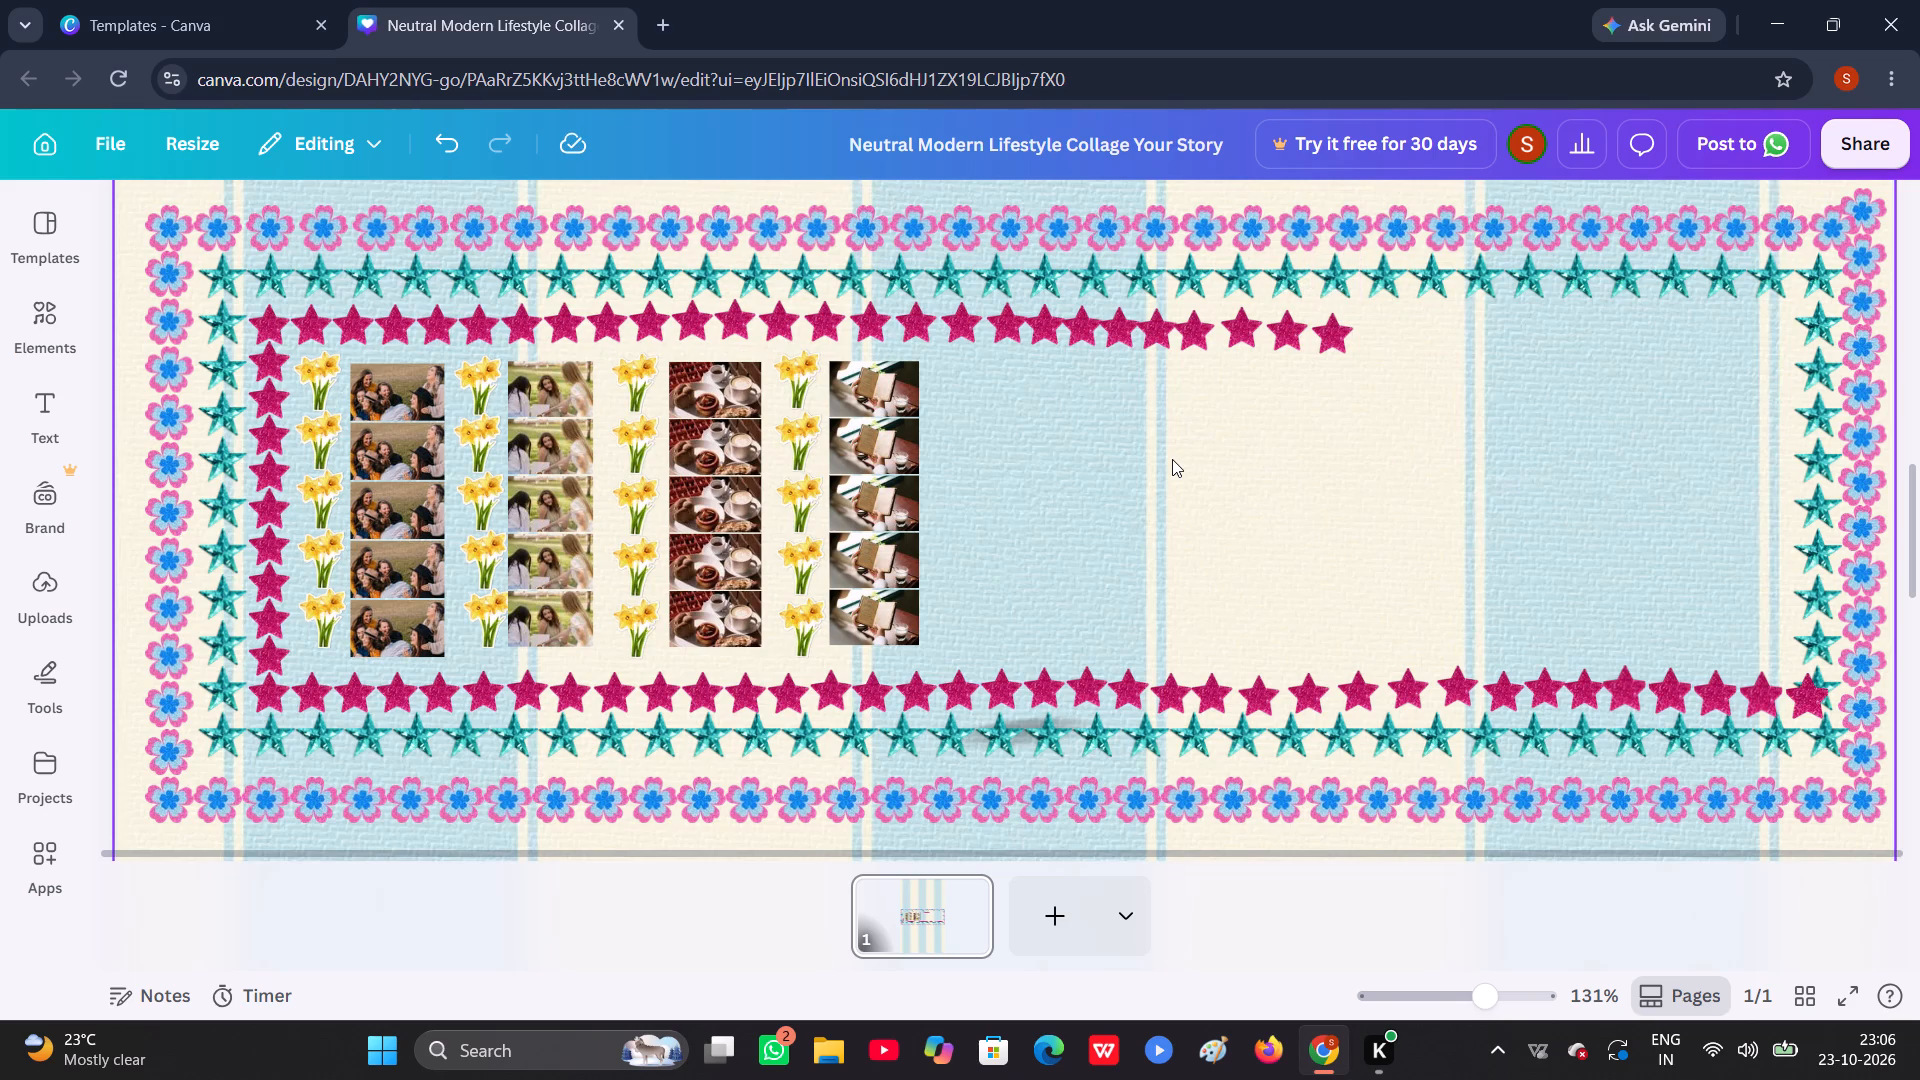
Duplicate a daffodil from the fourth daffodil column and build a fifth column of five stacked daffodils beside the fourth photo column.
{"action": "left_click", "coordinate": [795, 386]}
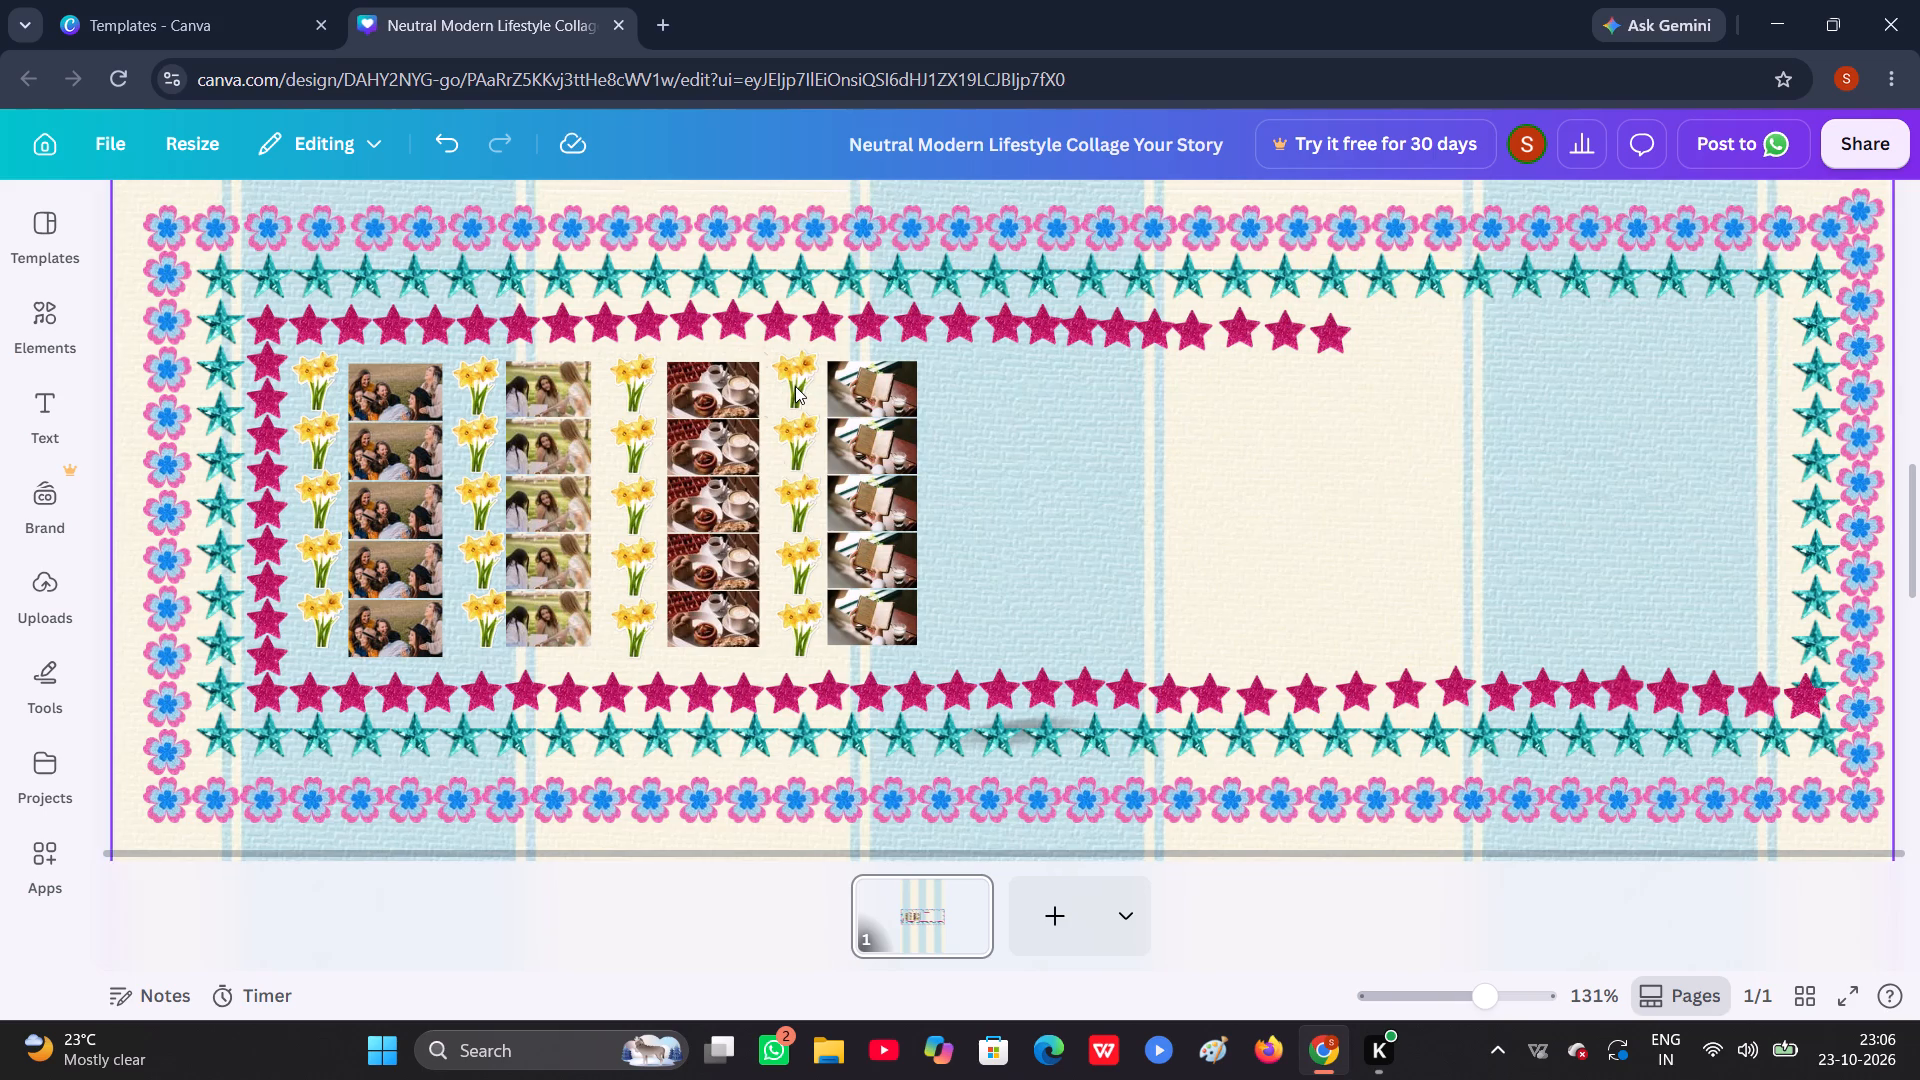
{"action": "left_click", "coordinate": [798, 302]}
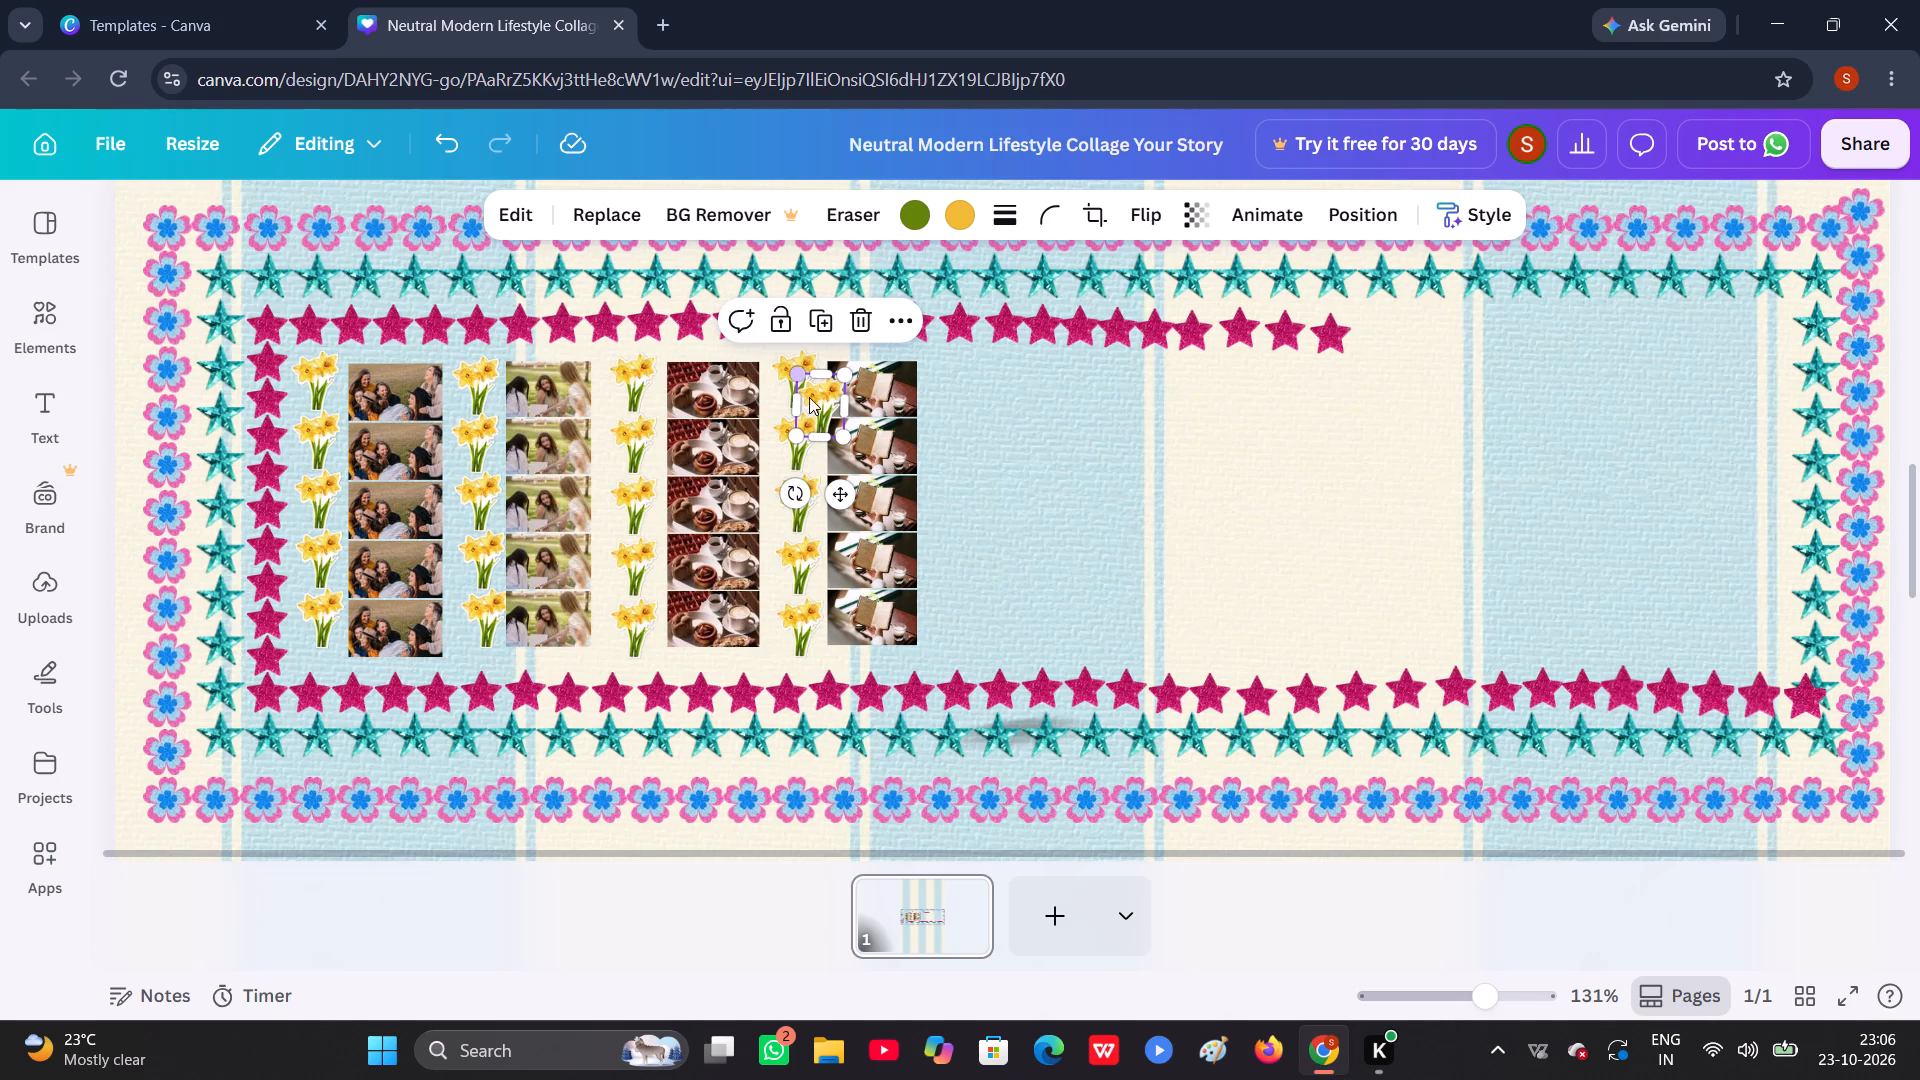
{"action": "left_click_drag", "start_coordinate": [814, 401], "coordinate": [947, 396]}
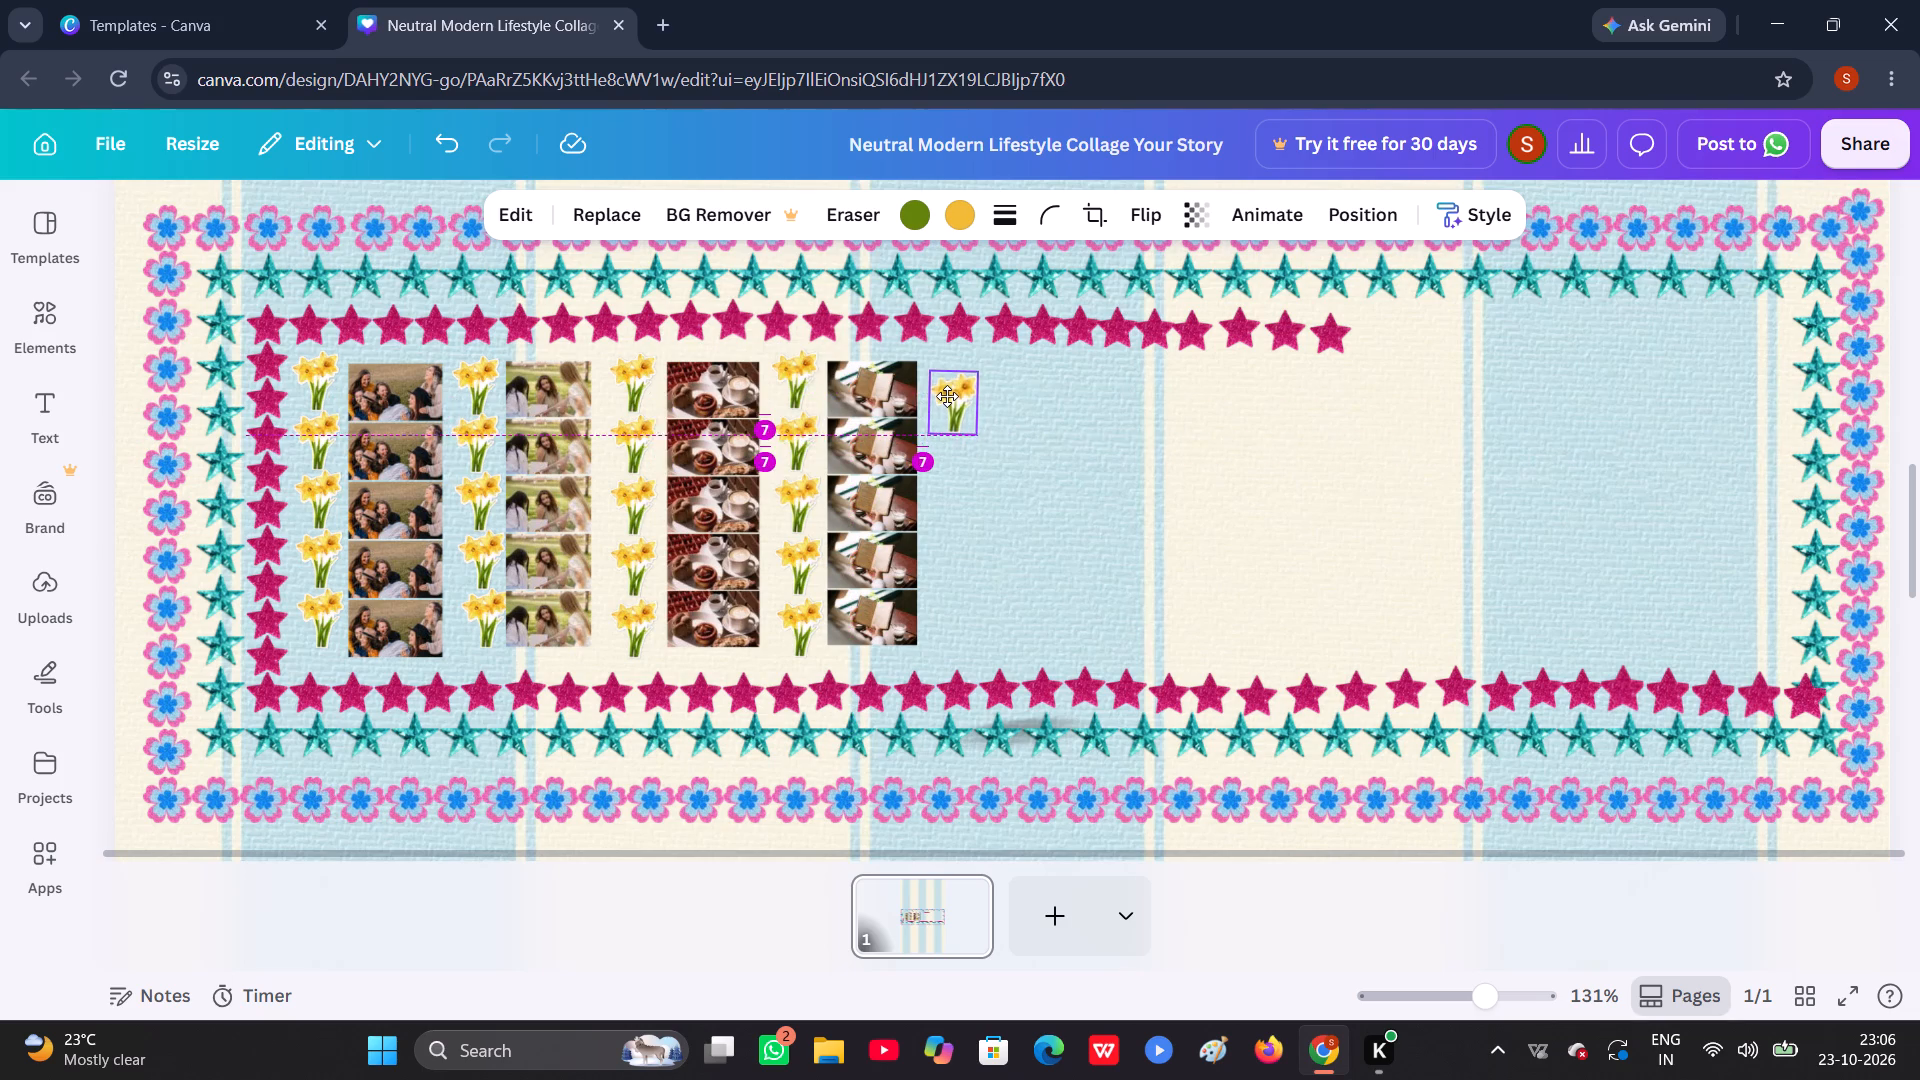
{"action": "left_click_drag", "start_coordinate": [947, 396], "coordinate": [943, 387]}
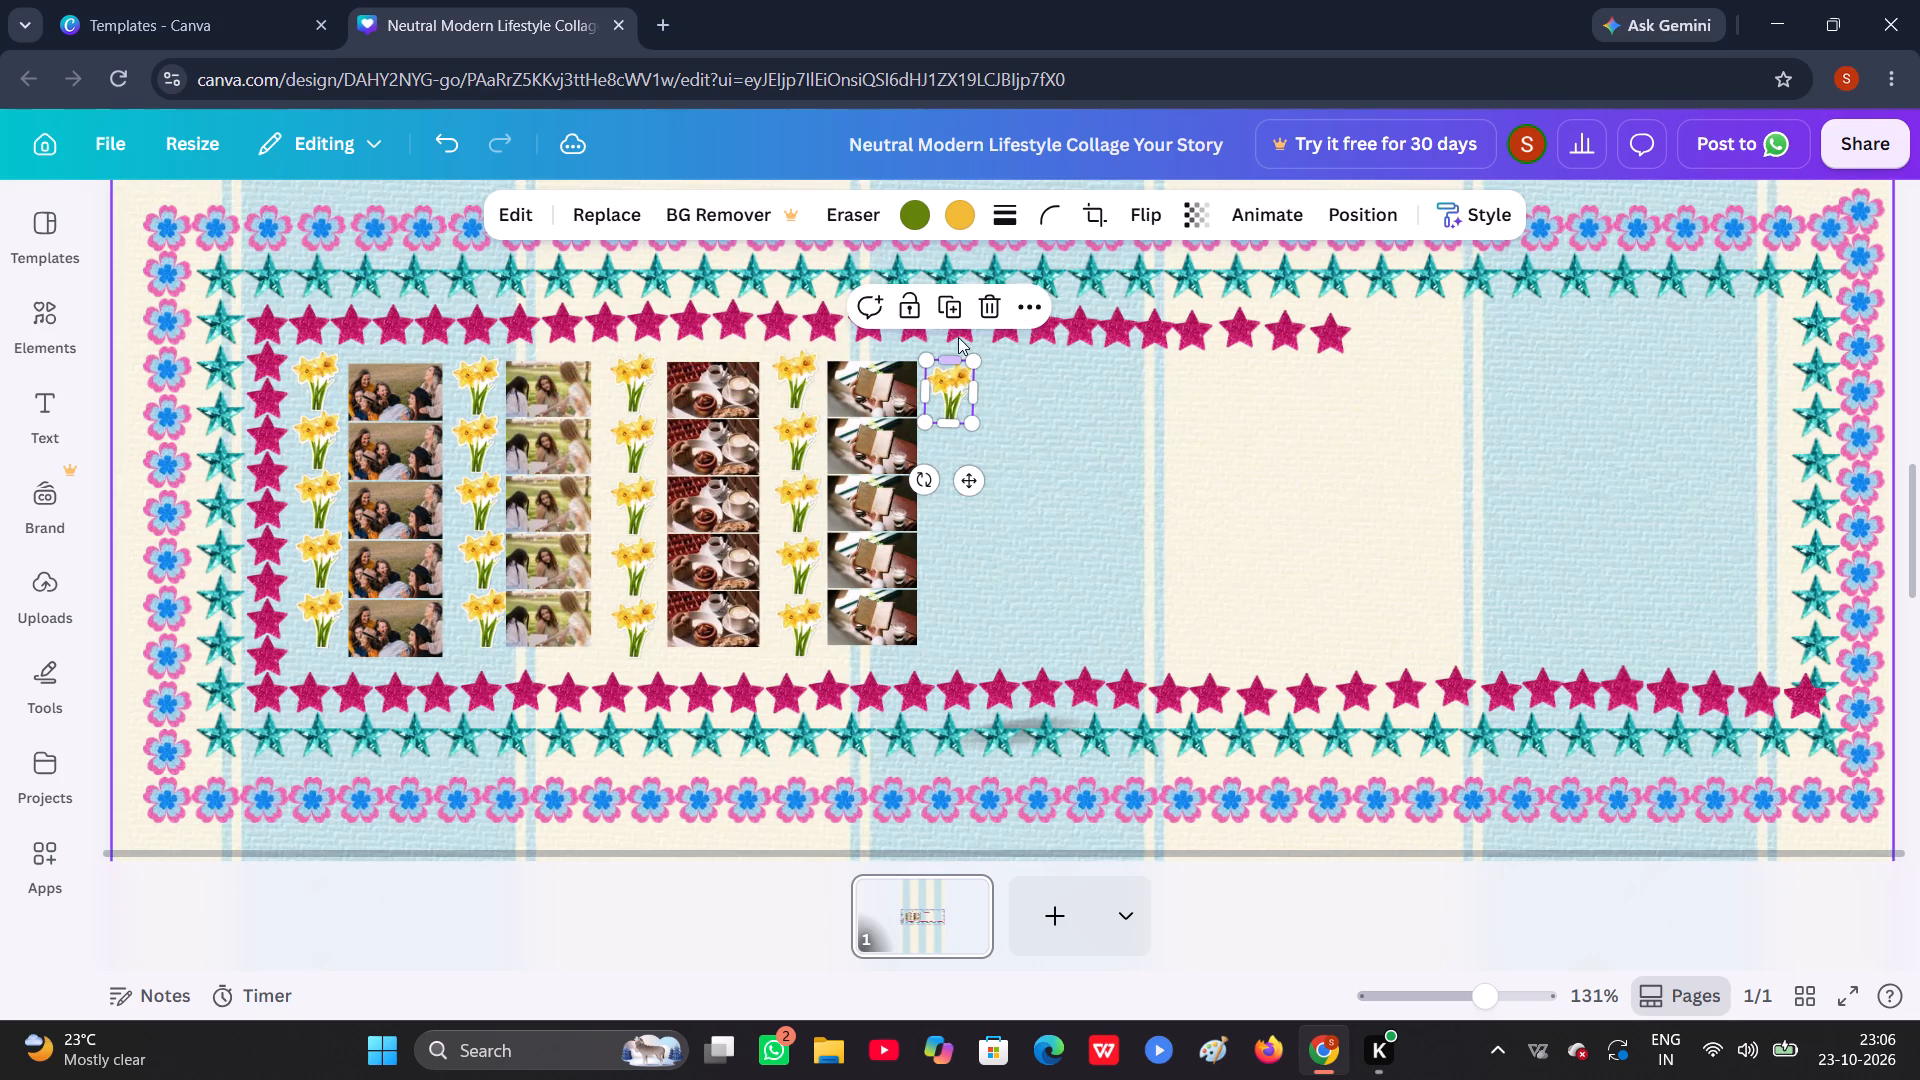
{"action": "left_click", "coordinate": [952, 312]}
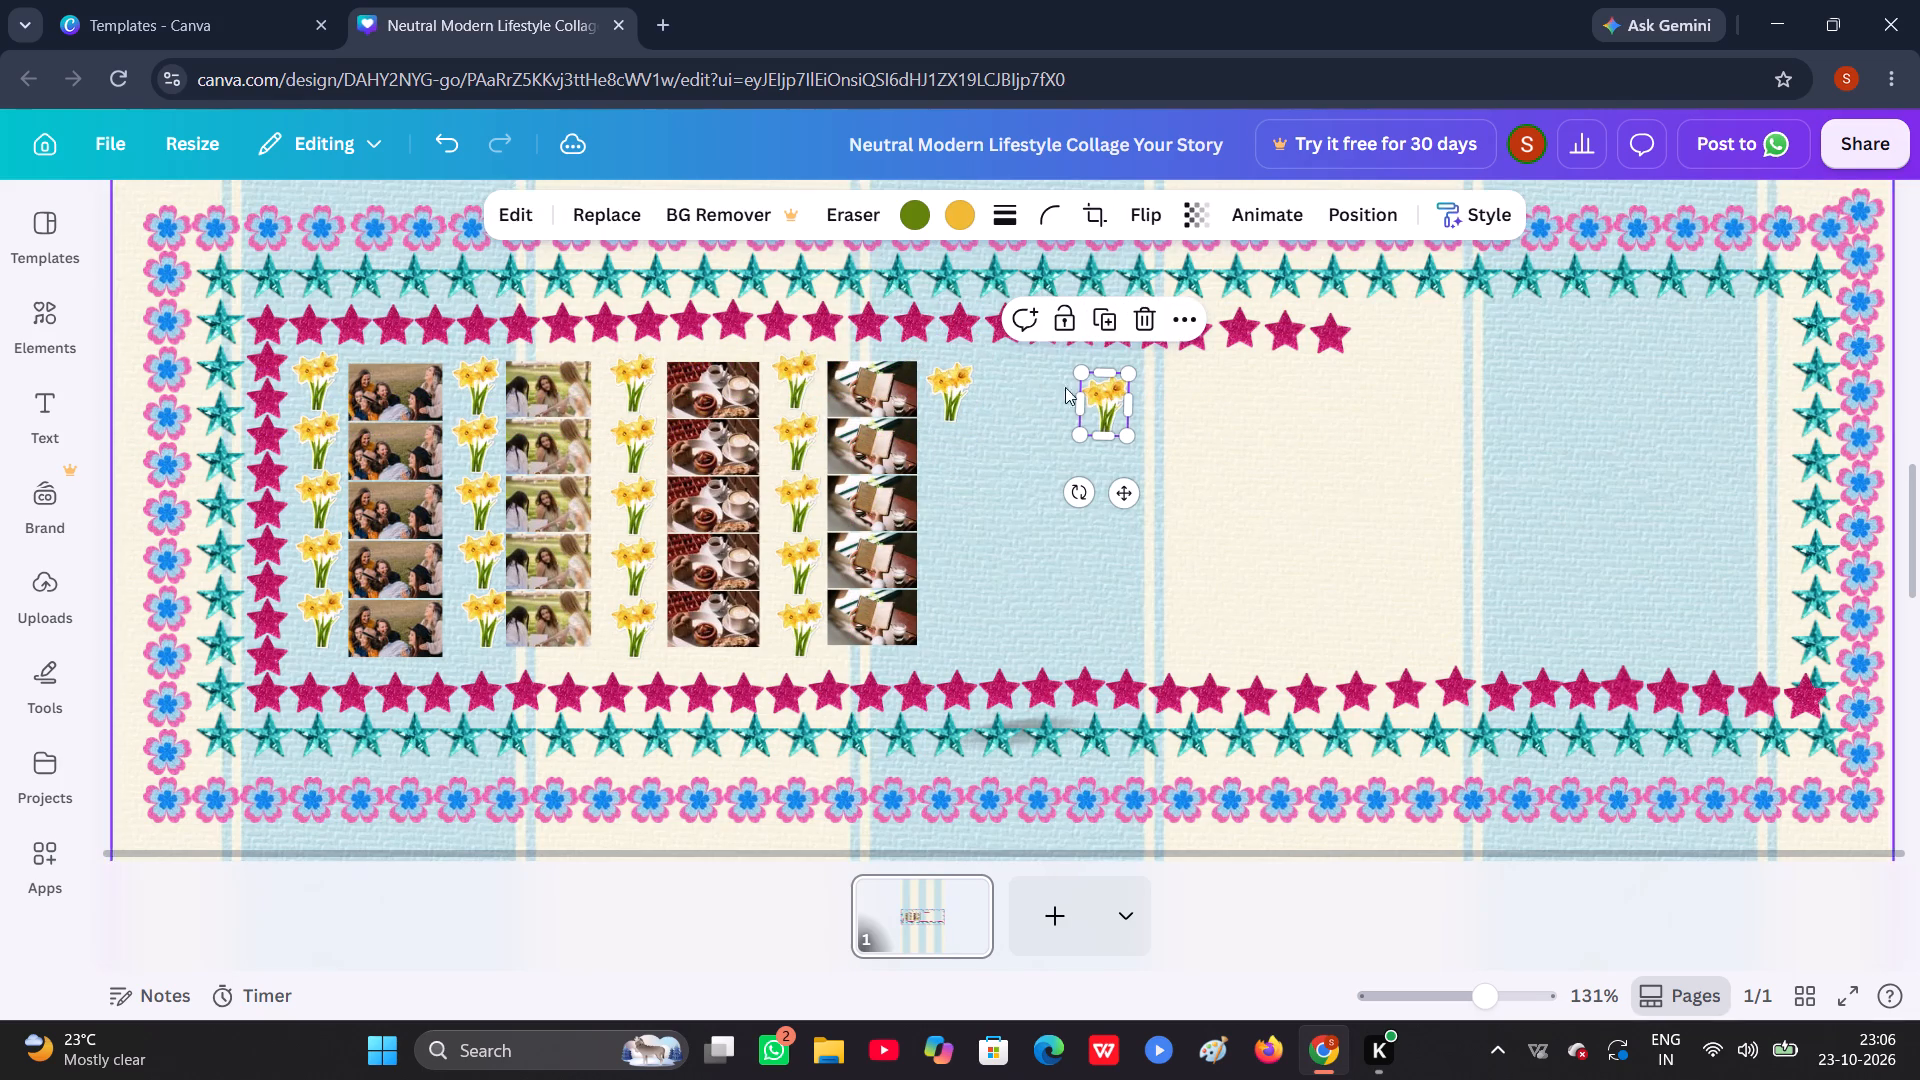
{"action": "left_click_drag", "start_coordinate": [1107, 404], "coordinate": [976, 443]}
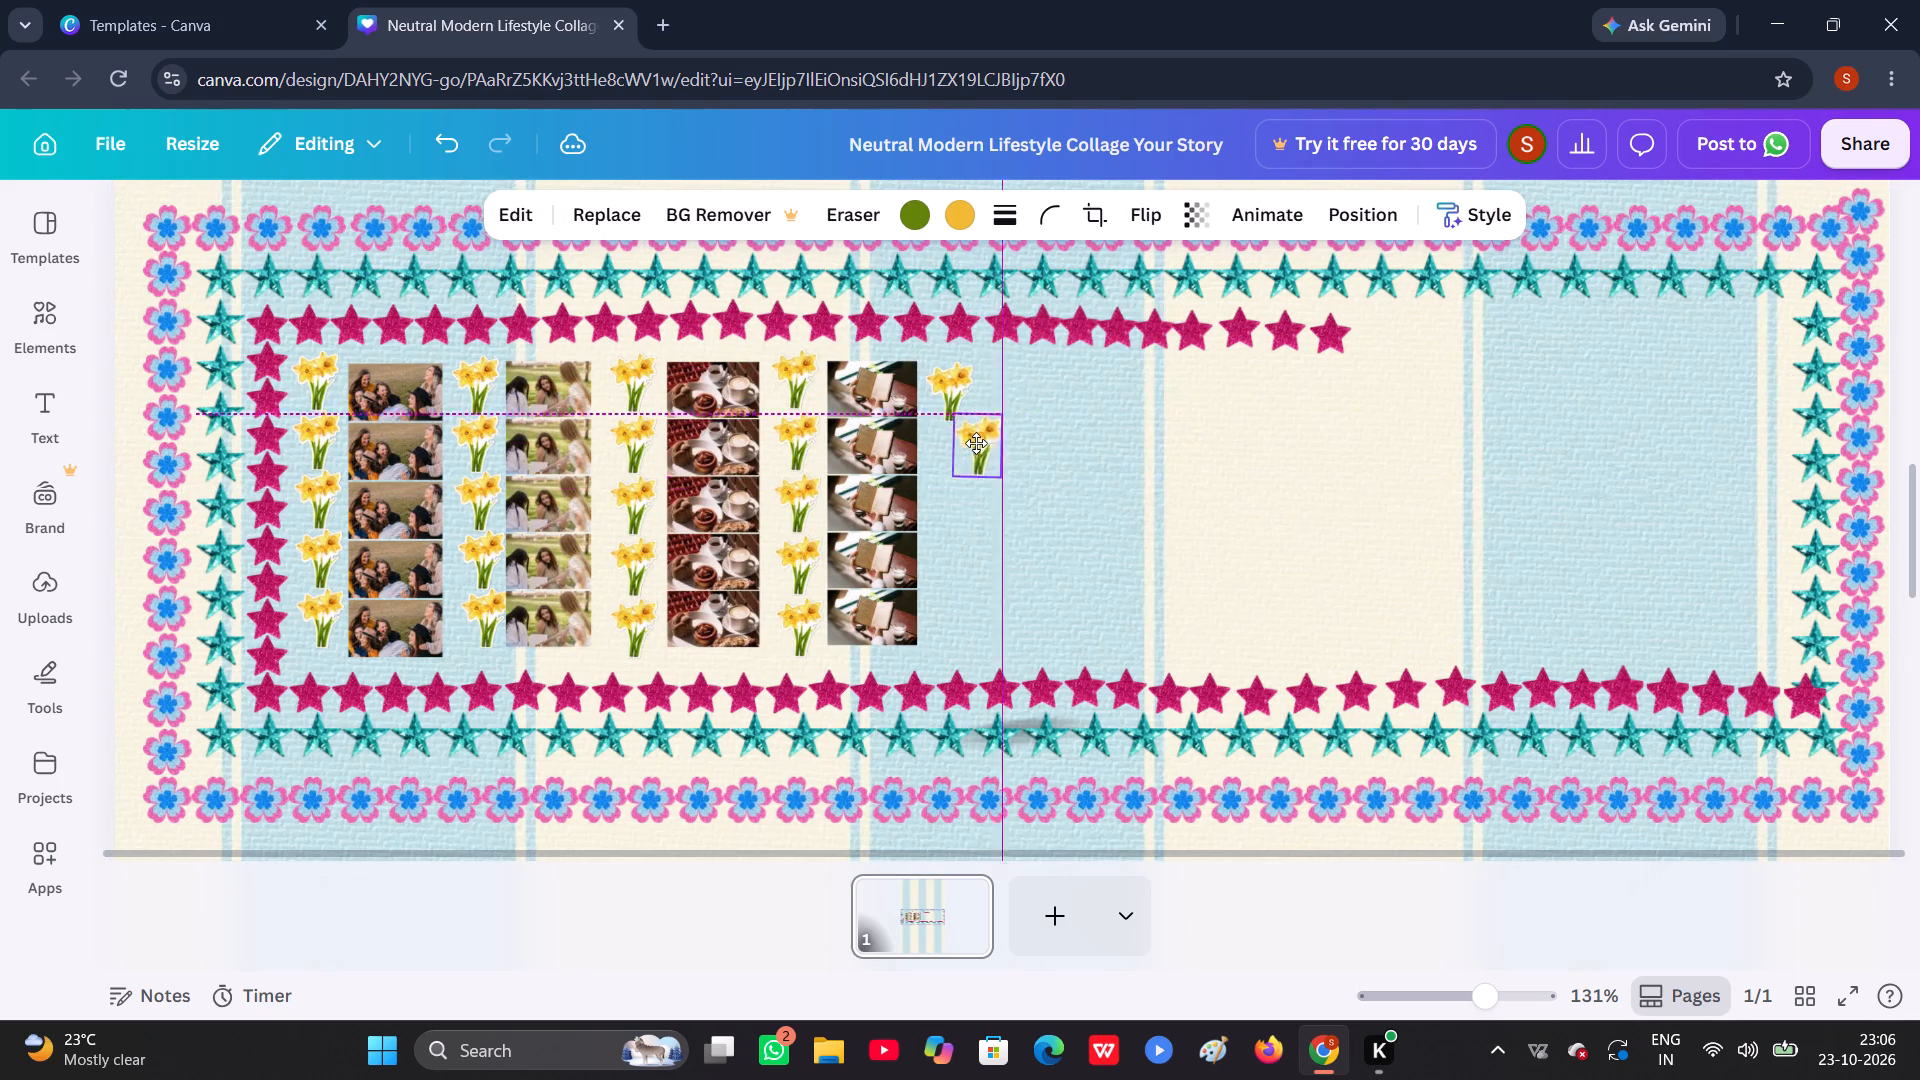
{"action": "left_click_drag", "start_coordinate": [976, 443], "coordinate": [956, 450]}
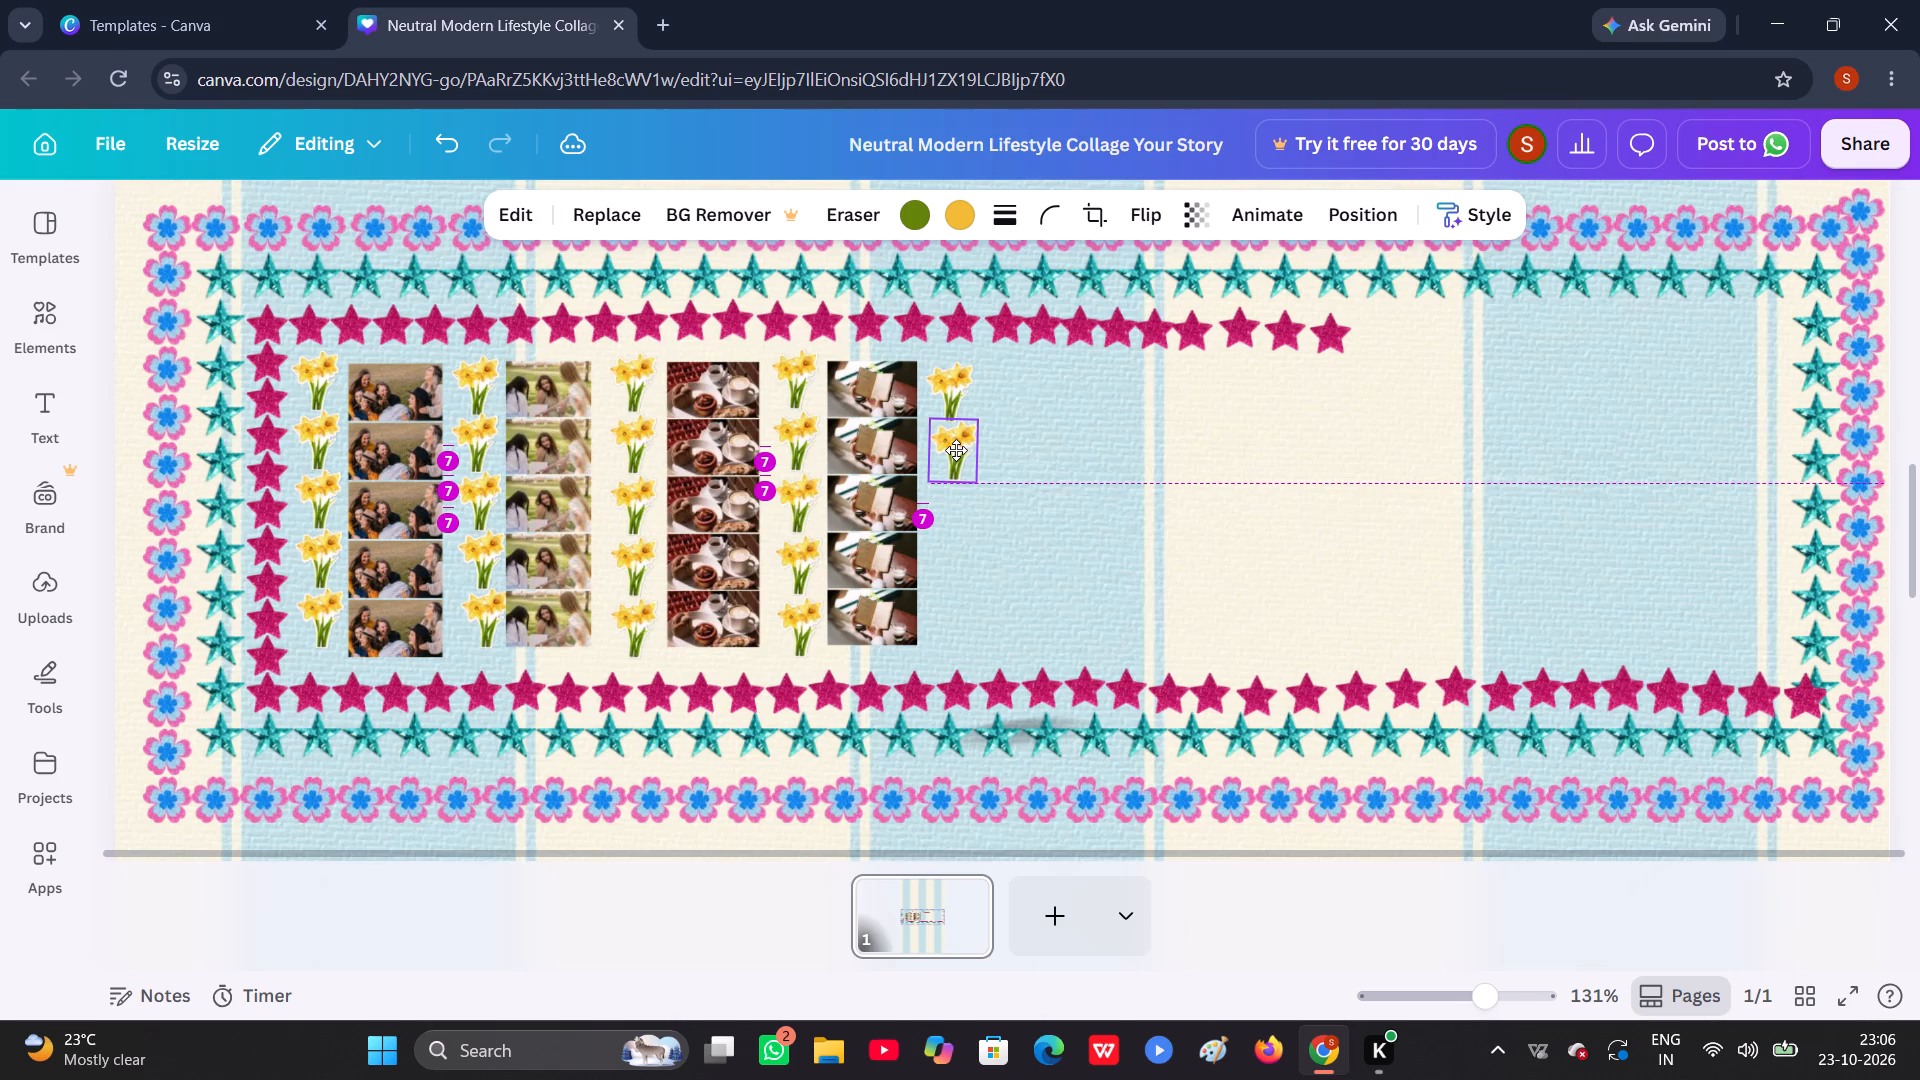
{"action": "left_click_drag", "start_coordinate": [956, 450], "coordinate": [954, 441]}
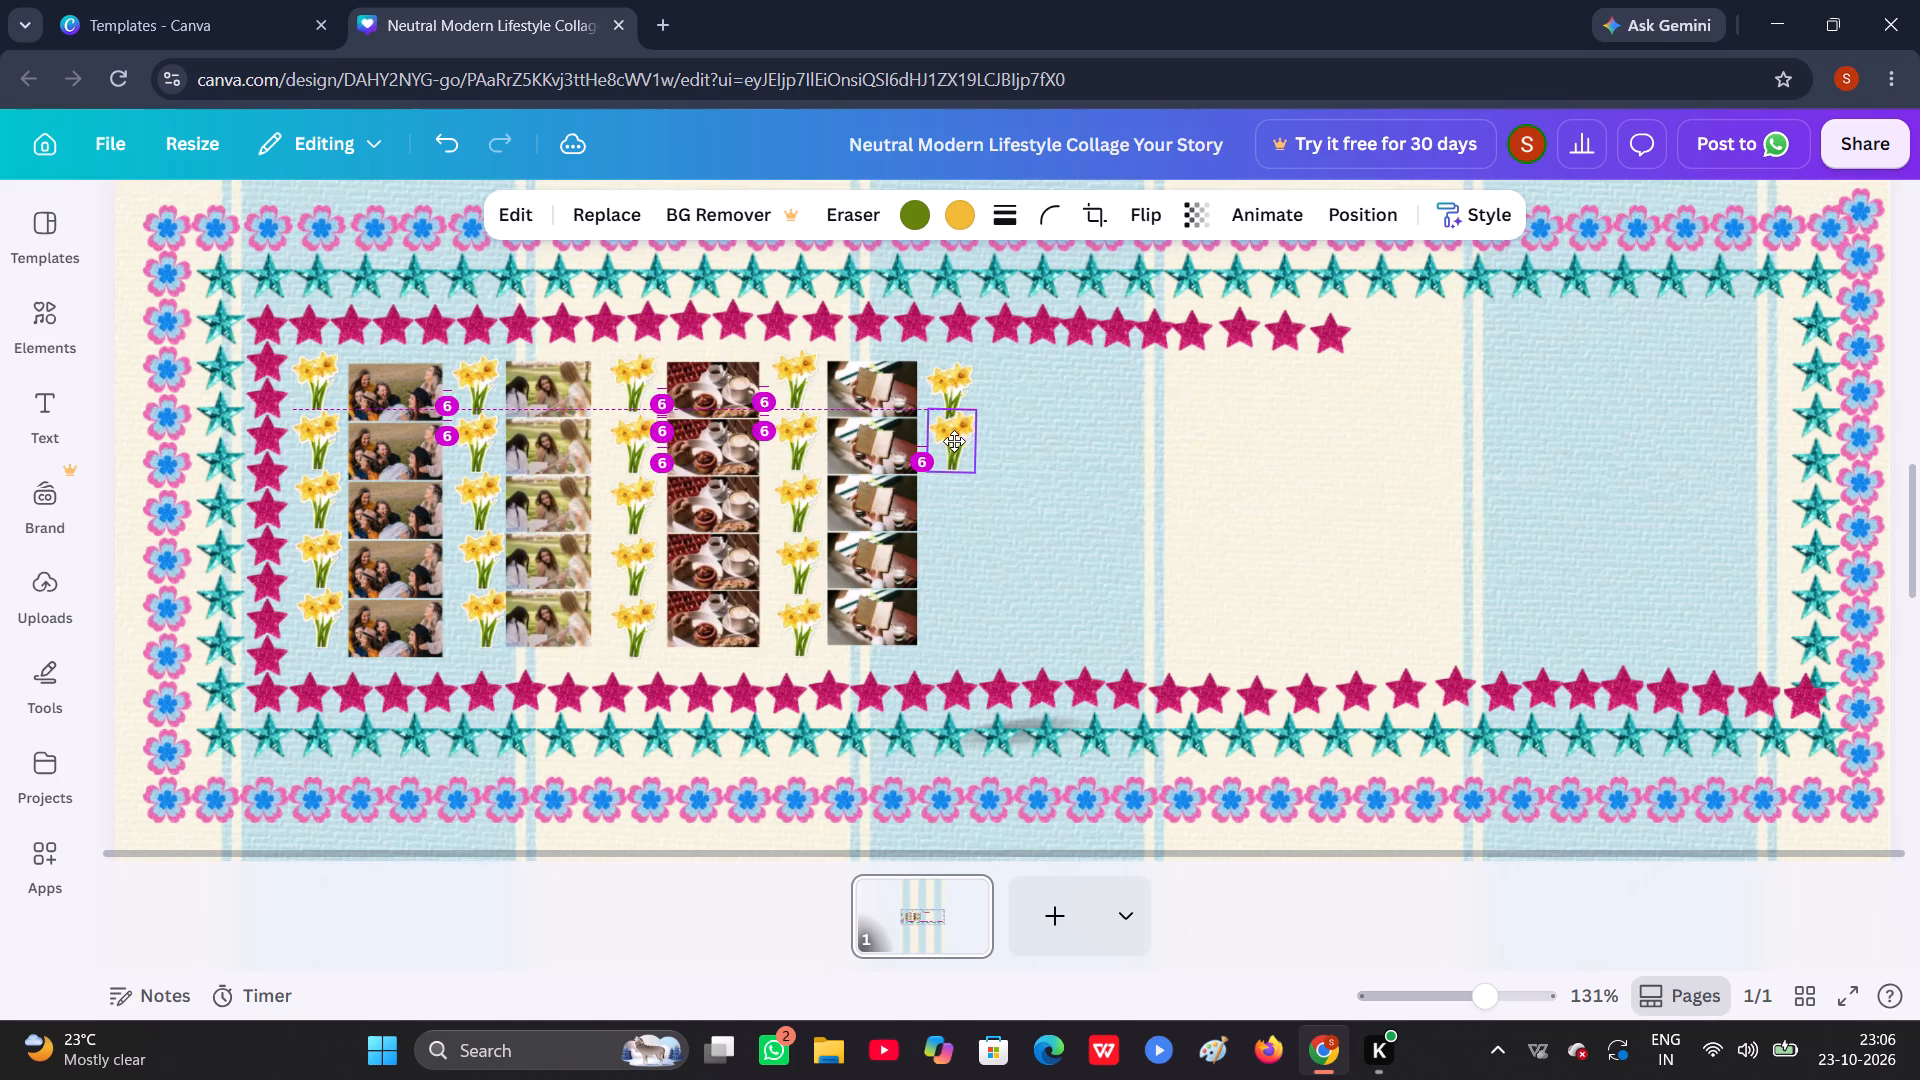
{"action": "left_click_drag", "start_coordinate": [954, 441], "coordinate": [954, 448]}
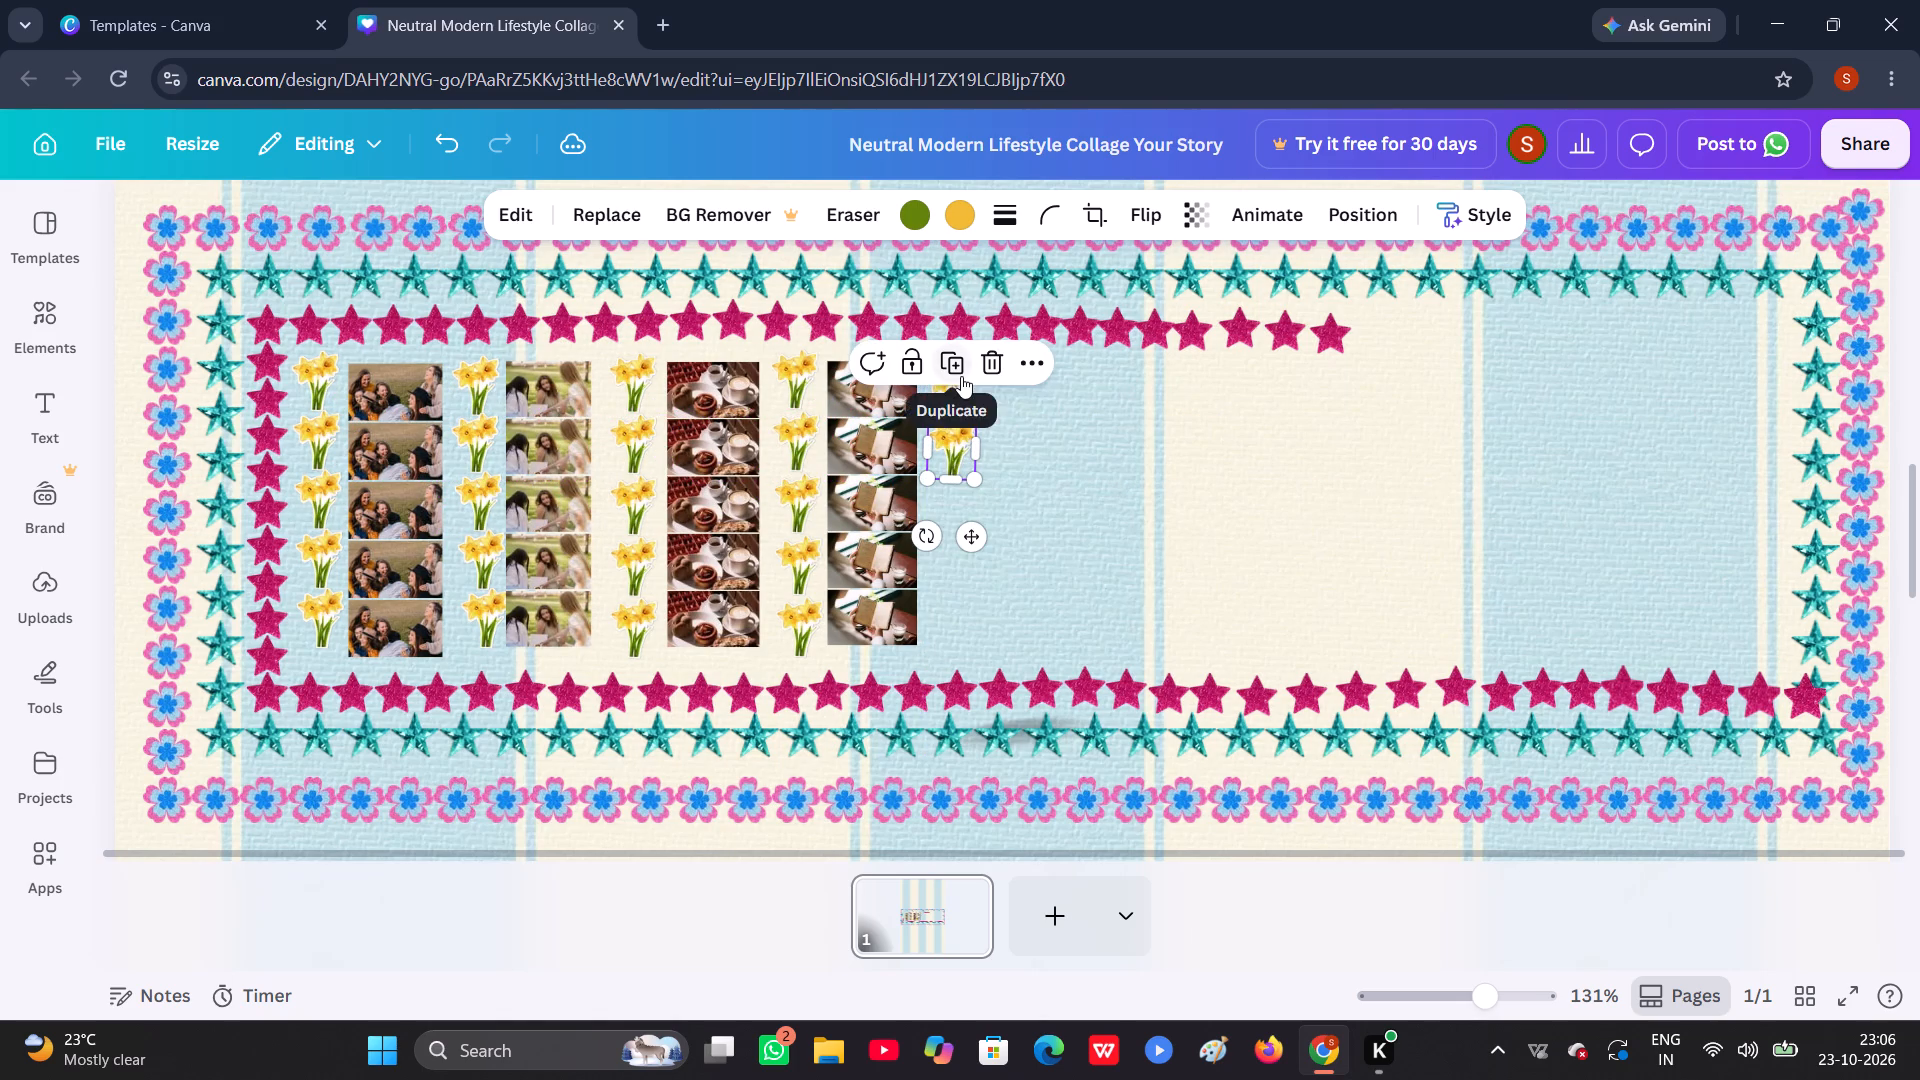
{"action": "left_click", "coordinate": [961, 376]}
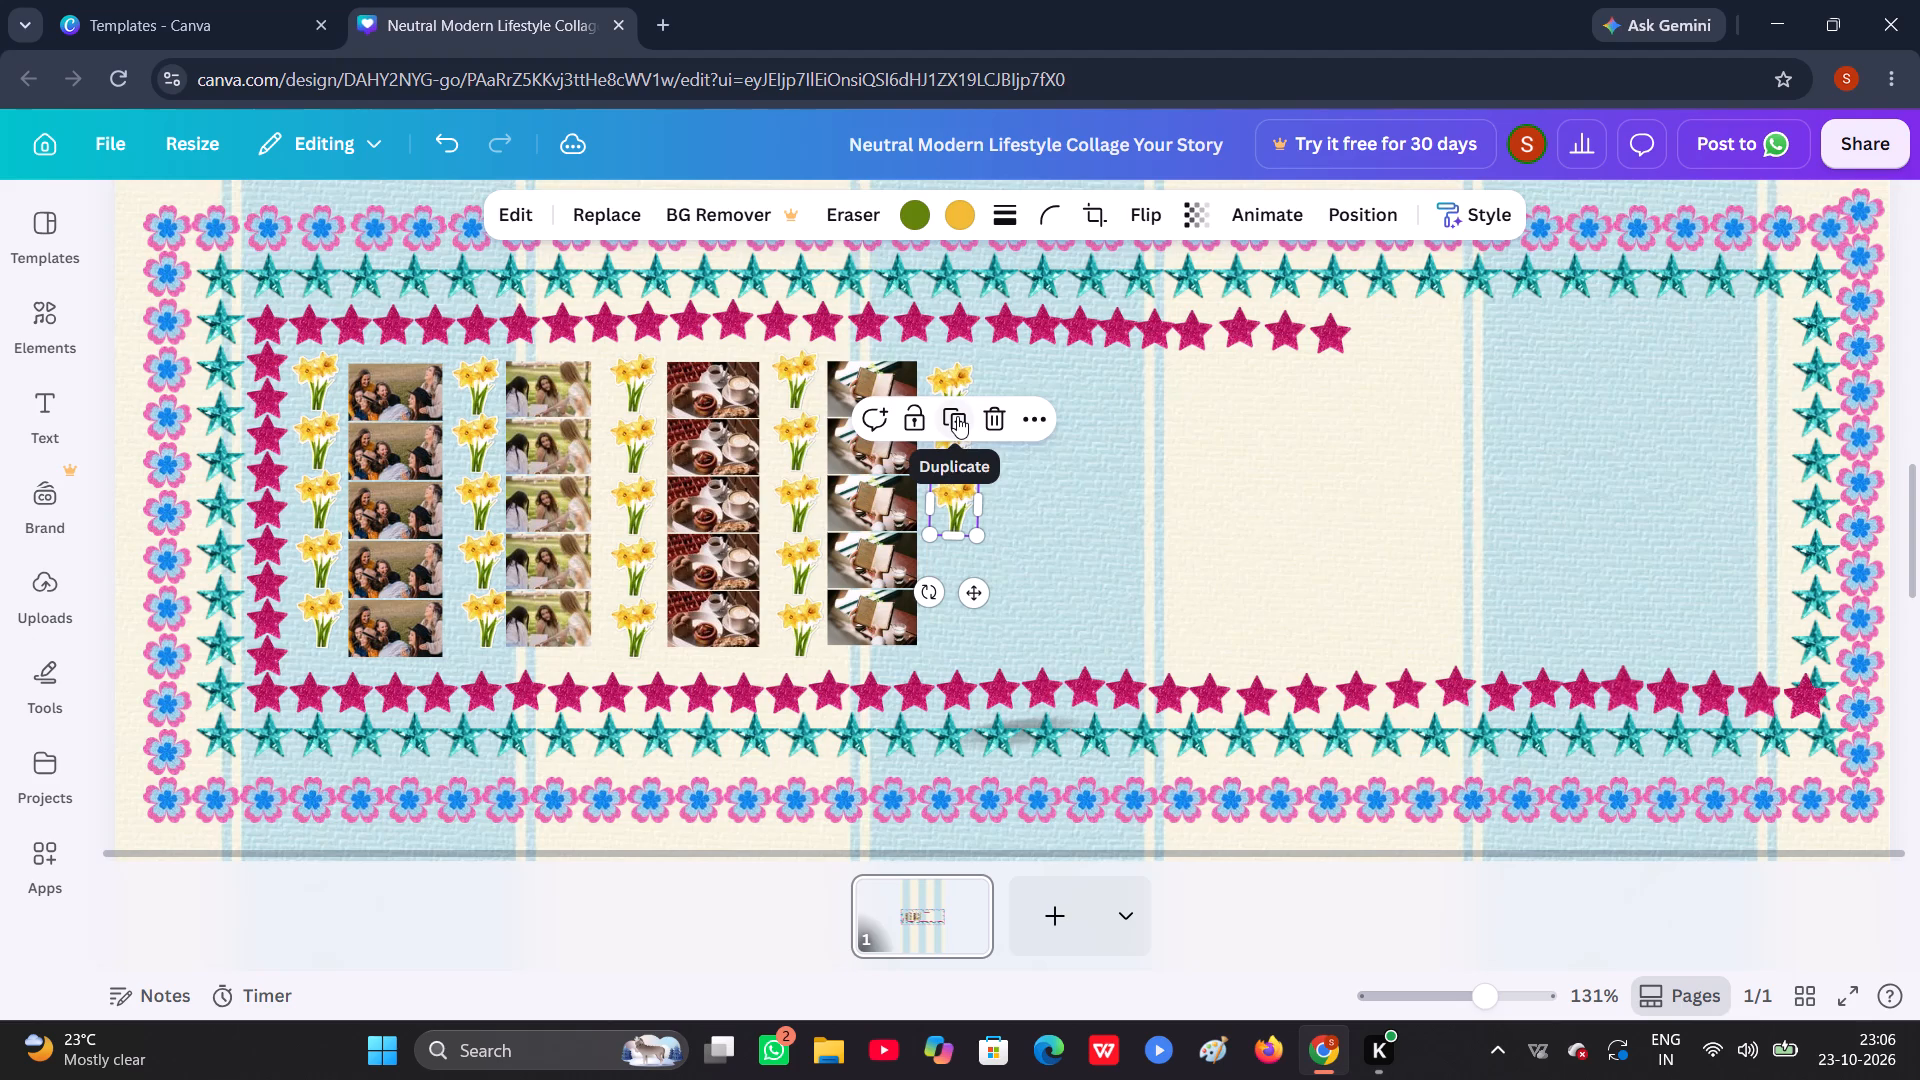
{"action": "left_click", "coordinate": [957, 416]}
{"action": "left_click", "coordinate": [955, 468]}
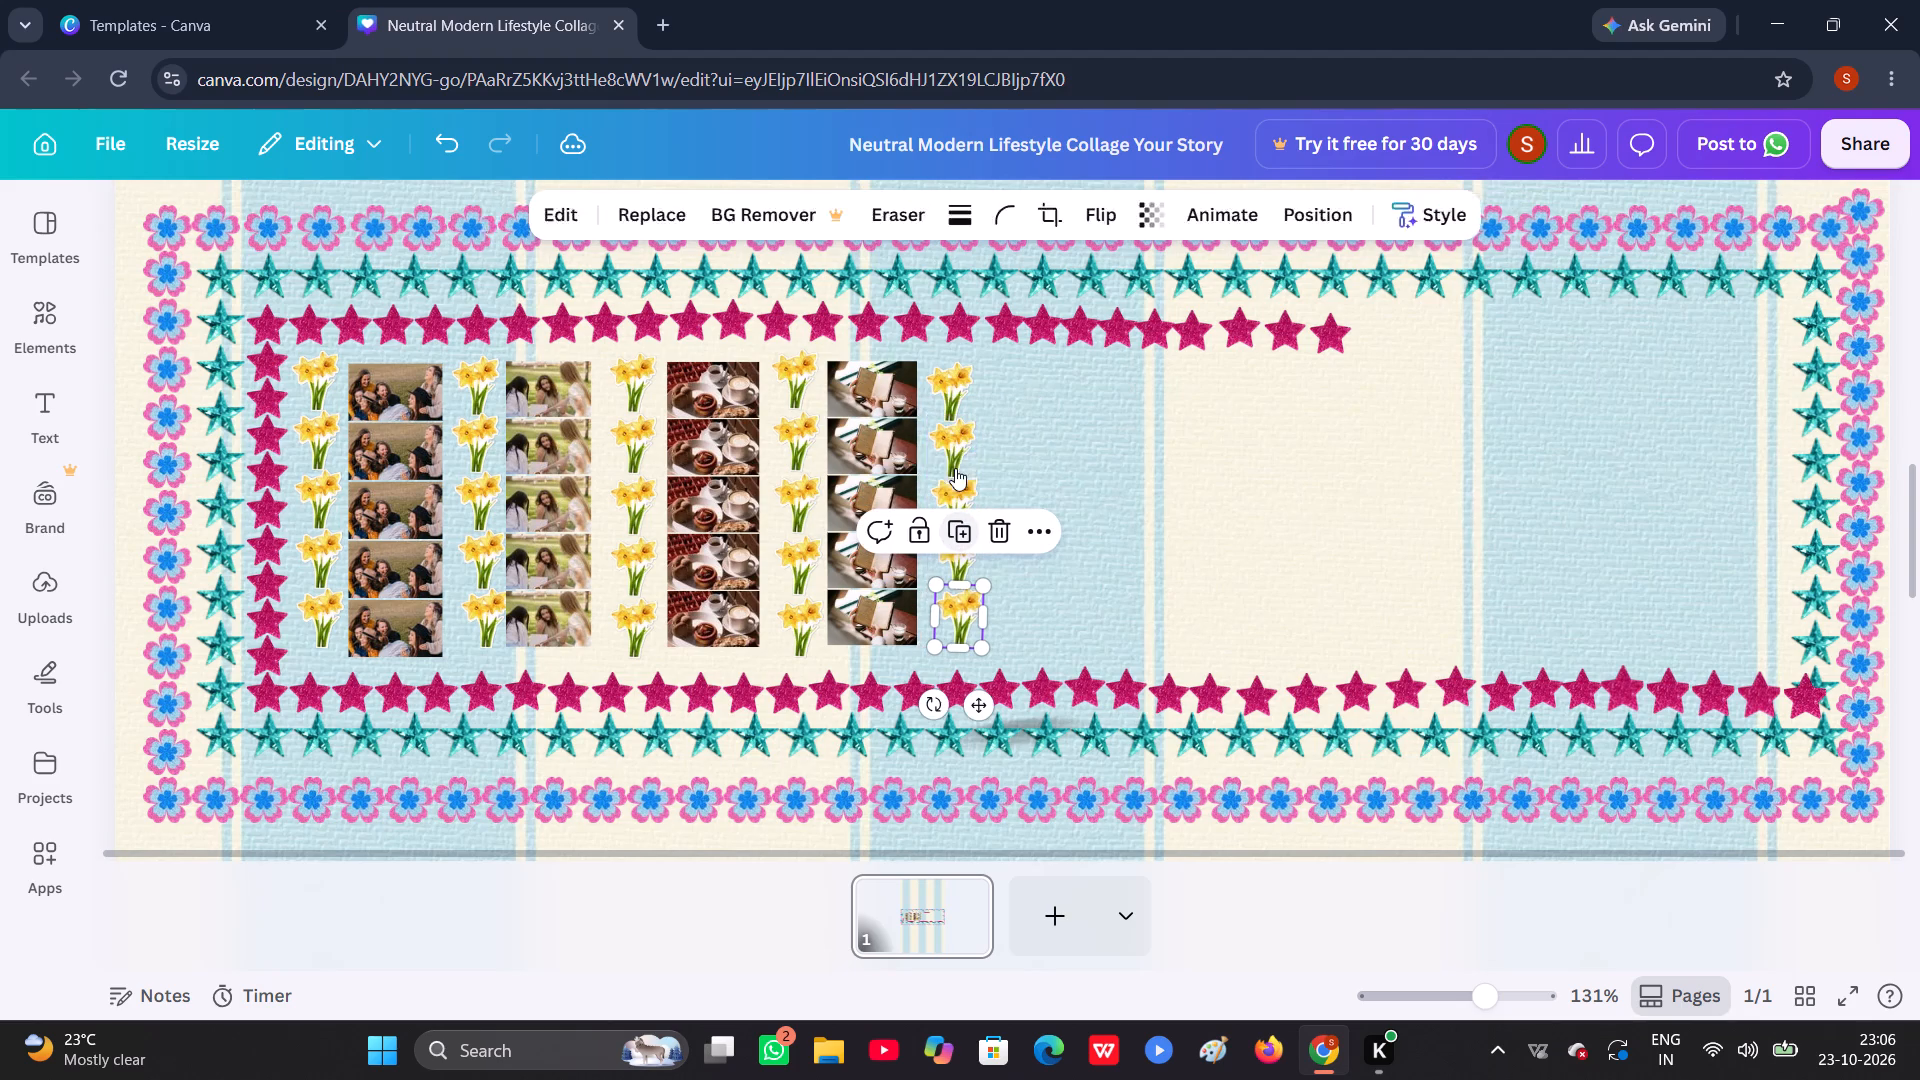
{"action": "left_click", "coordinate": [1000, 423]}
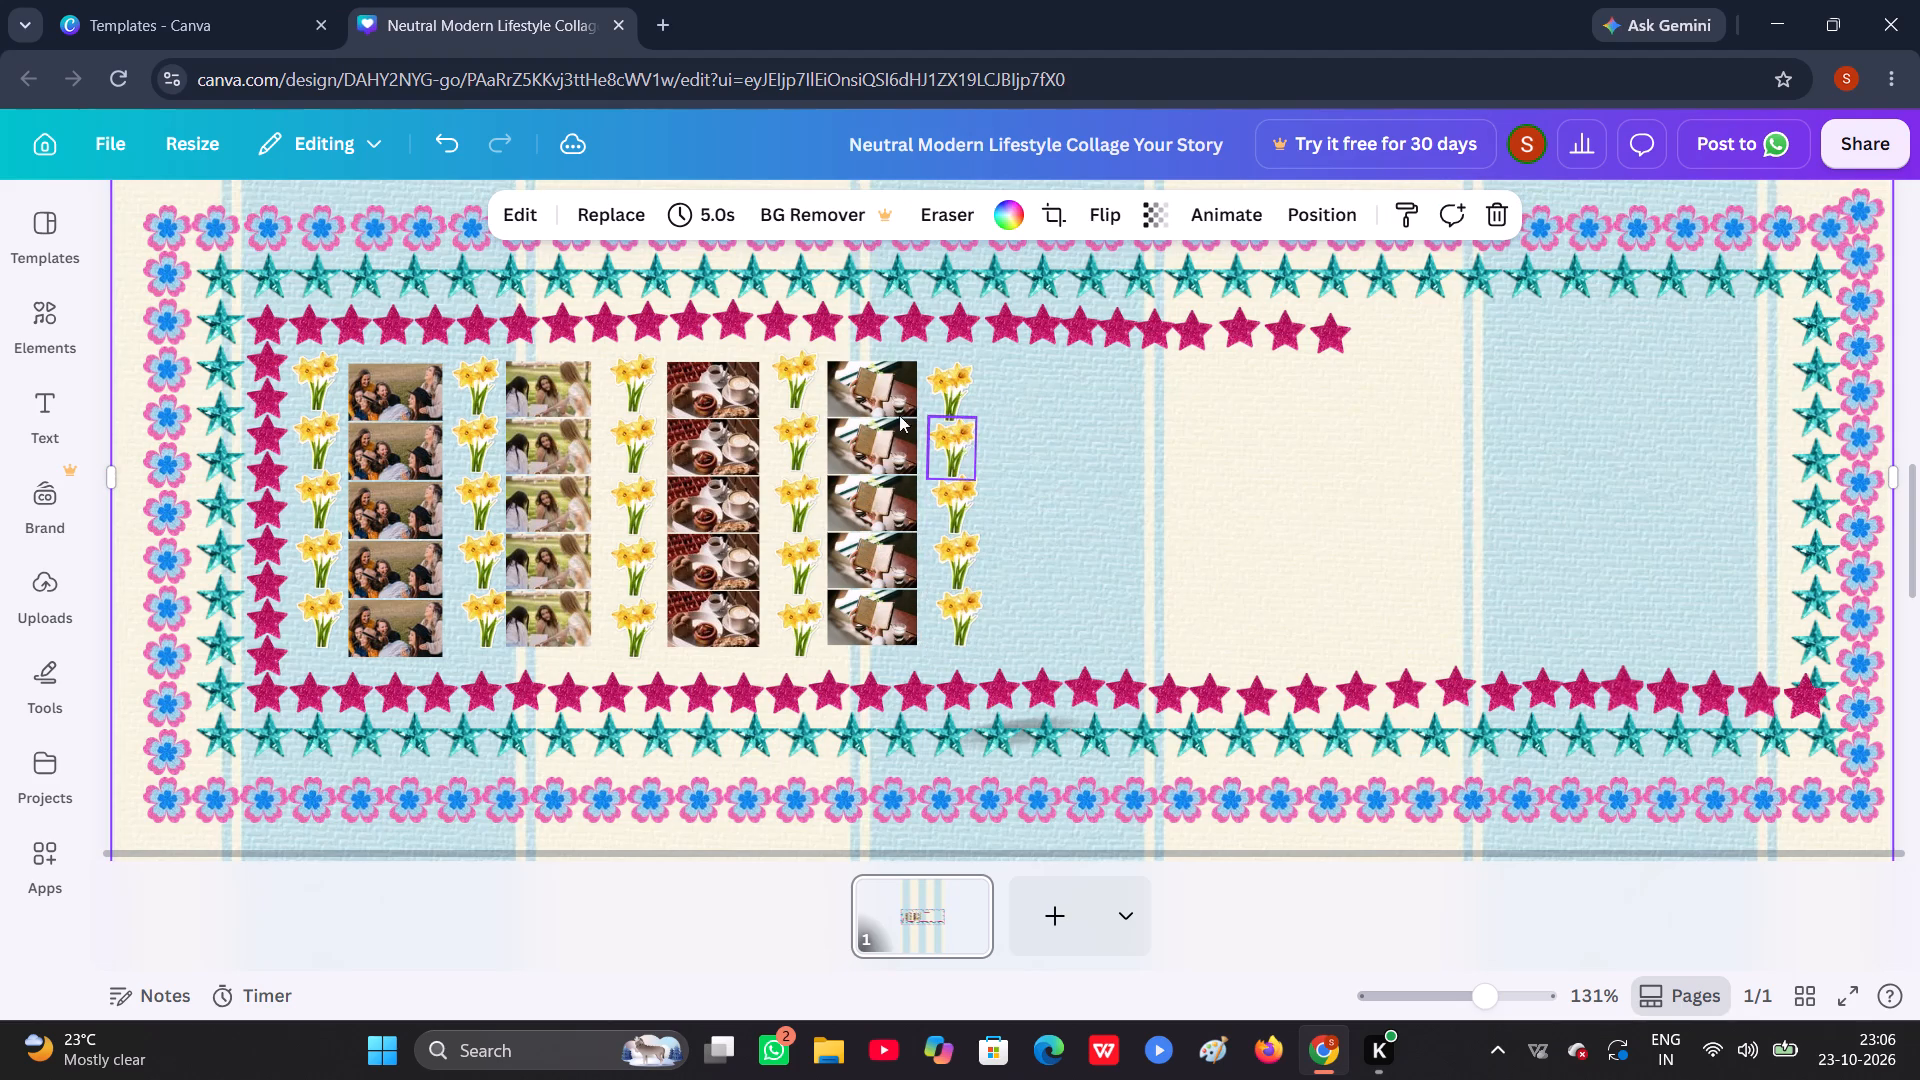
Duplicate the group photo from the first photo column and stack five copies beside the fifth daffodil column.
{"action": "left_click", "coordinate": [416, 398]}
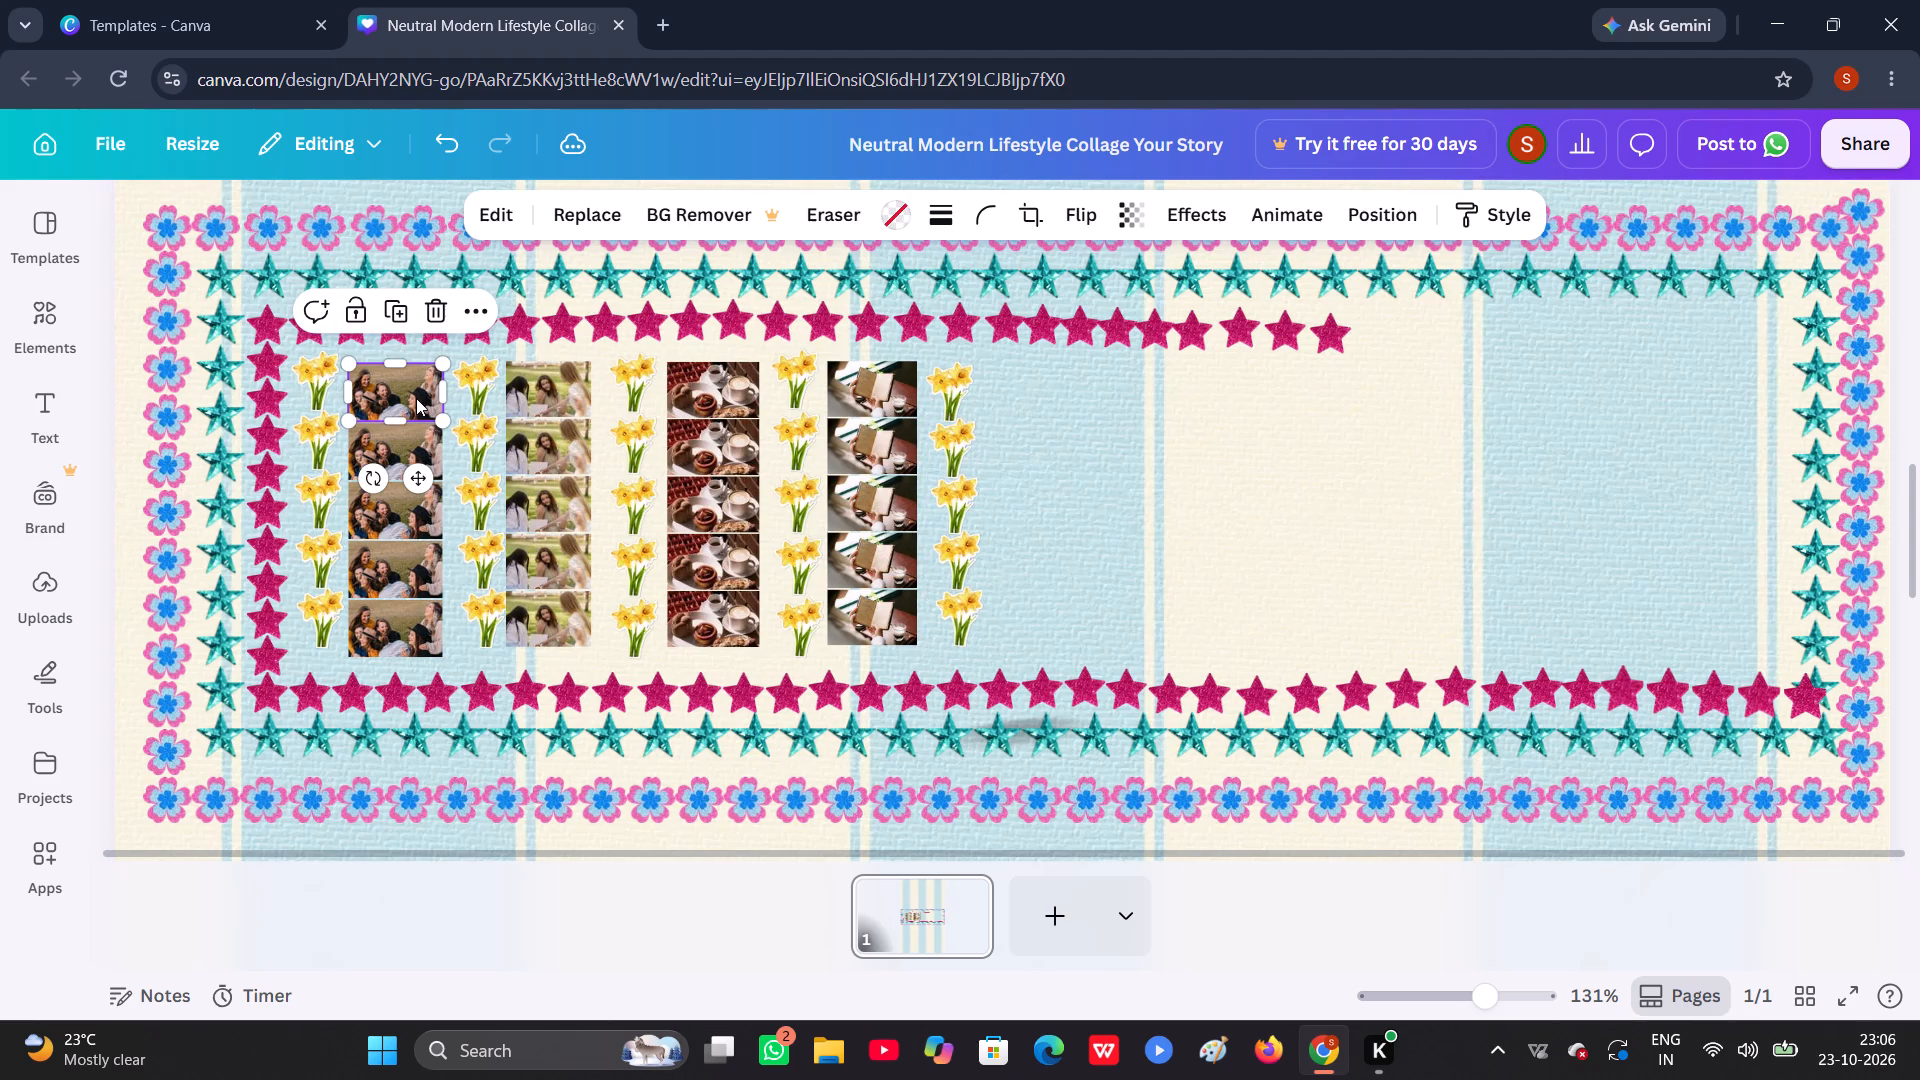
{"action": "left_click", "coordinate": [408, 309]}
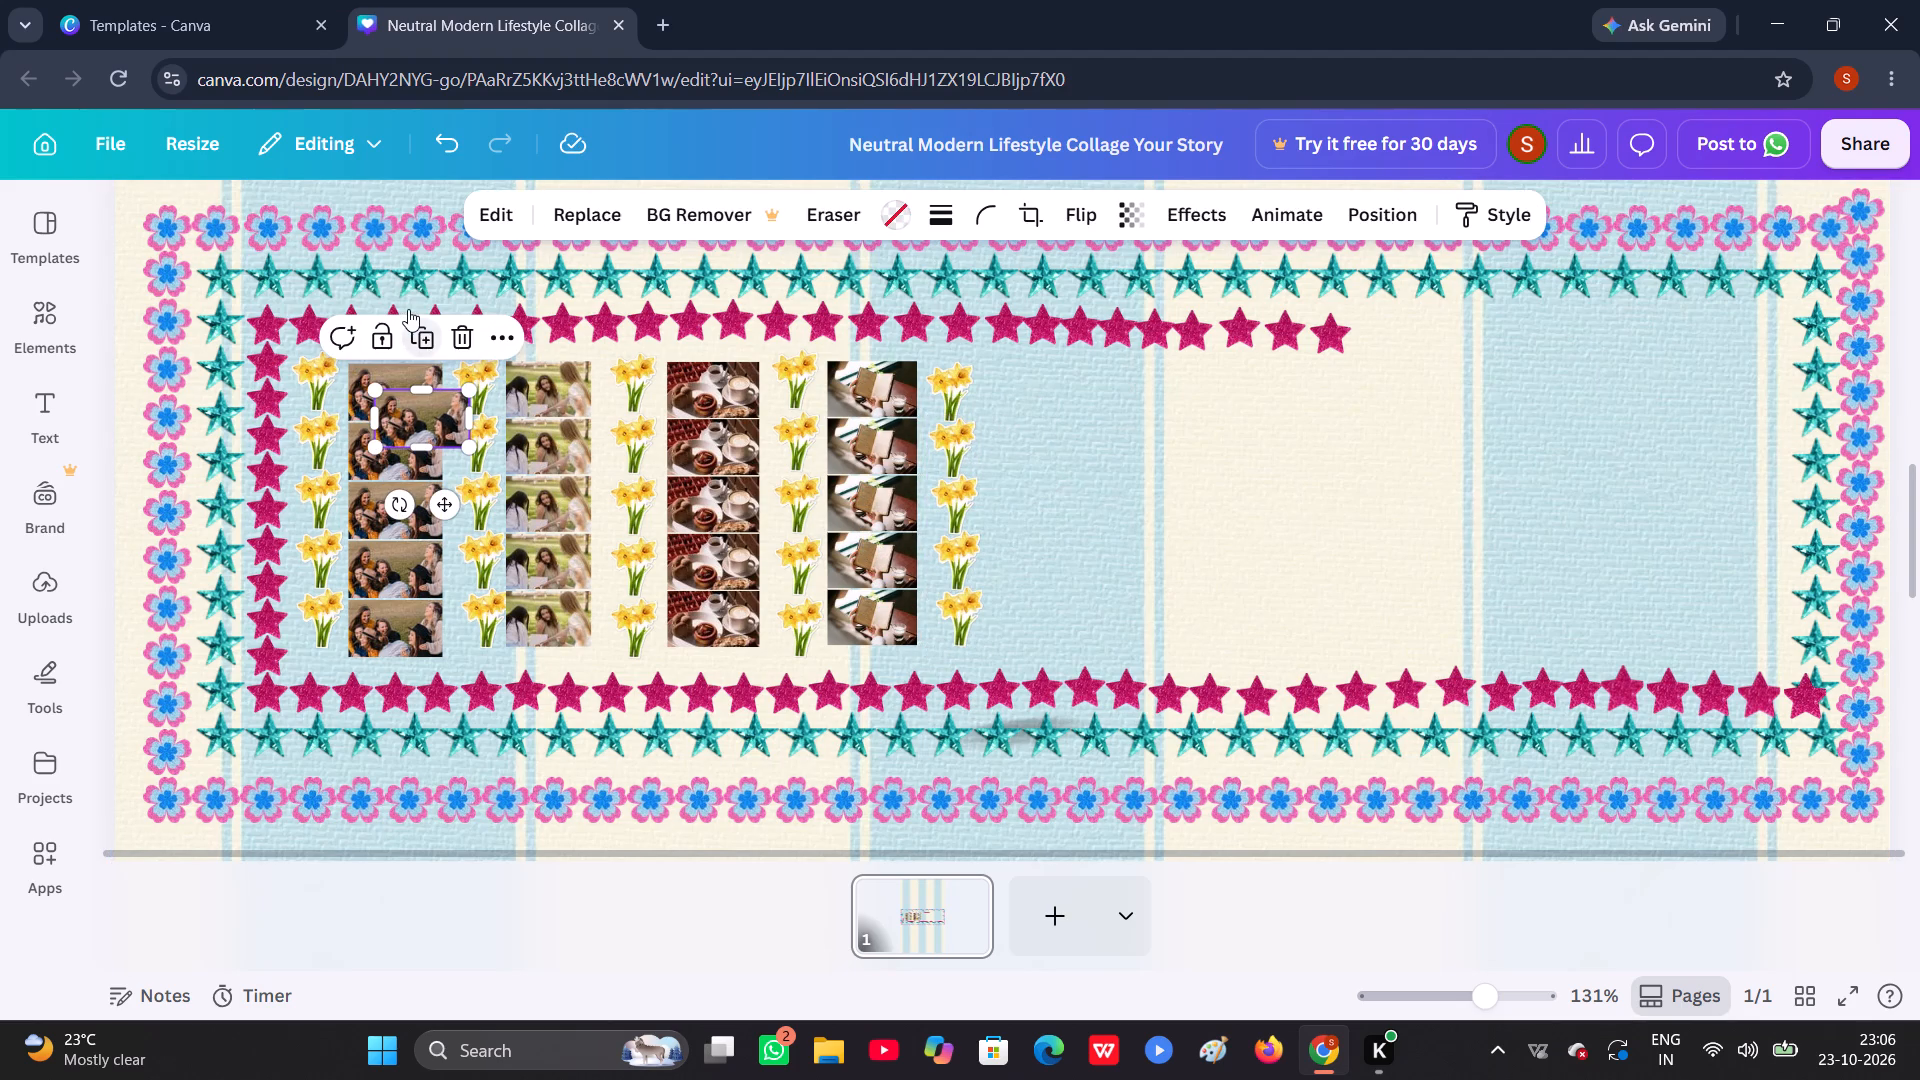
{"action": "left_click_drag", "start_coordinate": [438, 414], "coordinate": [601, 401]}
{"action": "left_click_drag", "start_coordinate": [601, 401], "coordinate": [1019, 411]}
{"action": "left_click_drag", "start_coordinate": [1019, 411], "coordinate": [1051, 398]}
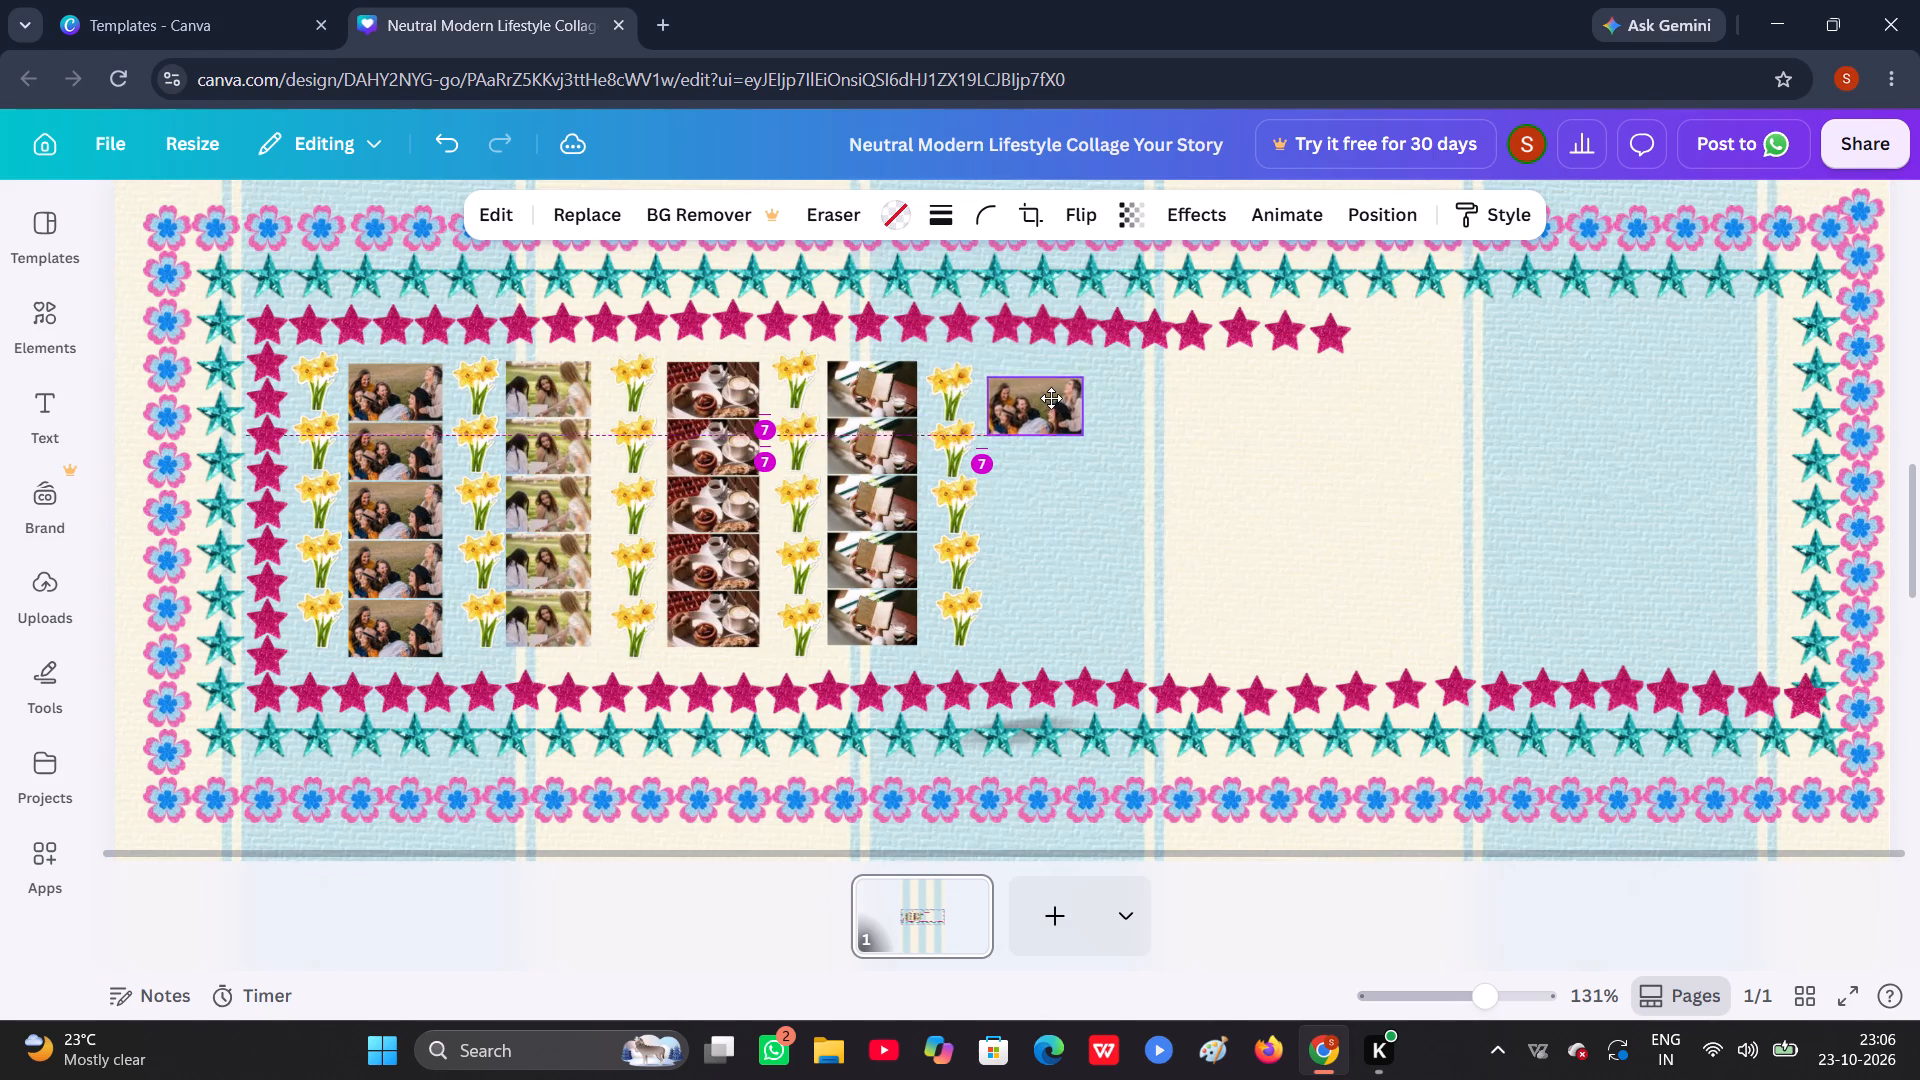
{"action": "left_click_drag", "start_coordinate": [1051, 398], "coordinate": [1046, 387]}
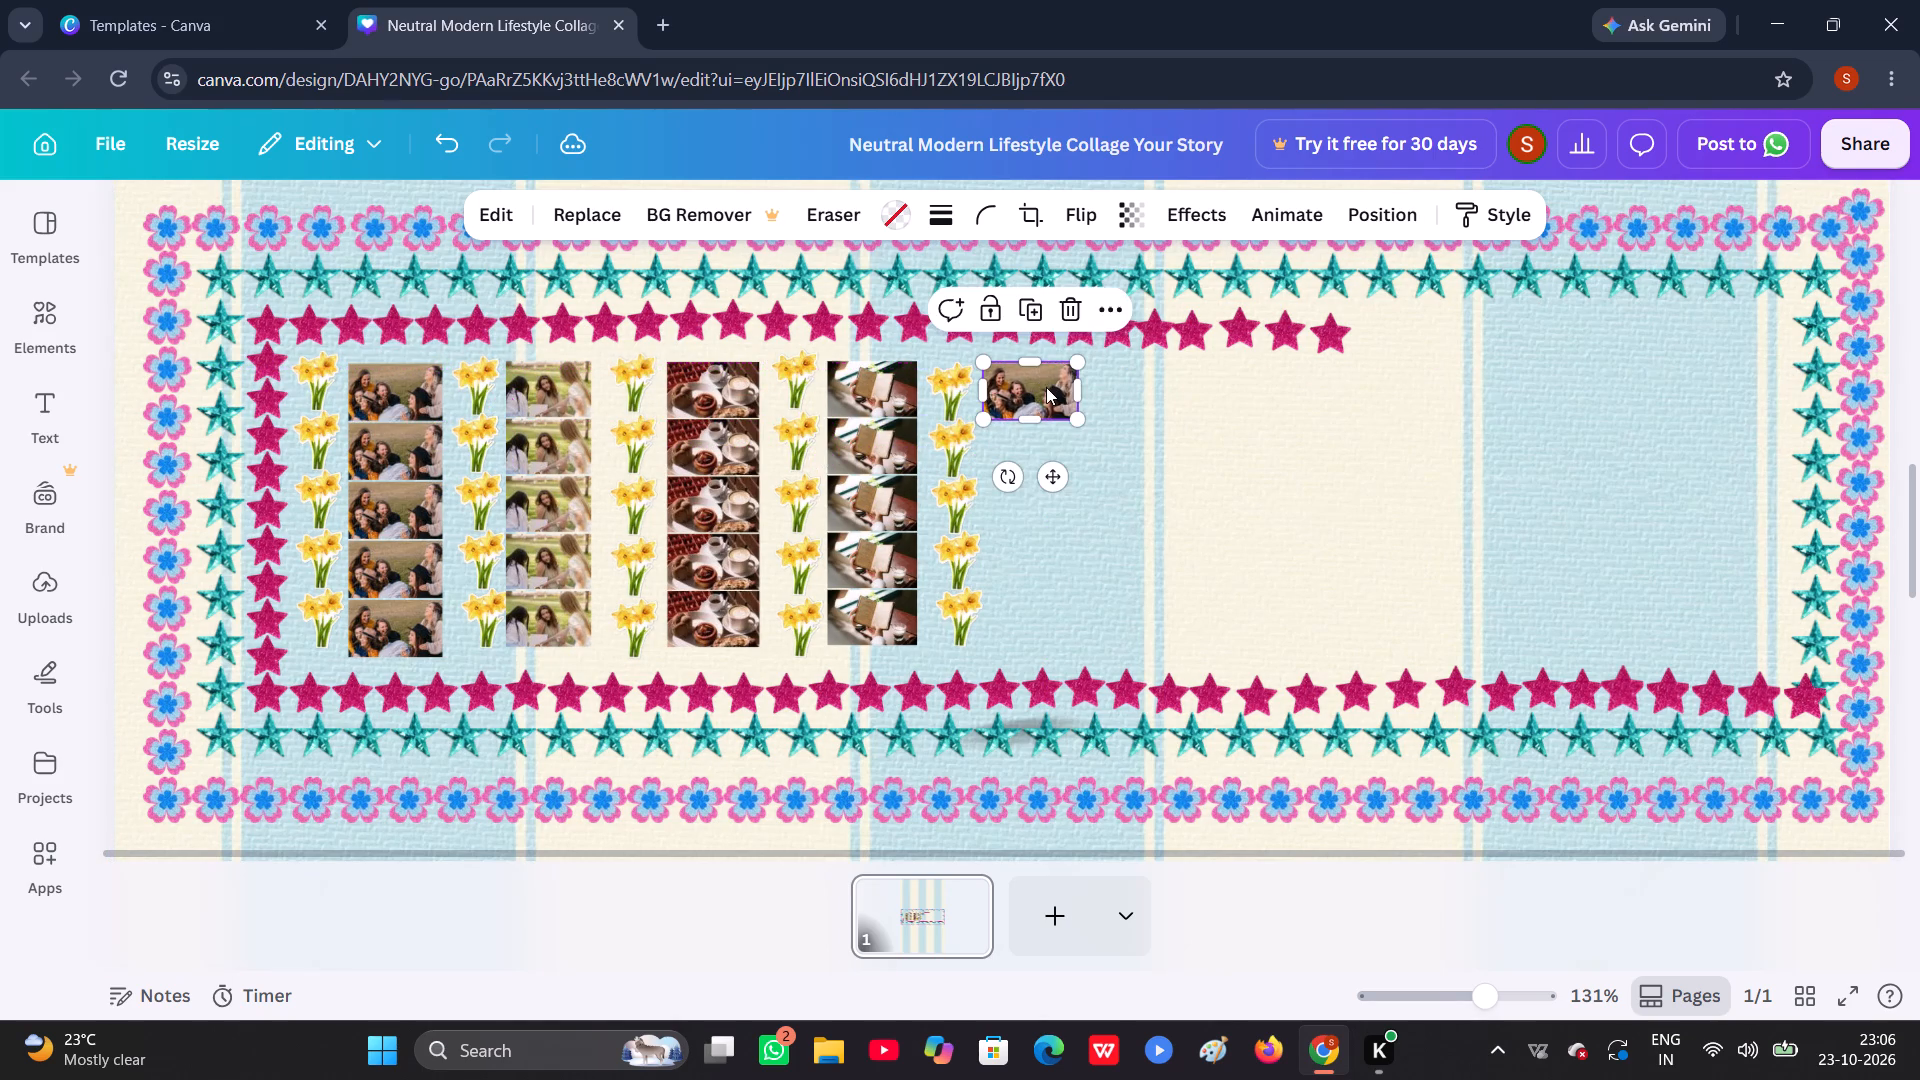
{"action": "left_click", "coordinate": [1028, 322]}
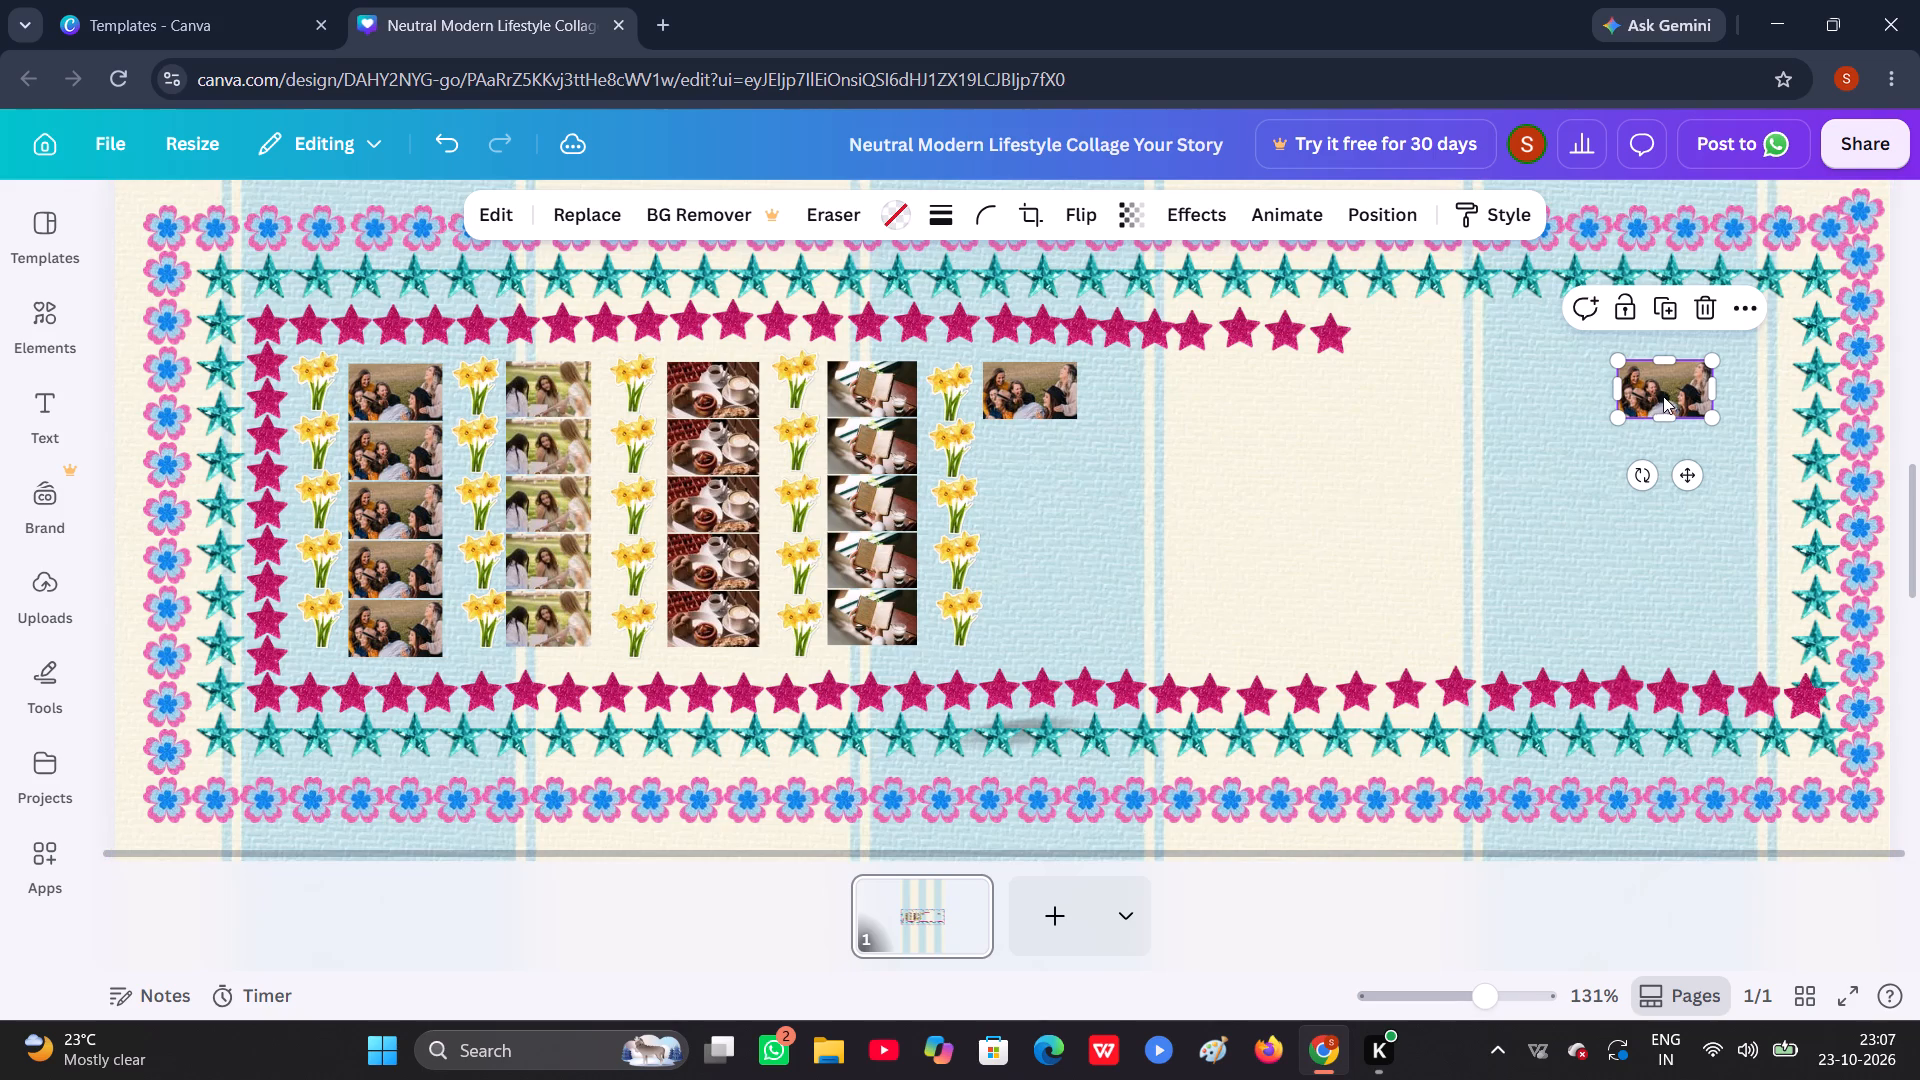
{"action": "left_click_drag", "start_coordinate": [1664, 394], "coordinate": [1094, 540]}
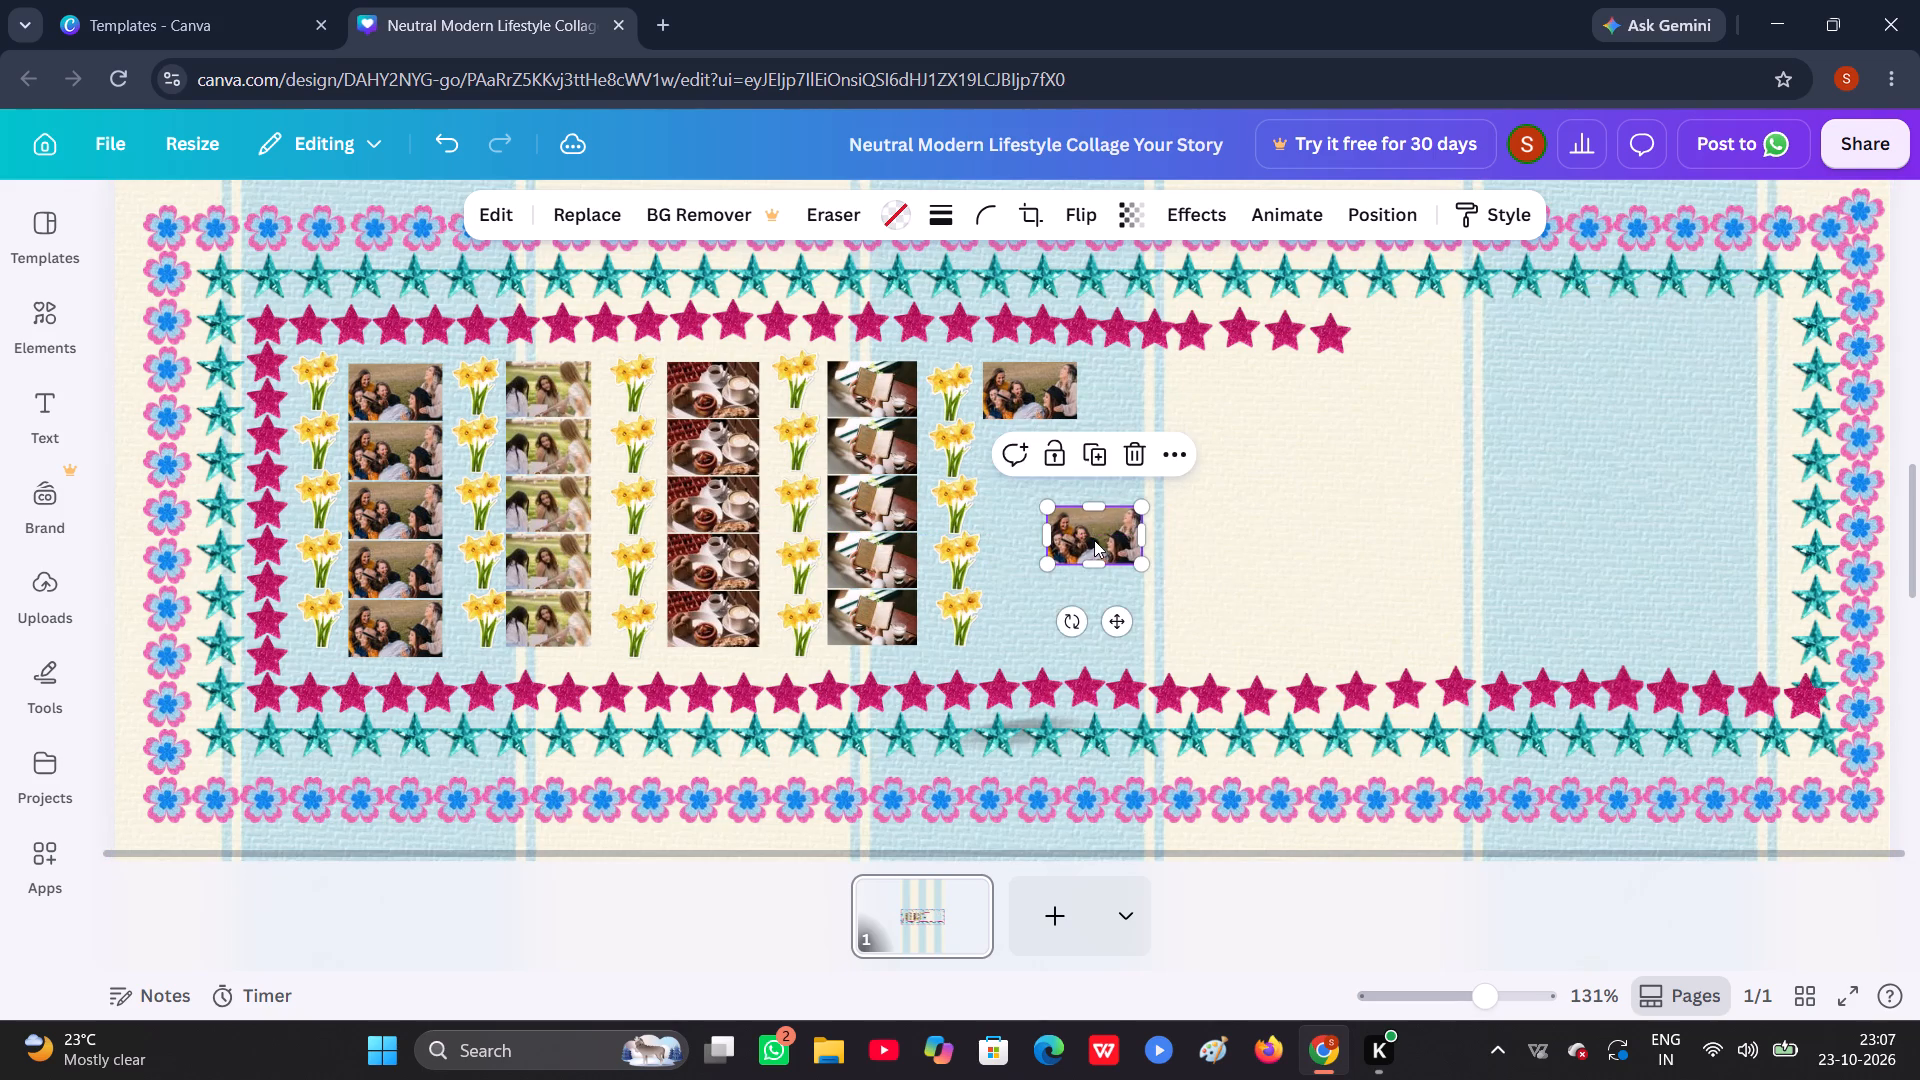
{"action": "left_click_drag", "start_coordinate": [1094, 540], "coordinate": [1032, 459]}
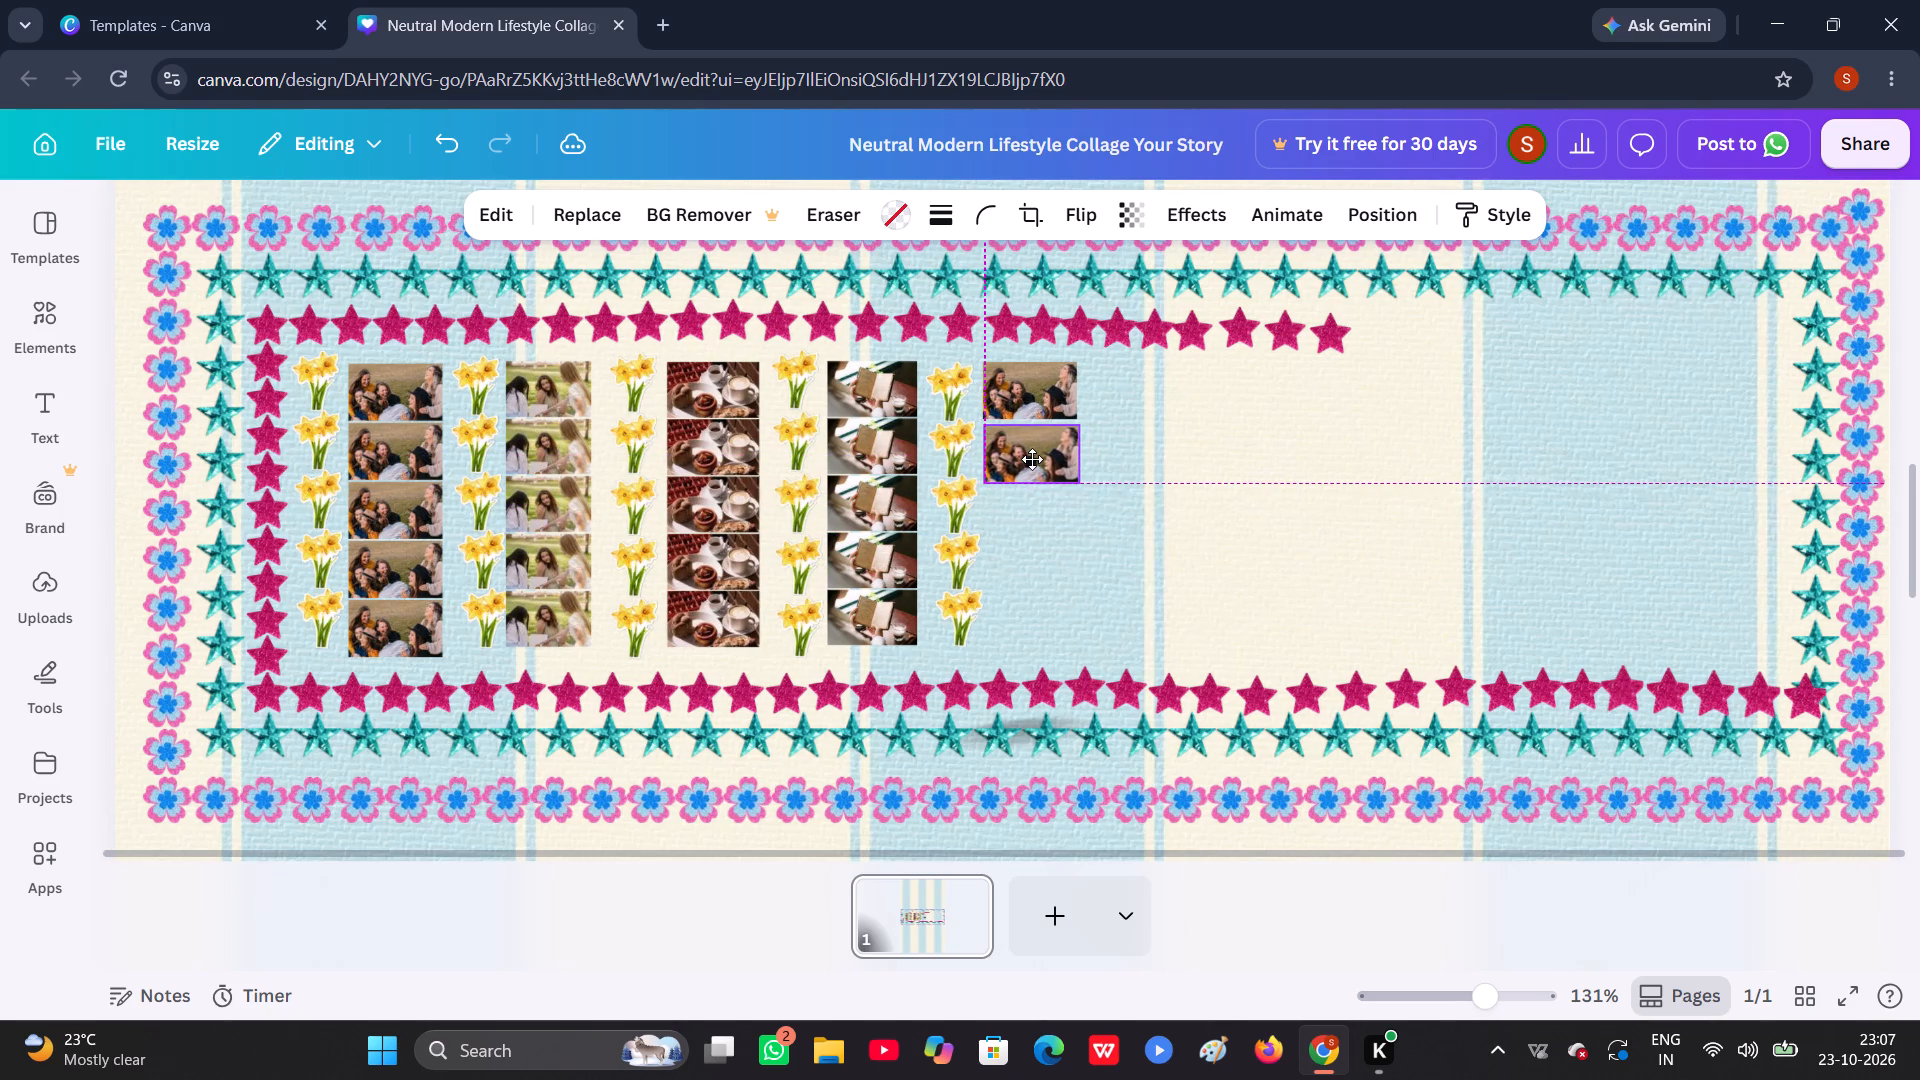
{"action": "left_click_drag", "start_coordinate": [1032, 459], "coordinate": [1031, 458]}
{"action": "left_click_drag", "start_coordinate": [1031, 458], "coordinate": [1030, 455]}
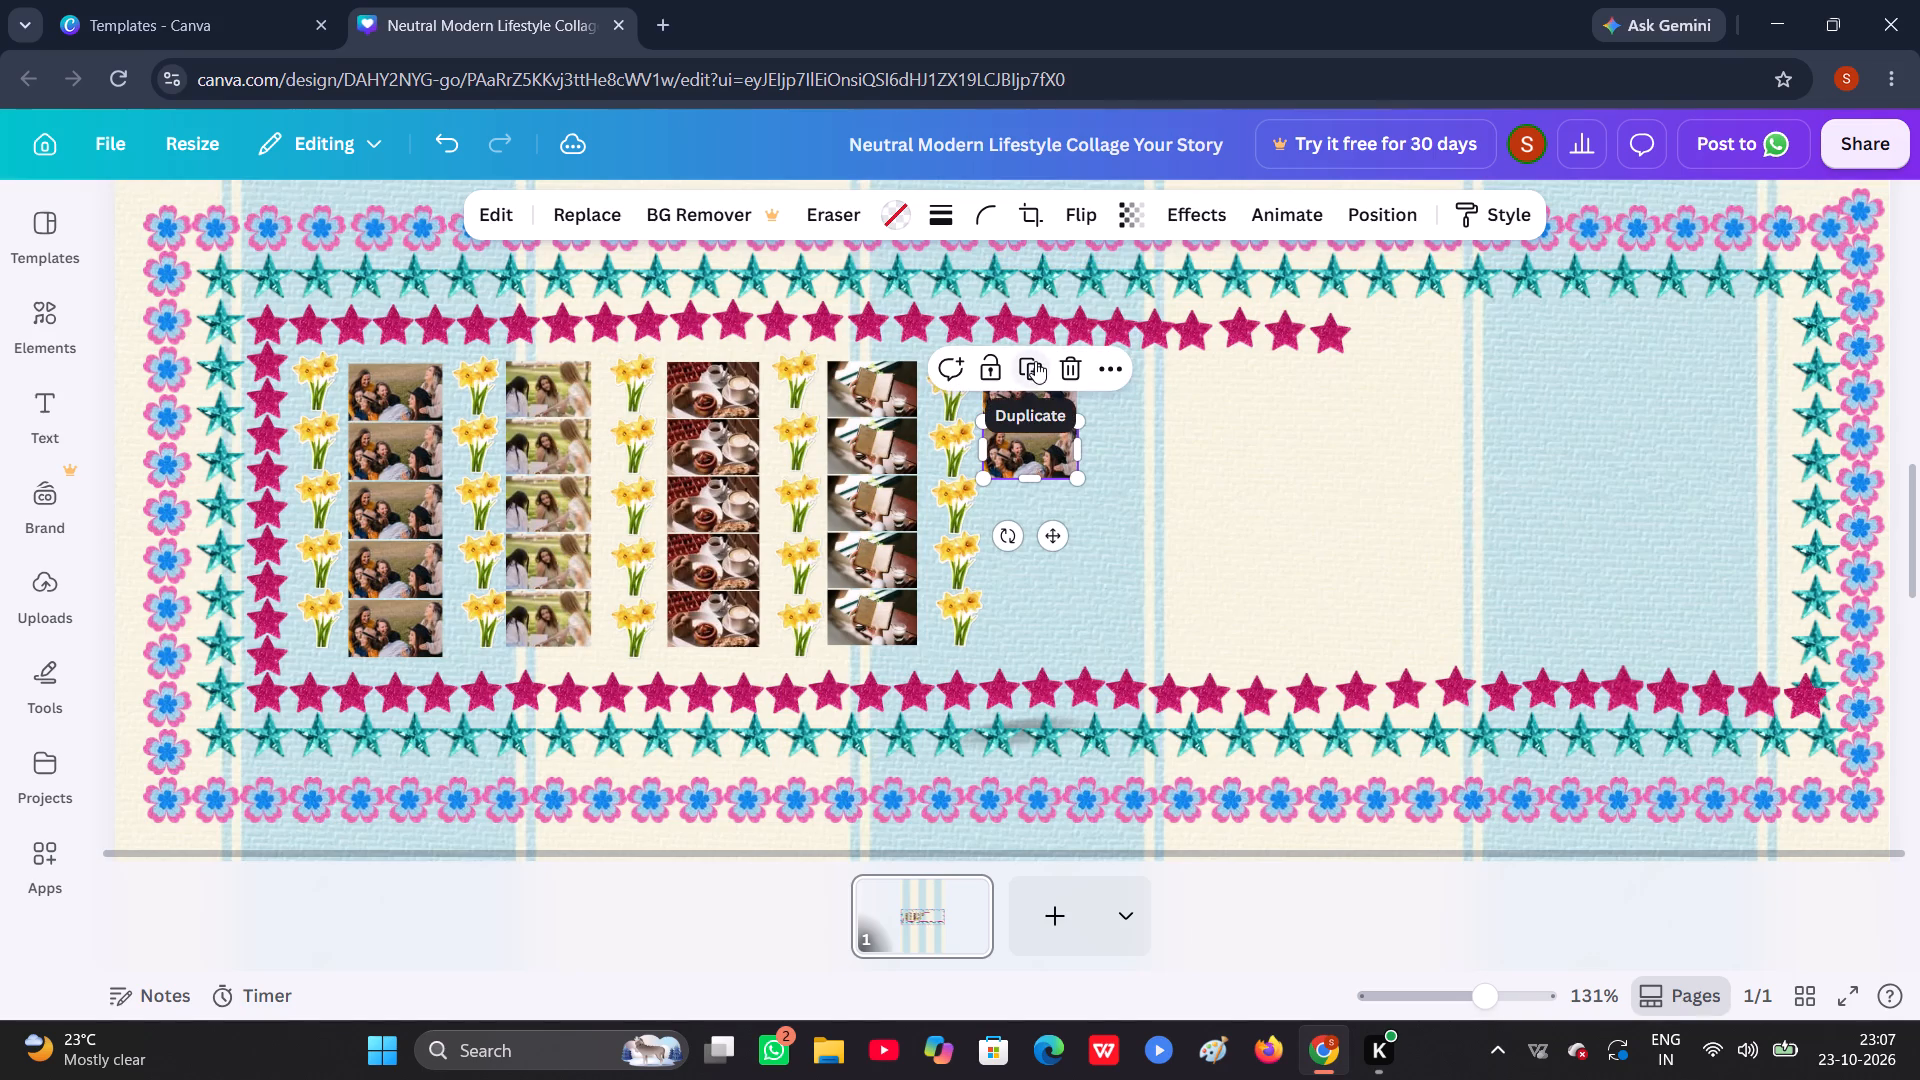
{"action": "left_click", "coordinate": [1035, 361]}
{"action": "left_click", "coordinate": [1036, 427]}
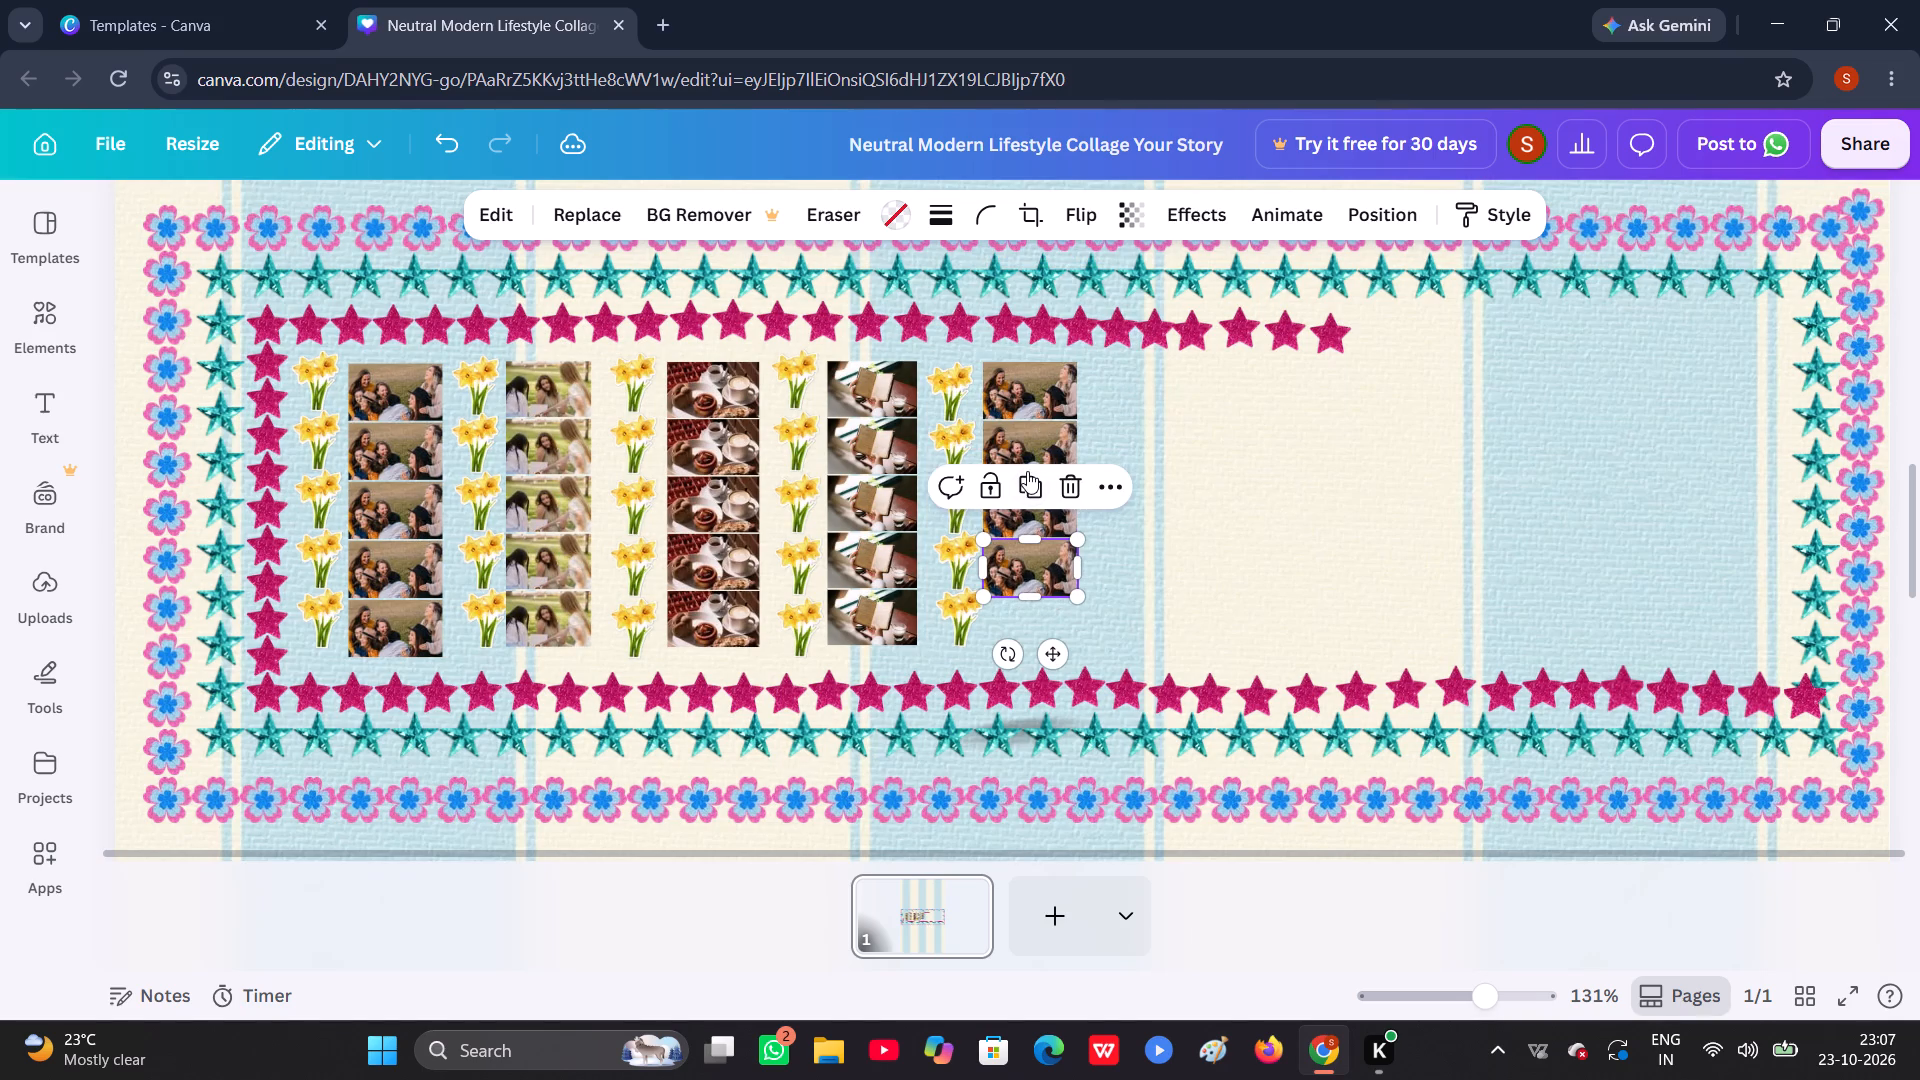
{"action": "left_click", "coordinate": [1027, 473]}
{"action": "left_click", "coordinate": [1108, 402]}
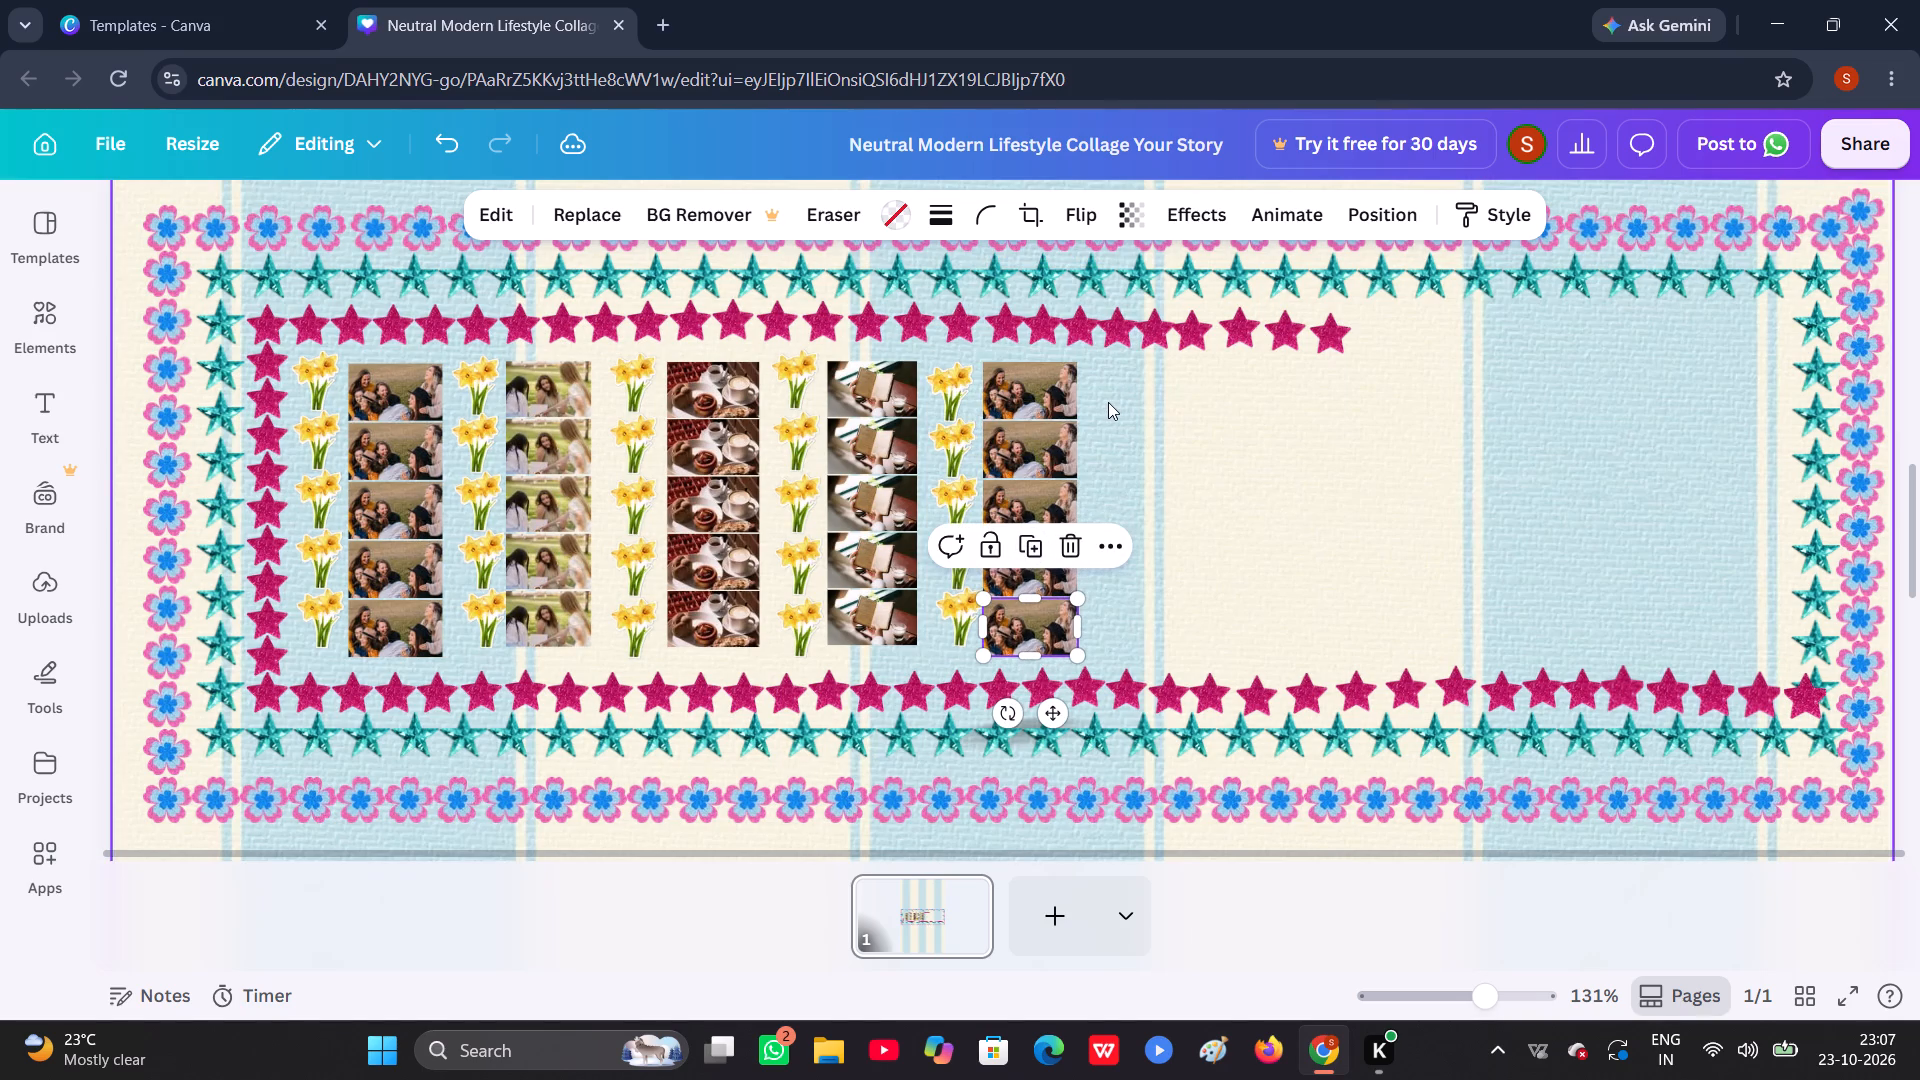
Duplicate the fifth column's top daffodil and build a sixth column of five stacked daffodils beside the new group-photo column.
{"action": "left_click", "coordinate": [962, 400]}
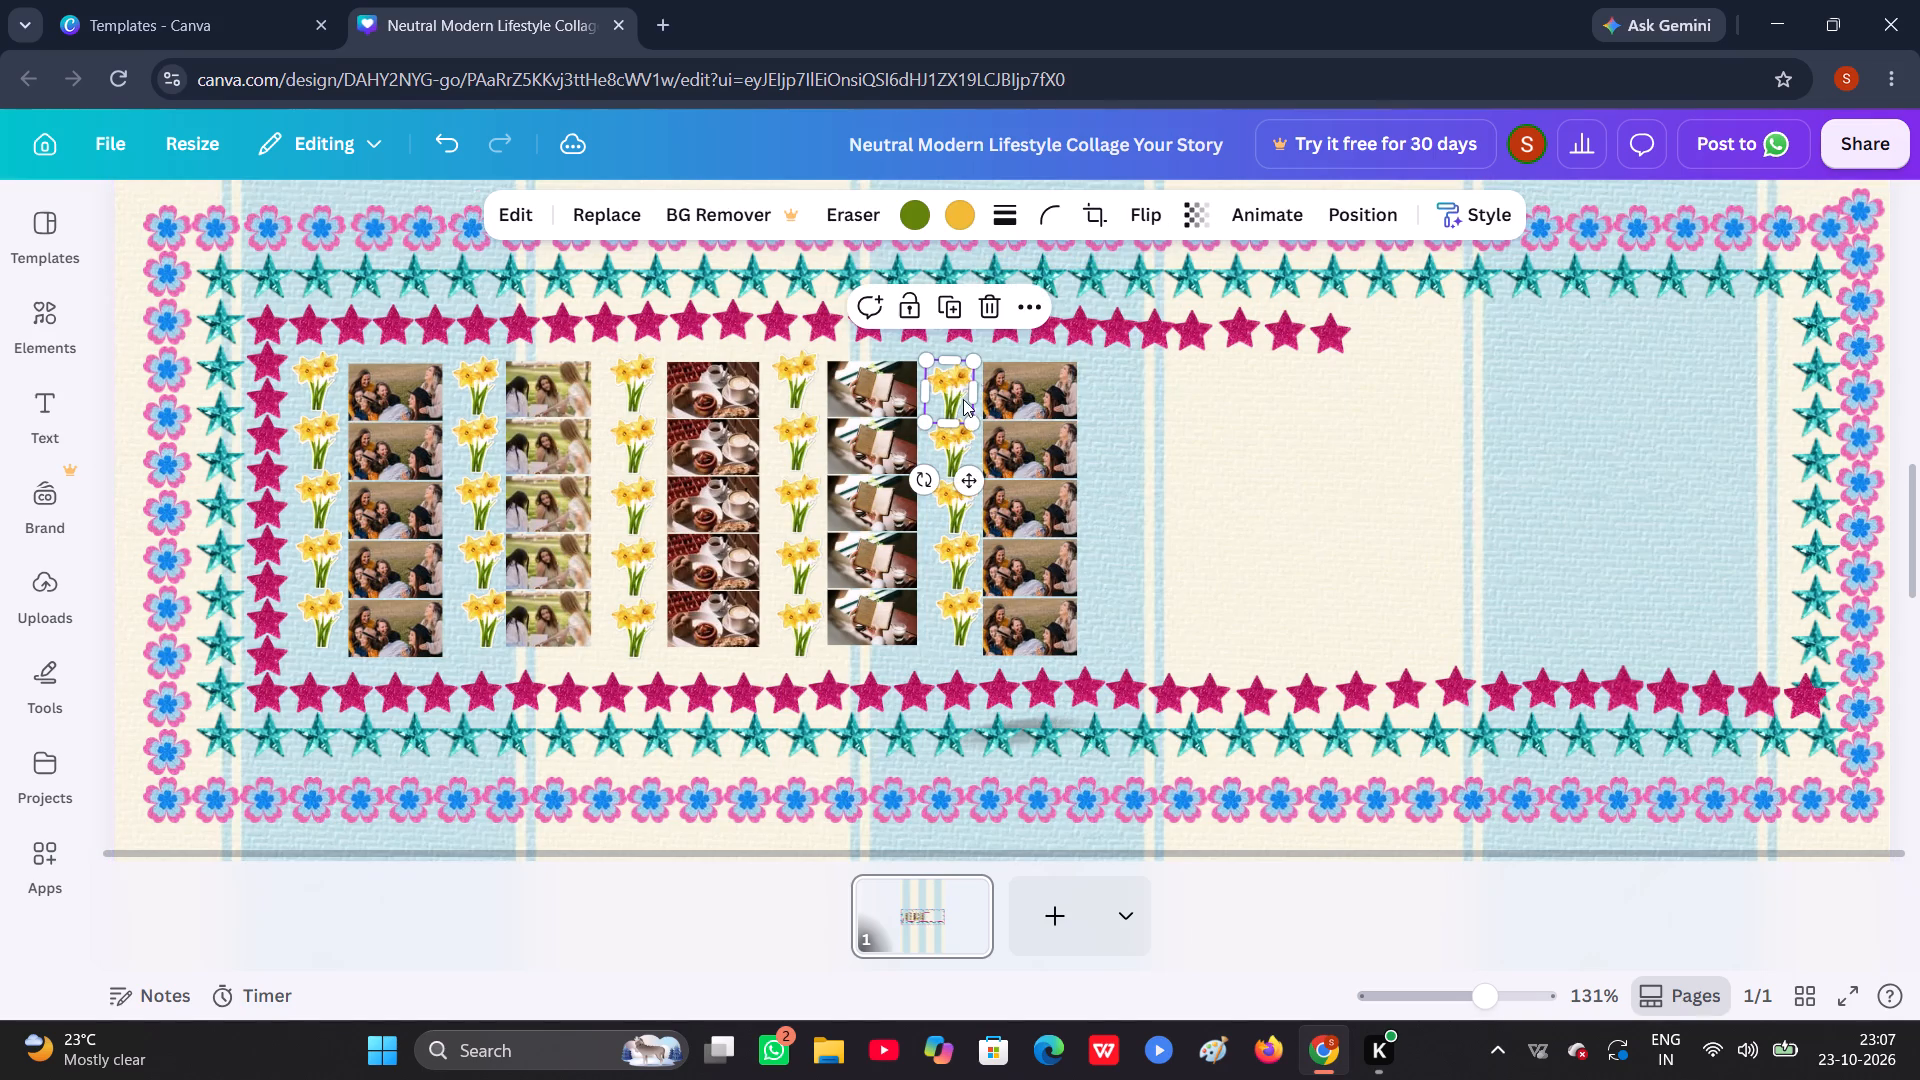
{"action": "left_click", "coordinate": [958, 311]}
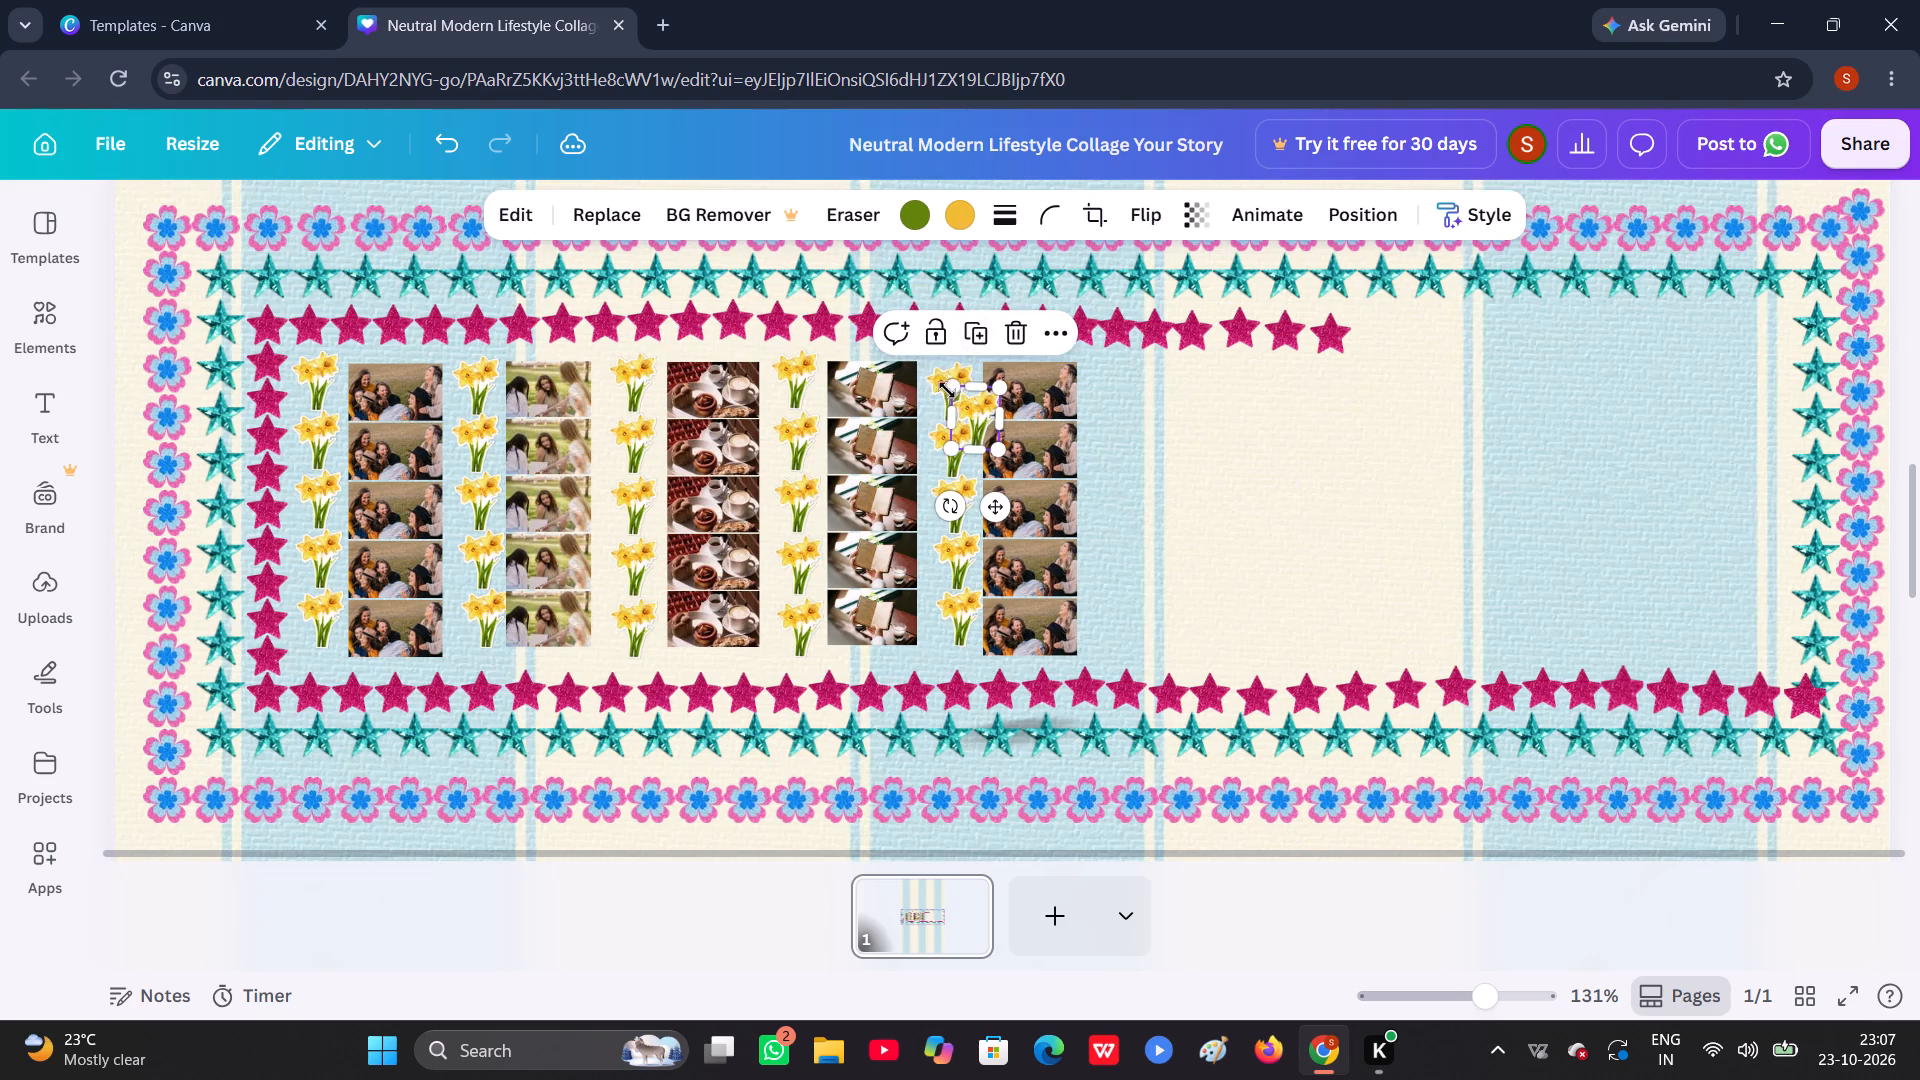
{"action": "left_click_drag", "start_coordinate": [972, 404], "coordinate": [1106, 377]}
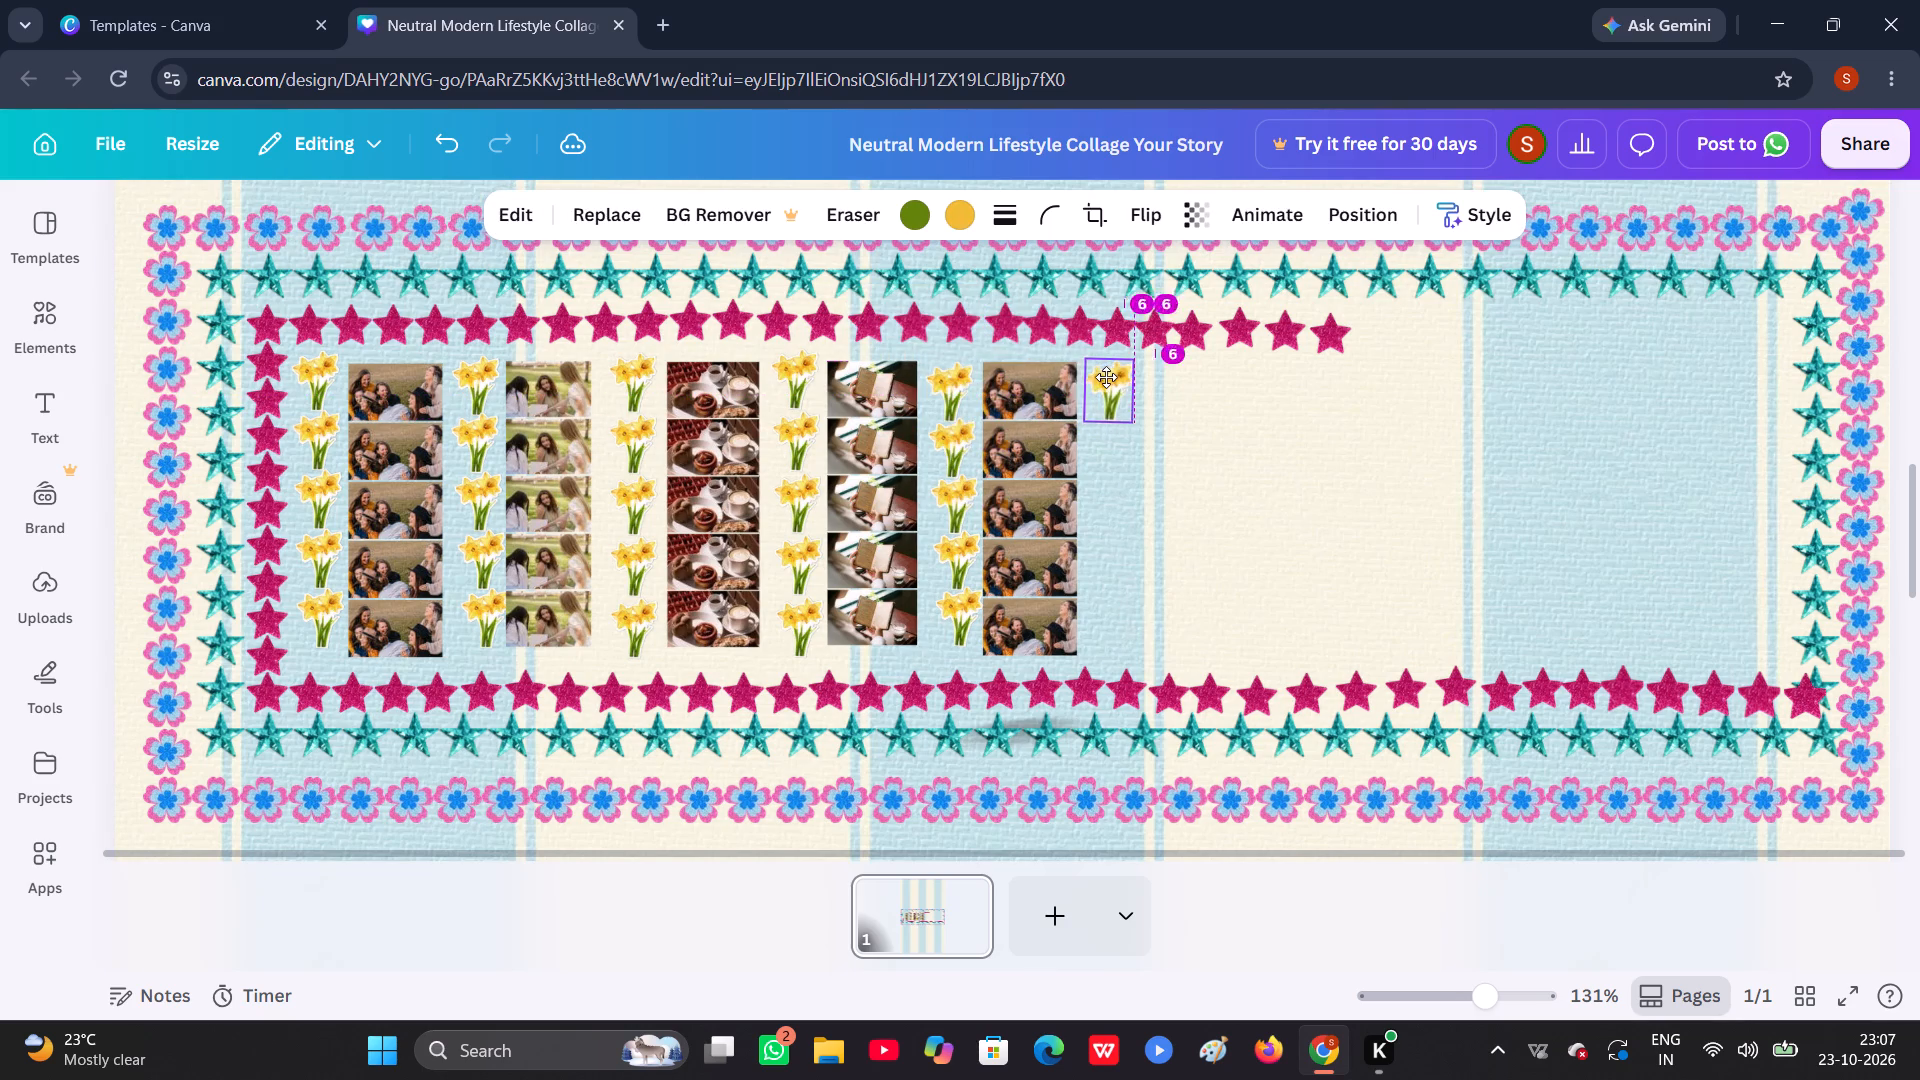
{"action": "left_click_drag", "start_coordinate": [1106, 377], "coordinate": [1109, 373]}
{"action": "left_click", "coordinate": [1118, 312]}
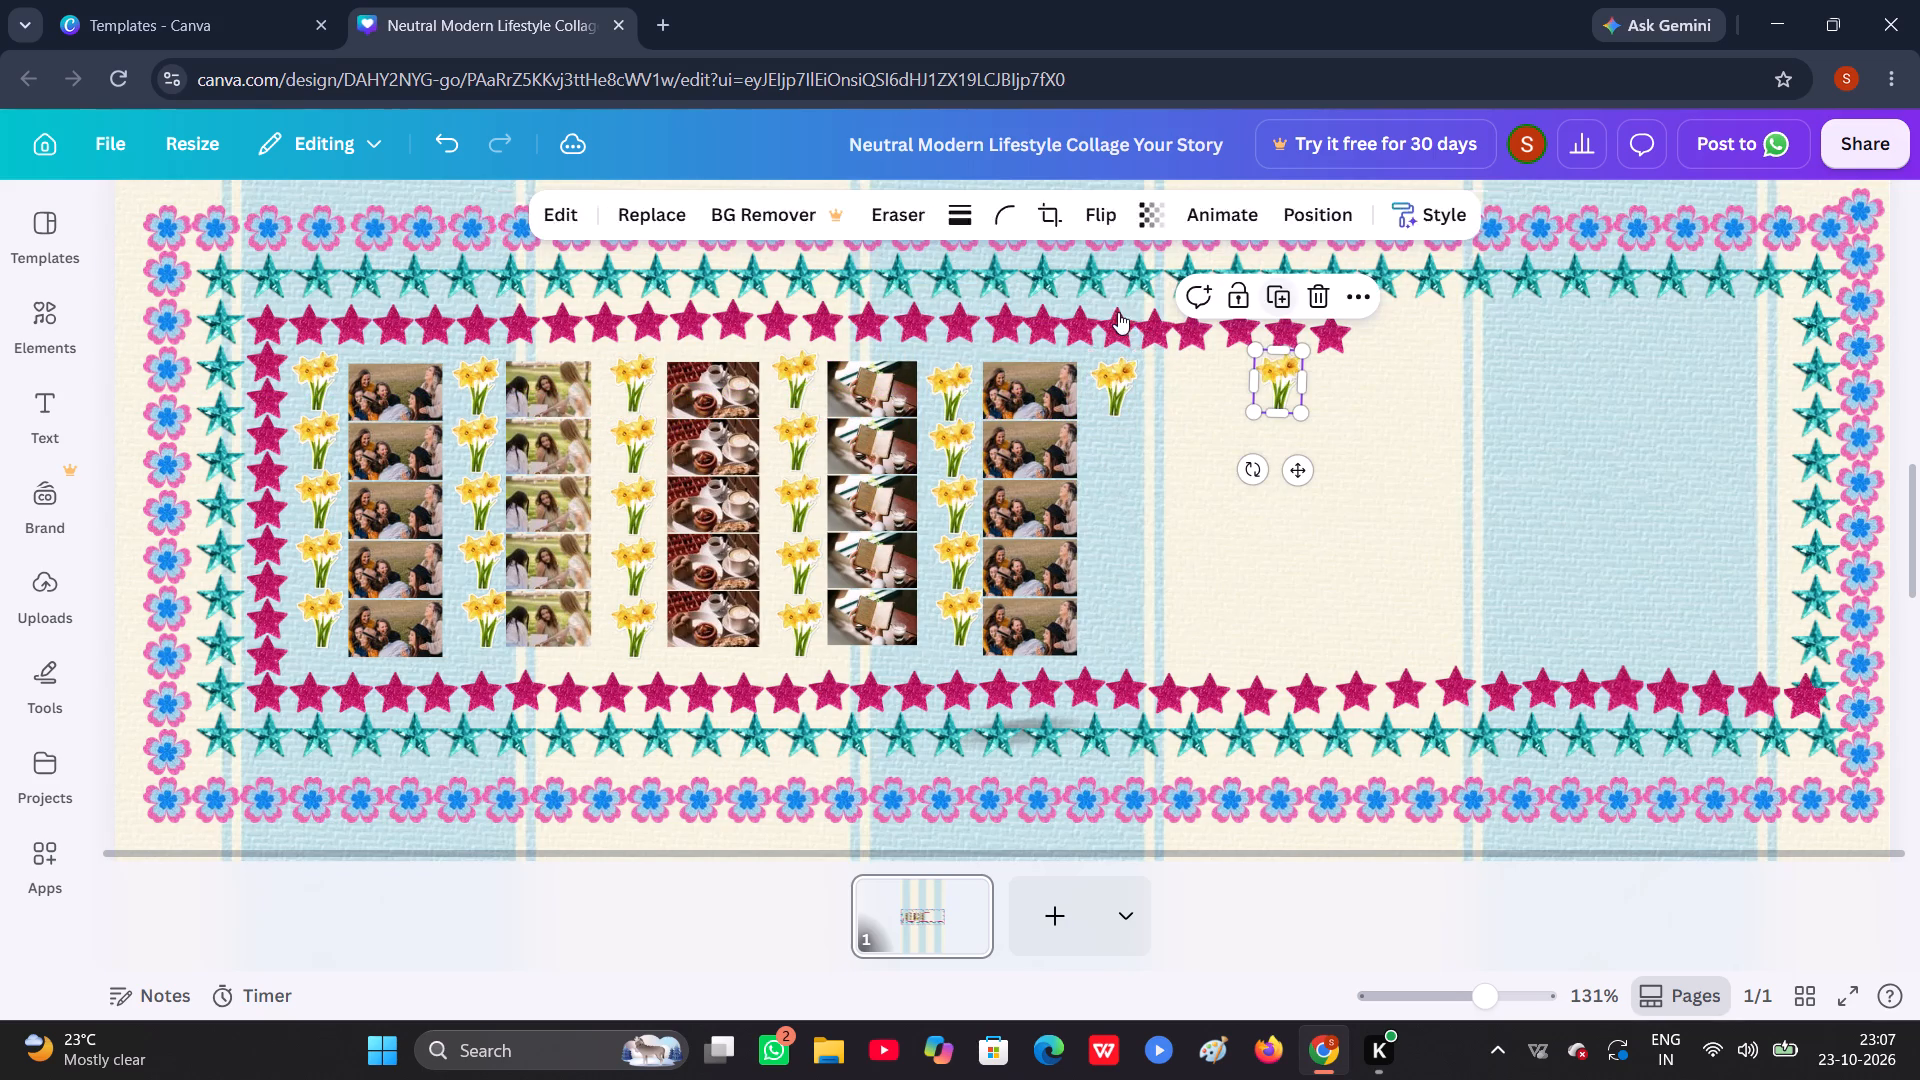
{"action": "left_click_drag", "start_coordinate": [1276, 376], "coordinate": [1149, 485]}
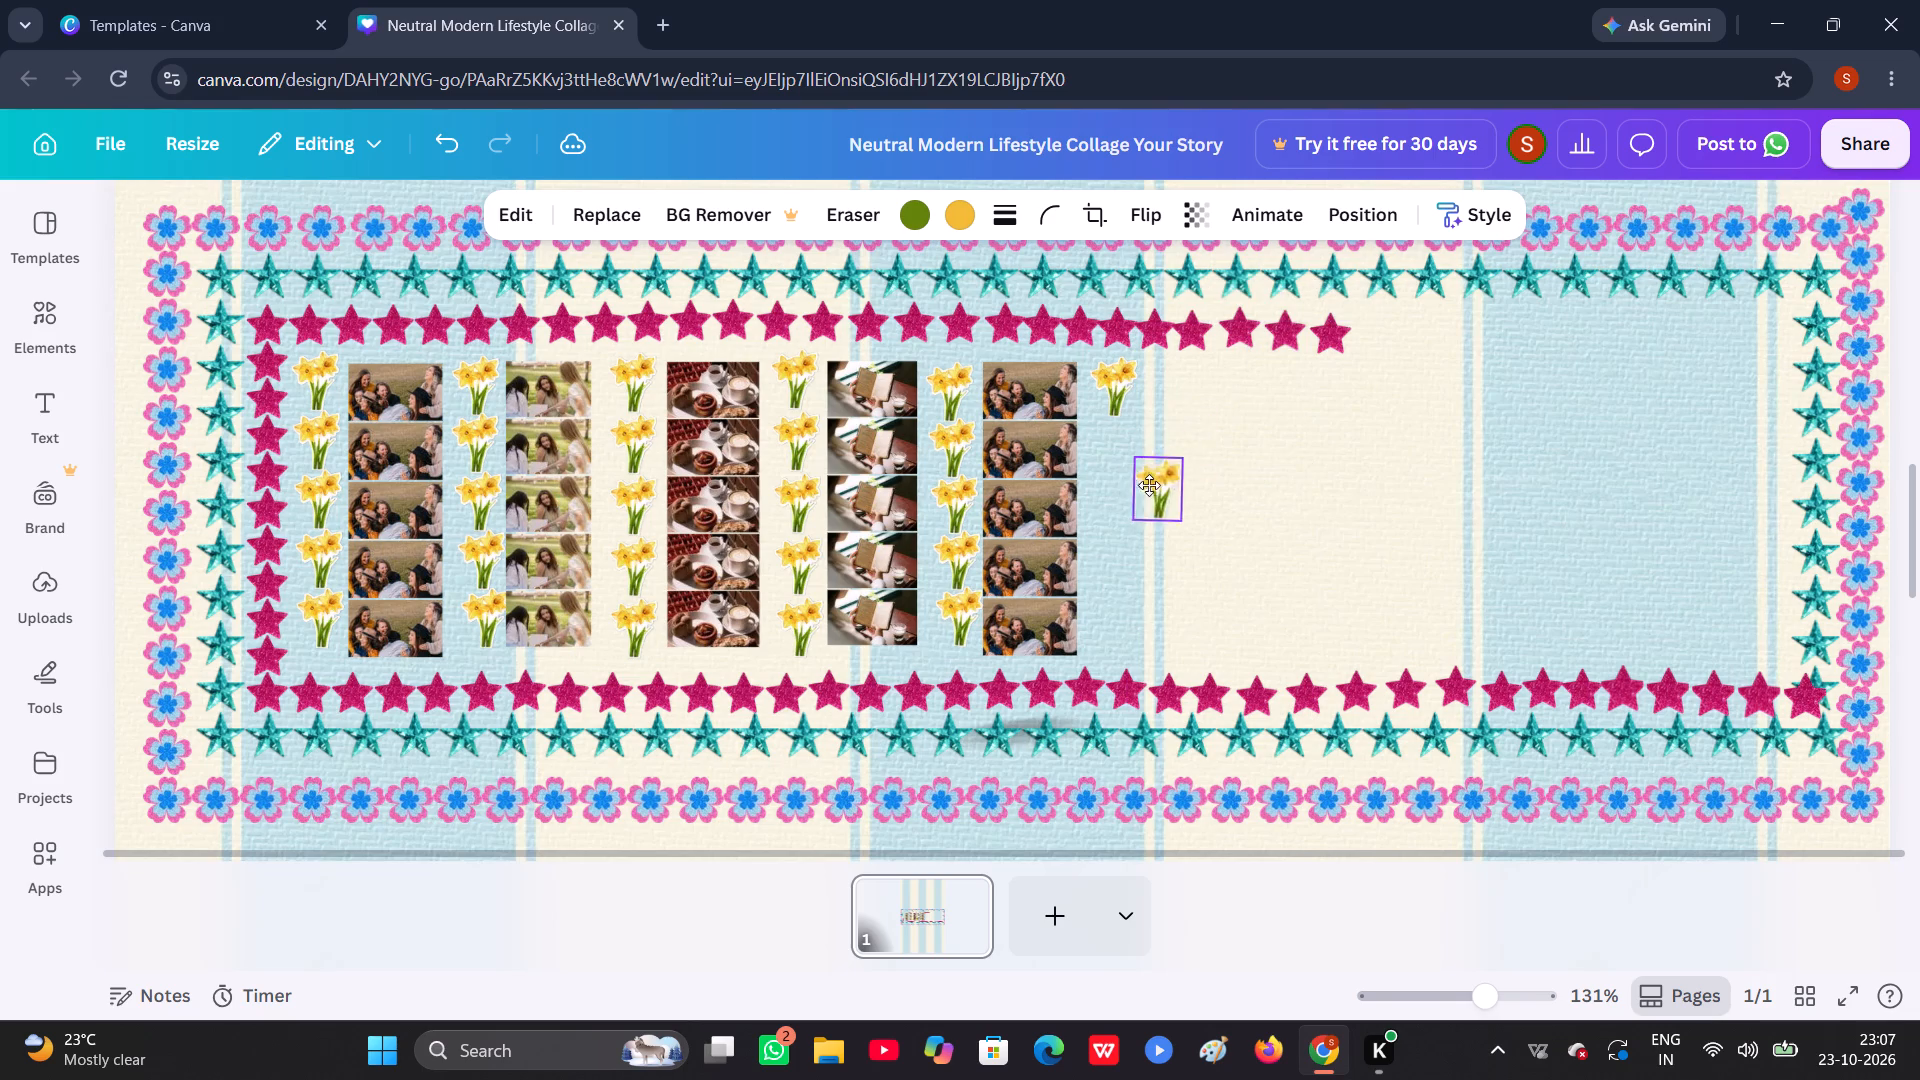
{"action": "left_click_drag", "start_coordinate": [1149, 485], "coordinate": [1117, 447]}
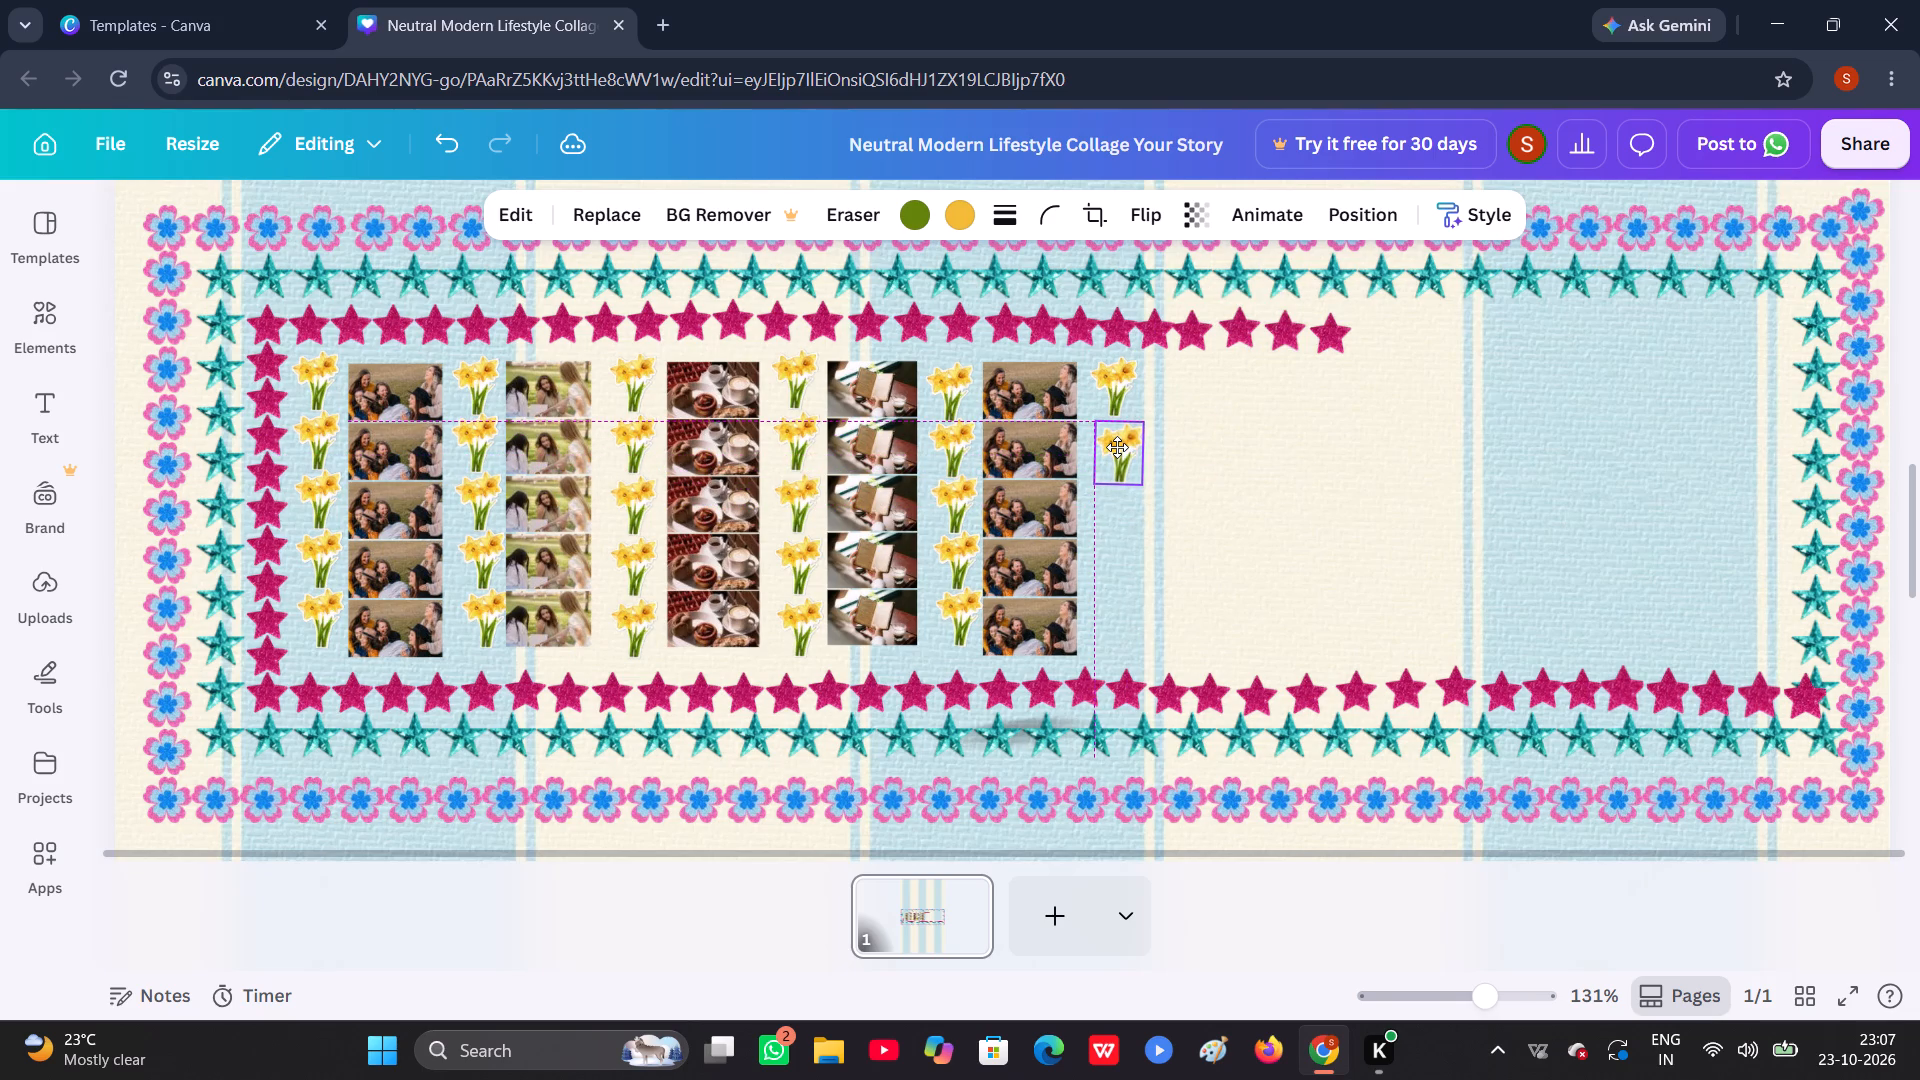
{"action": "left_click_drag", "start_coordinate": [1117, 447], "coordinate": [1112, 441]}
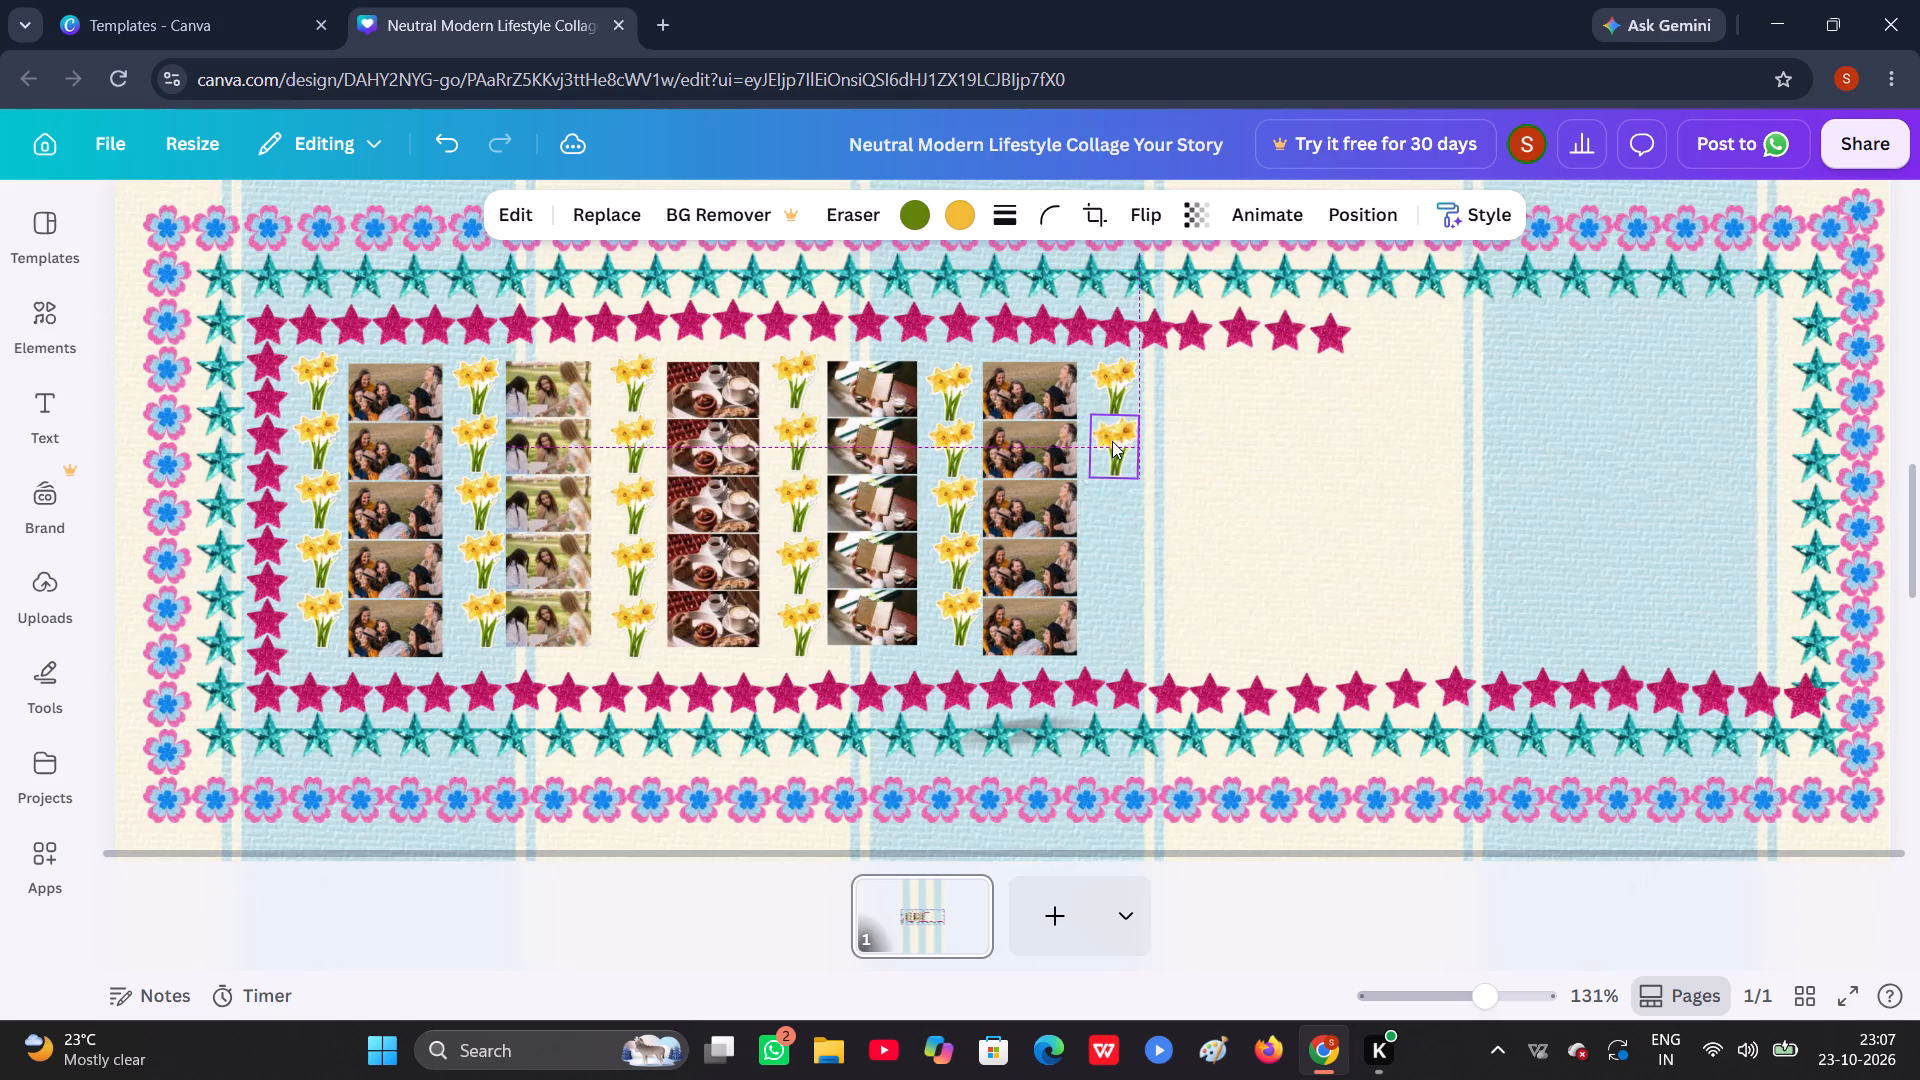
{"action": "left_click", "coordinate": [1116, 364]}
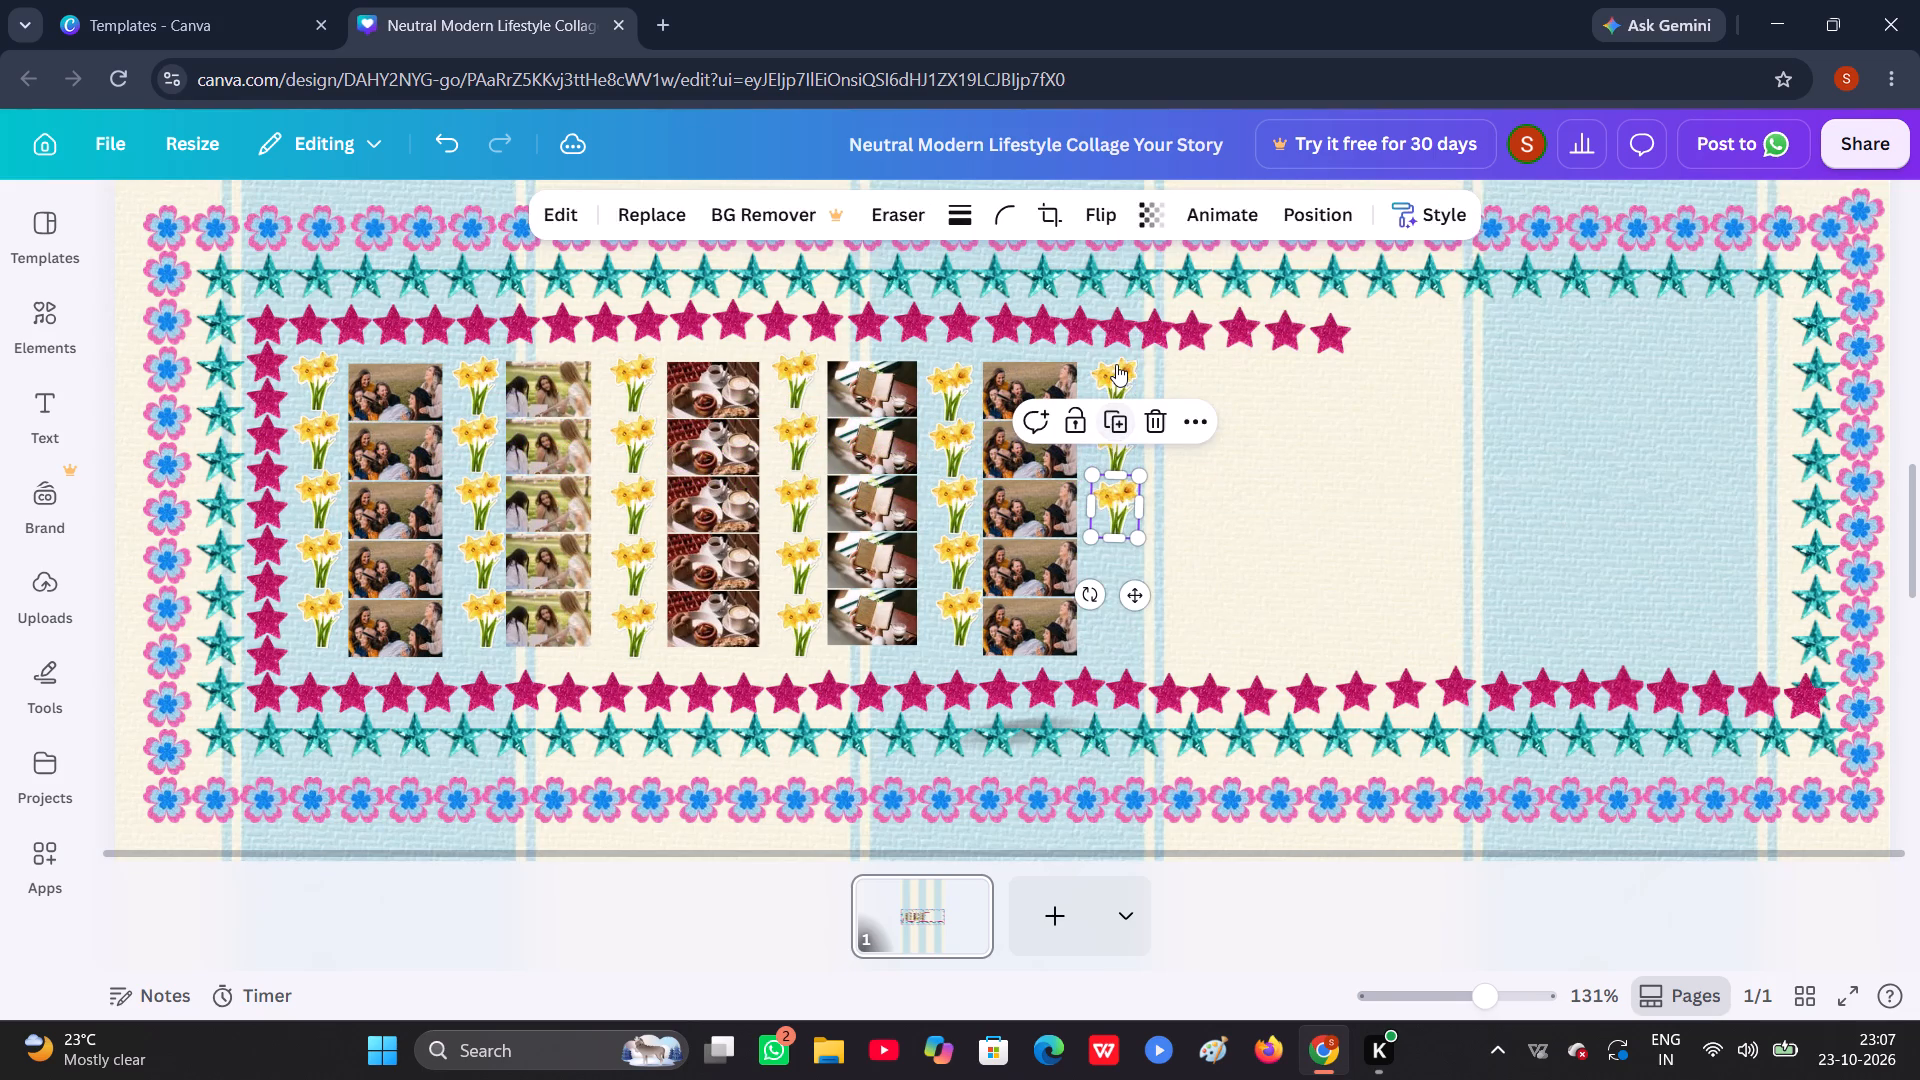
{"action": "left_click", "coordinate": [1106, 407]}
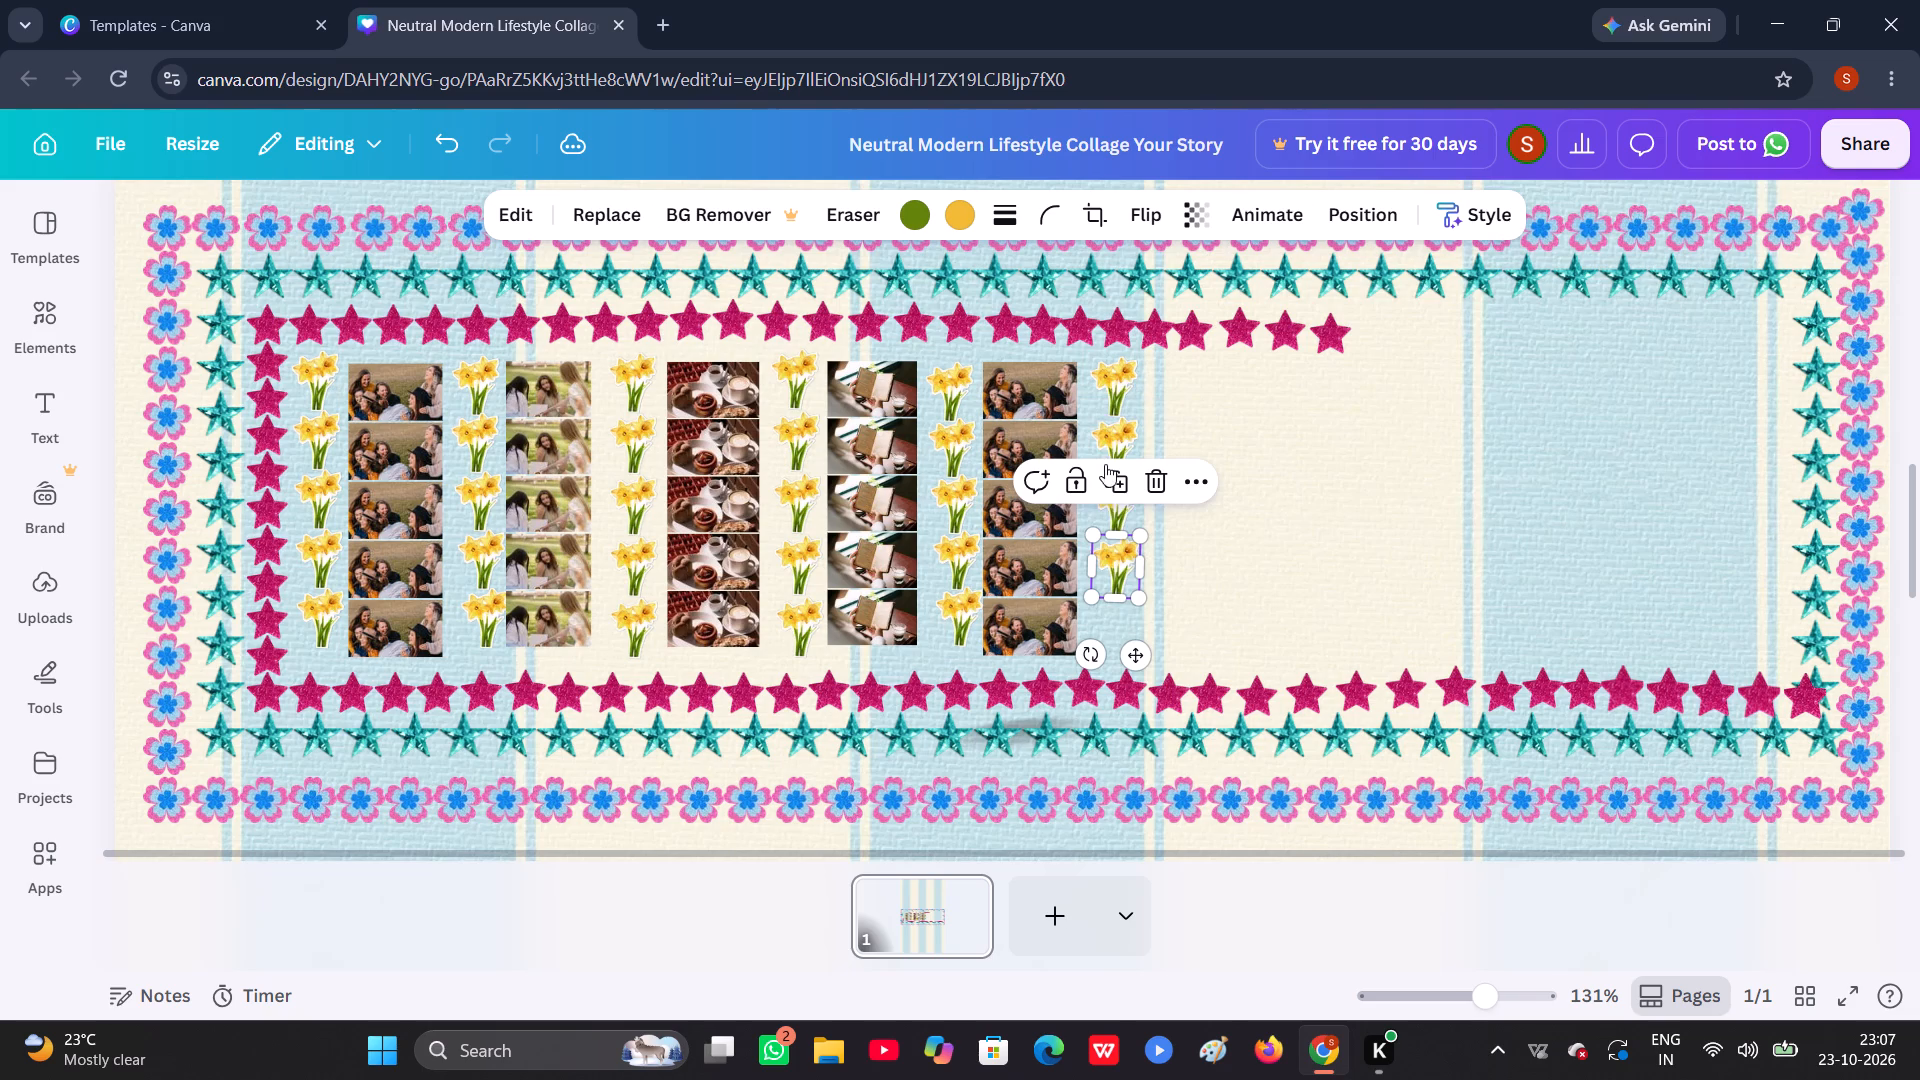
{"action": "left_click", "coordinate": [1108, 469]}
{"action": "left_click", "coordinate": [1181, 406]}
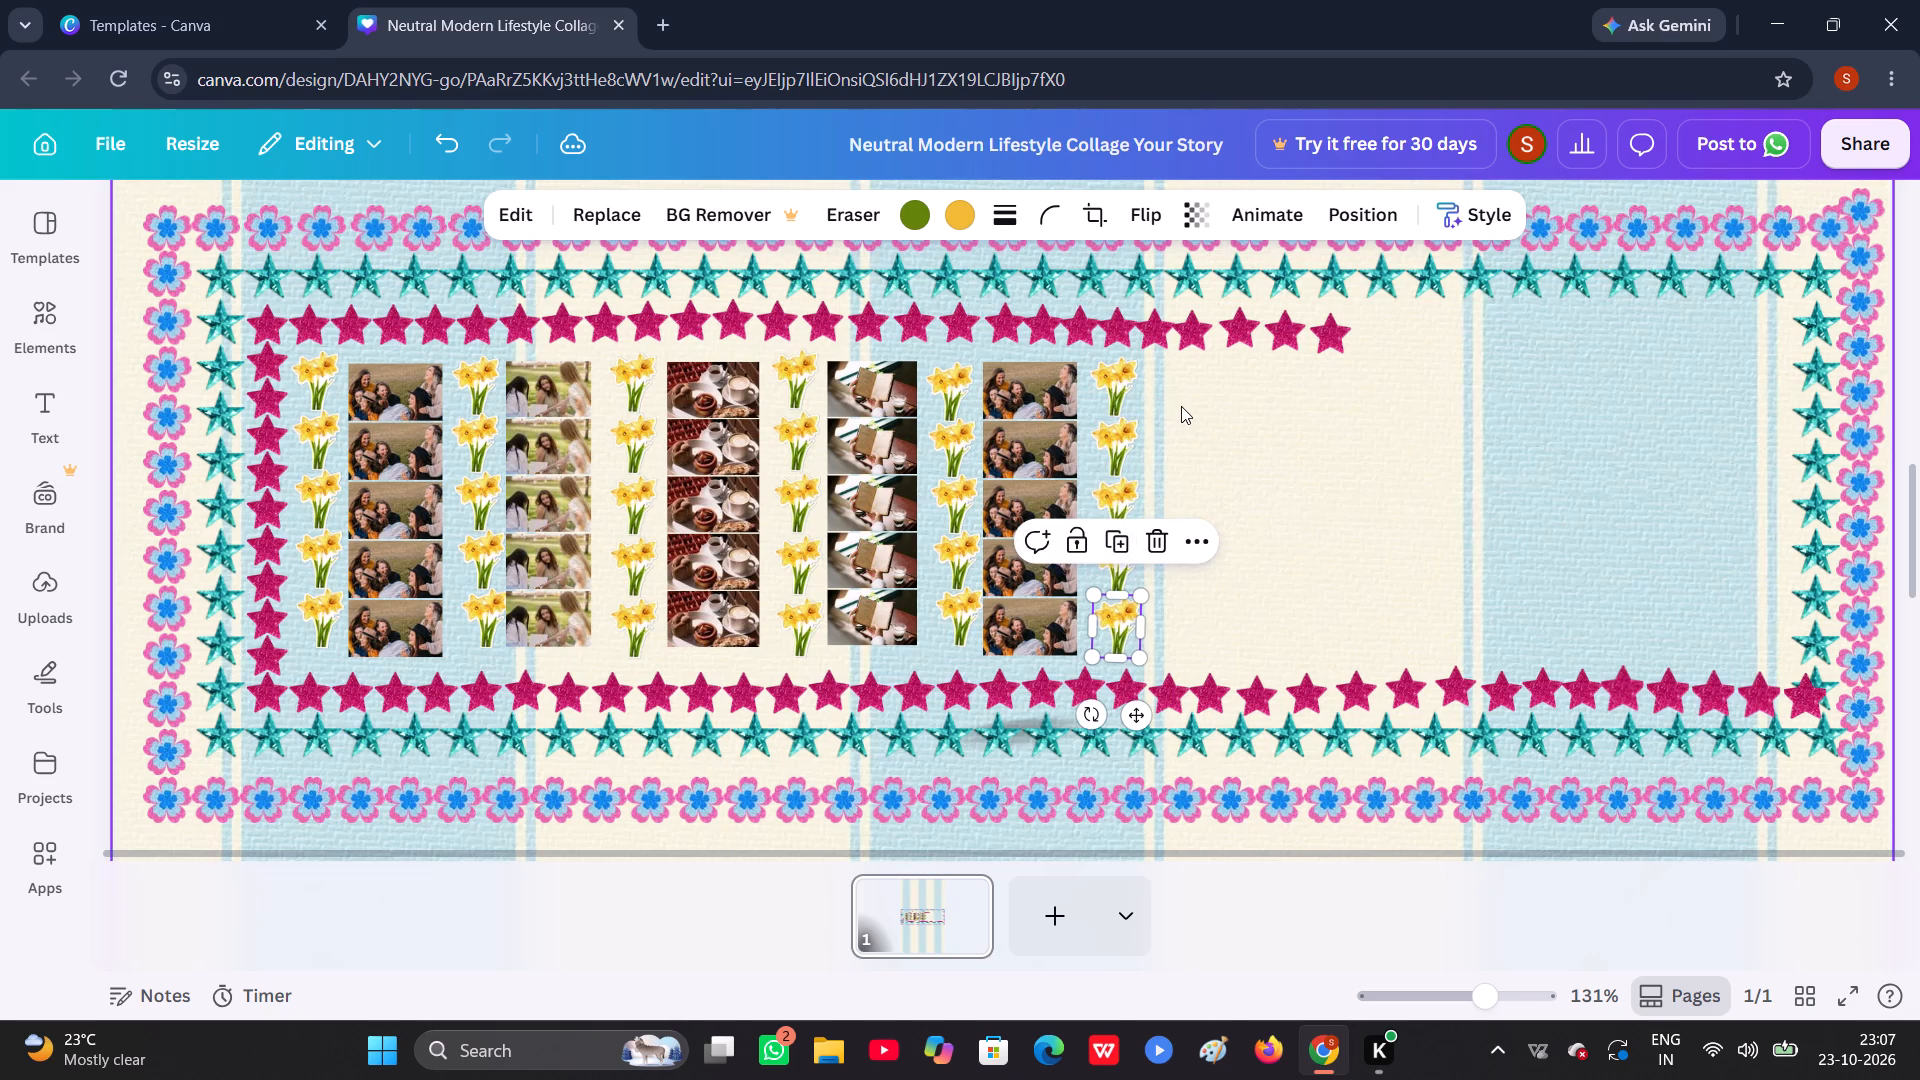
Duplicate the outdoor friends photo from the second photo column and stack five copies beside the sixth daffodil column.
{"action": "left_click", "coordinate": [577, 409]}
{"action": "left_click", "coordinate": [556, 312]}
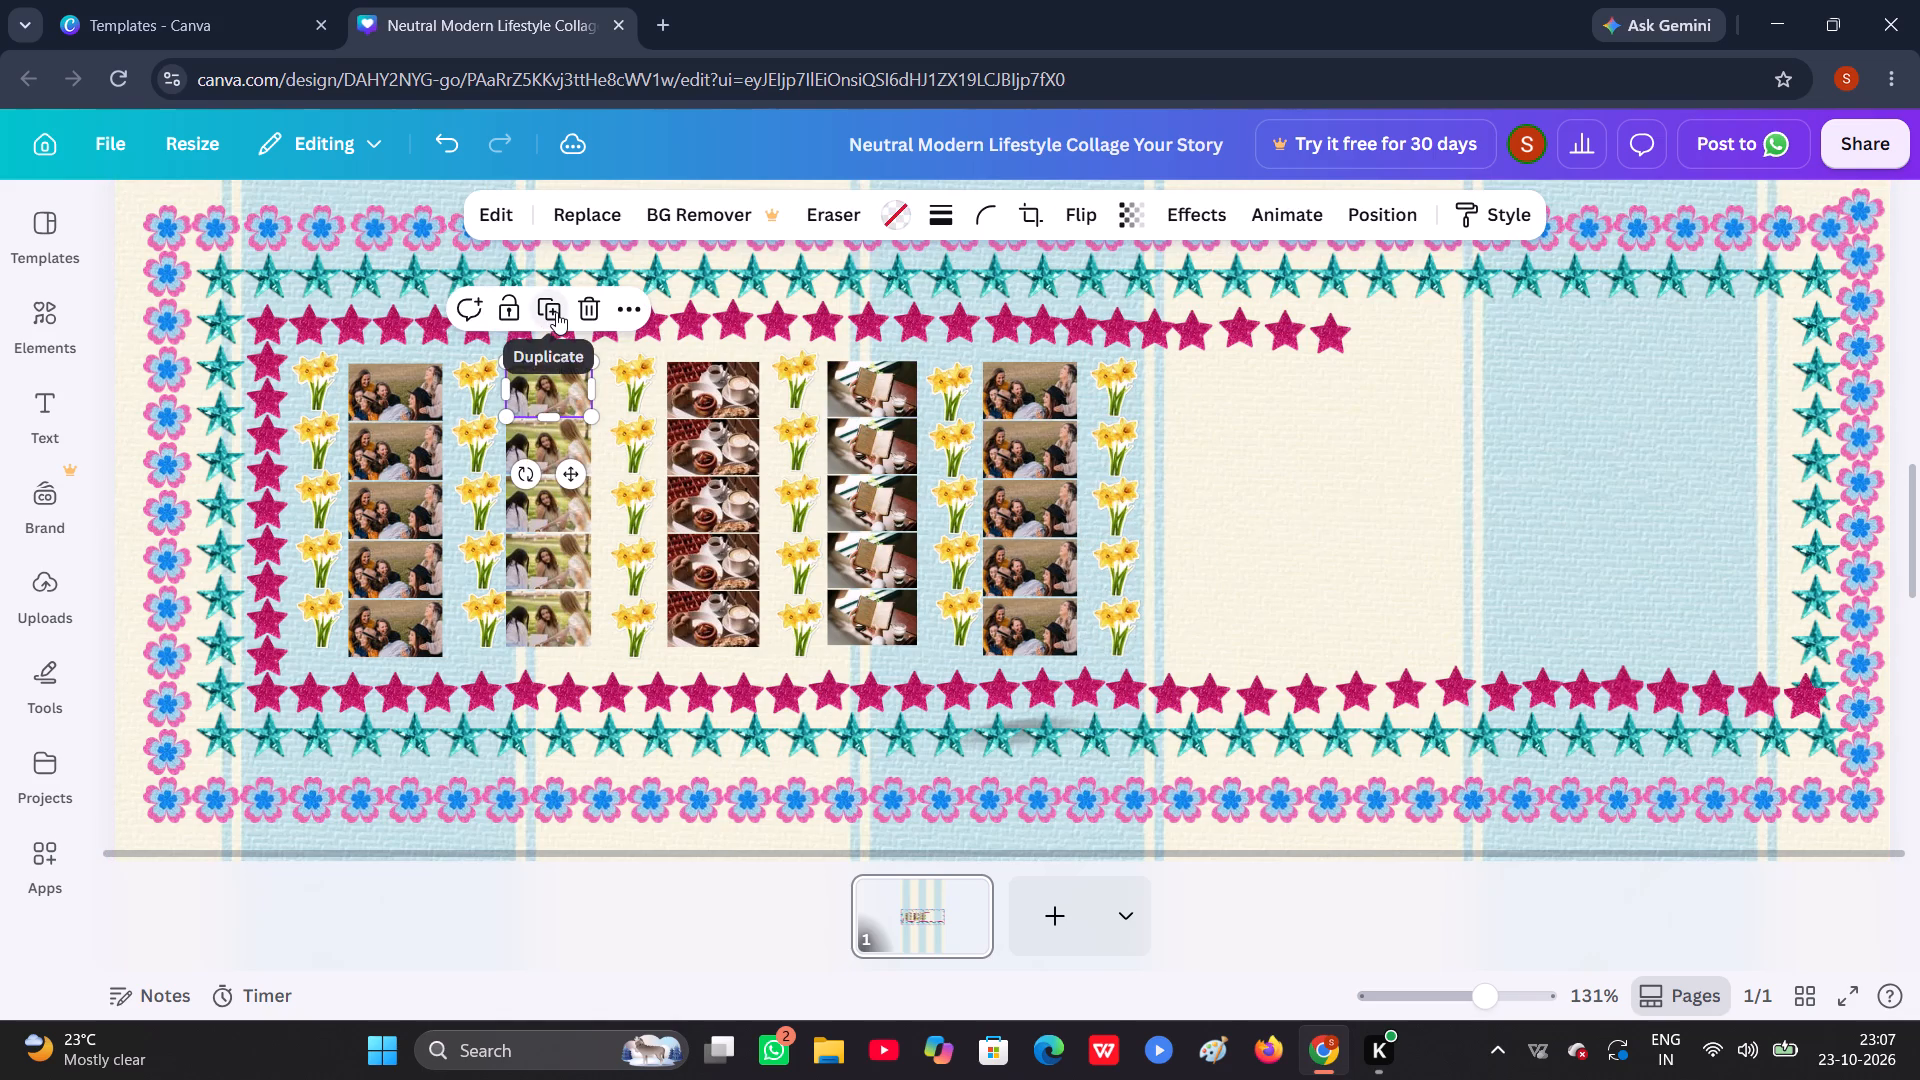
{"action": "left_click_drag", "start_coordinate": [563, 414], "coordinate": [1142, 442]}
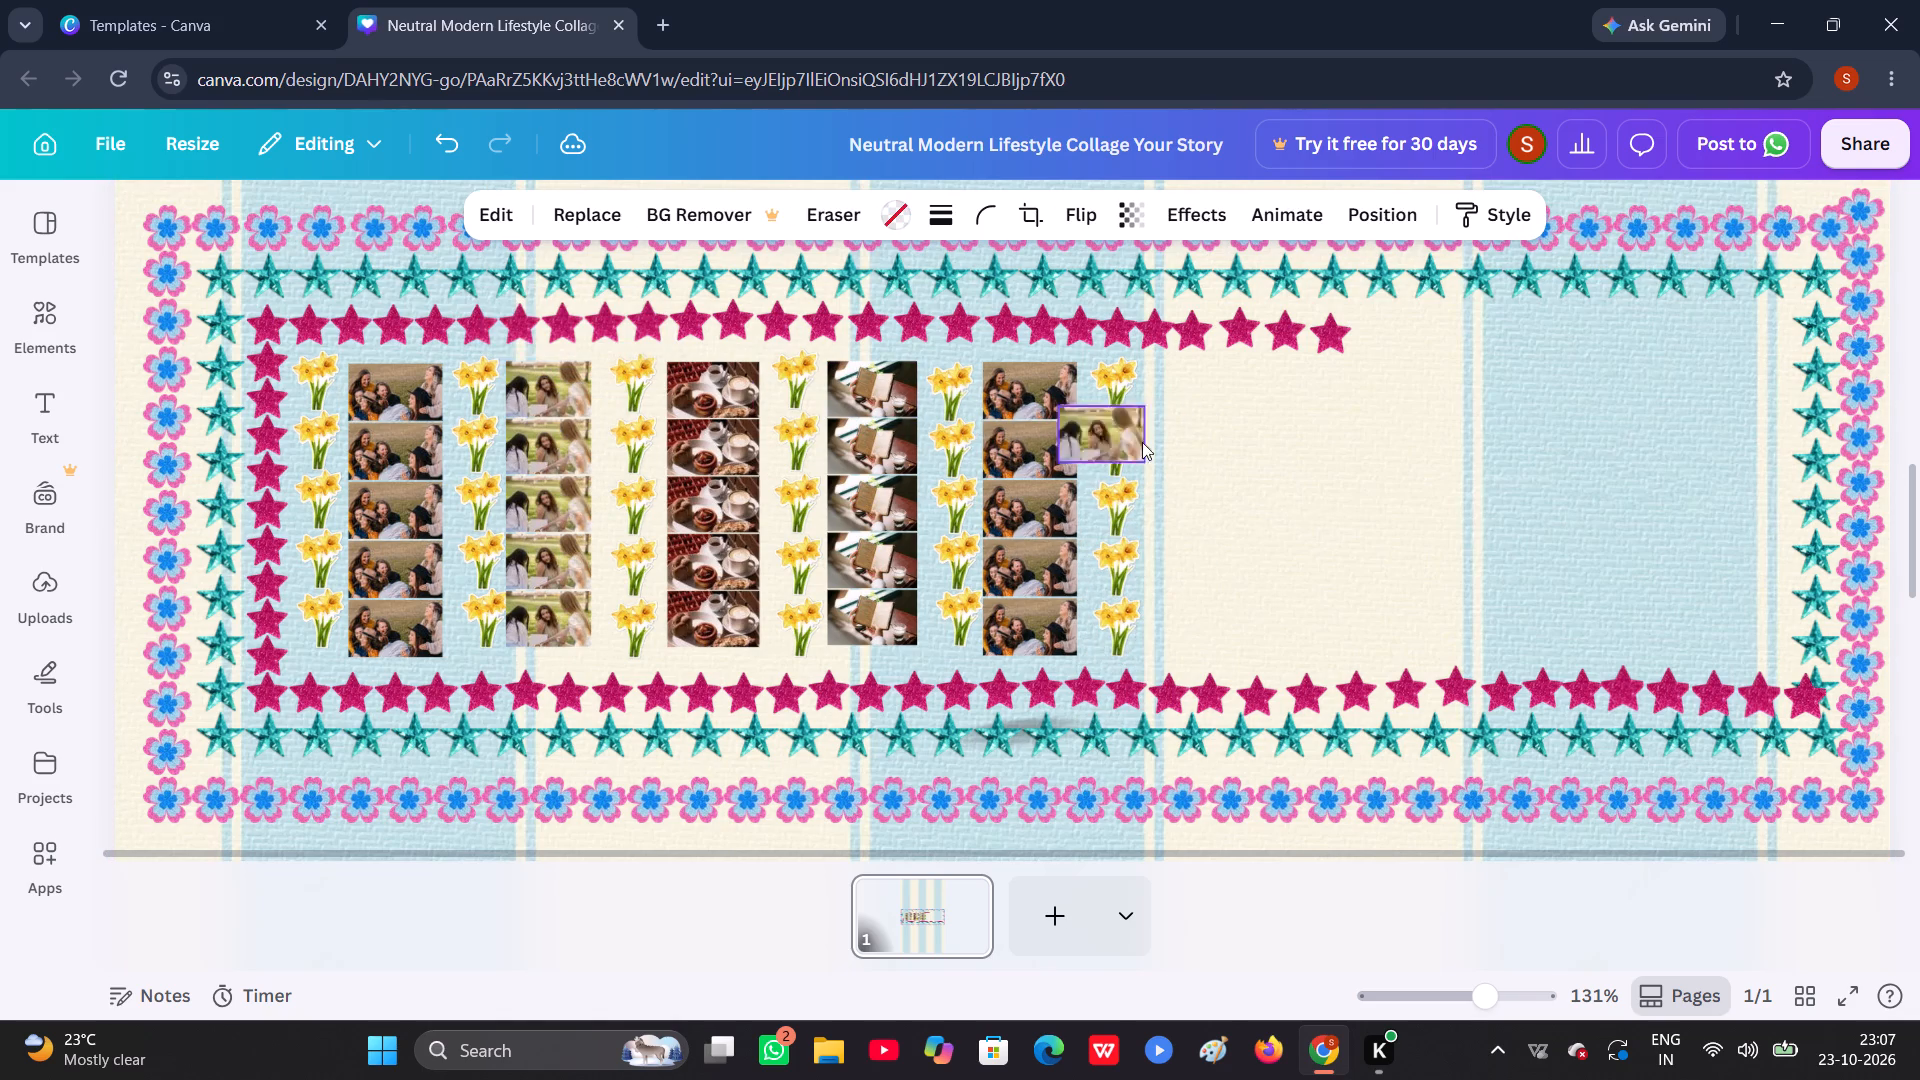
{"action": "left_click_drag", "start_coordinate": [1142, 442], "coordinate": [1171, 393]}
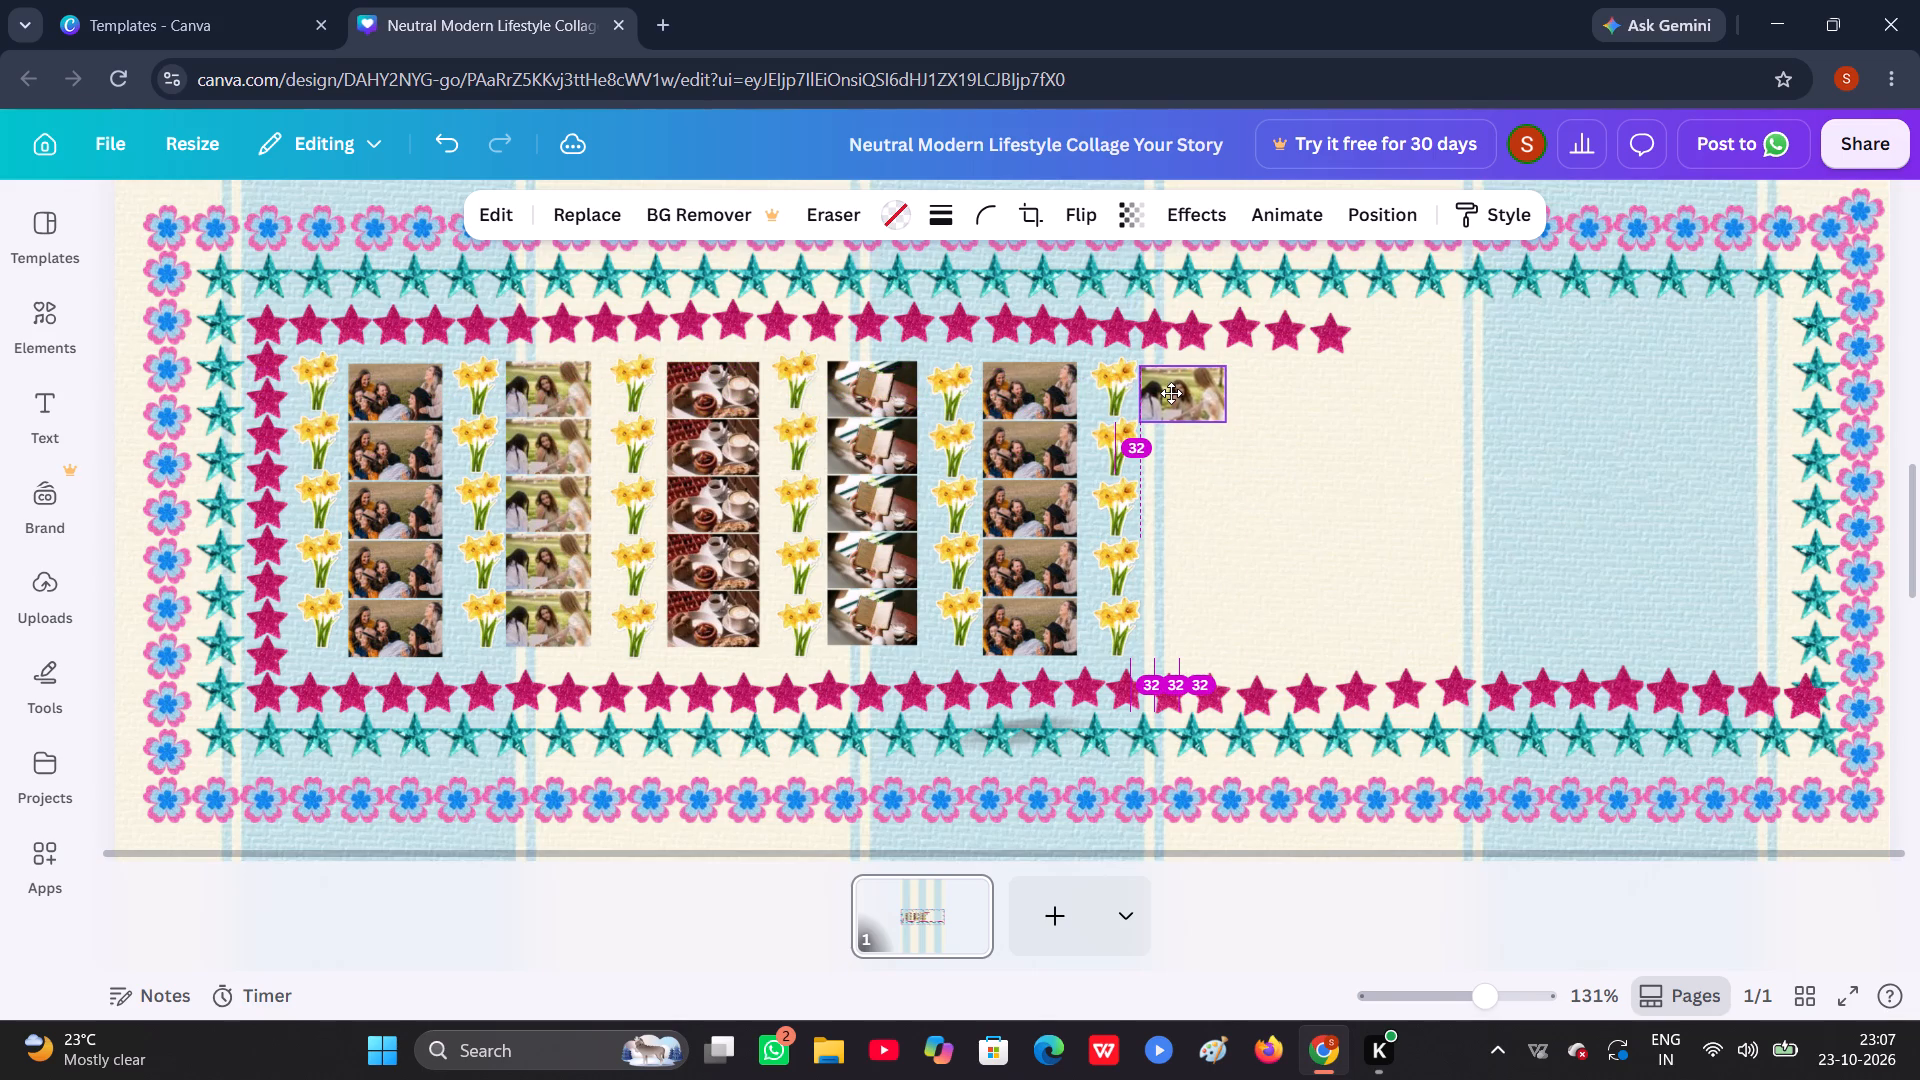
{"action": "left_click_drag", "start_coordinate": [1171, 393], "coordinate": [1174, 393]}
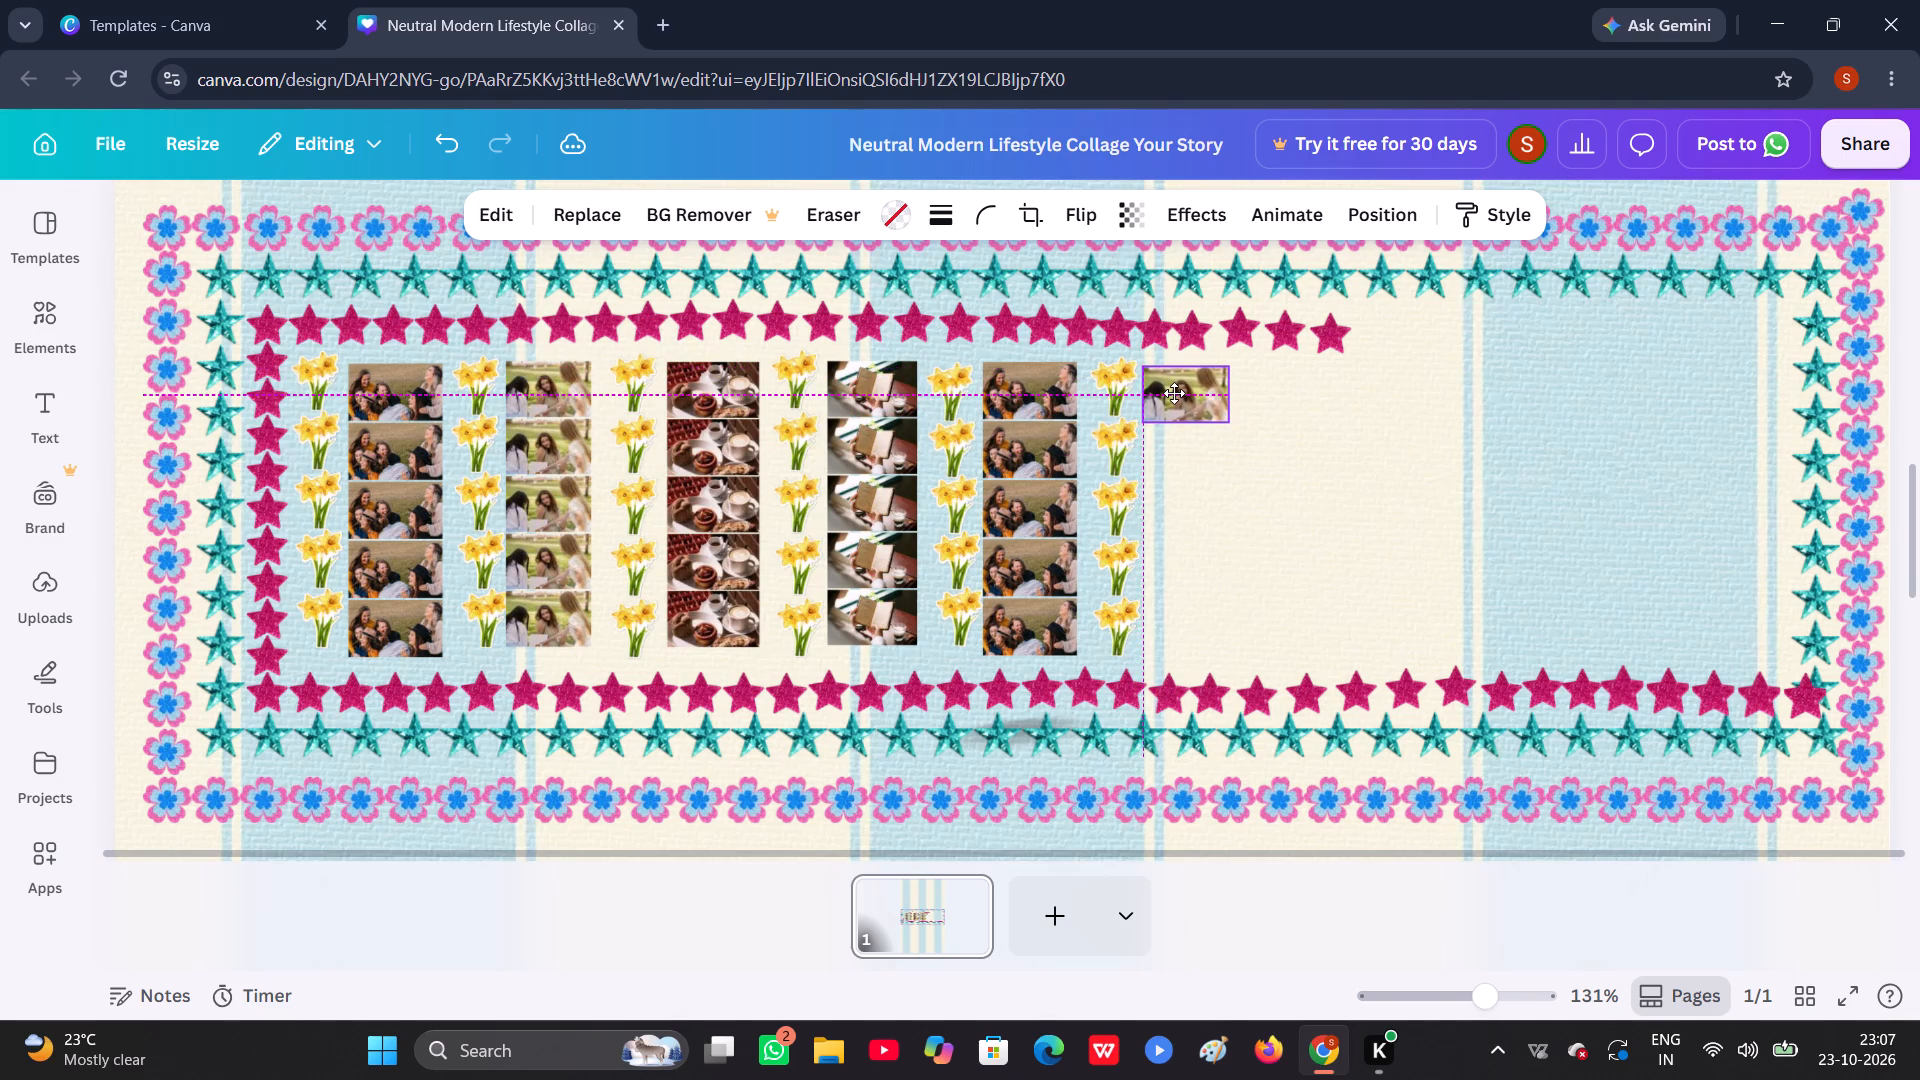
{"action": "left_click_drag", "start_coordinate": [1174, 393], "coordinate": [1174, 389]}
{"action": "left_click", "coordinate": [1186, 319]}
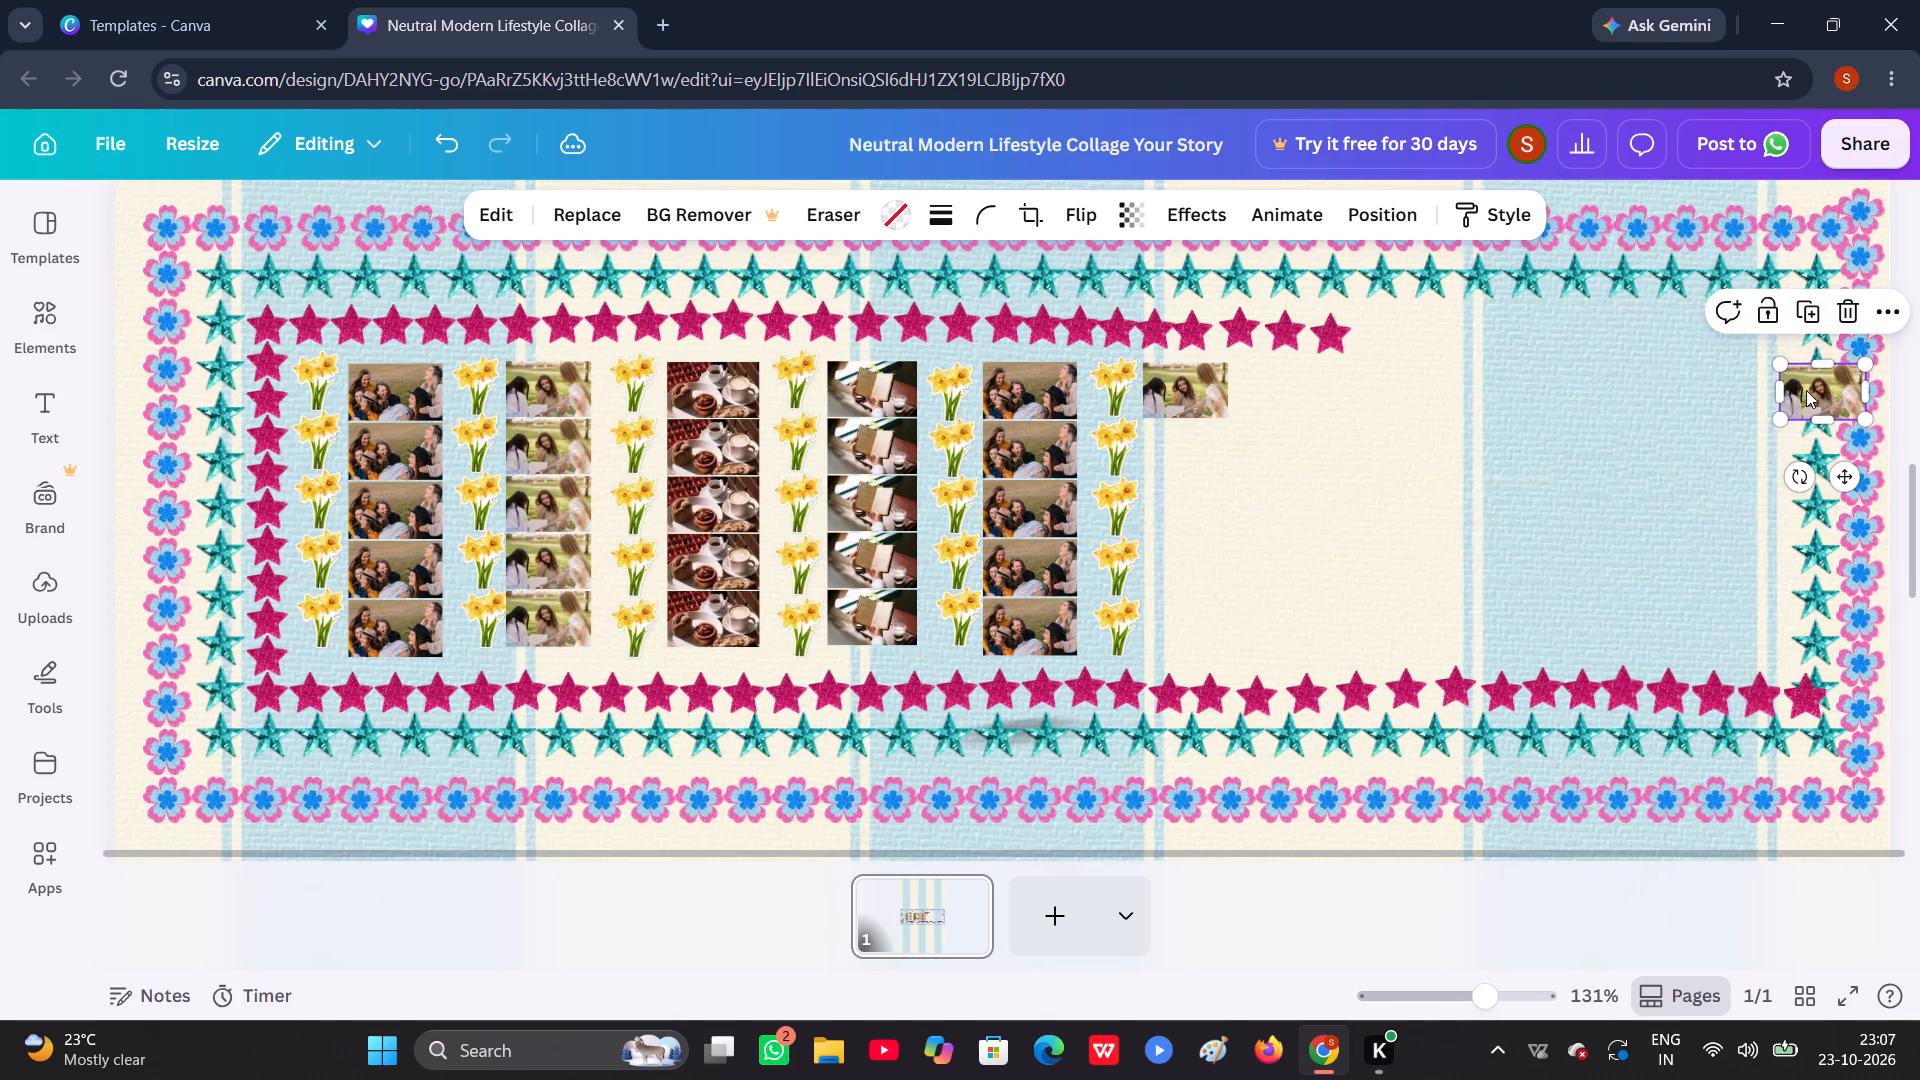
{"action": "left_click_drag", "start_coordinate": [1806, 390], "coordinate": [1179, 451]}
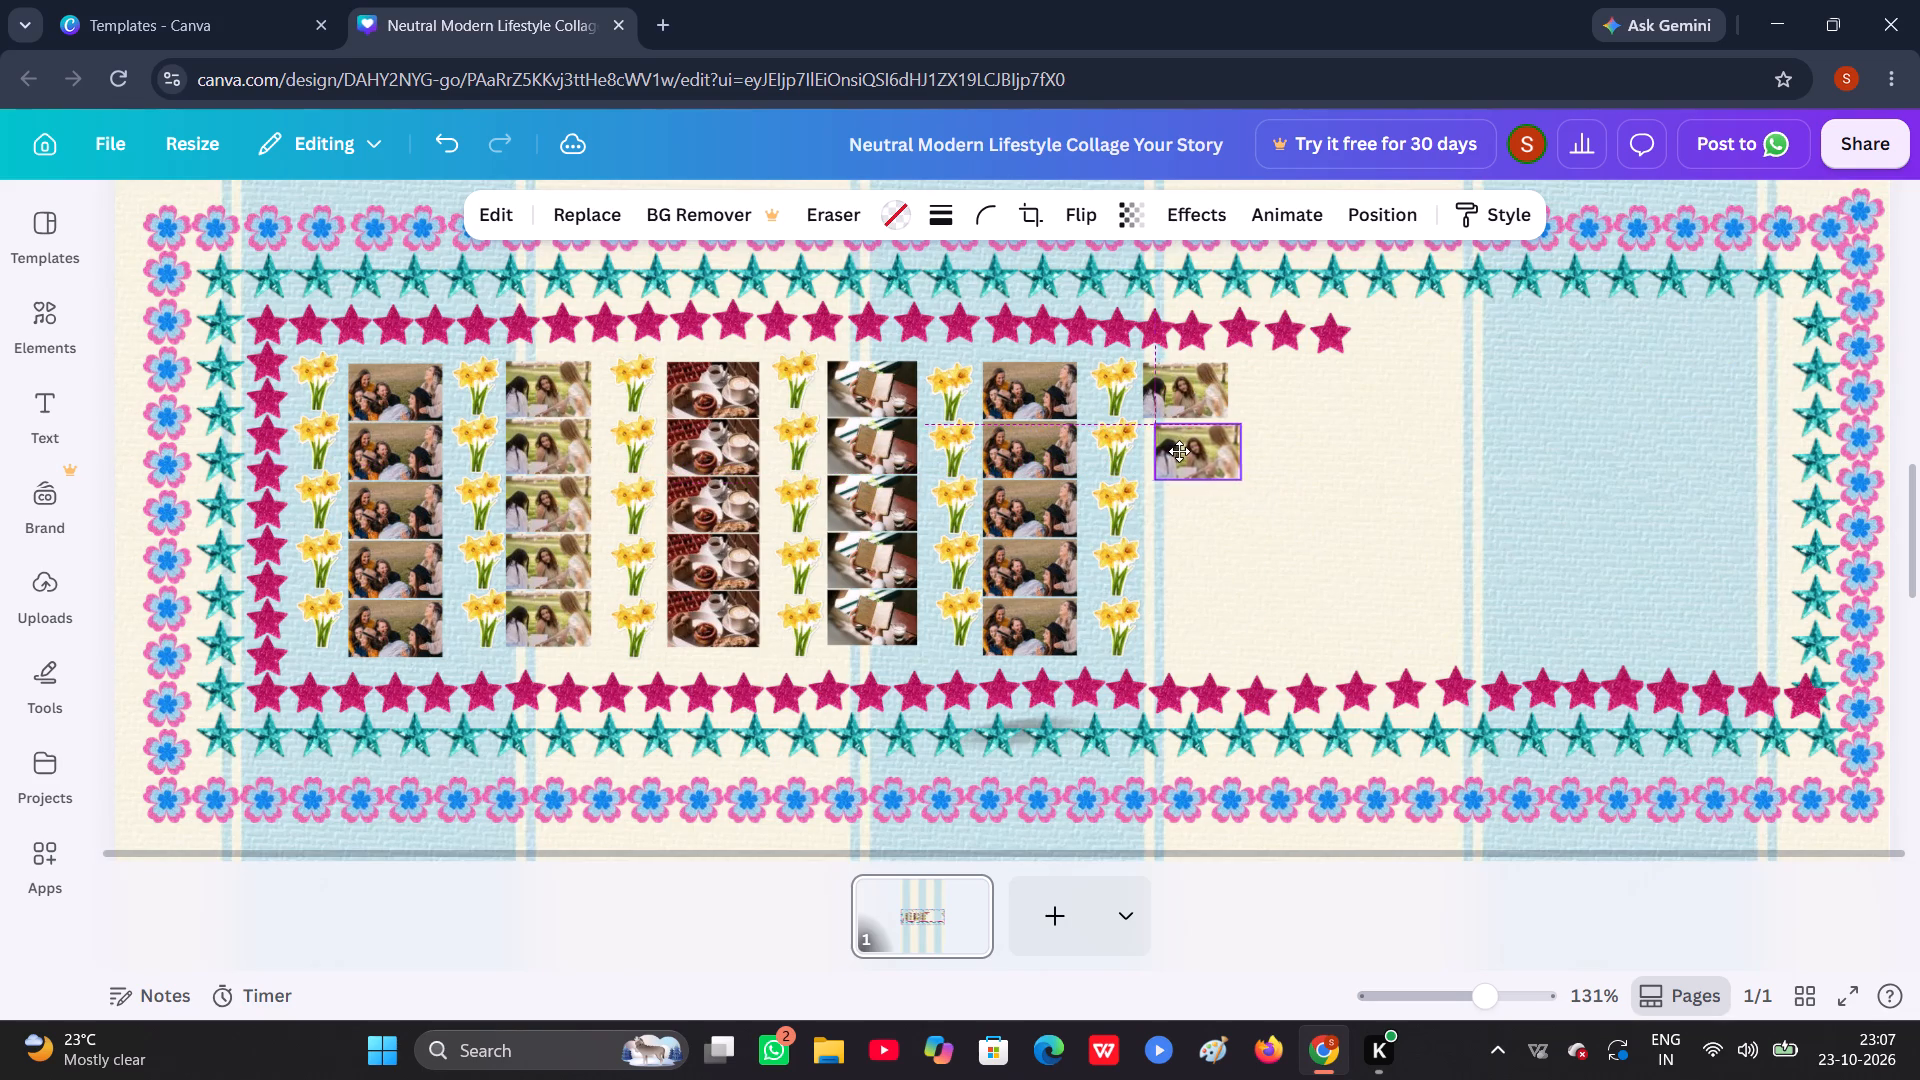
{"action": "left_click_drag", "start_coordinate": [1179, 451], "coordinate": [1171, 452]}
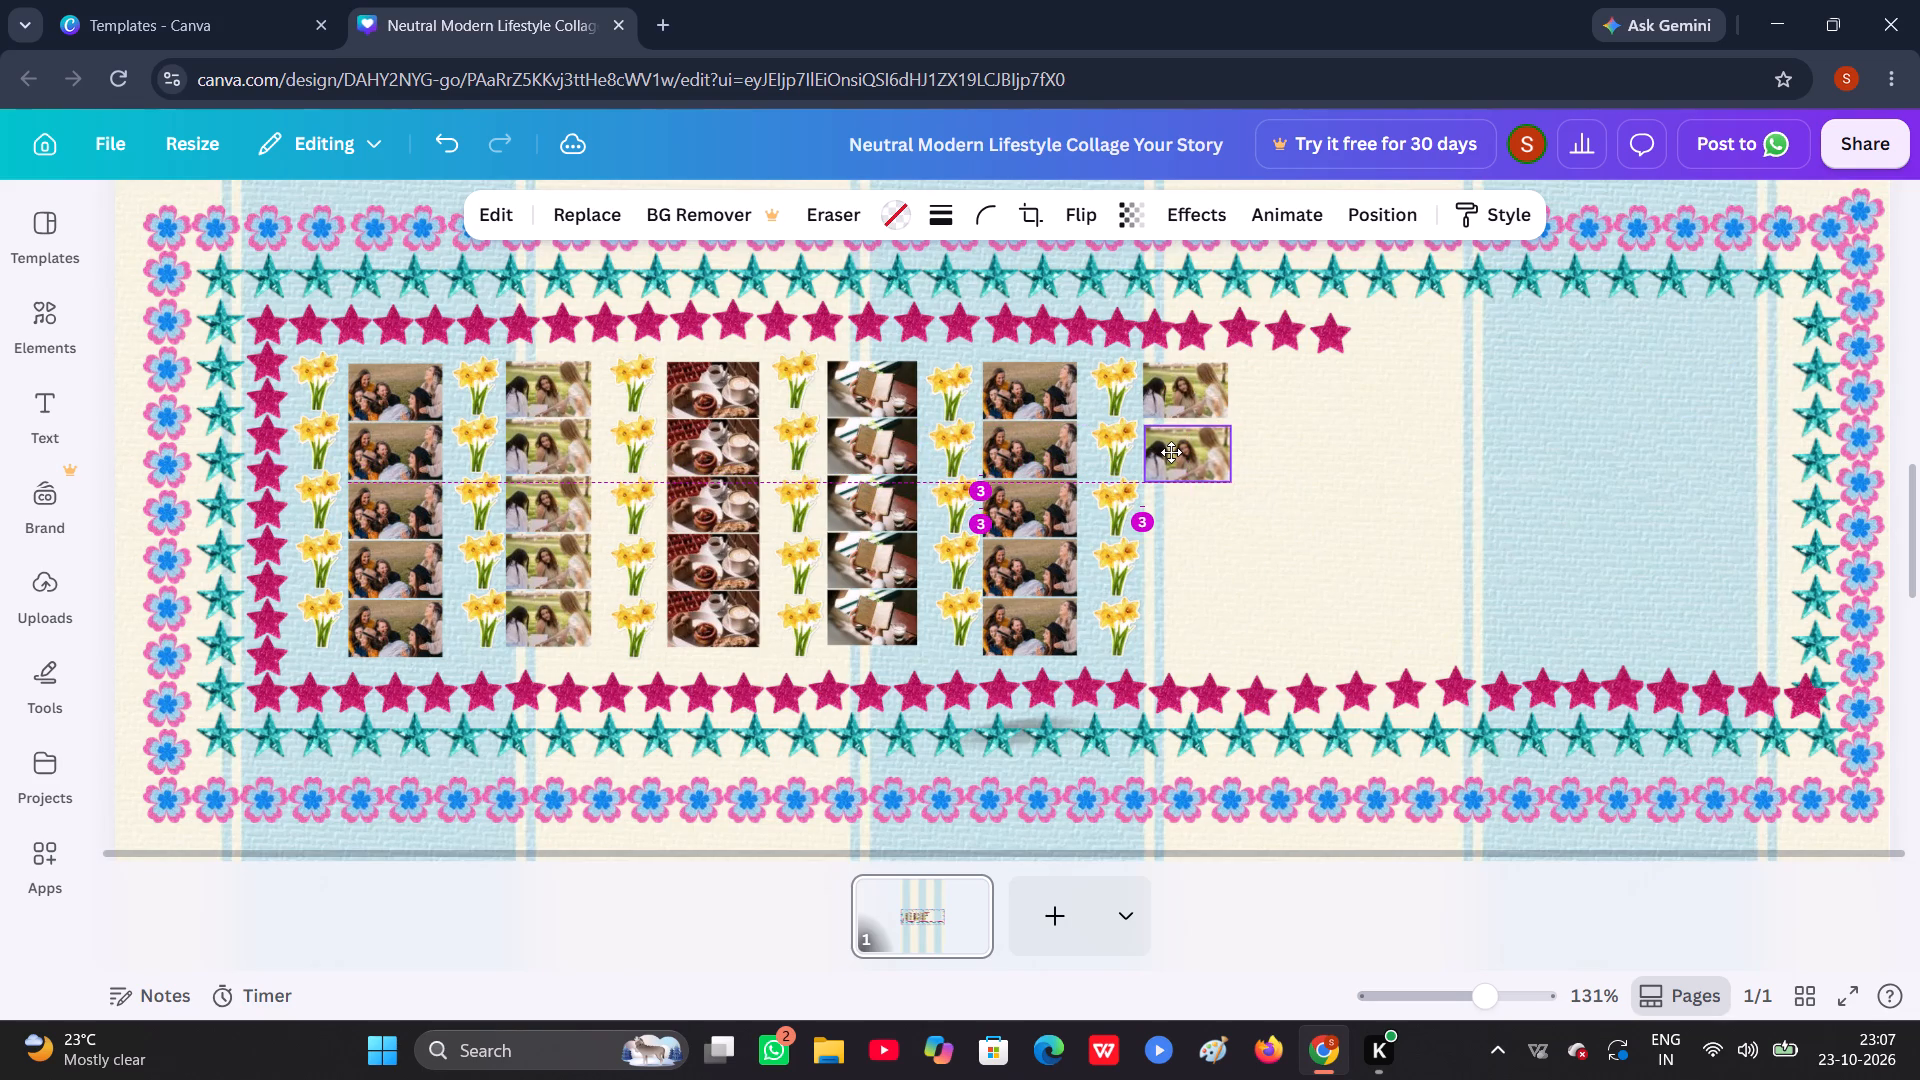
{"action": "left_click_drag", "start_coordinate": [1171, 452], "coordinate": [1168, 446]}
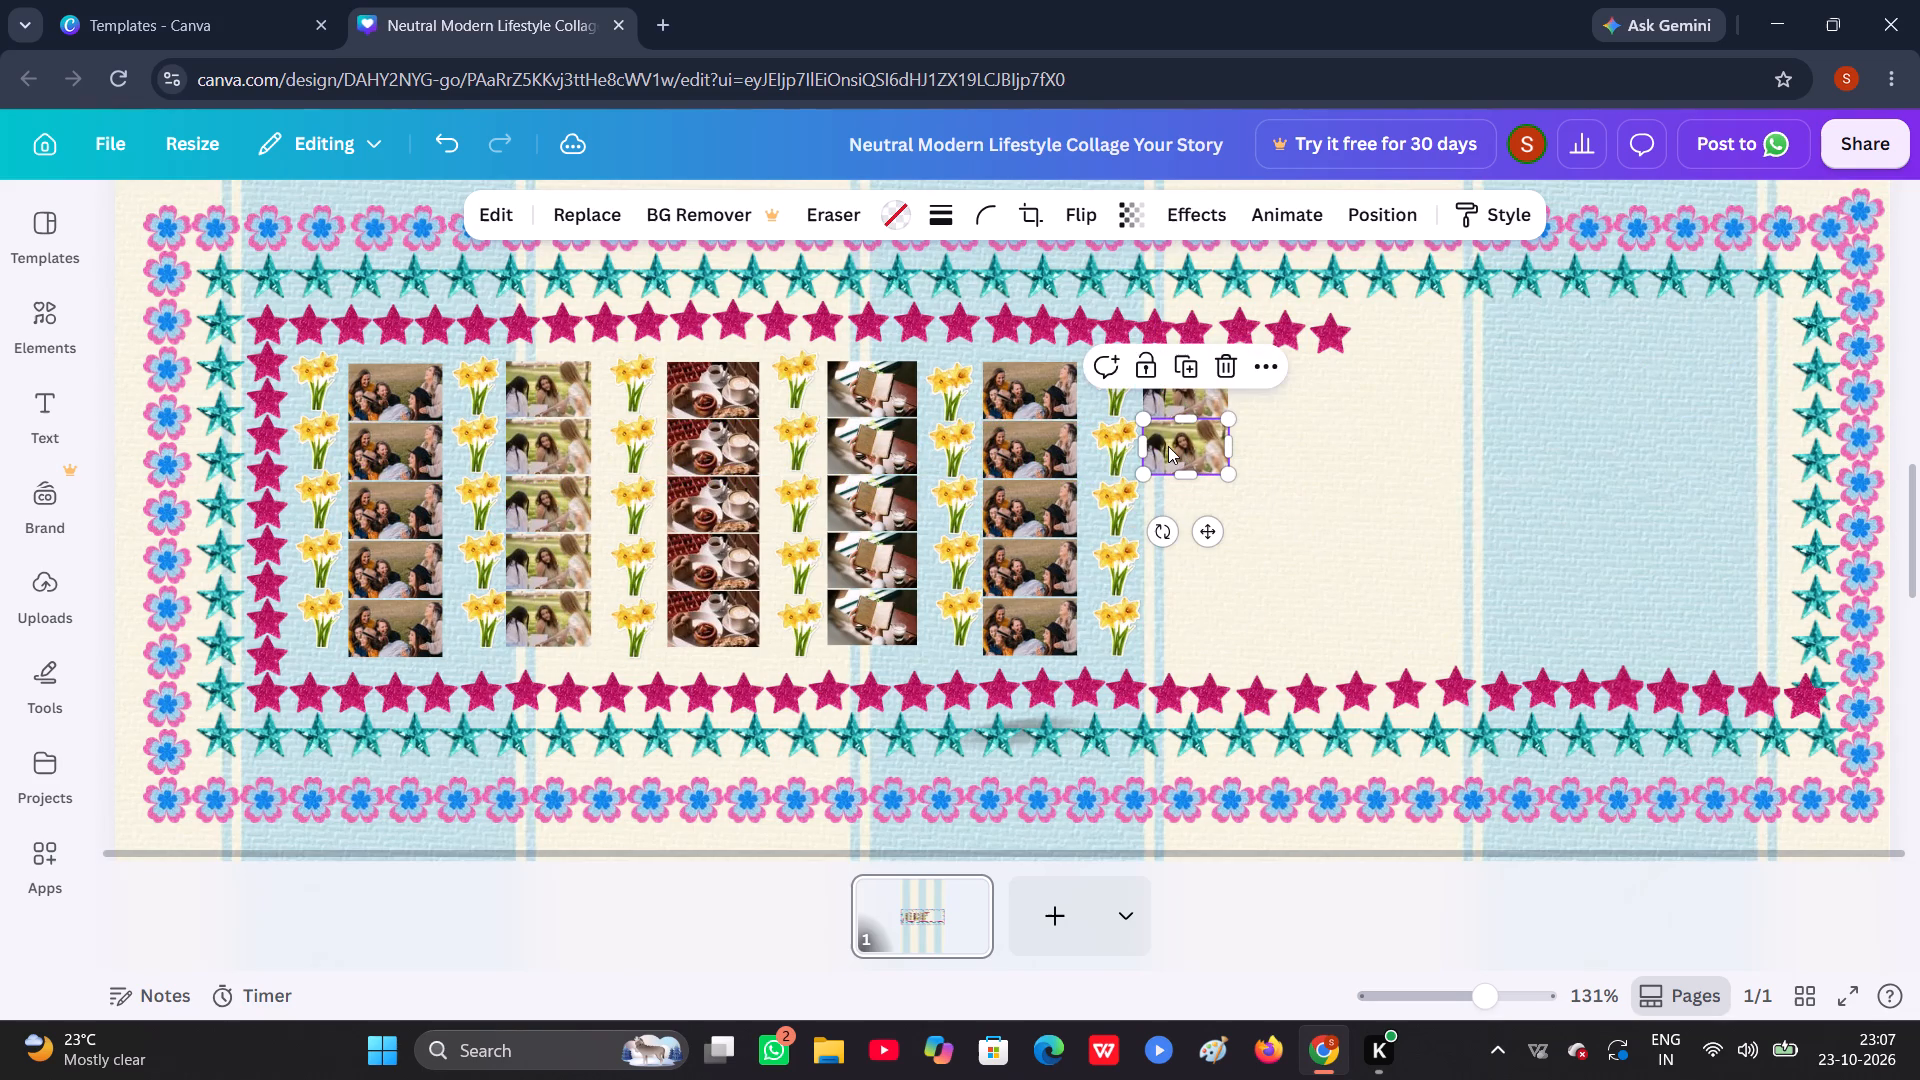
{"action": "left_click", "coordinate": [1183, 372]}
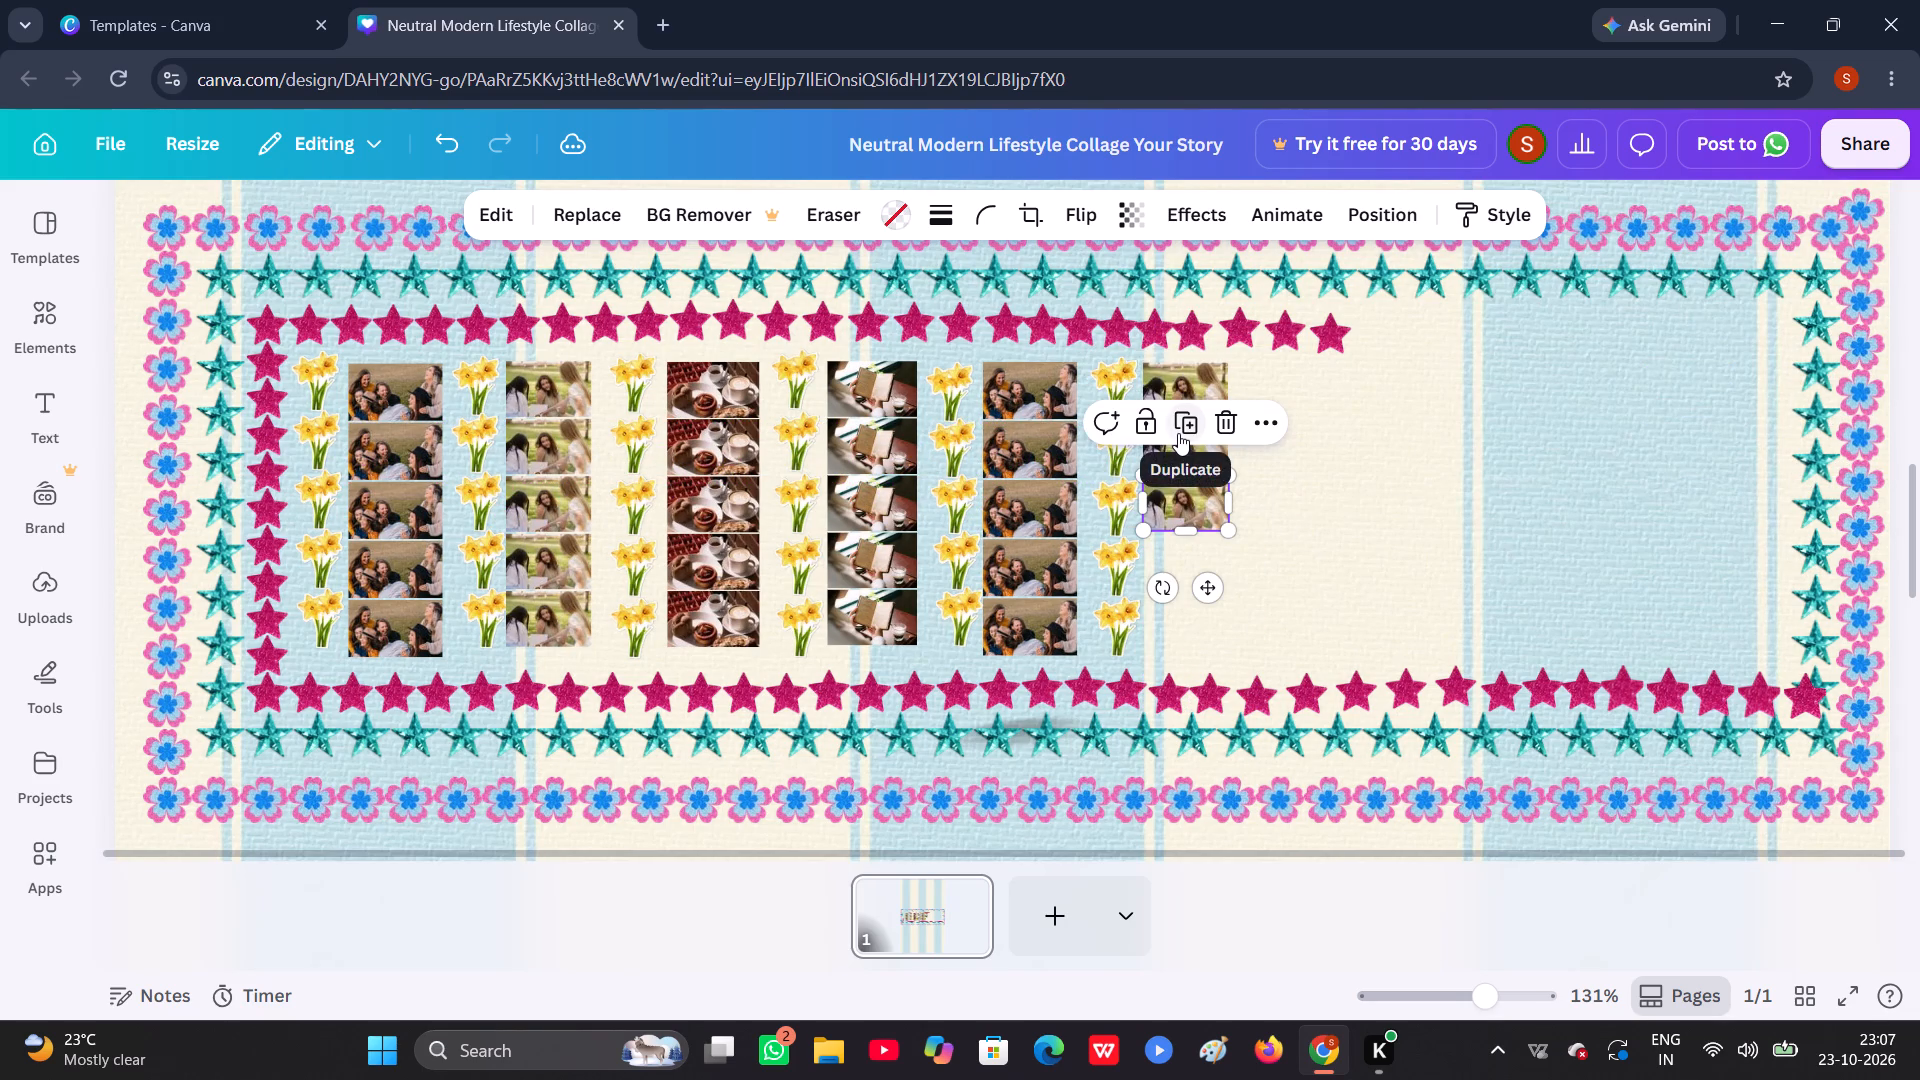
{"action": "left_click", "coordinate": [1178, 433]}
{"action": "left_click", "coordinate": [1181, 471]}
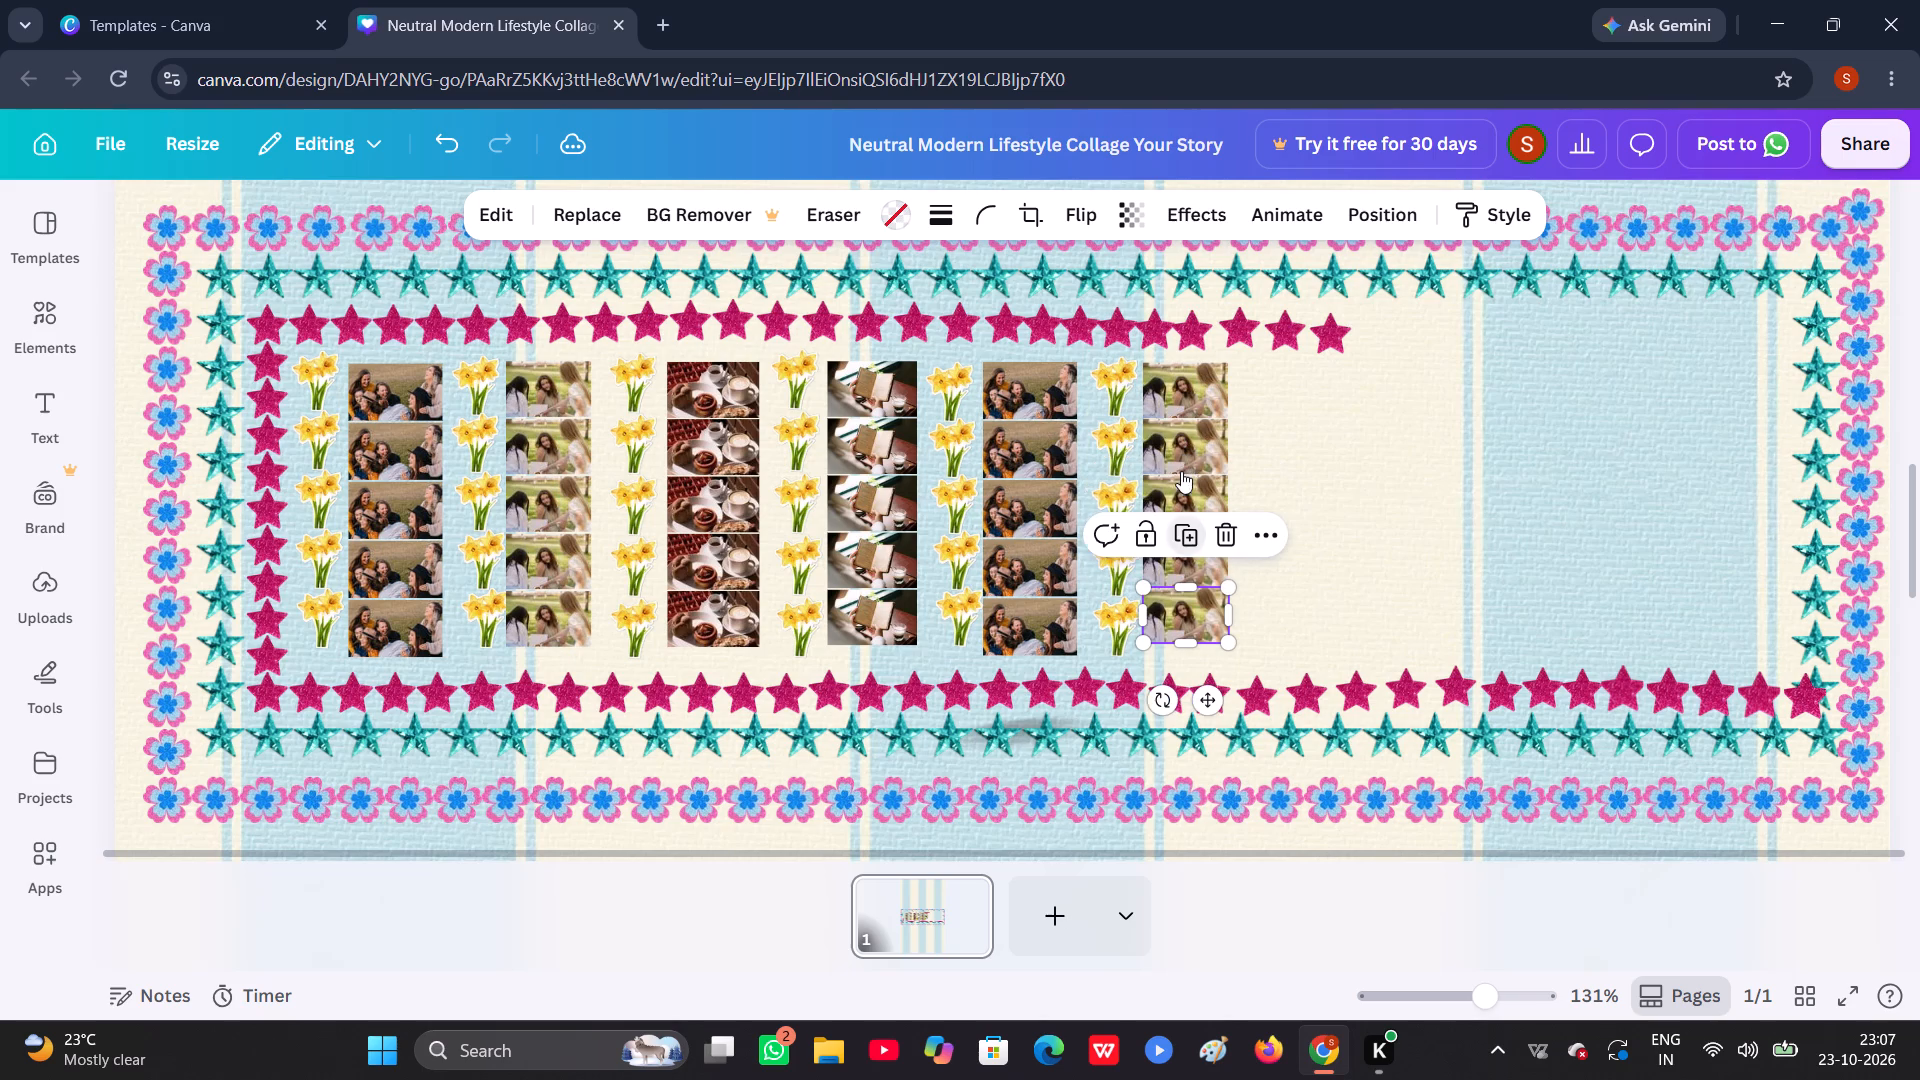
{"action": "left_click", "coordinate": [1267, 382]}
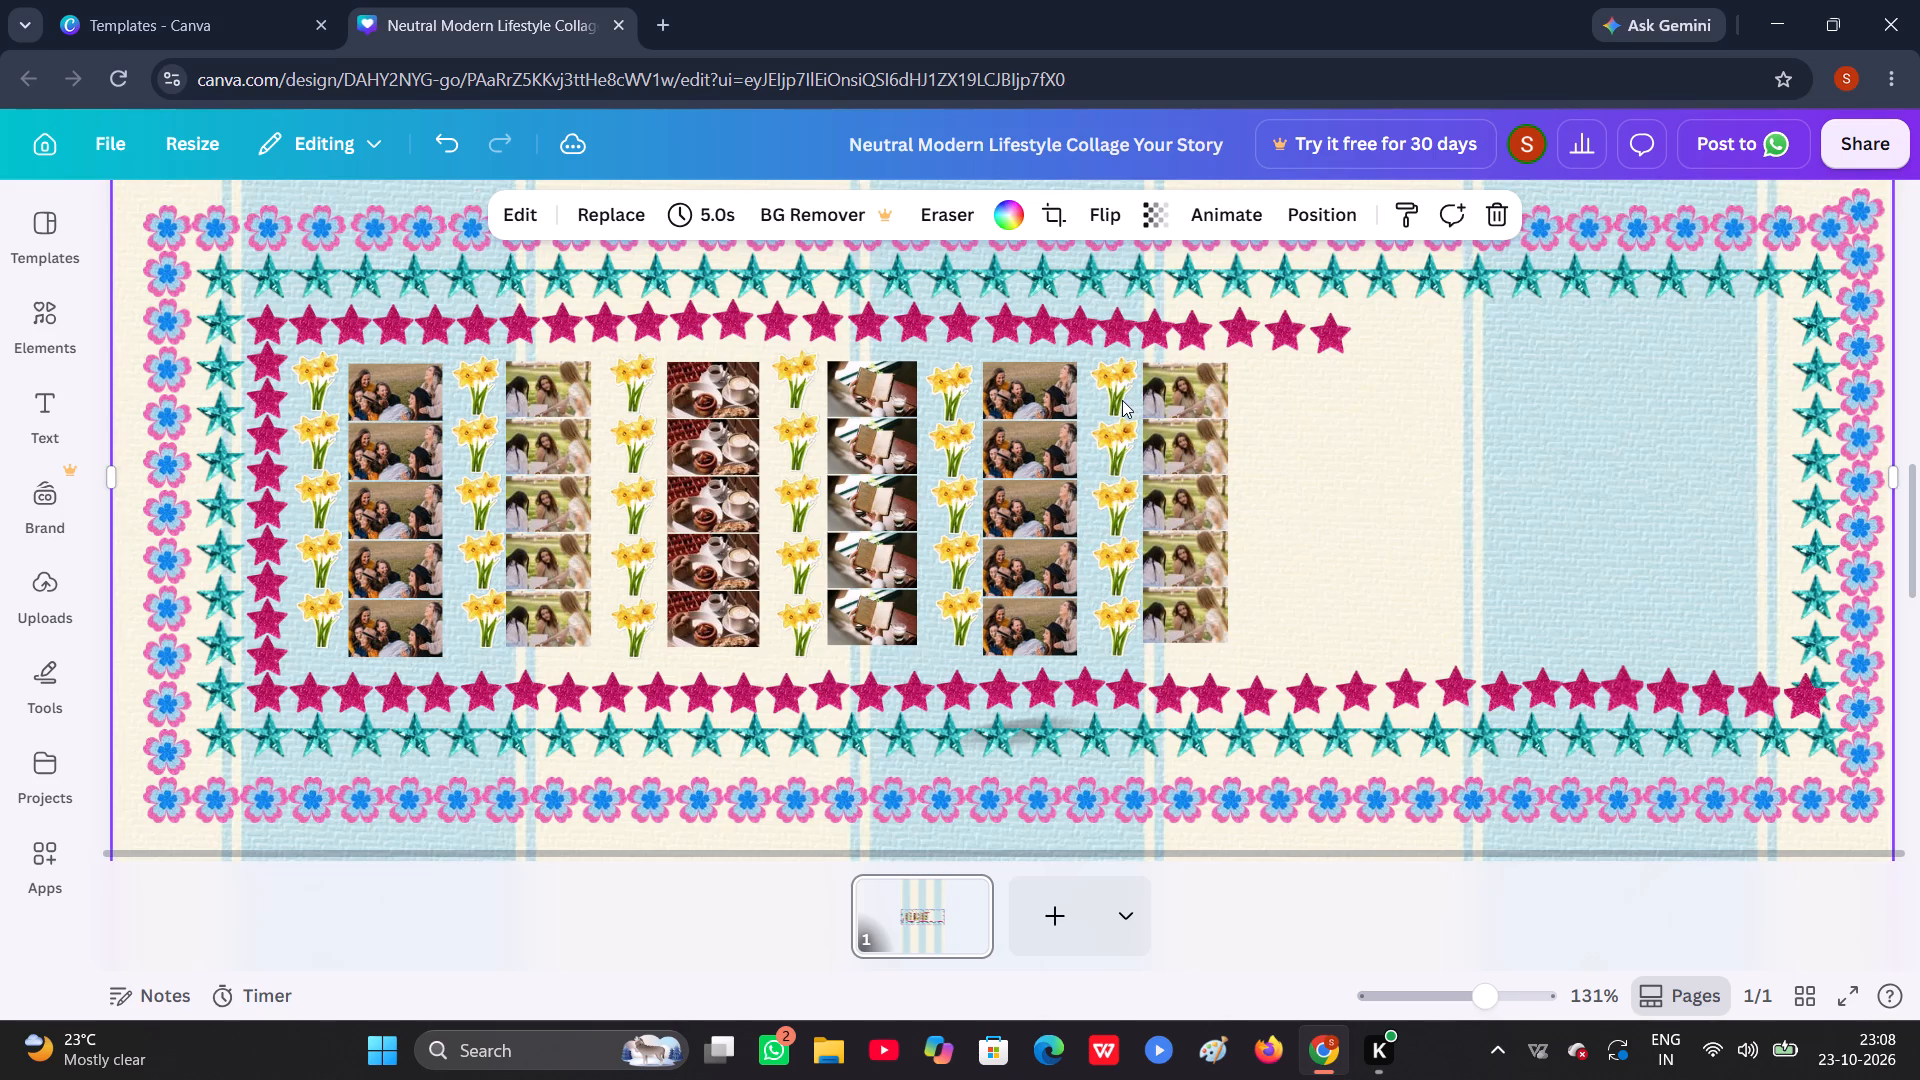
Duplicate the sixth column's top daffodil and build a seventh column of five stacked daffodils beside the new outdoor-photo column.
{"action": "left_click", "coordinate": [1121, 400]}
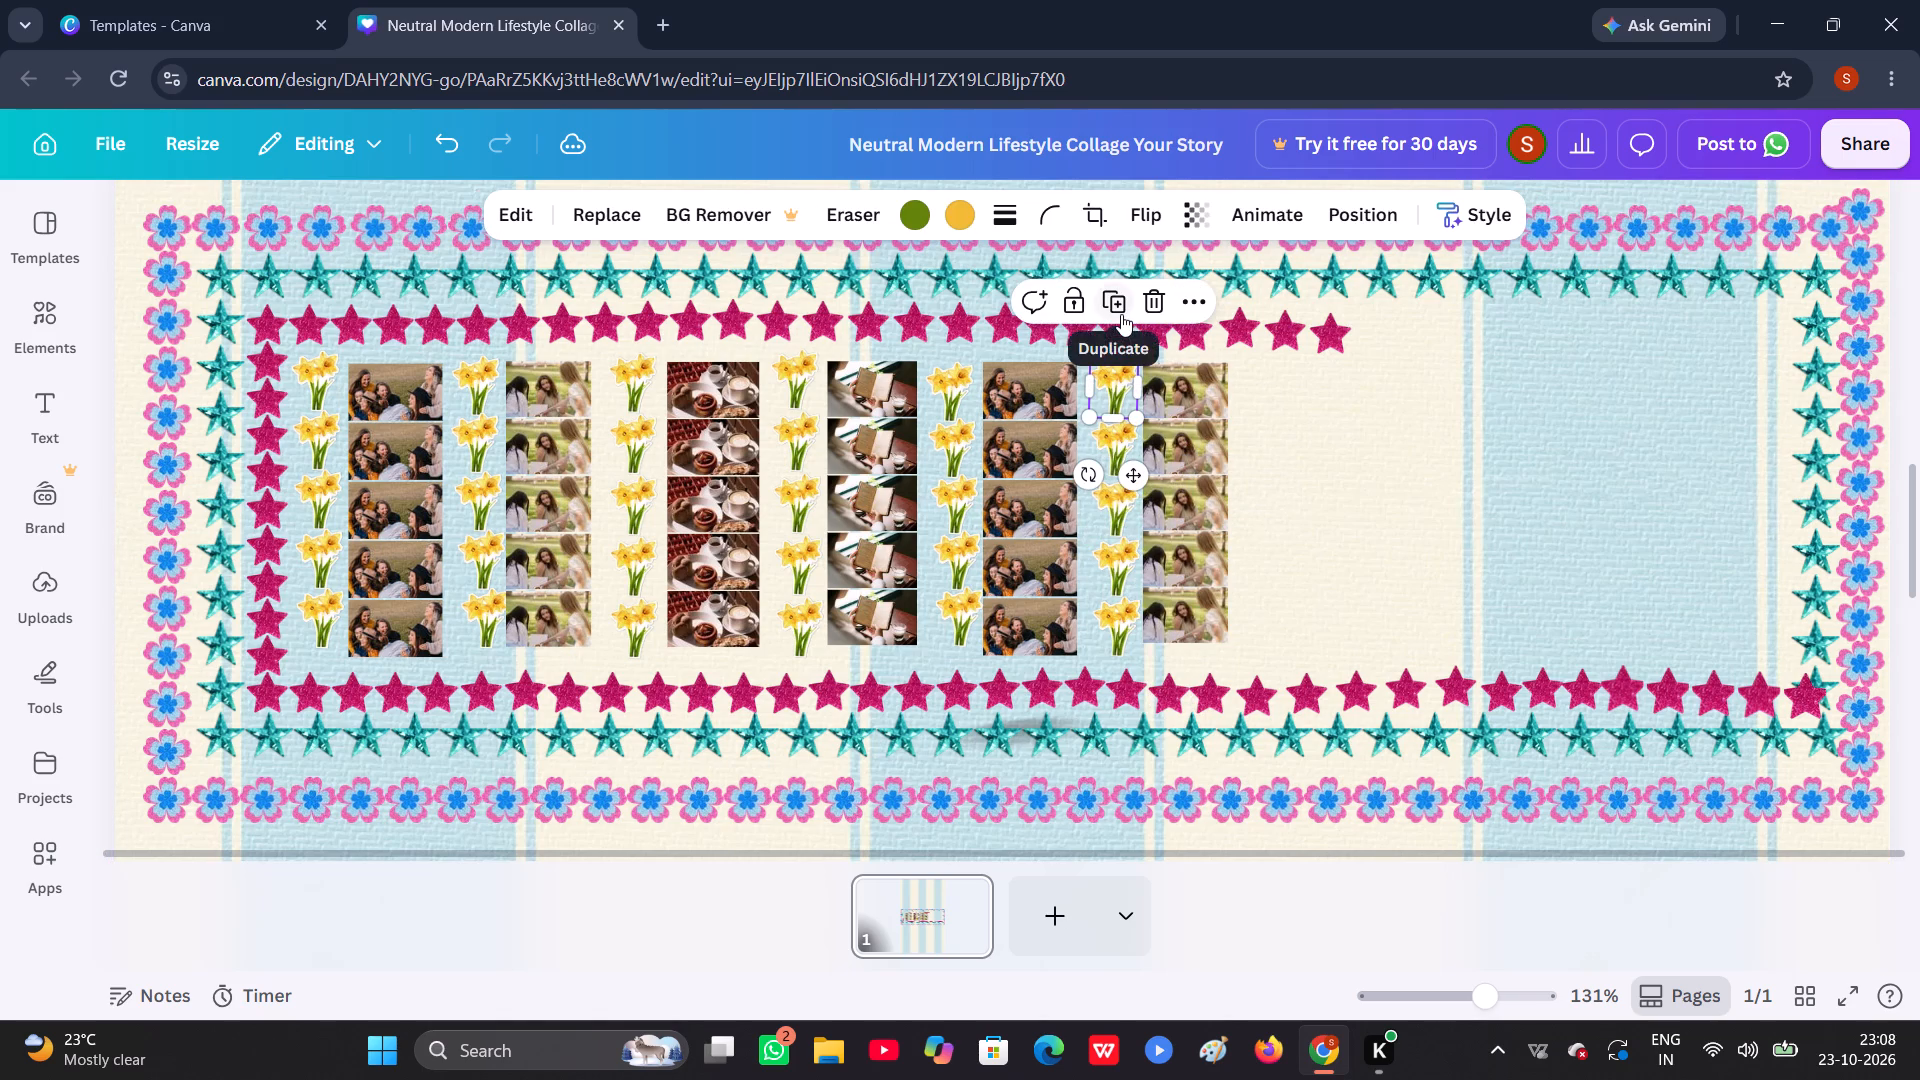
{"action": "left_click", "coordinate": [1121, 314]}
{"action": "left_click_drag", "start_coordinate": [1138, 401], "coordinate": [1259, 375]}
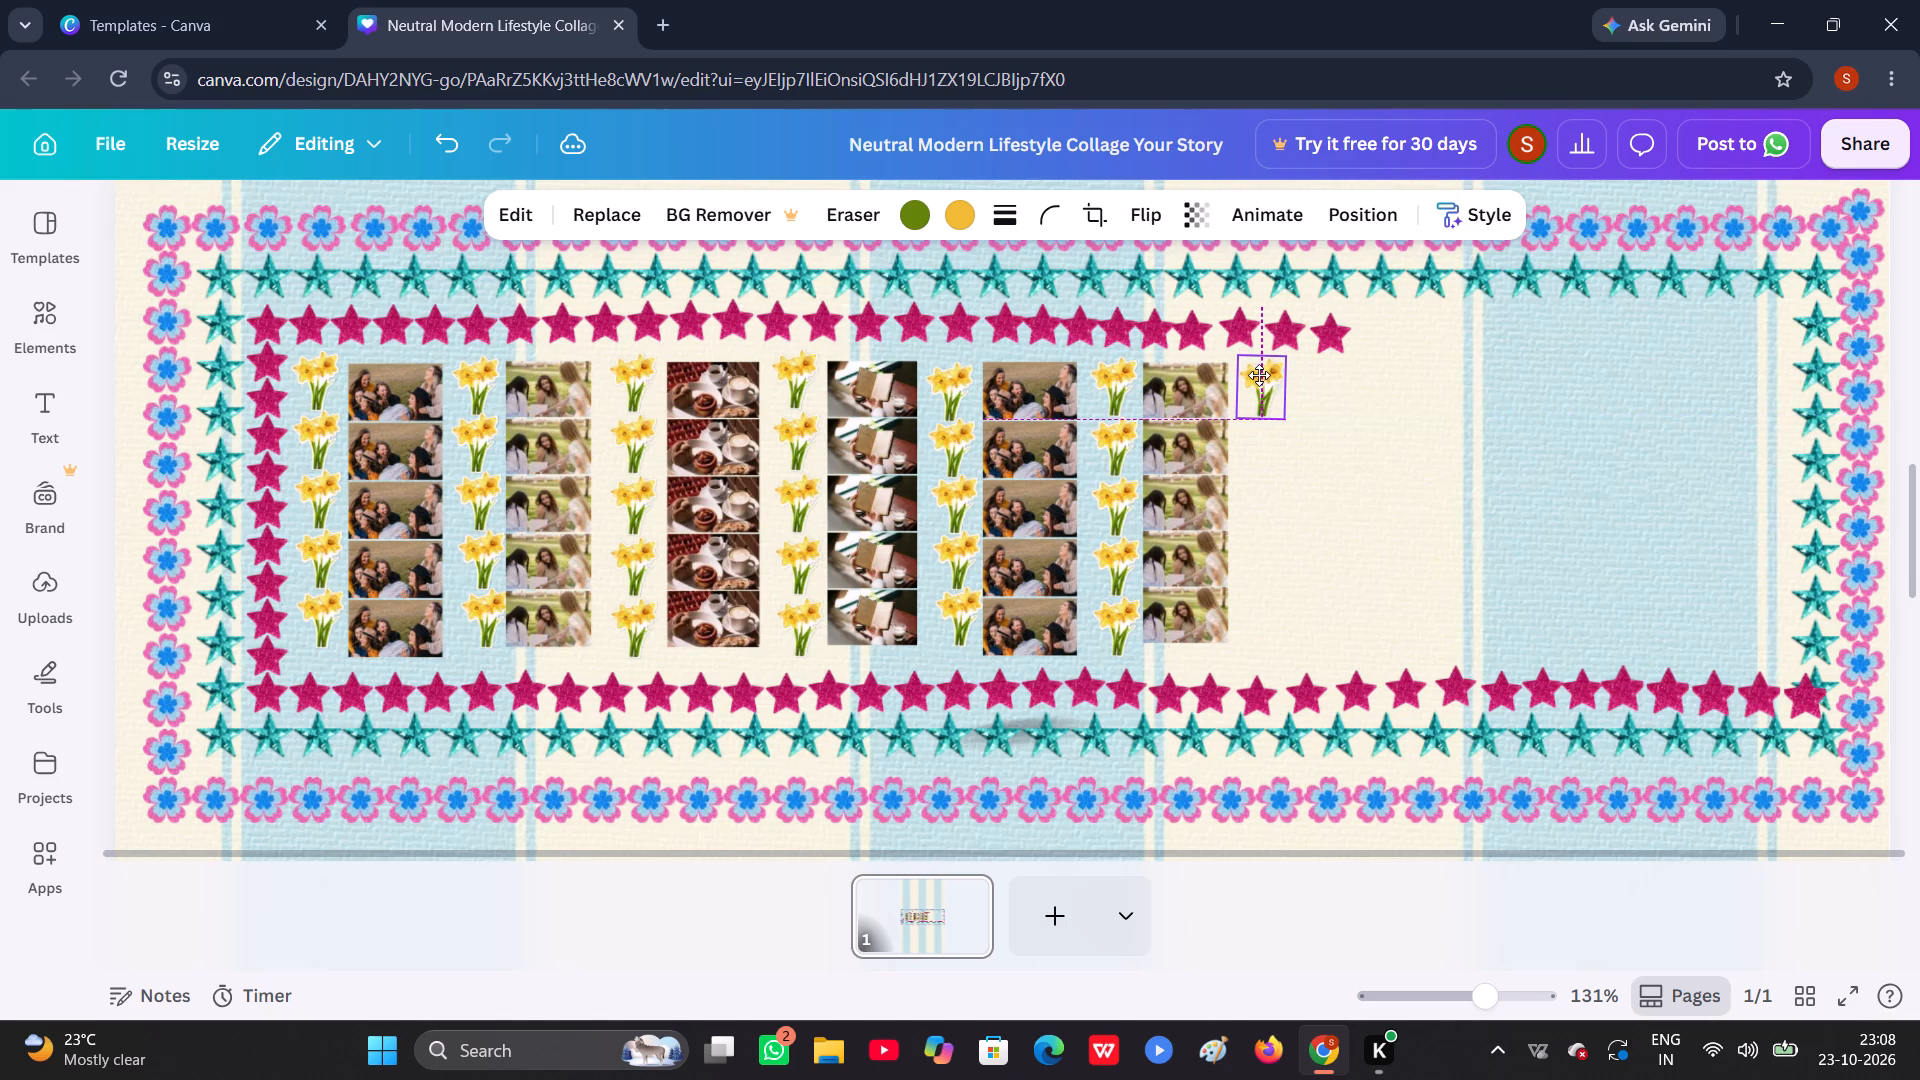
{"action": "left_click_drag", "start_coordinate": [1259, 375], "coordinate": [1257, 379]}
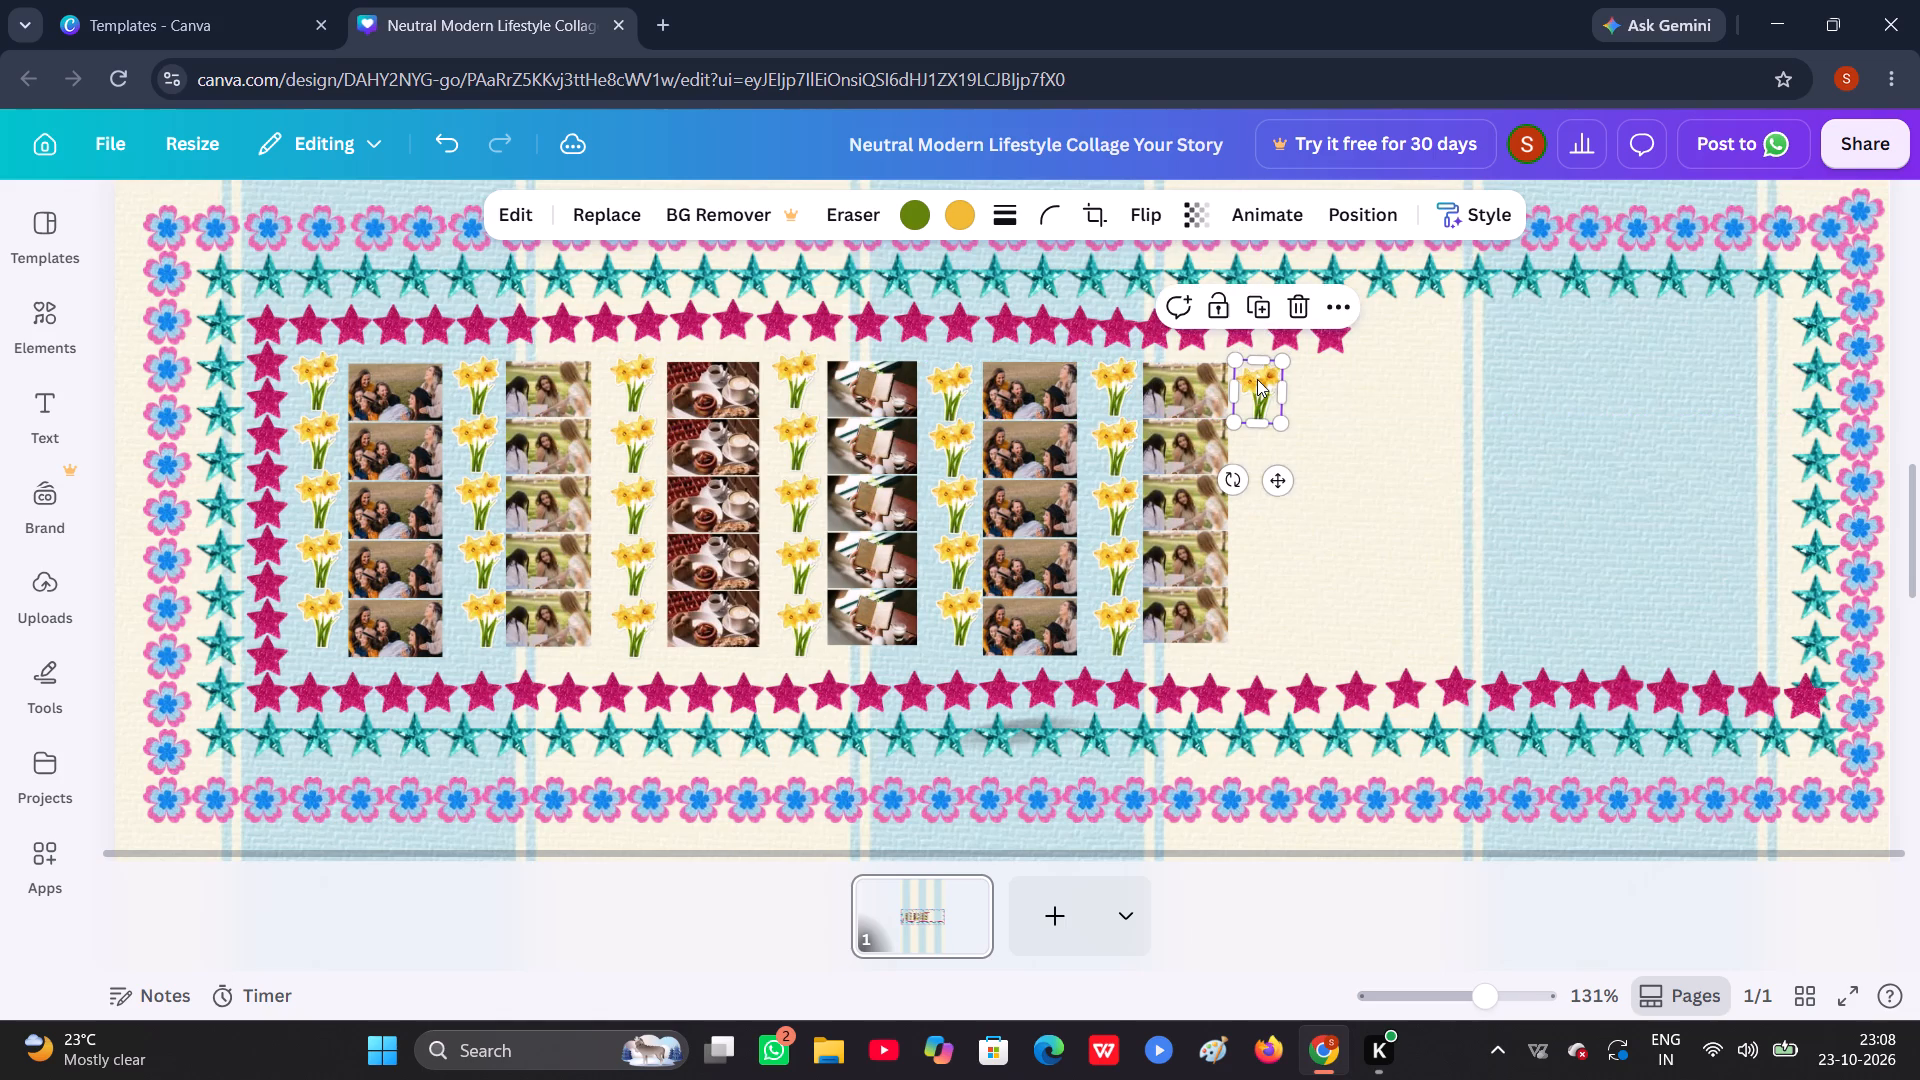
{"action": "left_click", "coordinate": [1265, 317]}
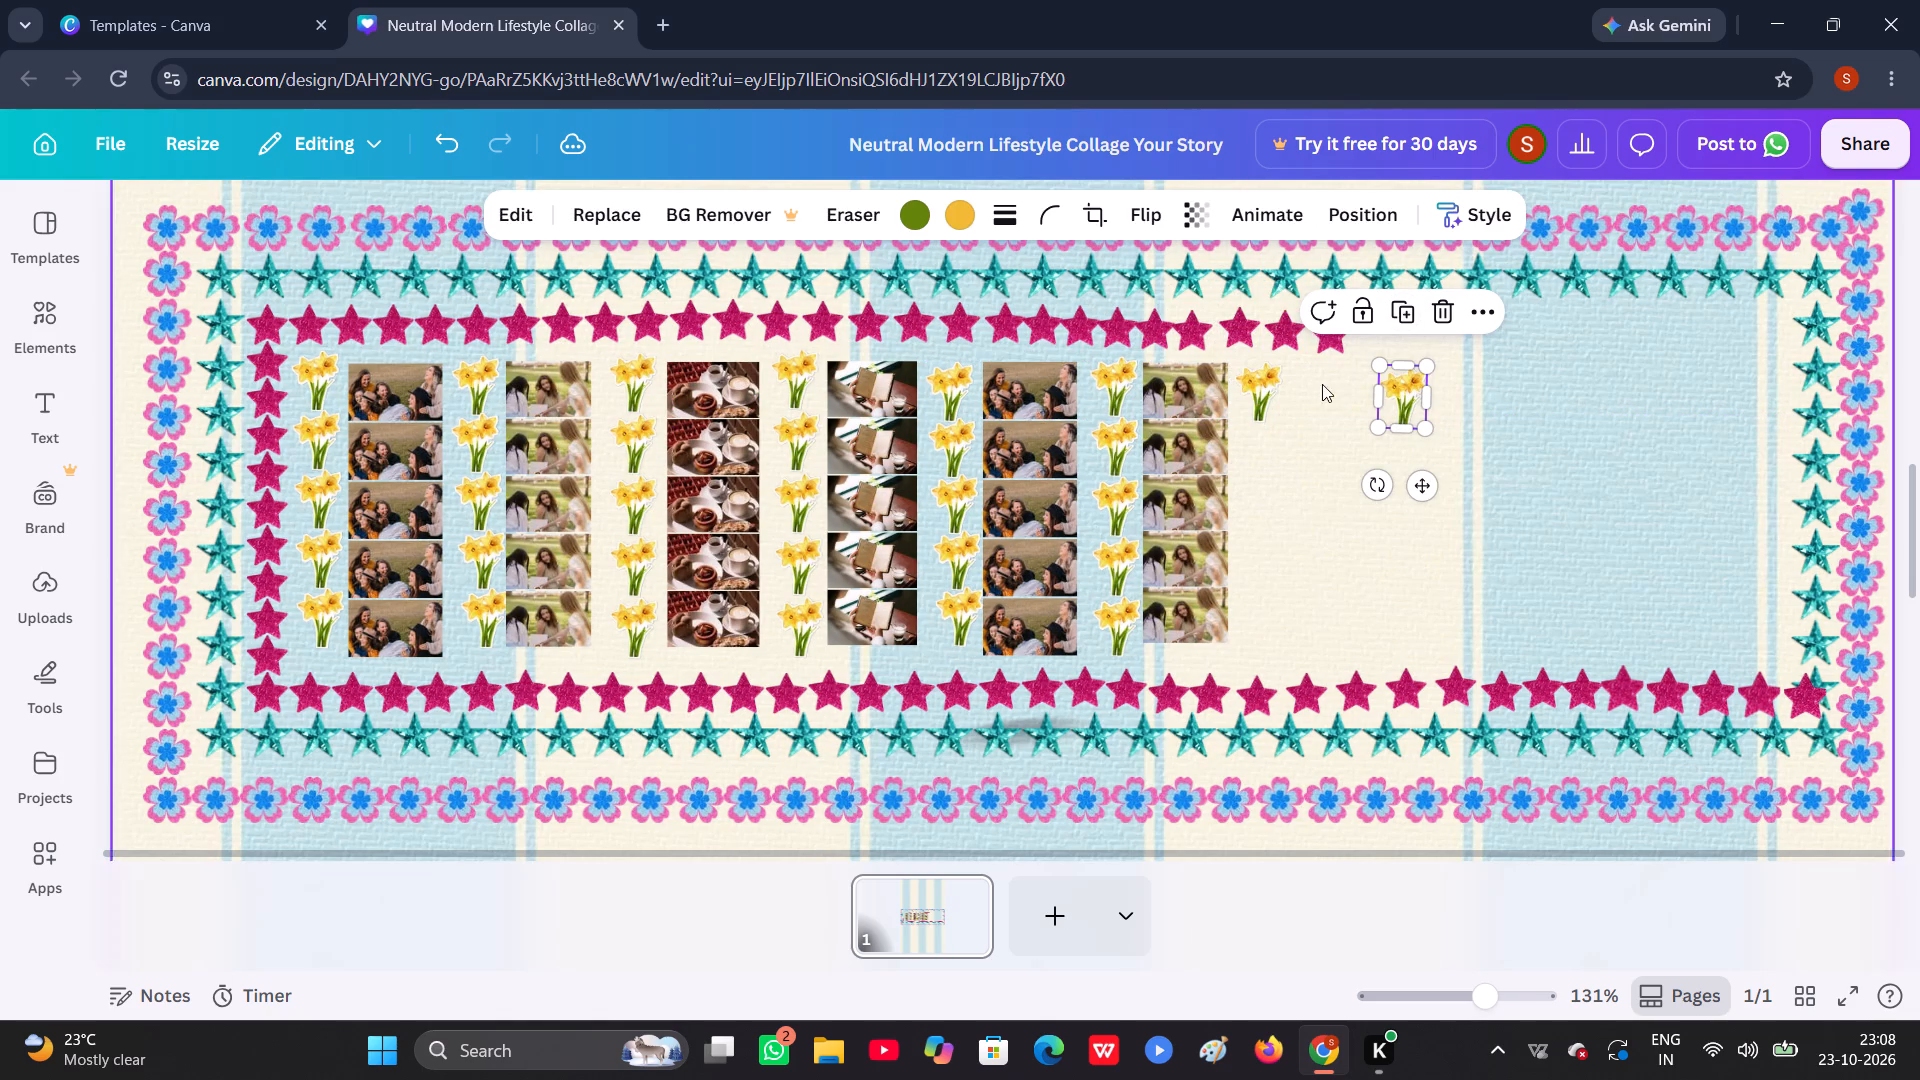
{"action": "left_click_drag", "start_coordinate": [1390, 384], "coordinate": [1238, 449]}
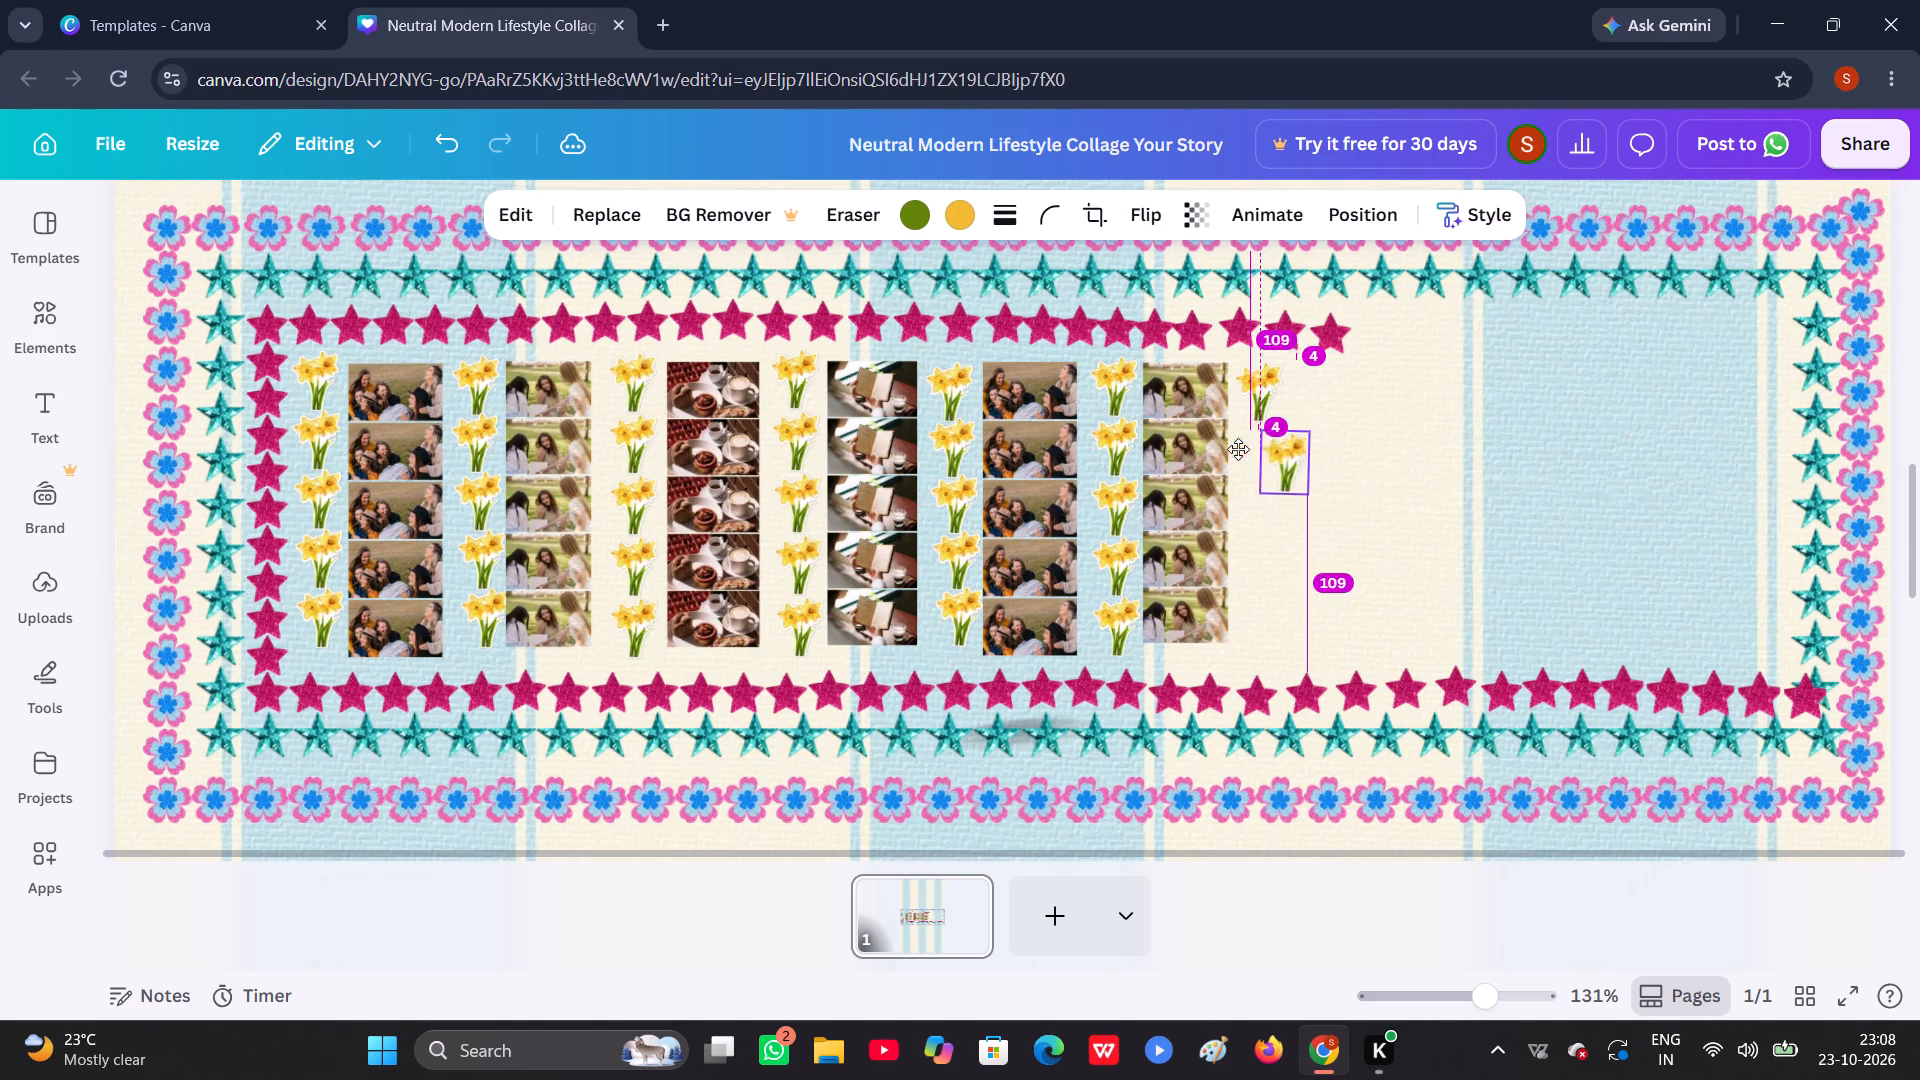
{"action": "left_click_drag", "start_coordinate": [1238, 449], "coordinate": [1249, 438]}
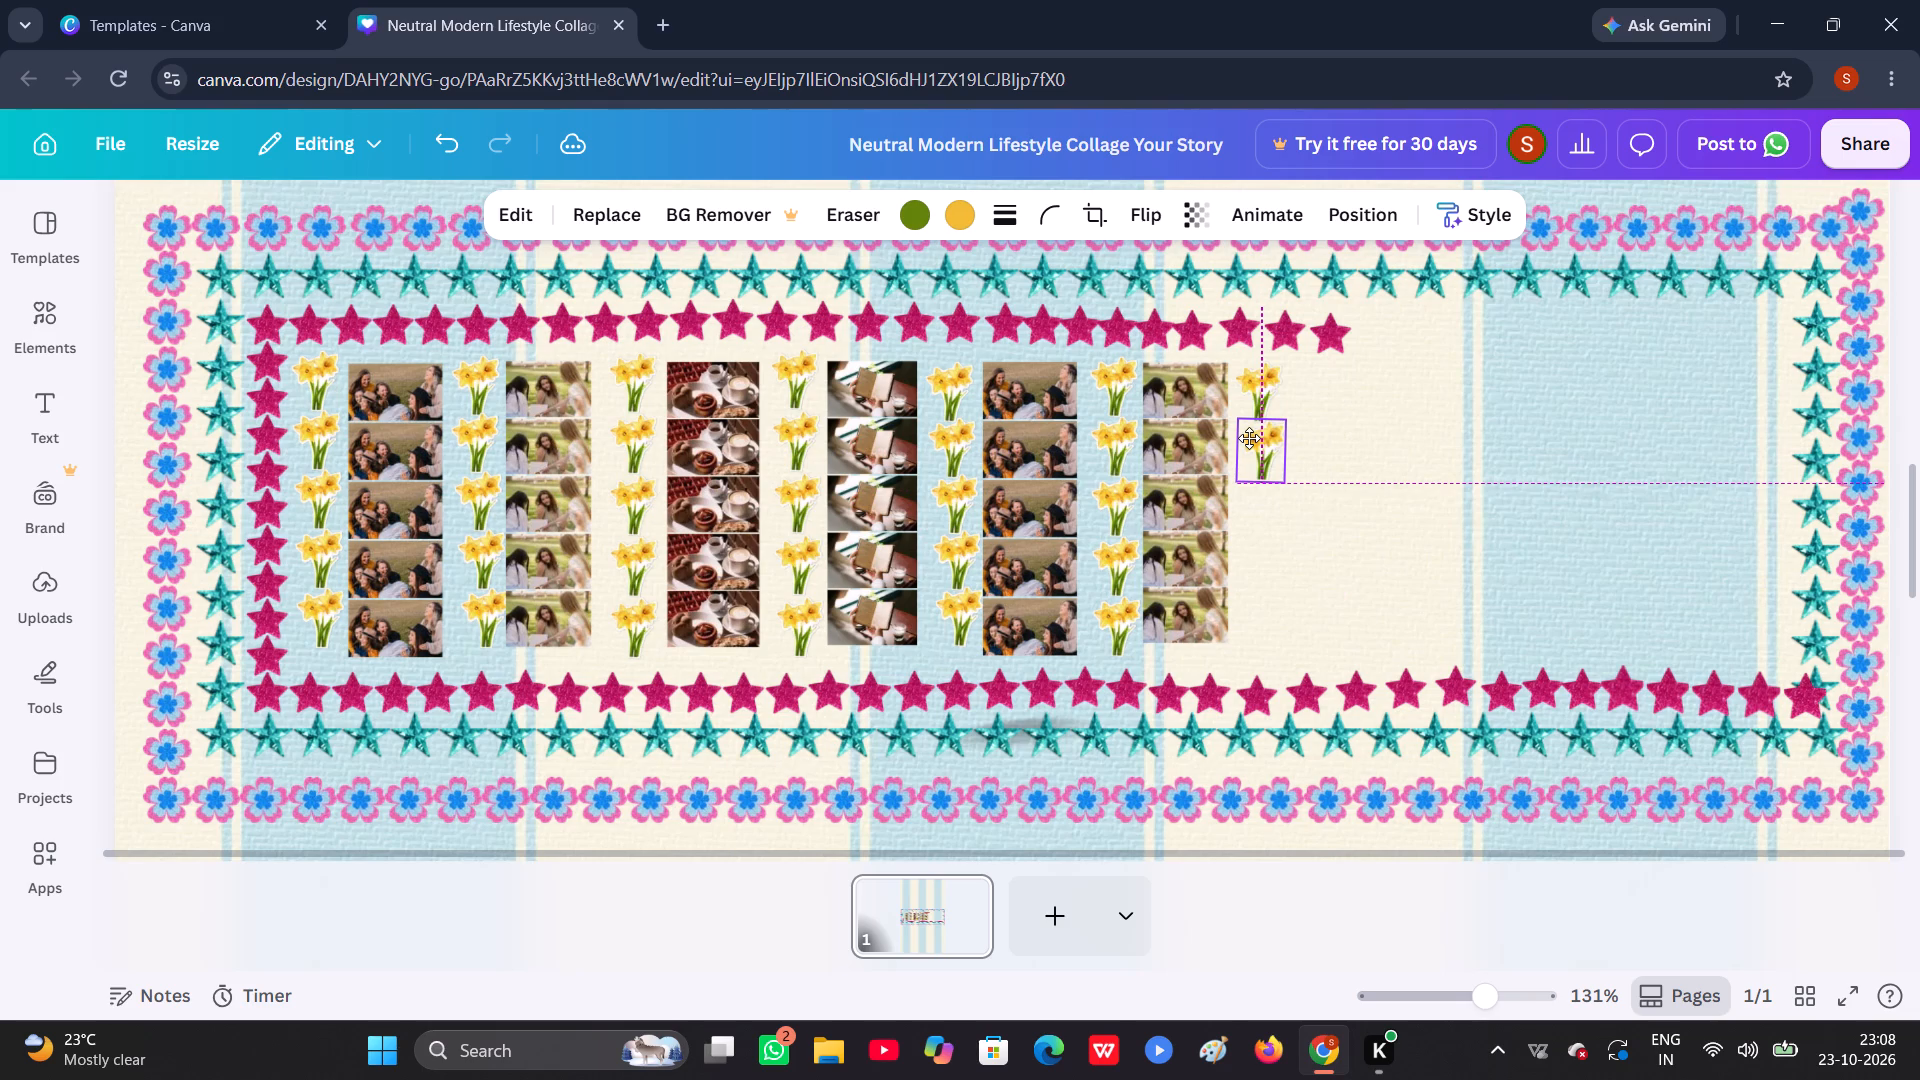
{"action": "left_click", "coordinate": [1276, 377]}
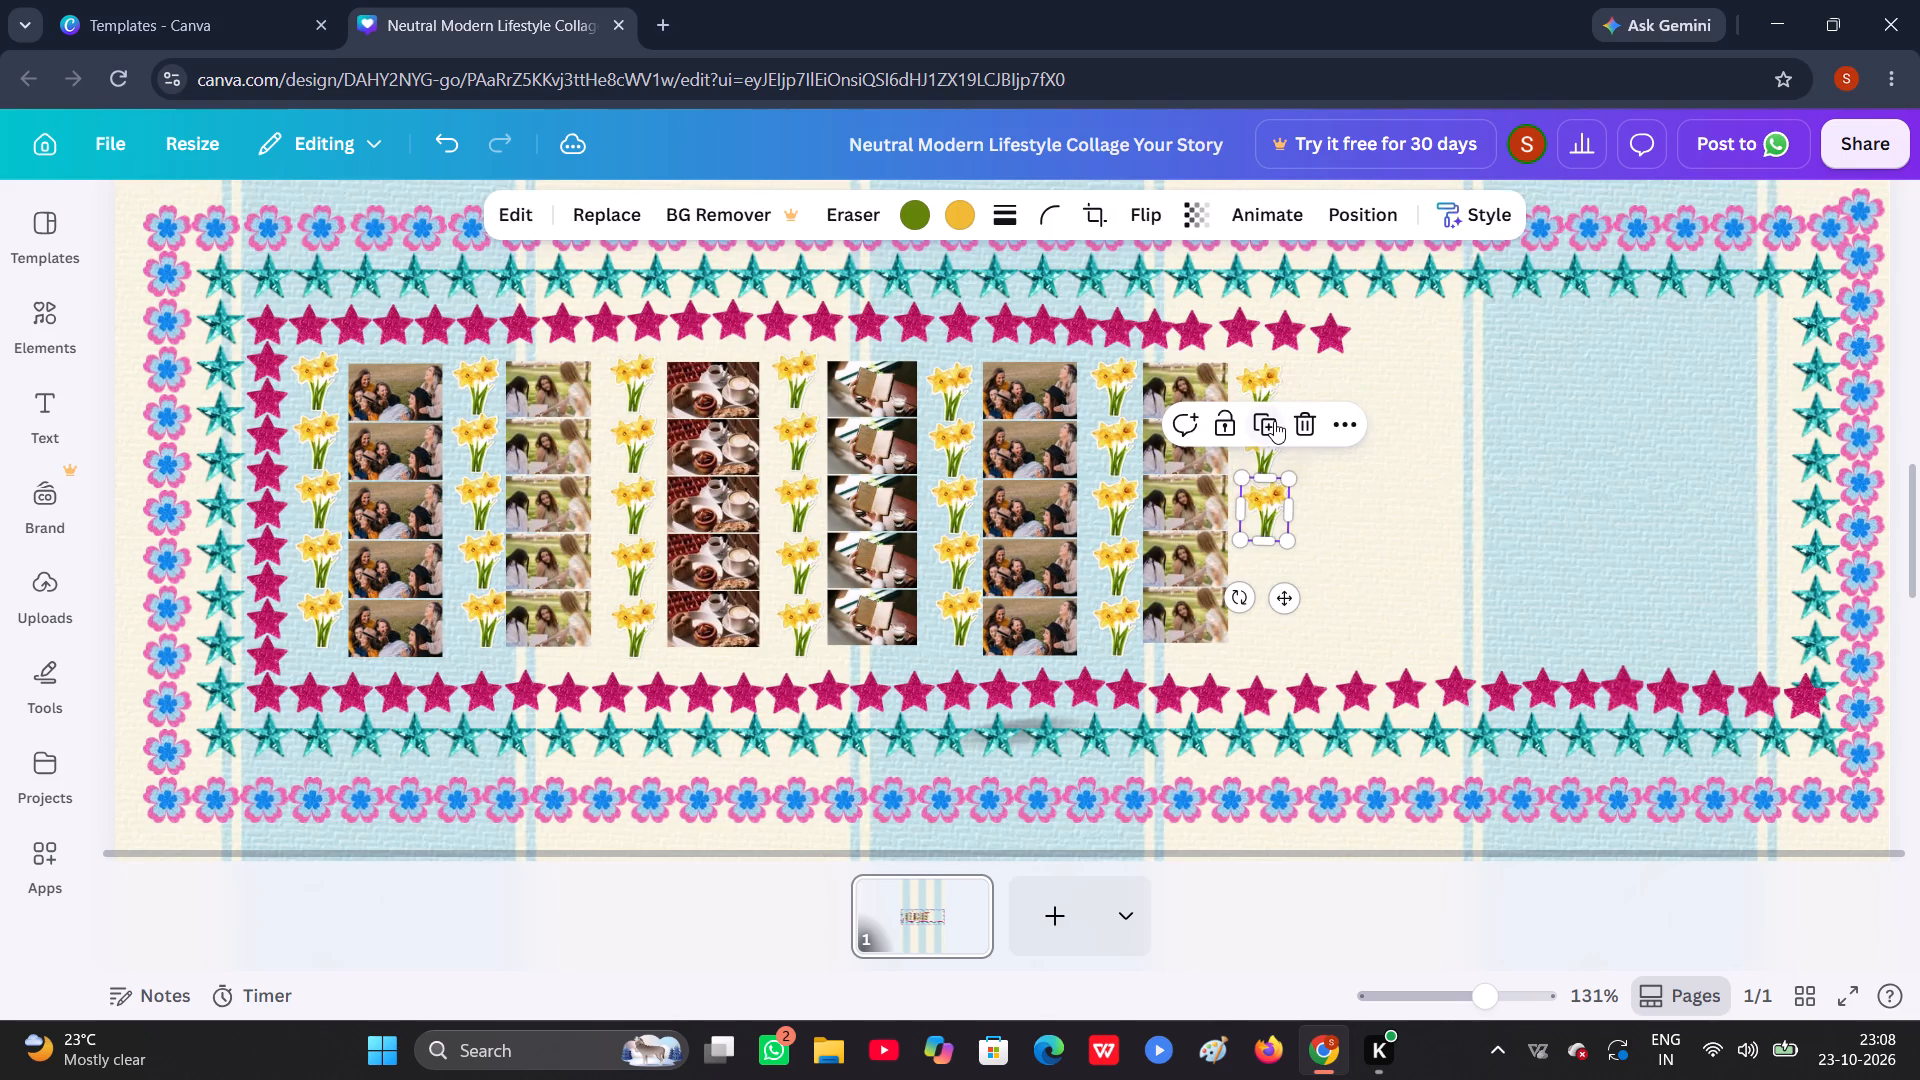
{"action": "left_click", "coordinate": [1273, 423]}
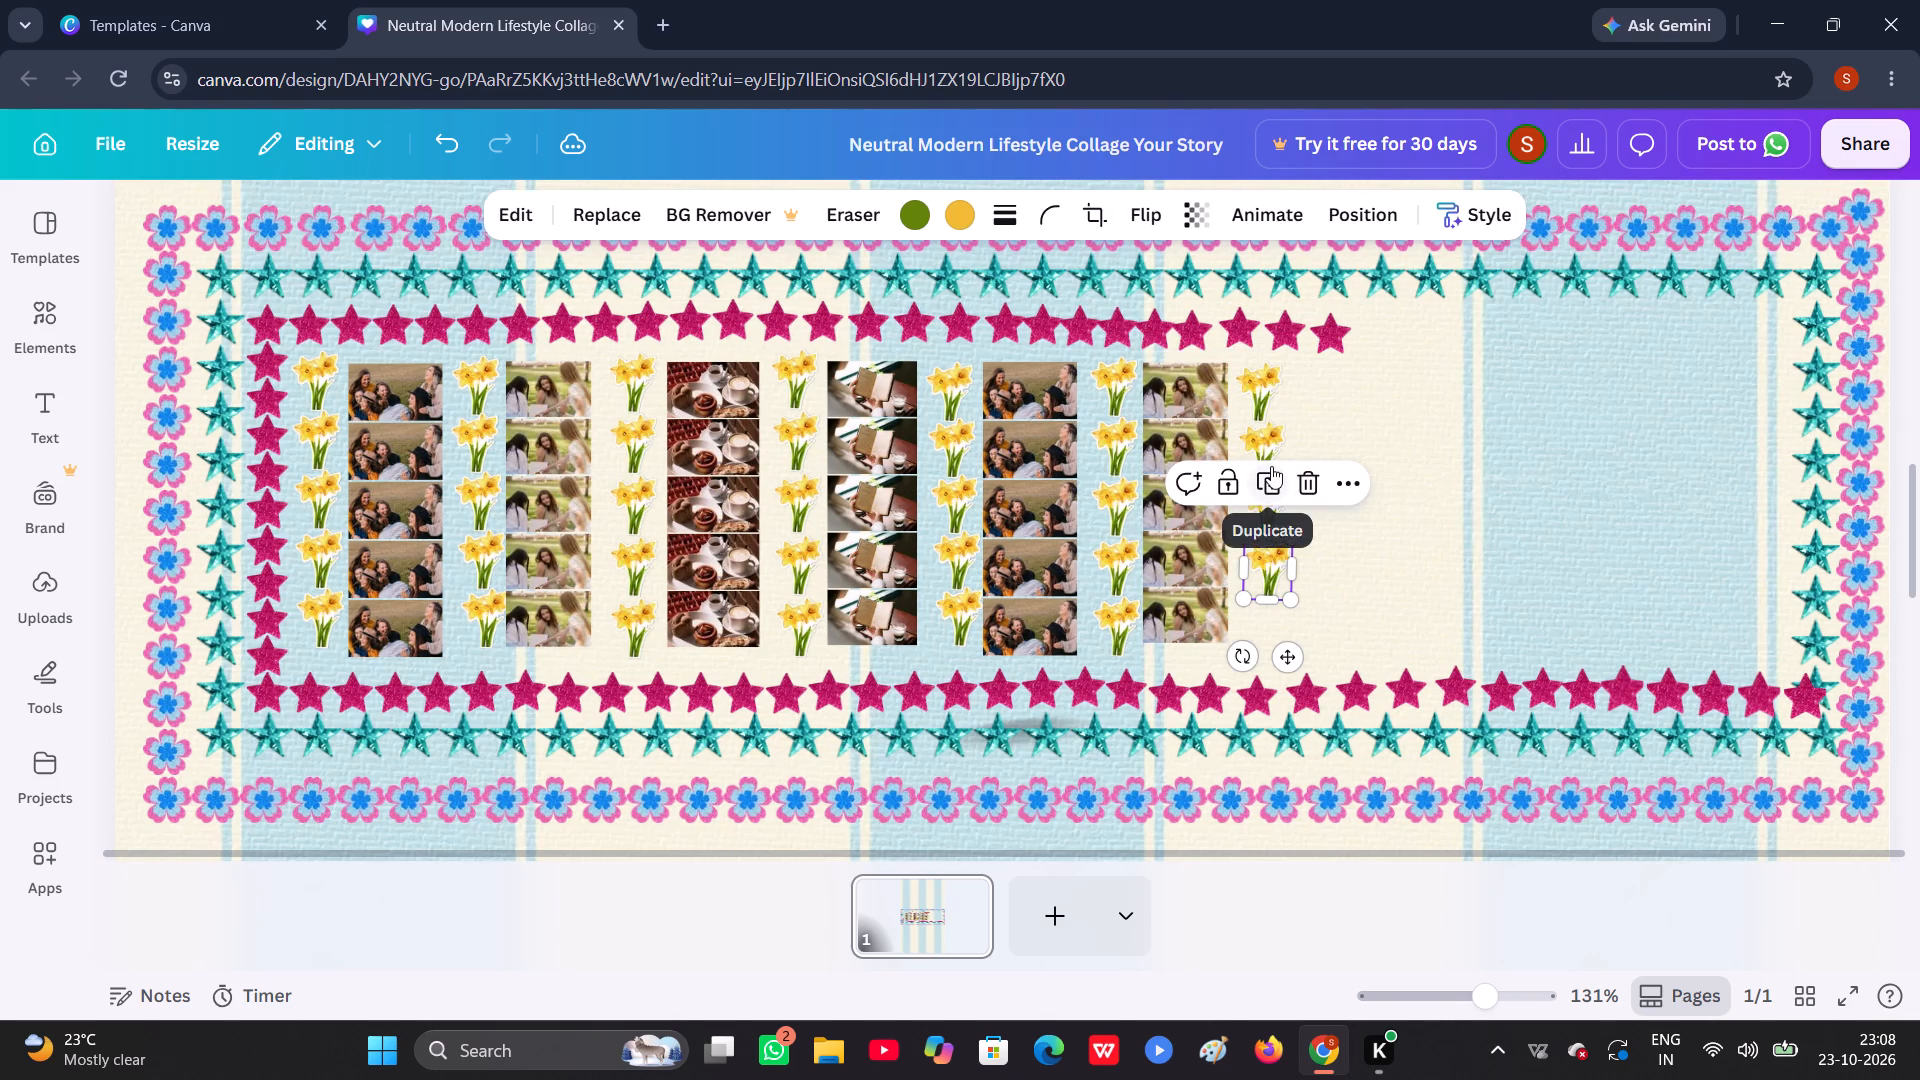
{"action": "left_click", "coordinate": [1271, 466]}
{"action": "left_click", "coordinate": [1330, 429]}
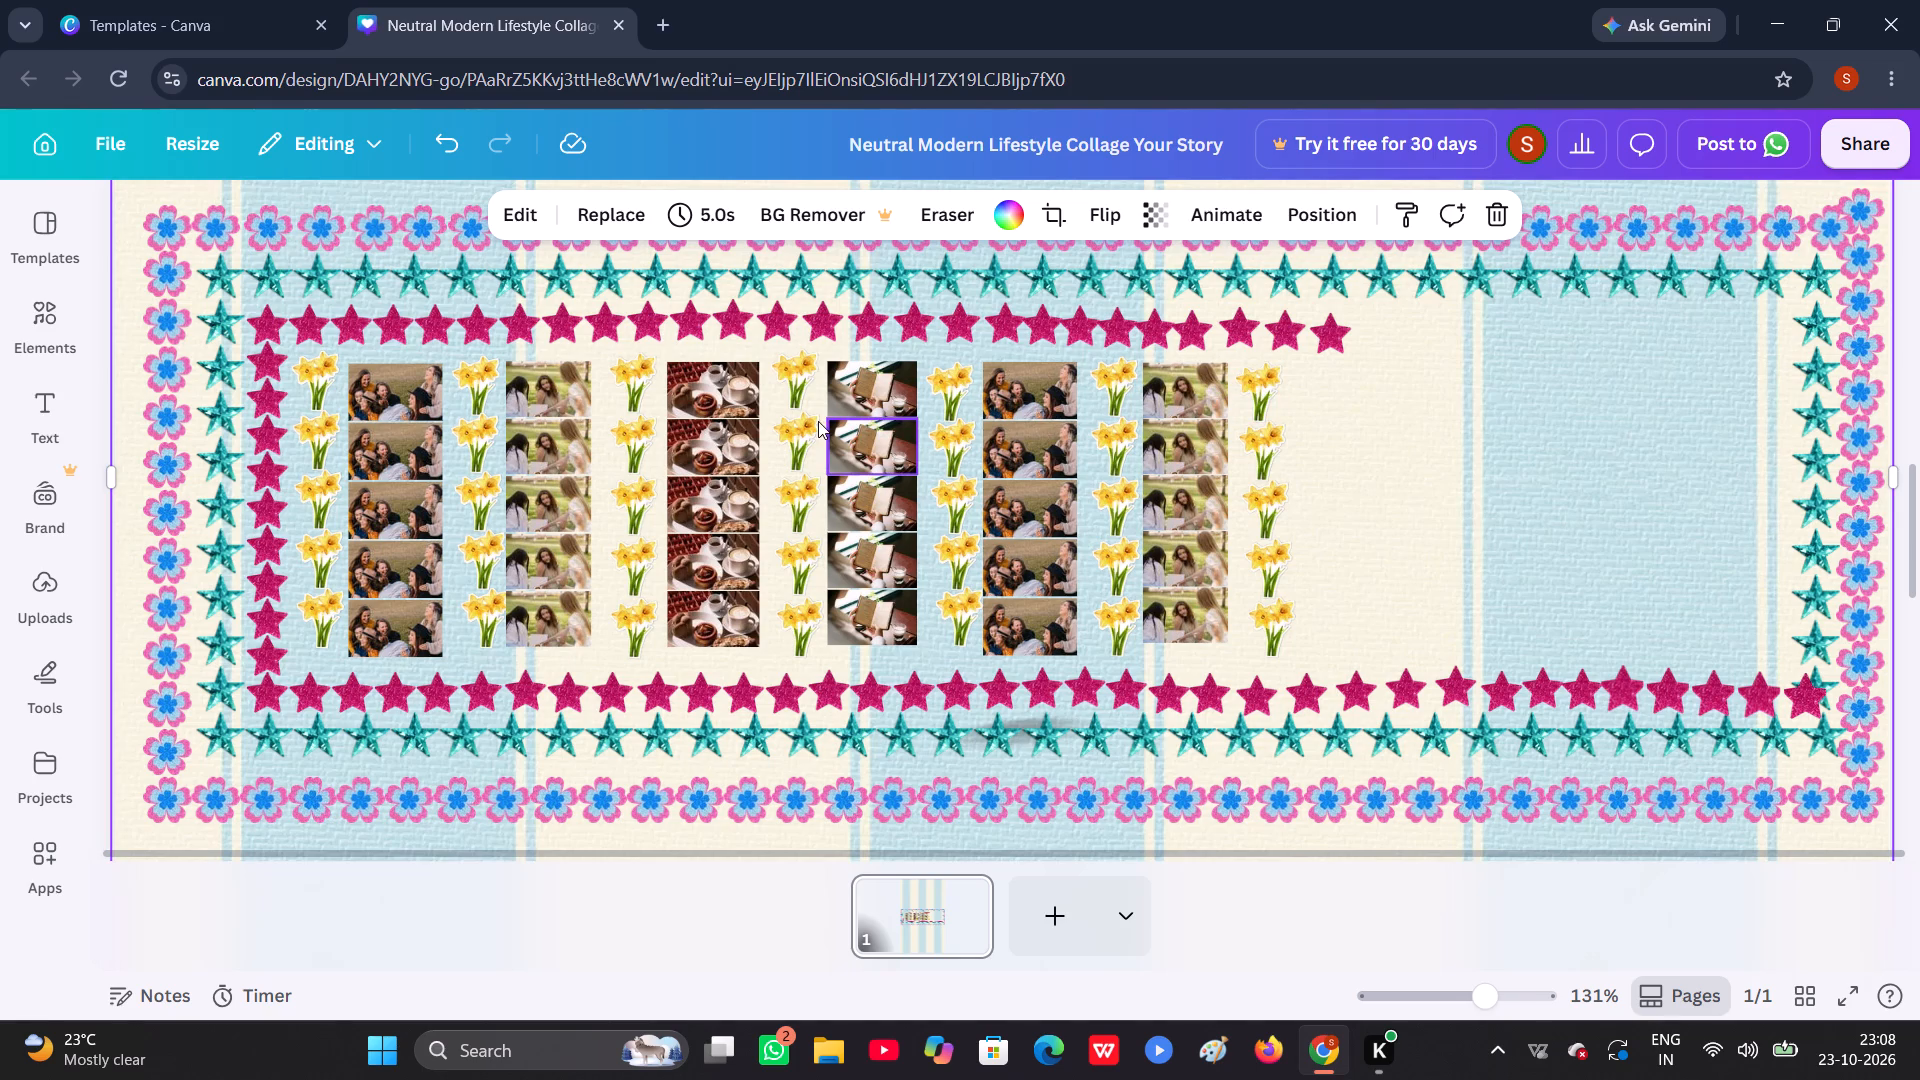
Duplicate the coffee-table photo from the third photo column and stack five copies beside the seventh daffodil column.
{"action": "left_click", "coordinate": [715, 389]}
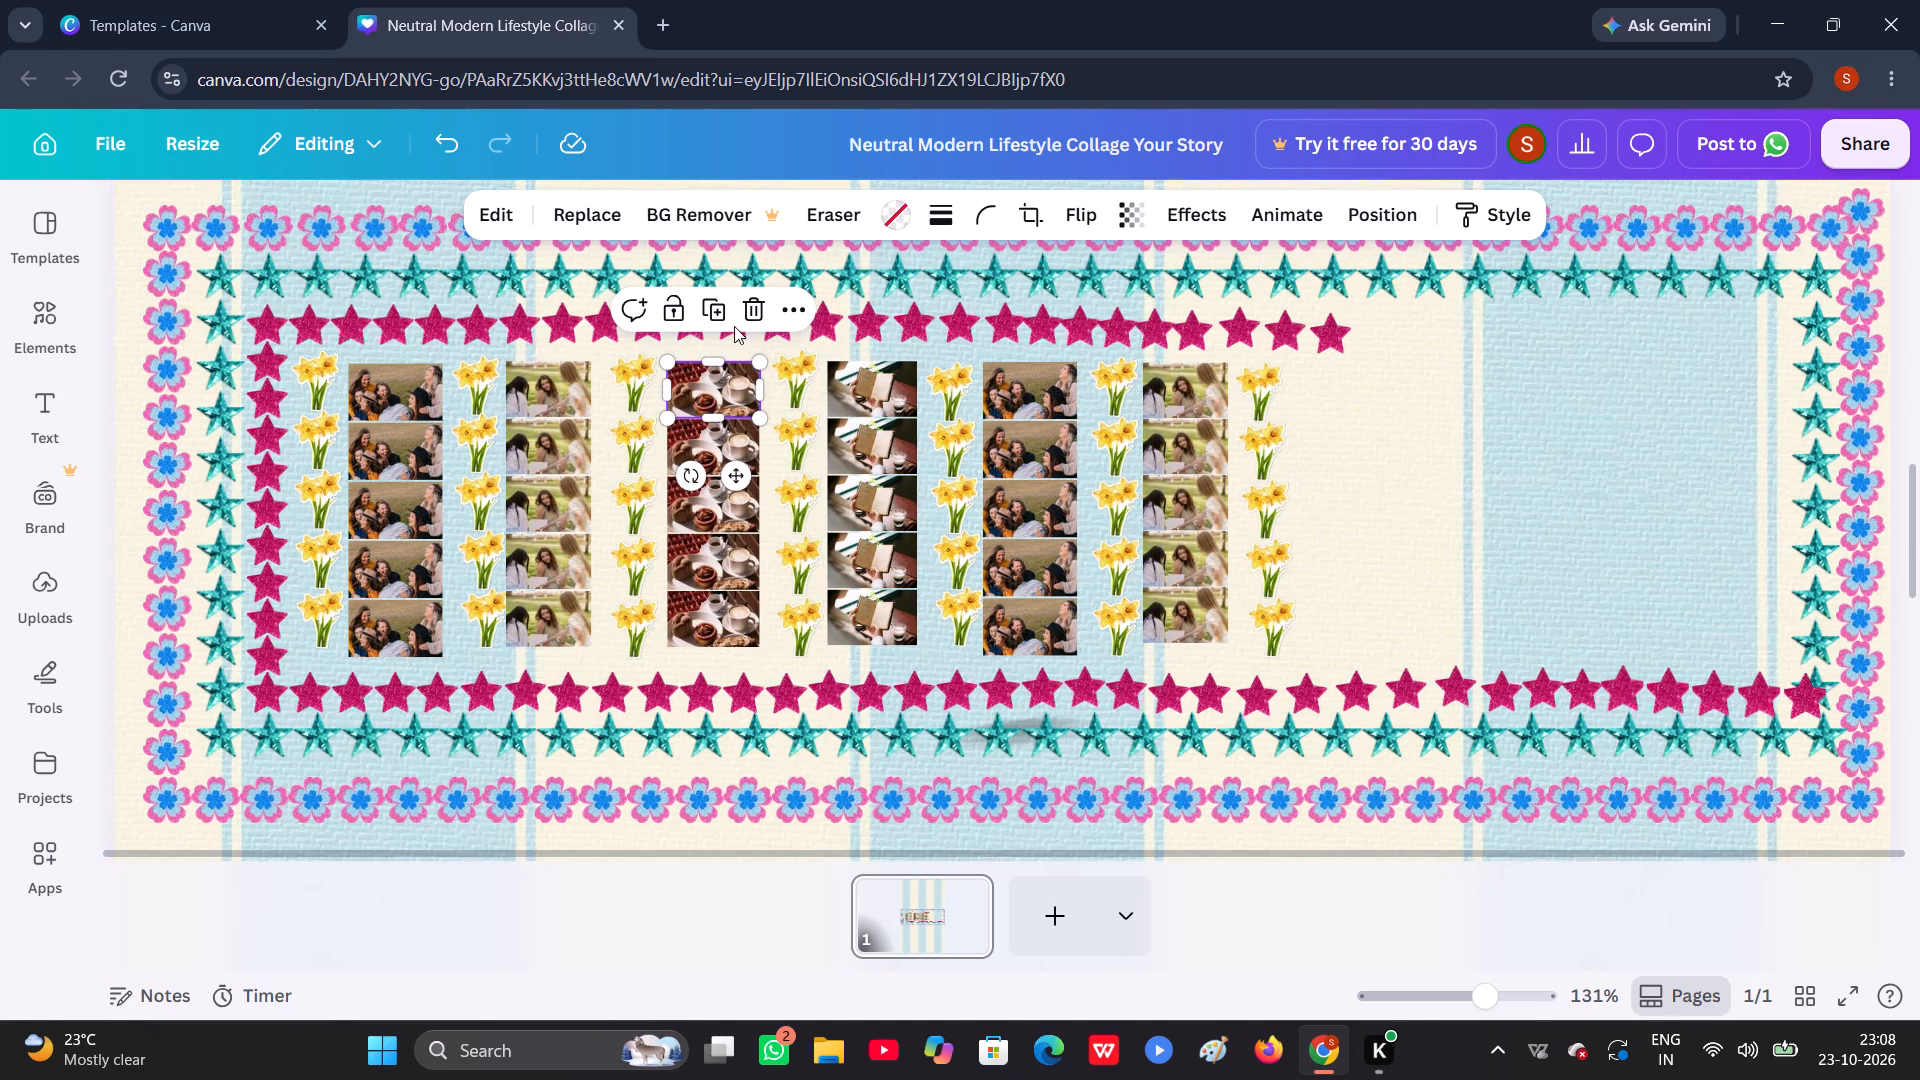
{"action": "left_click", "coordinate": [722, 309]}
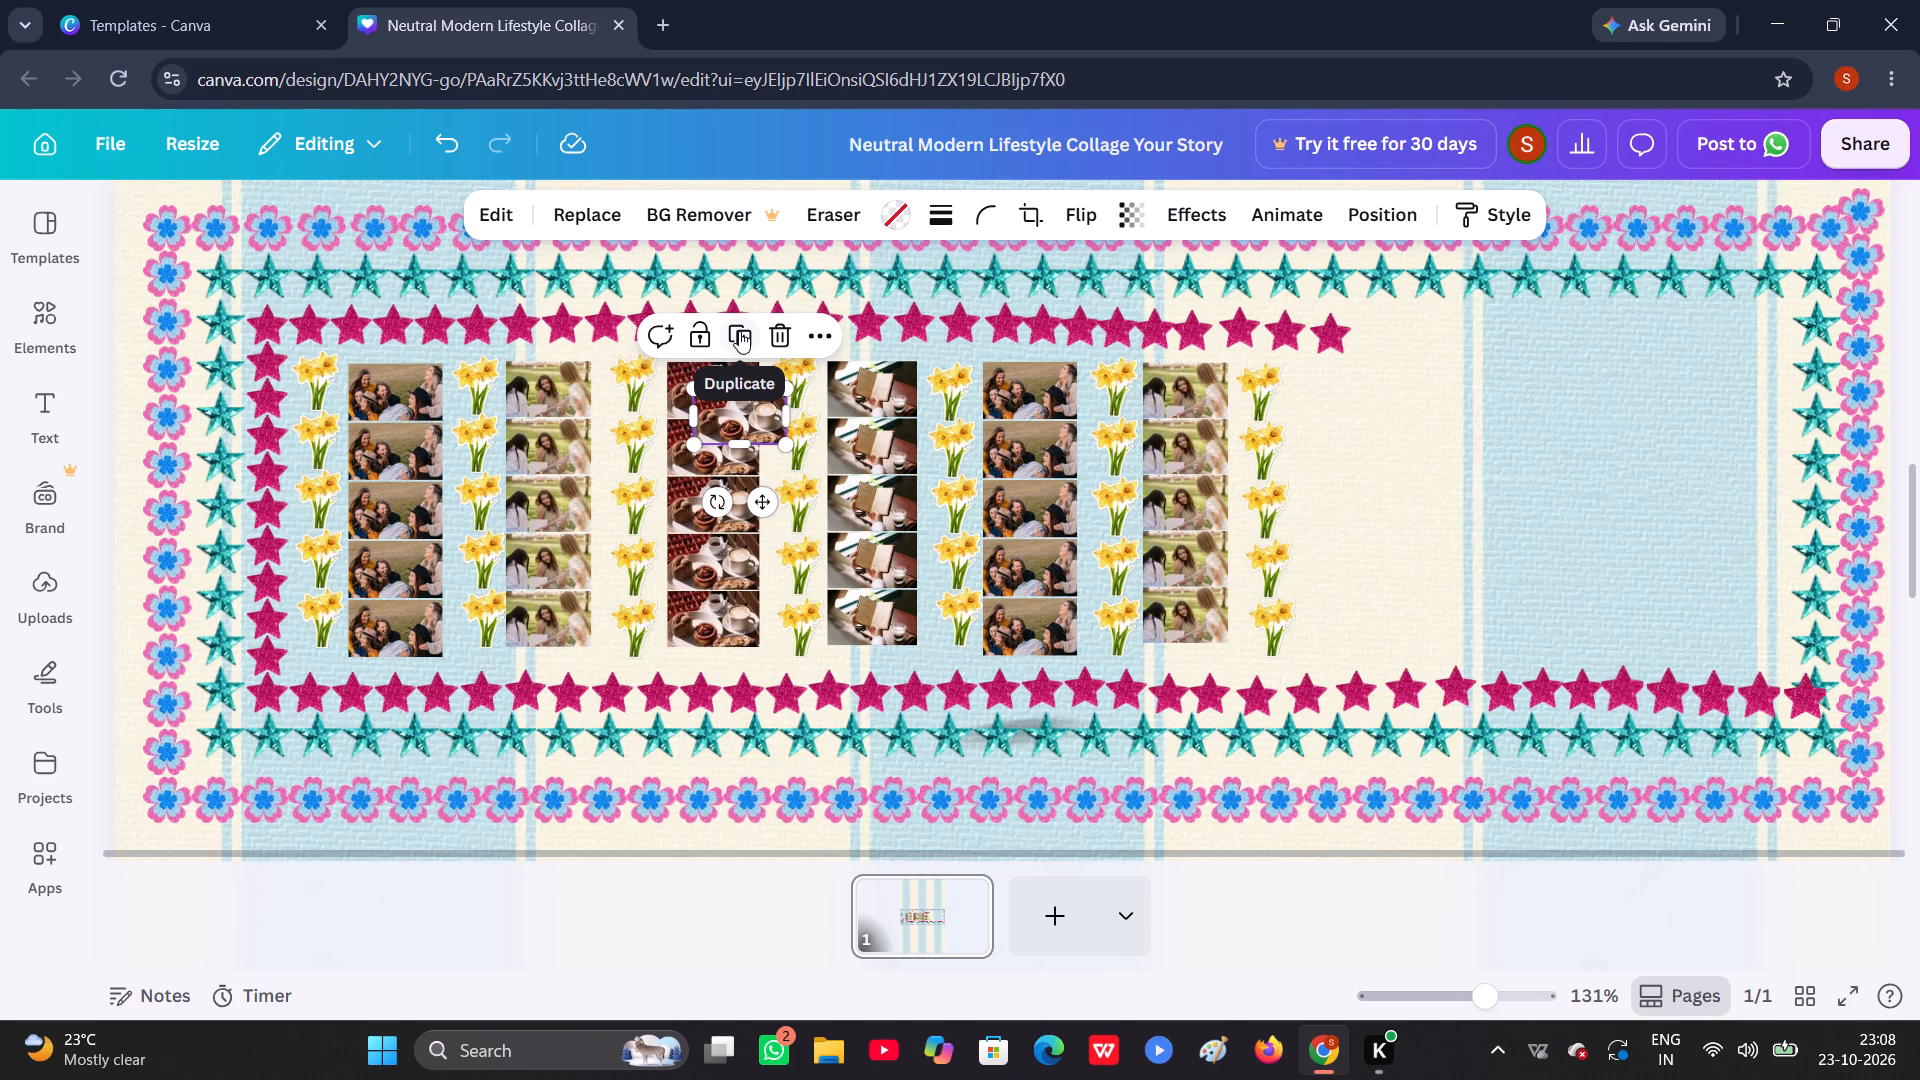
{"action": "left_click_drag", "start_coordinate": [755, 416], "coordinate": [1280, 433]}
{"action": "left_click_drag", "start_coordinate": [1280, 433], "coordinate": [1315, 435]}
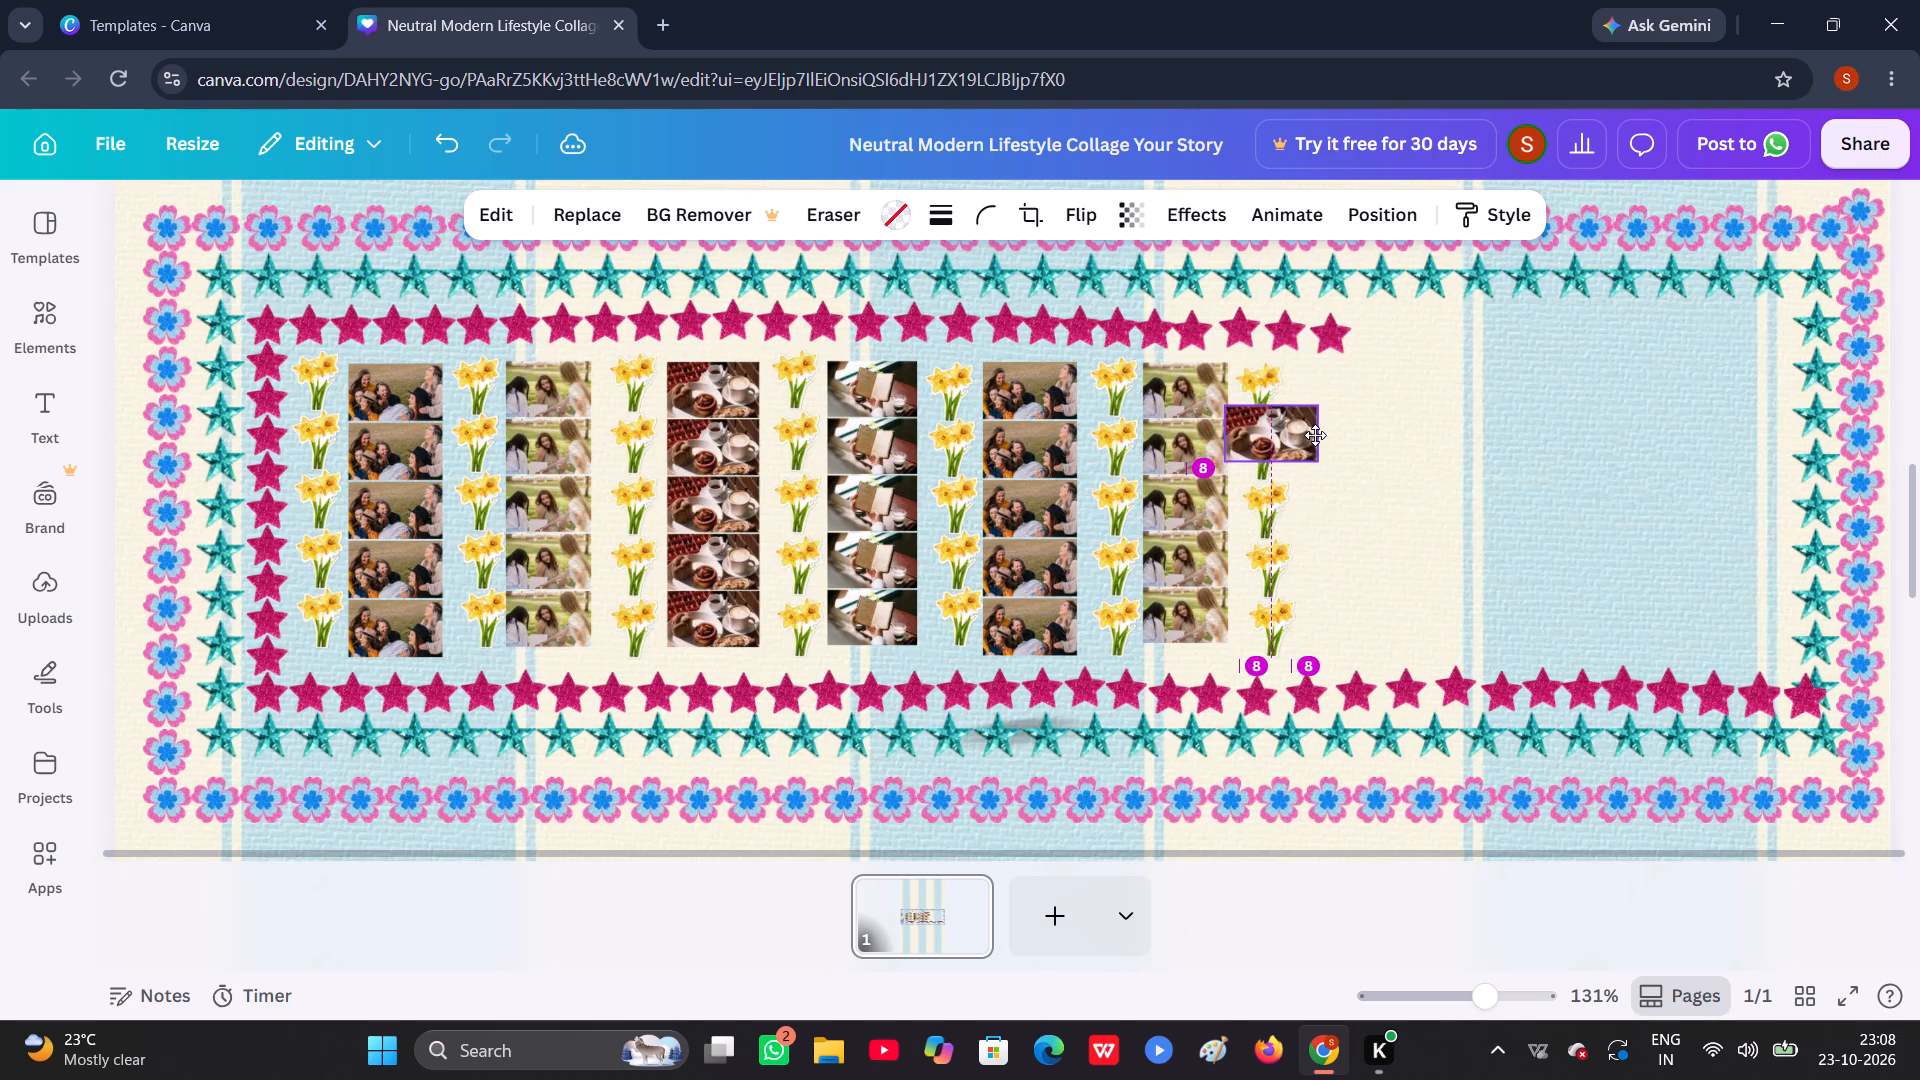
{"action": "left_click_drag", "start_coordinate": [1315, 435], "coordinate": [1346, 410]}
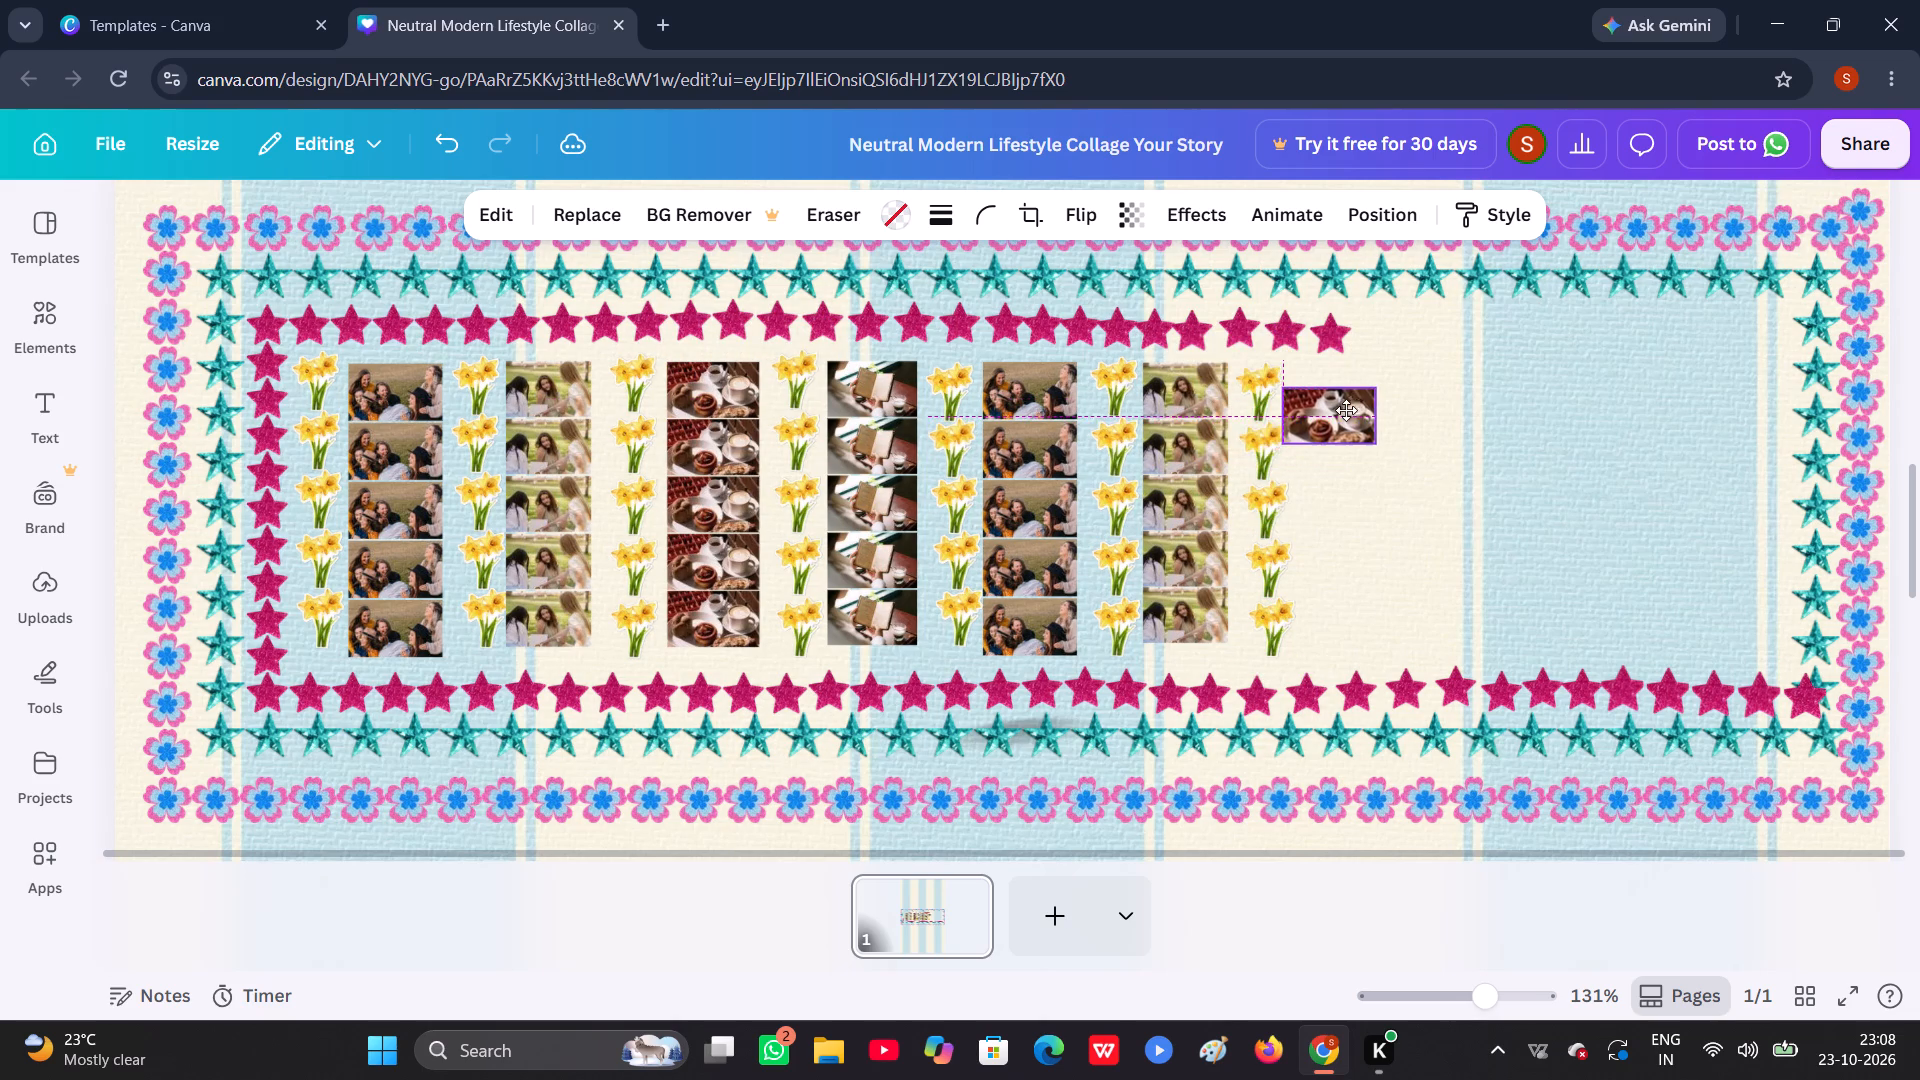
{"action": "left_click_drag", "start_coordinate": [1346, 410], "coordinate": [1359, 397]}
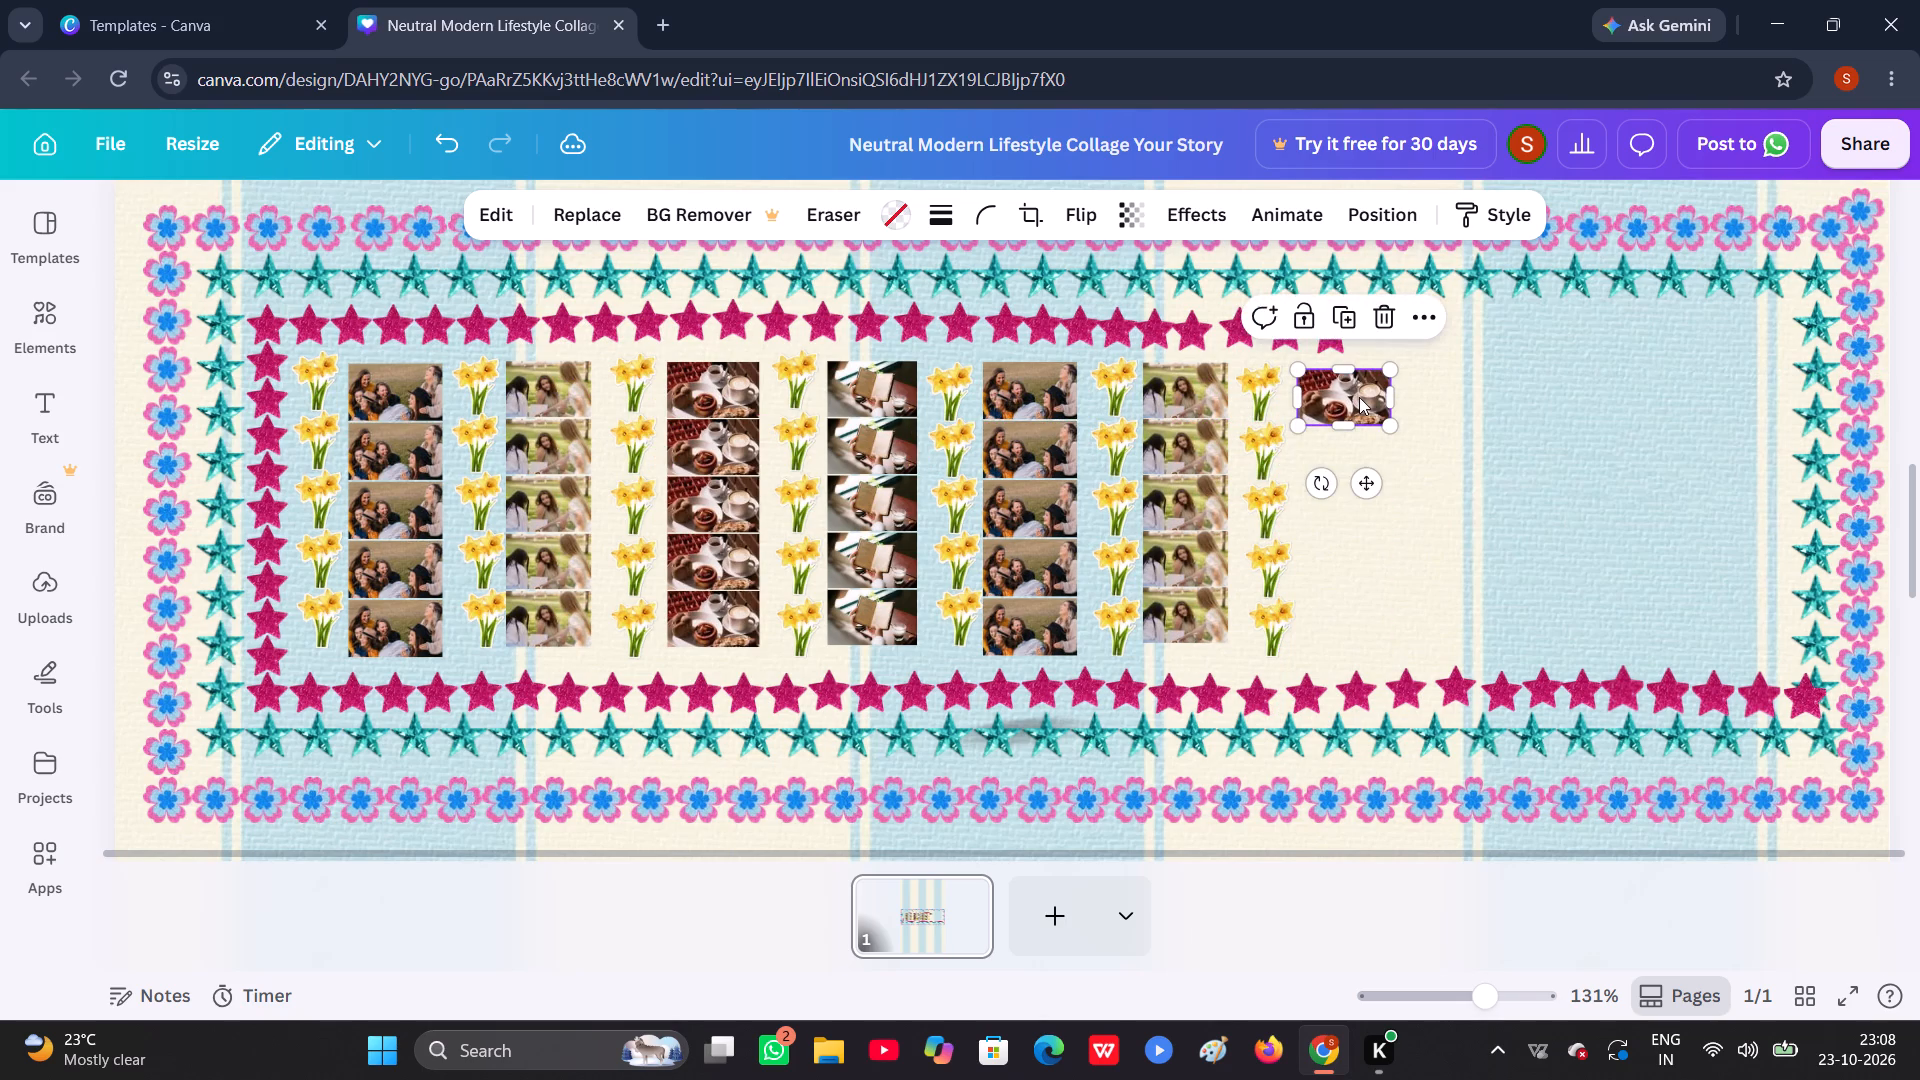
{"action": "left_click", "coordinate": [1345, 325]}
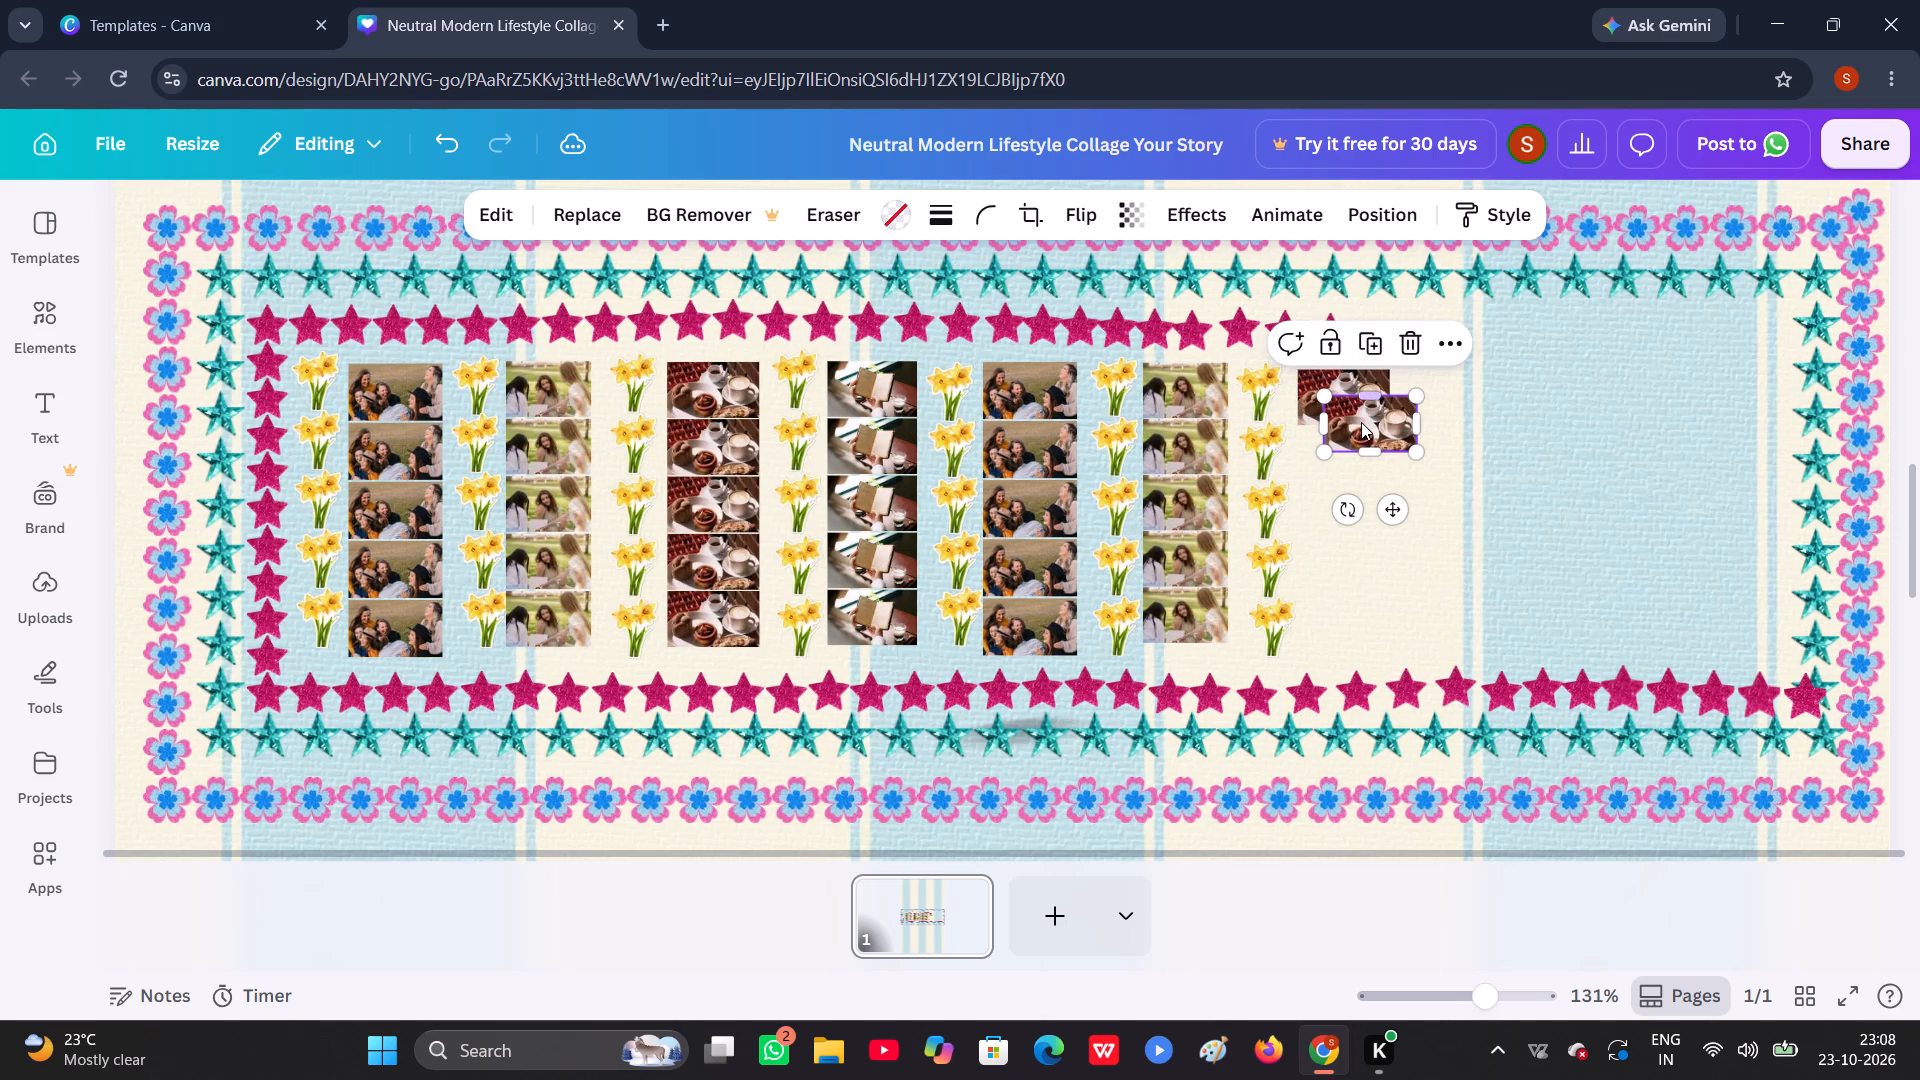
{"action": "left_click_drag", "start_coordinate": [1361, 422], "coordinate": [1340, 459]}
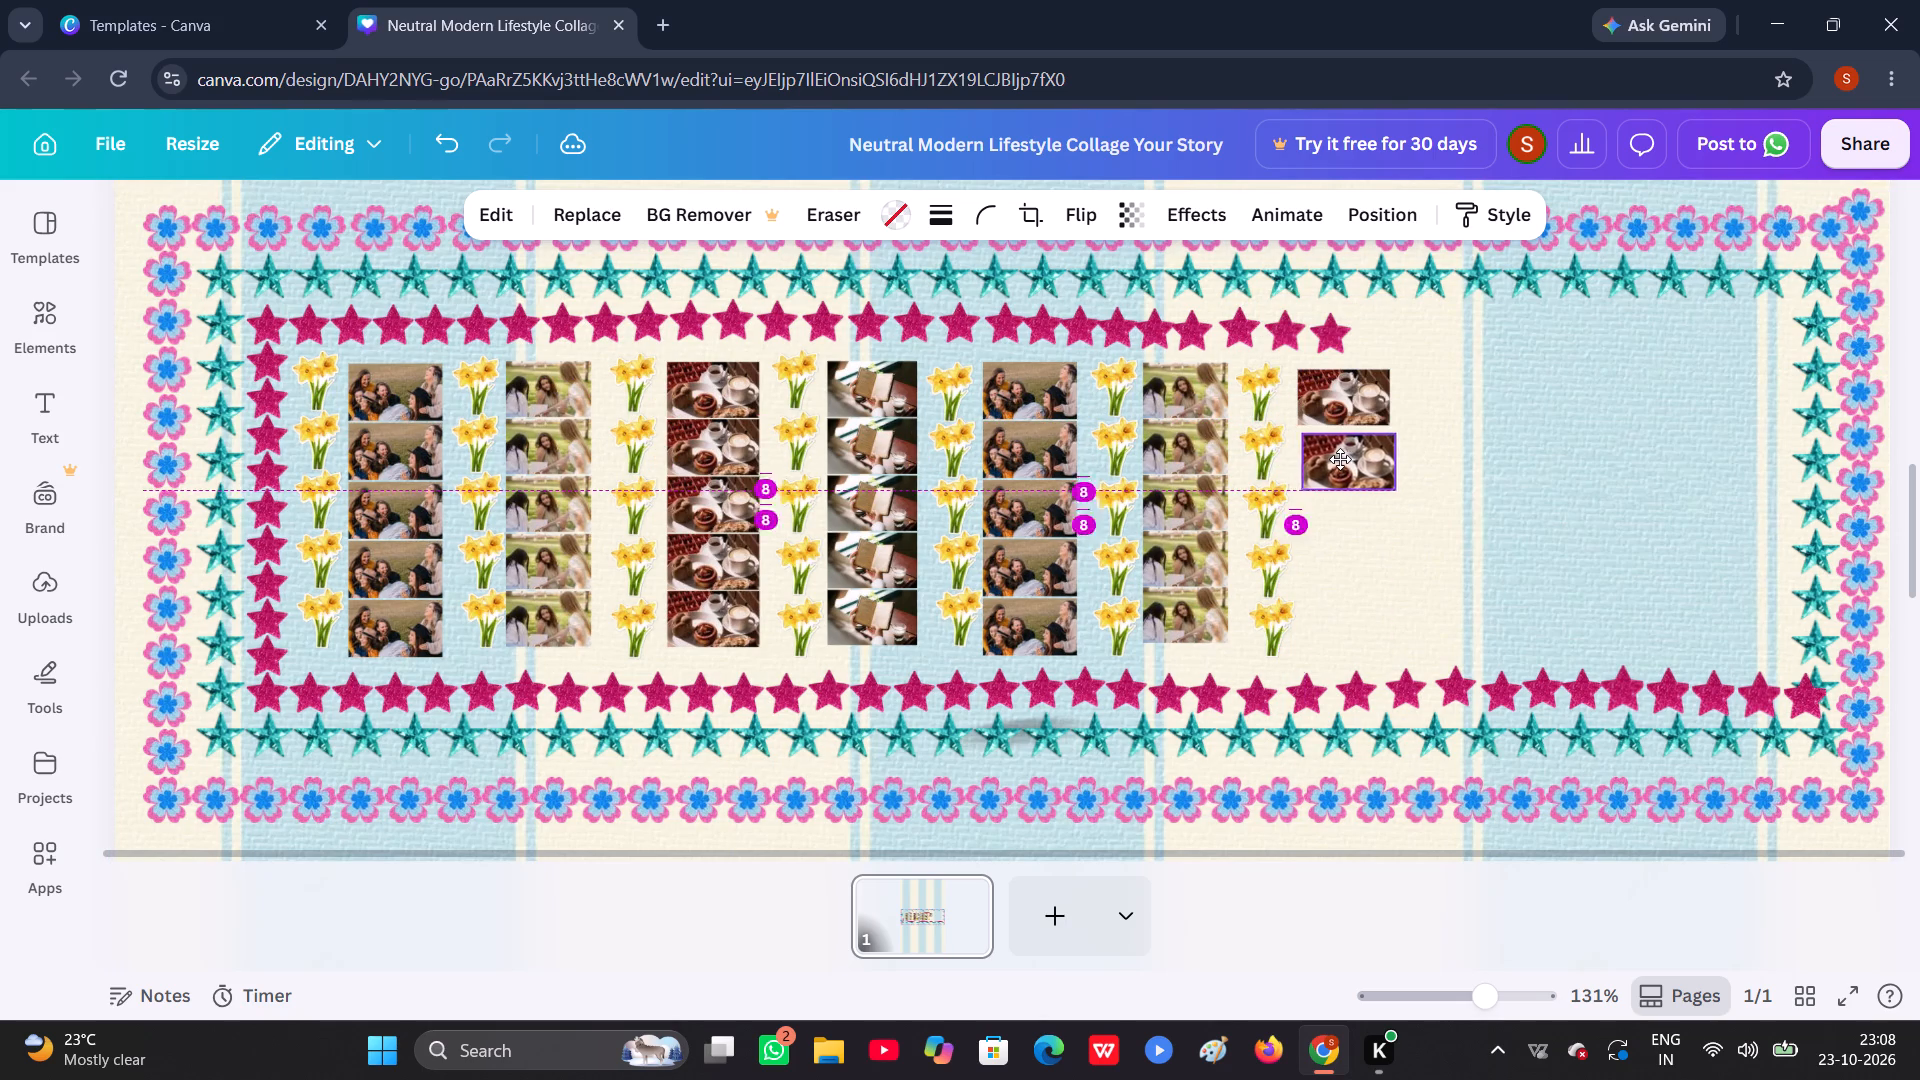
{"action": "left_click_drag", "start_coordinate": [1340, 459], "coordinate": [1331, 454]}
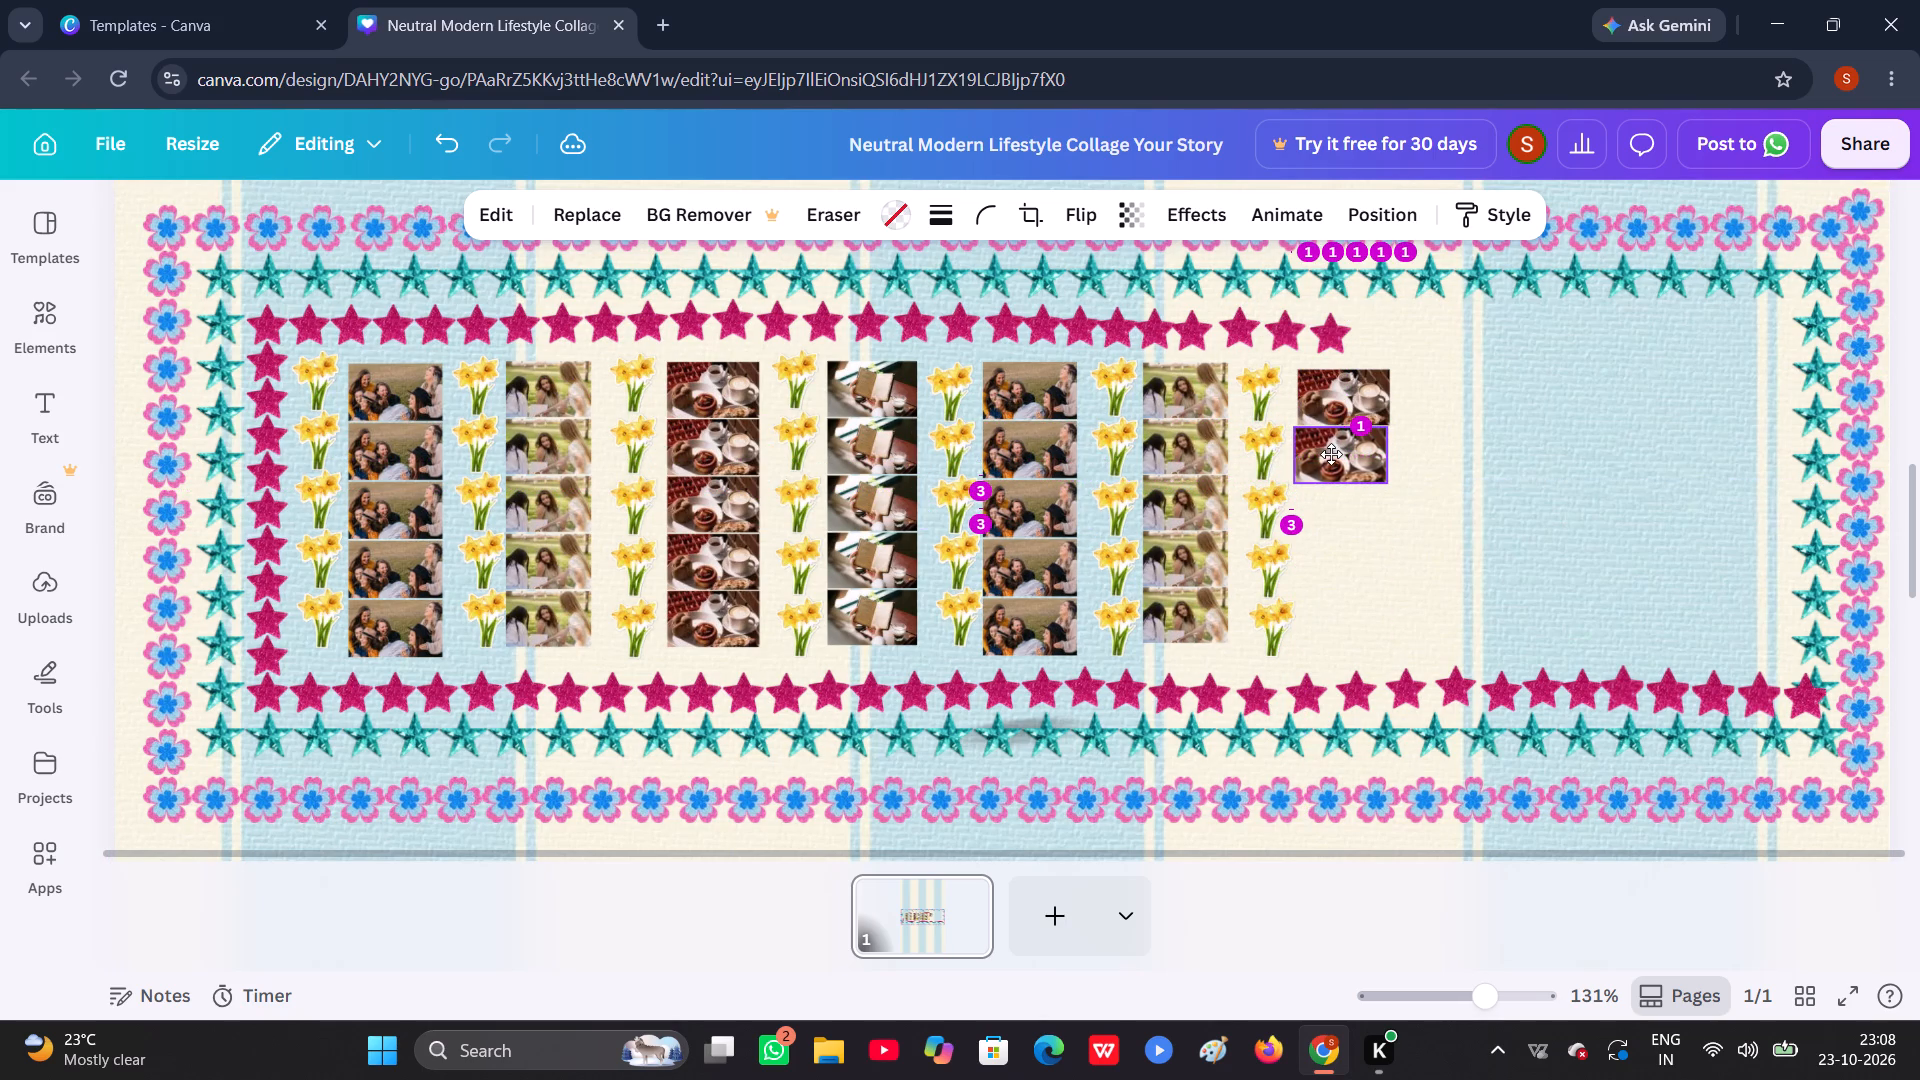
{"action": "left_click_drag", "start_coordinate": [1331, 454], "coordinate": [1334, 453]}
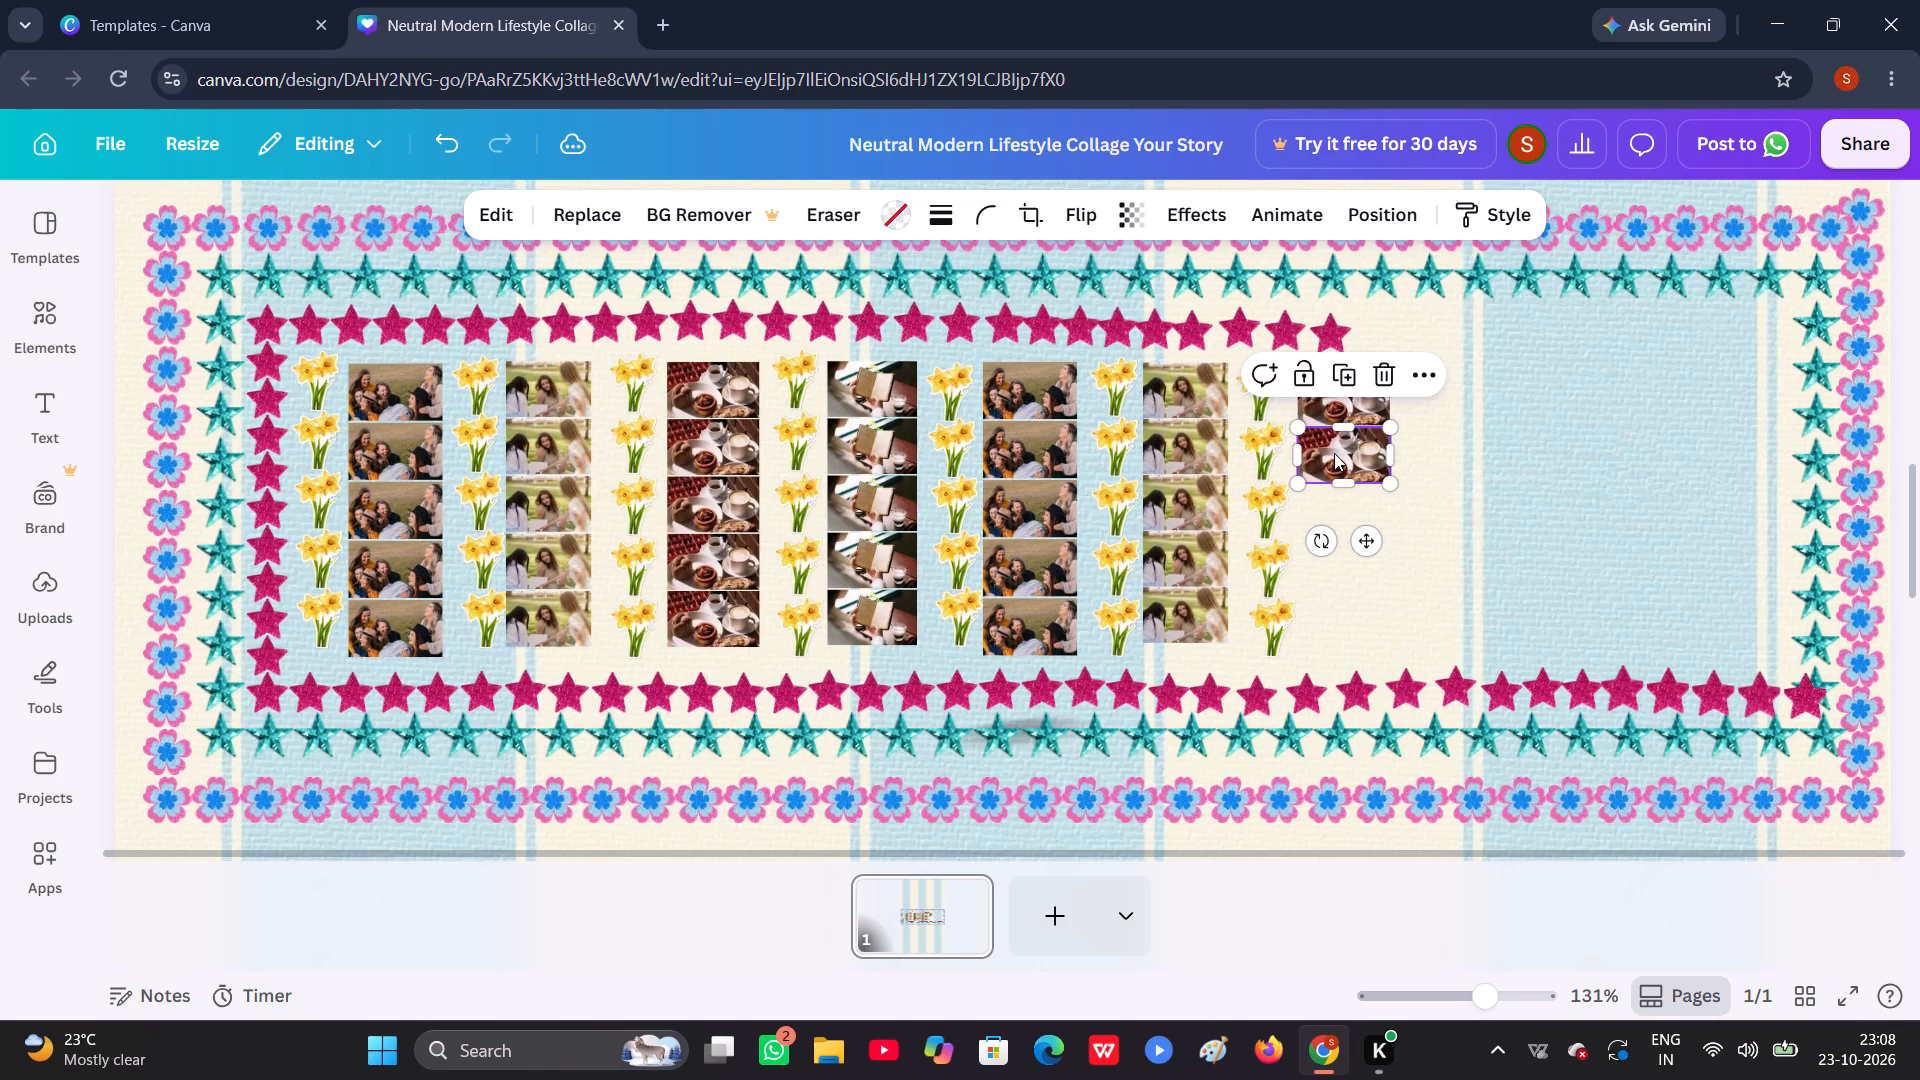
{"action": "left_click", "coordinate": [1330, 380]}
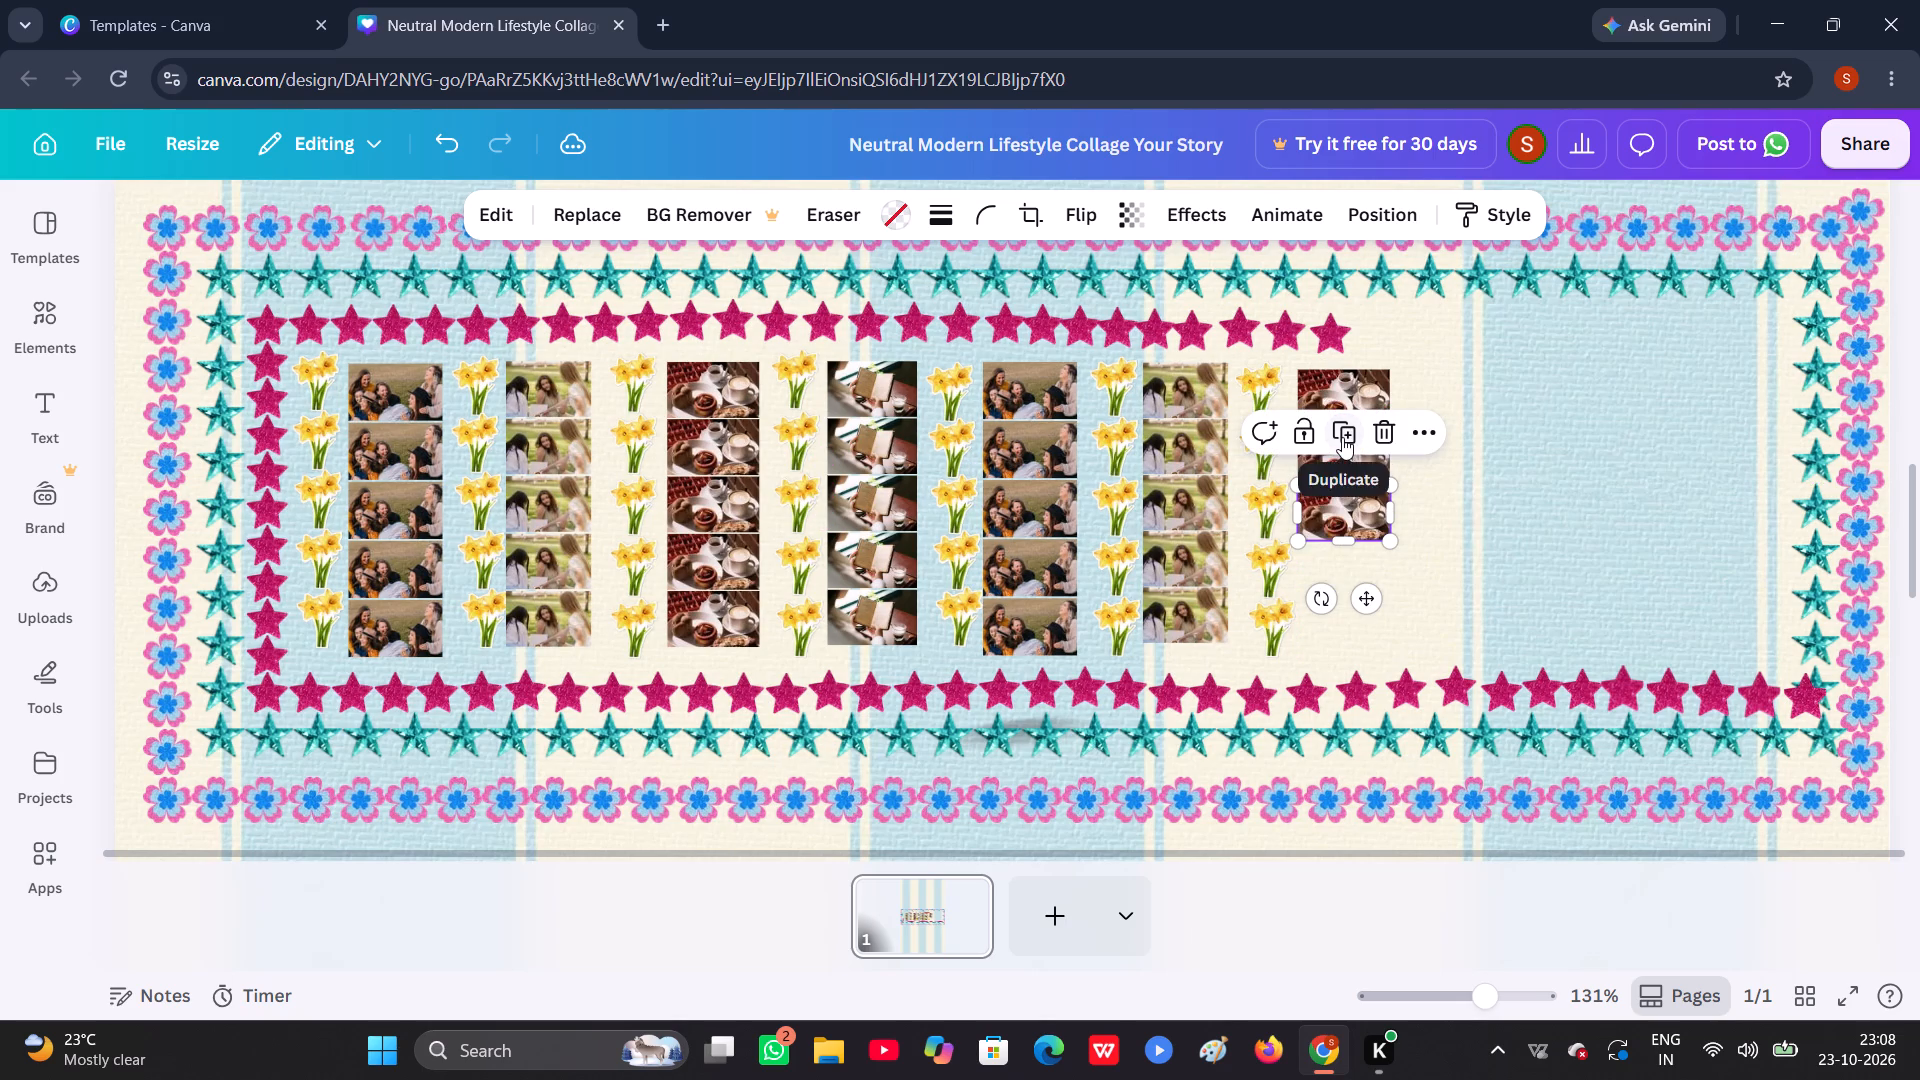
{"action": "left_click", "coordinate": [1342, 437]}
{"action": "left_click", "coordinate": [1343, 482]}
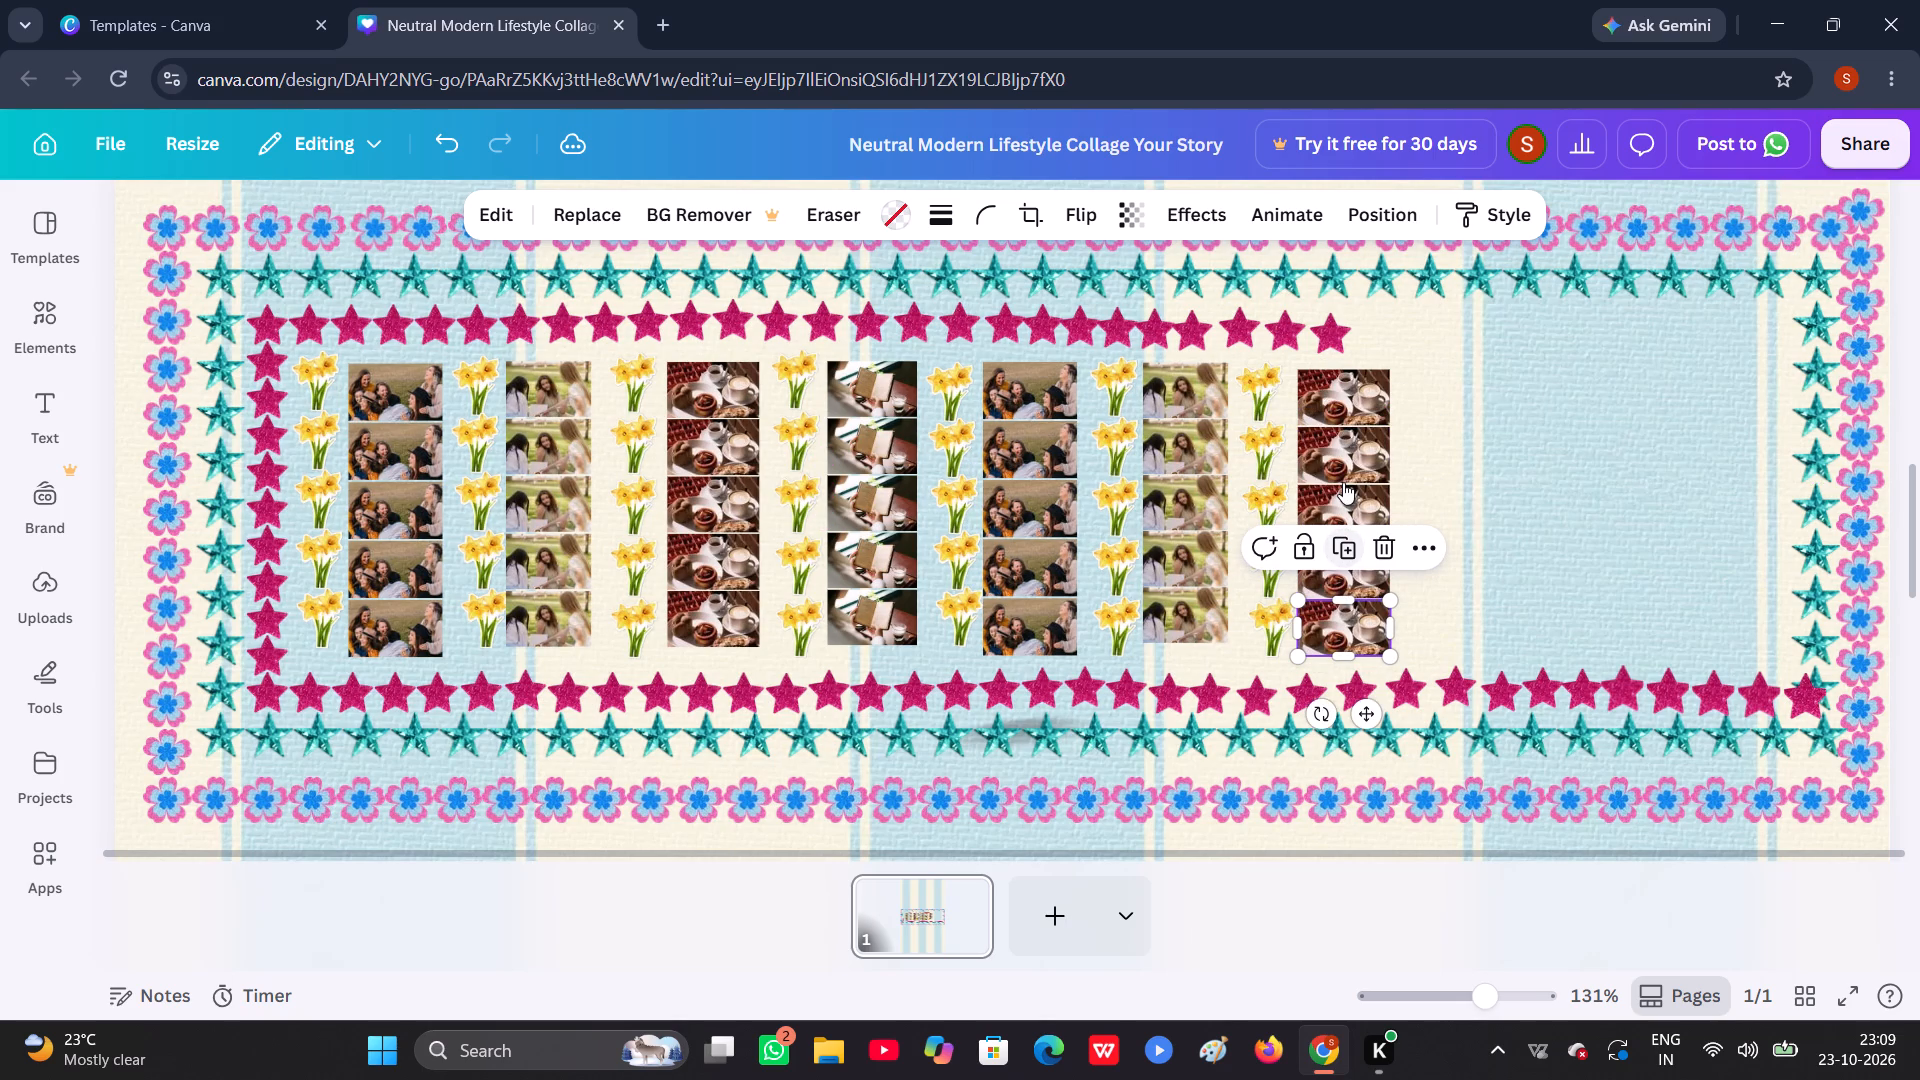
{"action": "left_click", "coordinate": [1396, 451]}
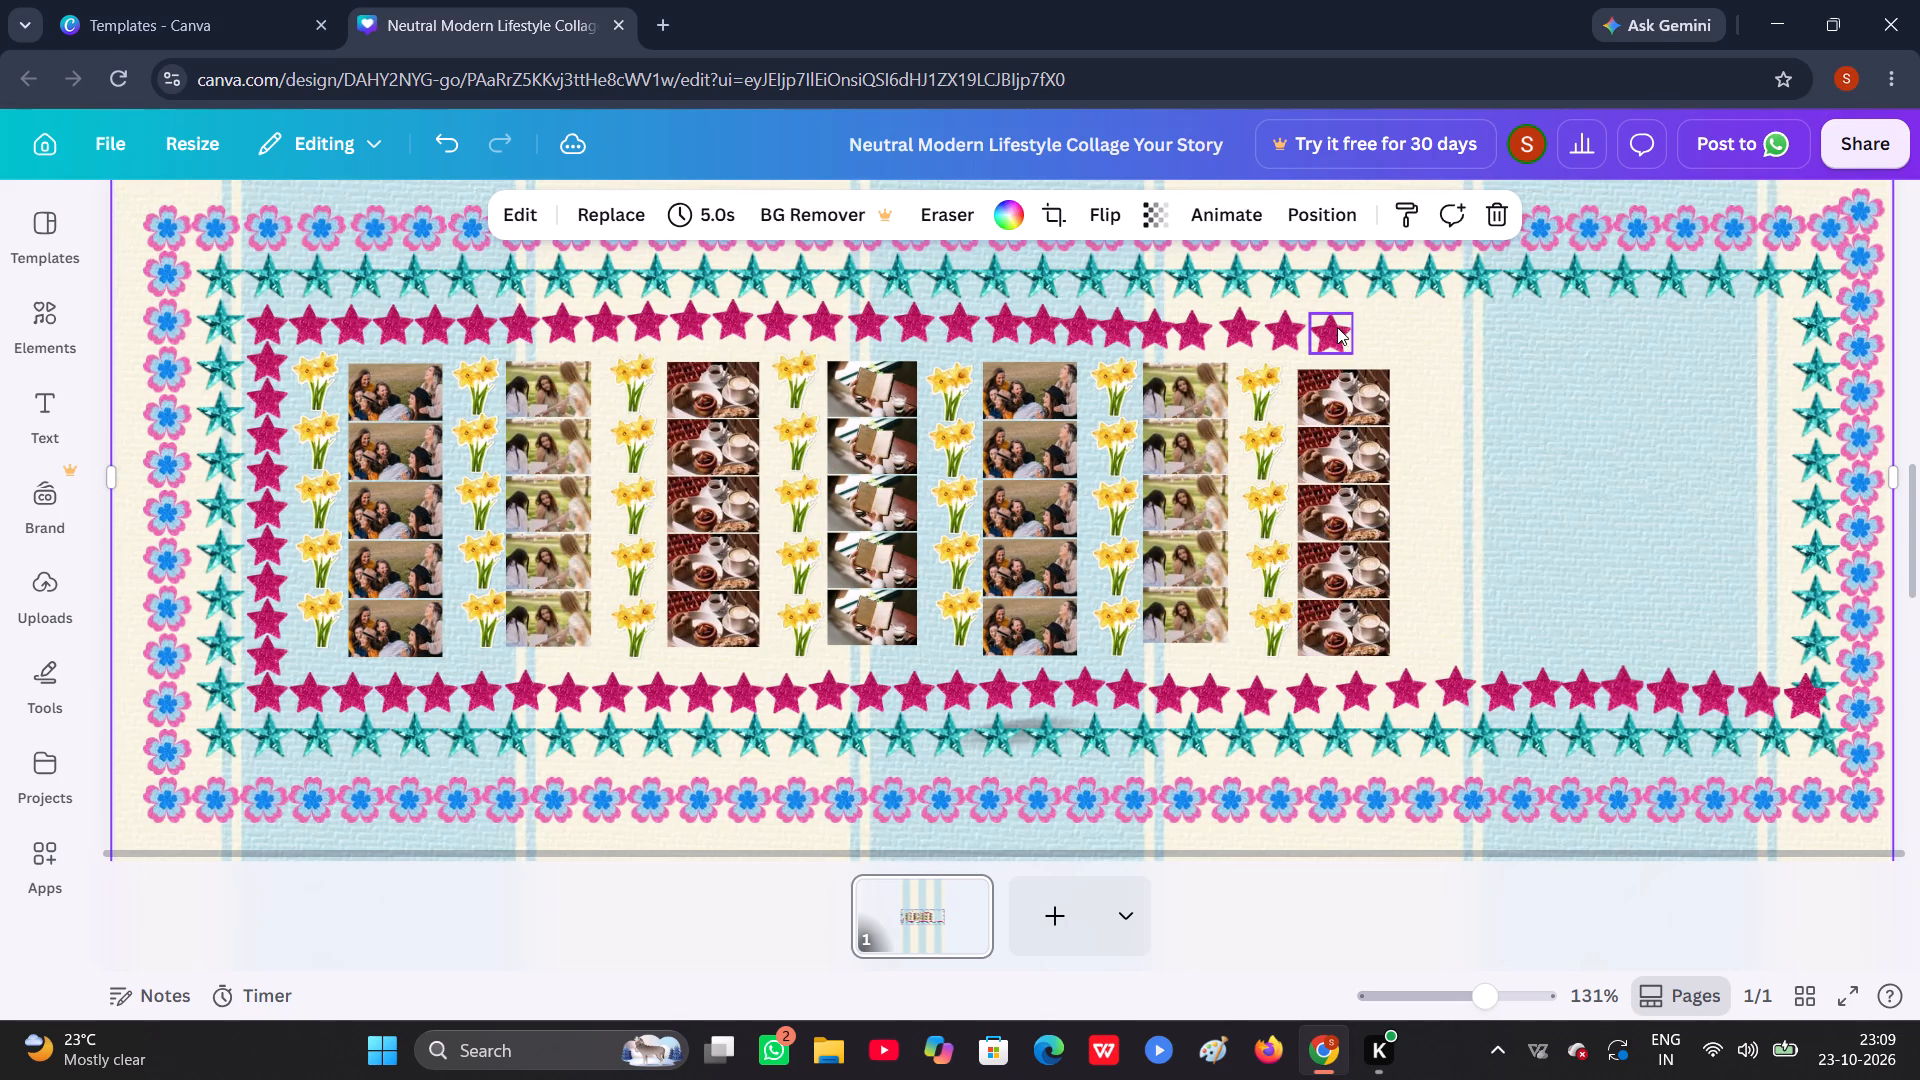
Duplicate the last pink star of the inner top row ten times, extending the row to the right-hand teal star border.
{"action": "left_click", "coordinate": [1337, 327]}
{"action": "left_click", "coordinate": [1337, 327]}
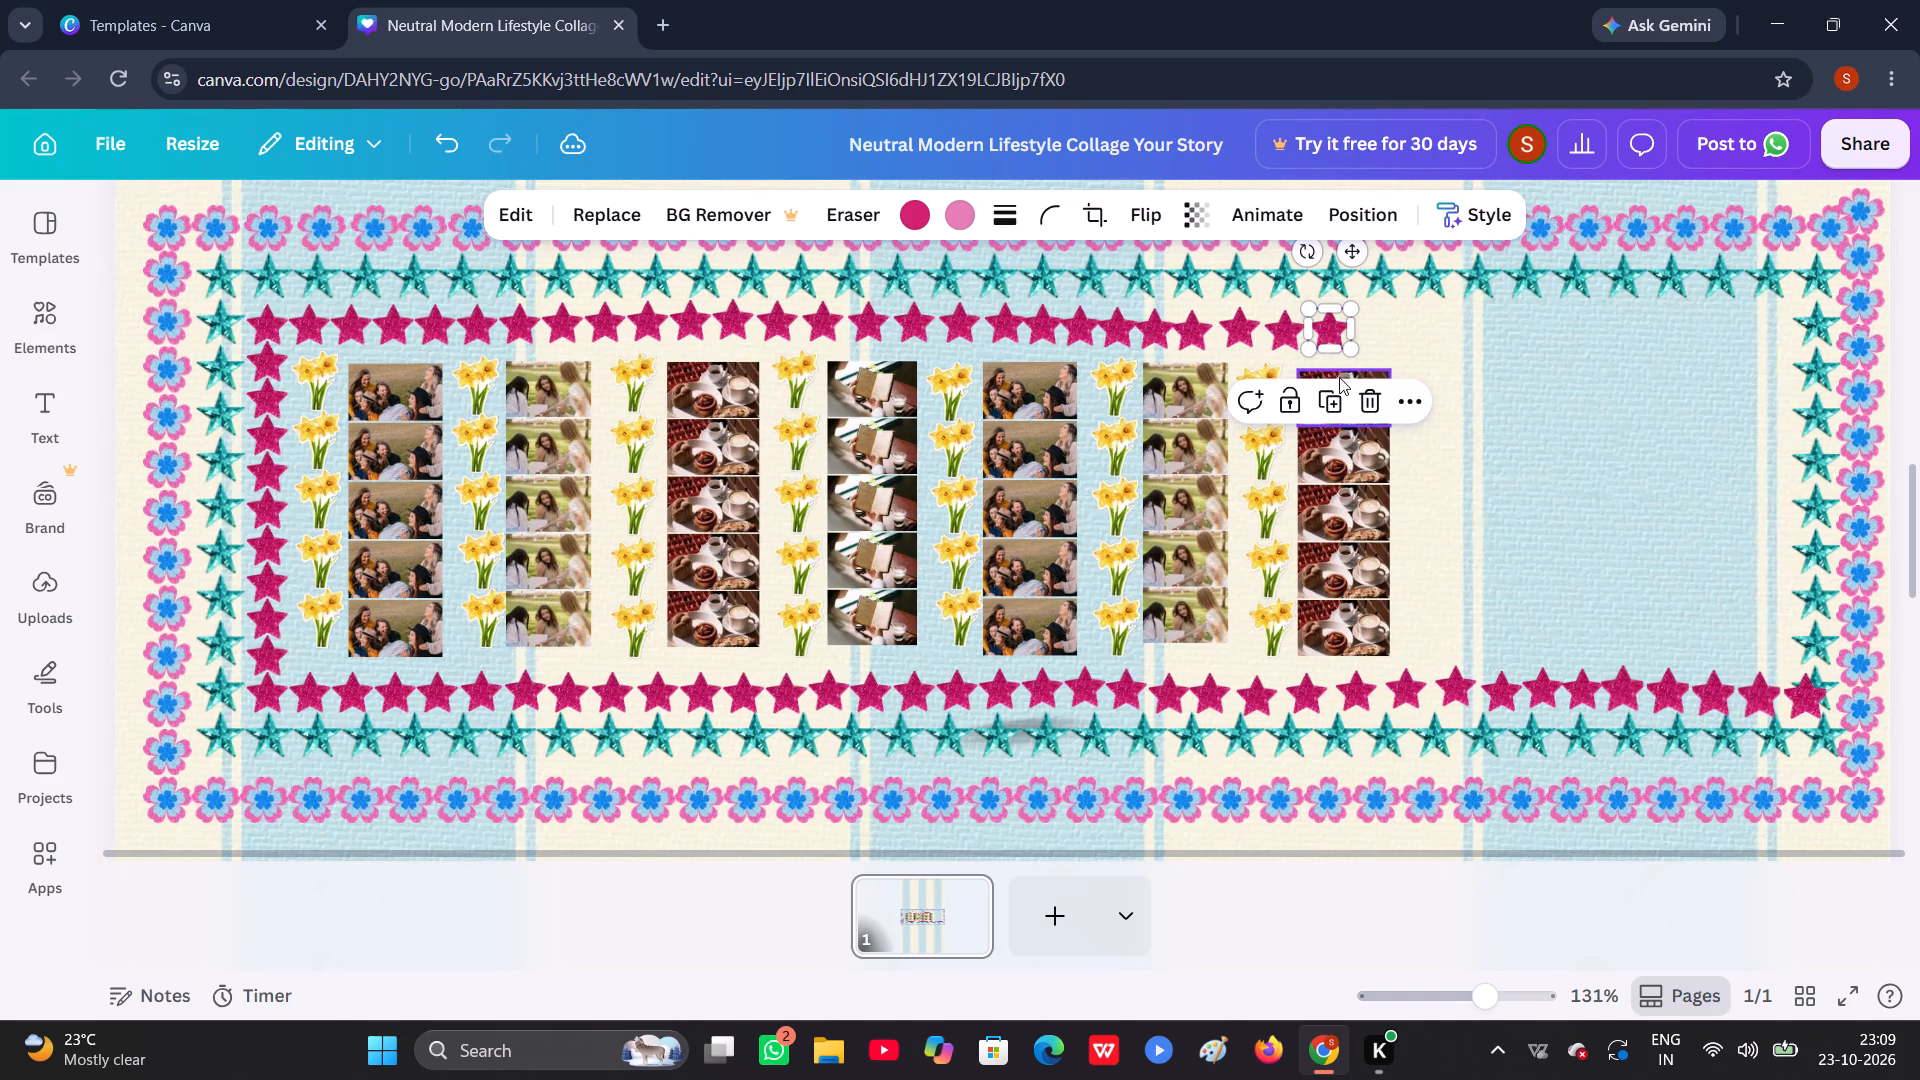
{"action": "left_click", "coordinate": [1332, 391]}
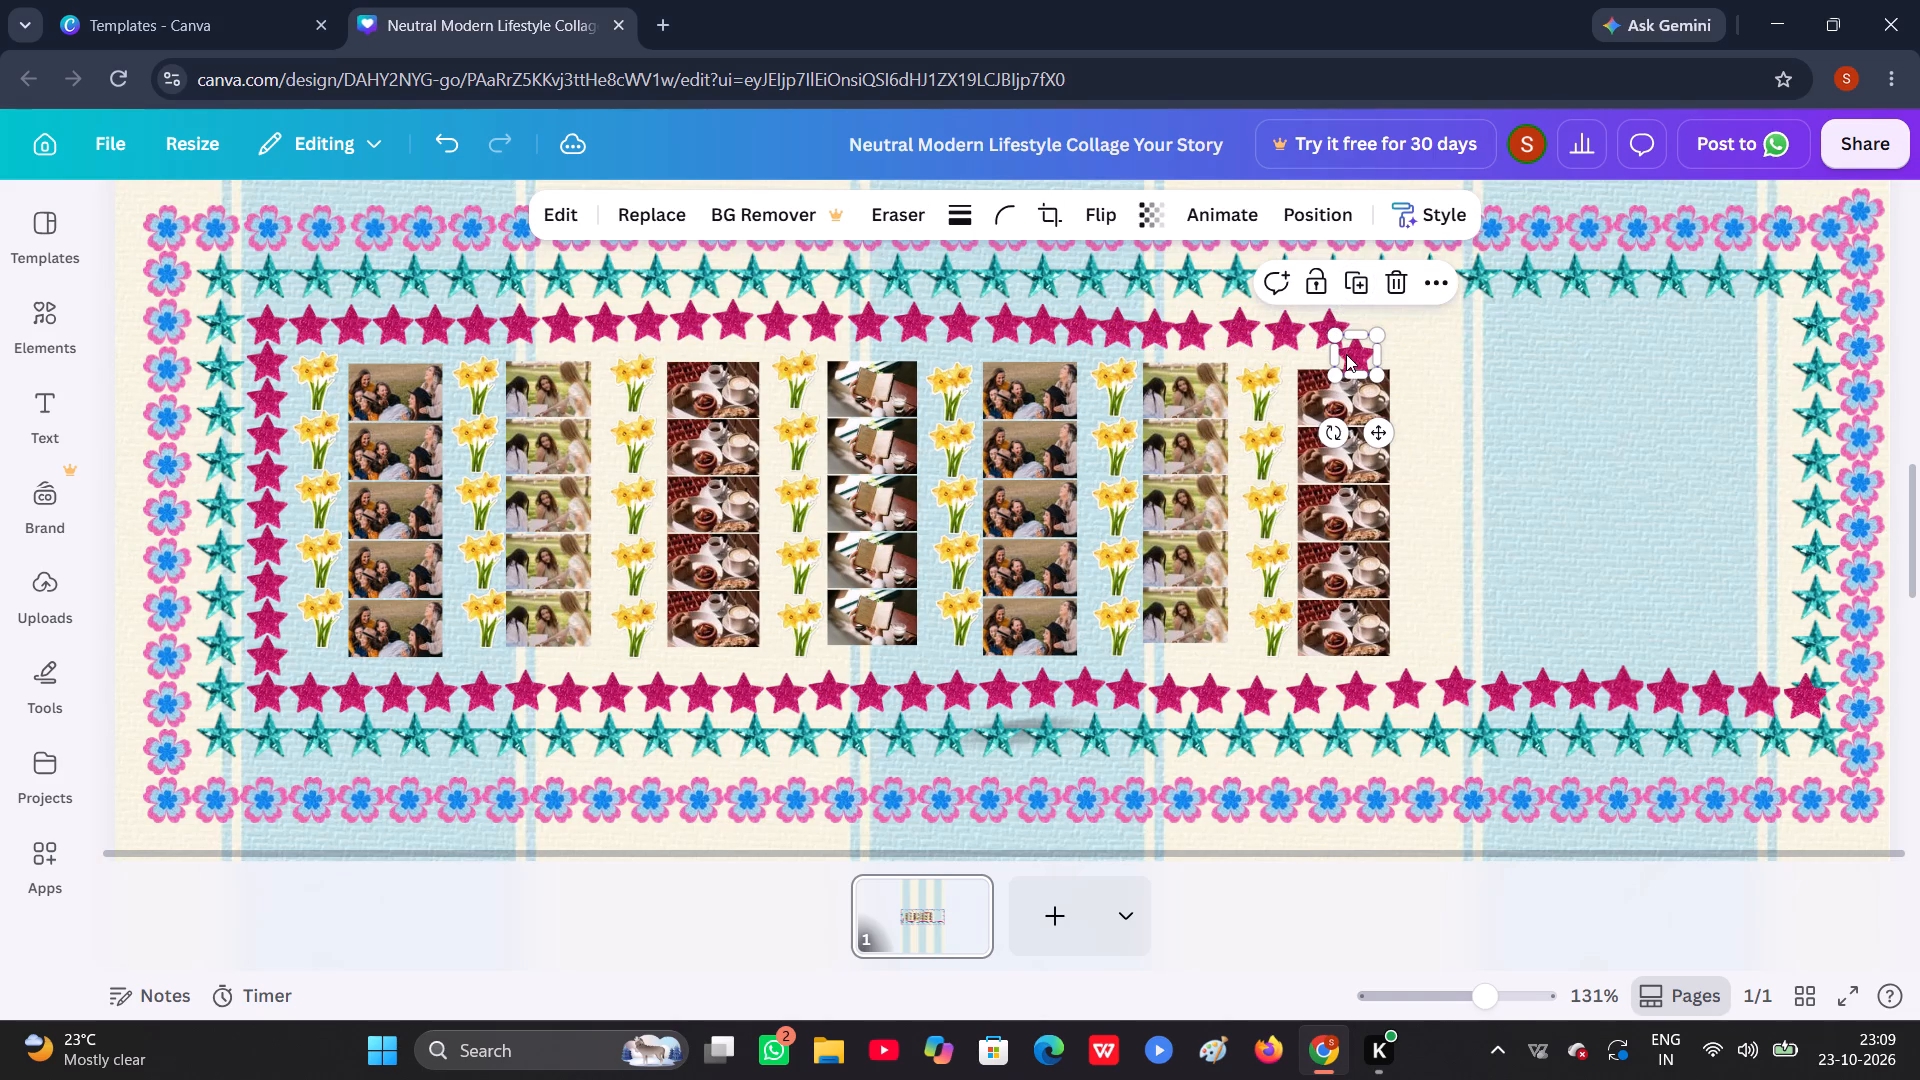
{"action": "left_click_drag", "start_coordinate": [1350, 351], "coordinate": [1369, 326]}
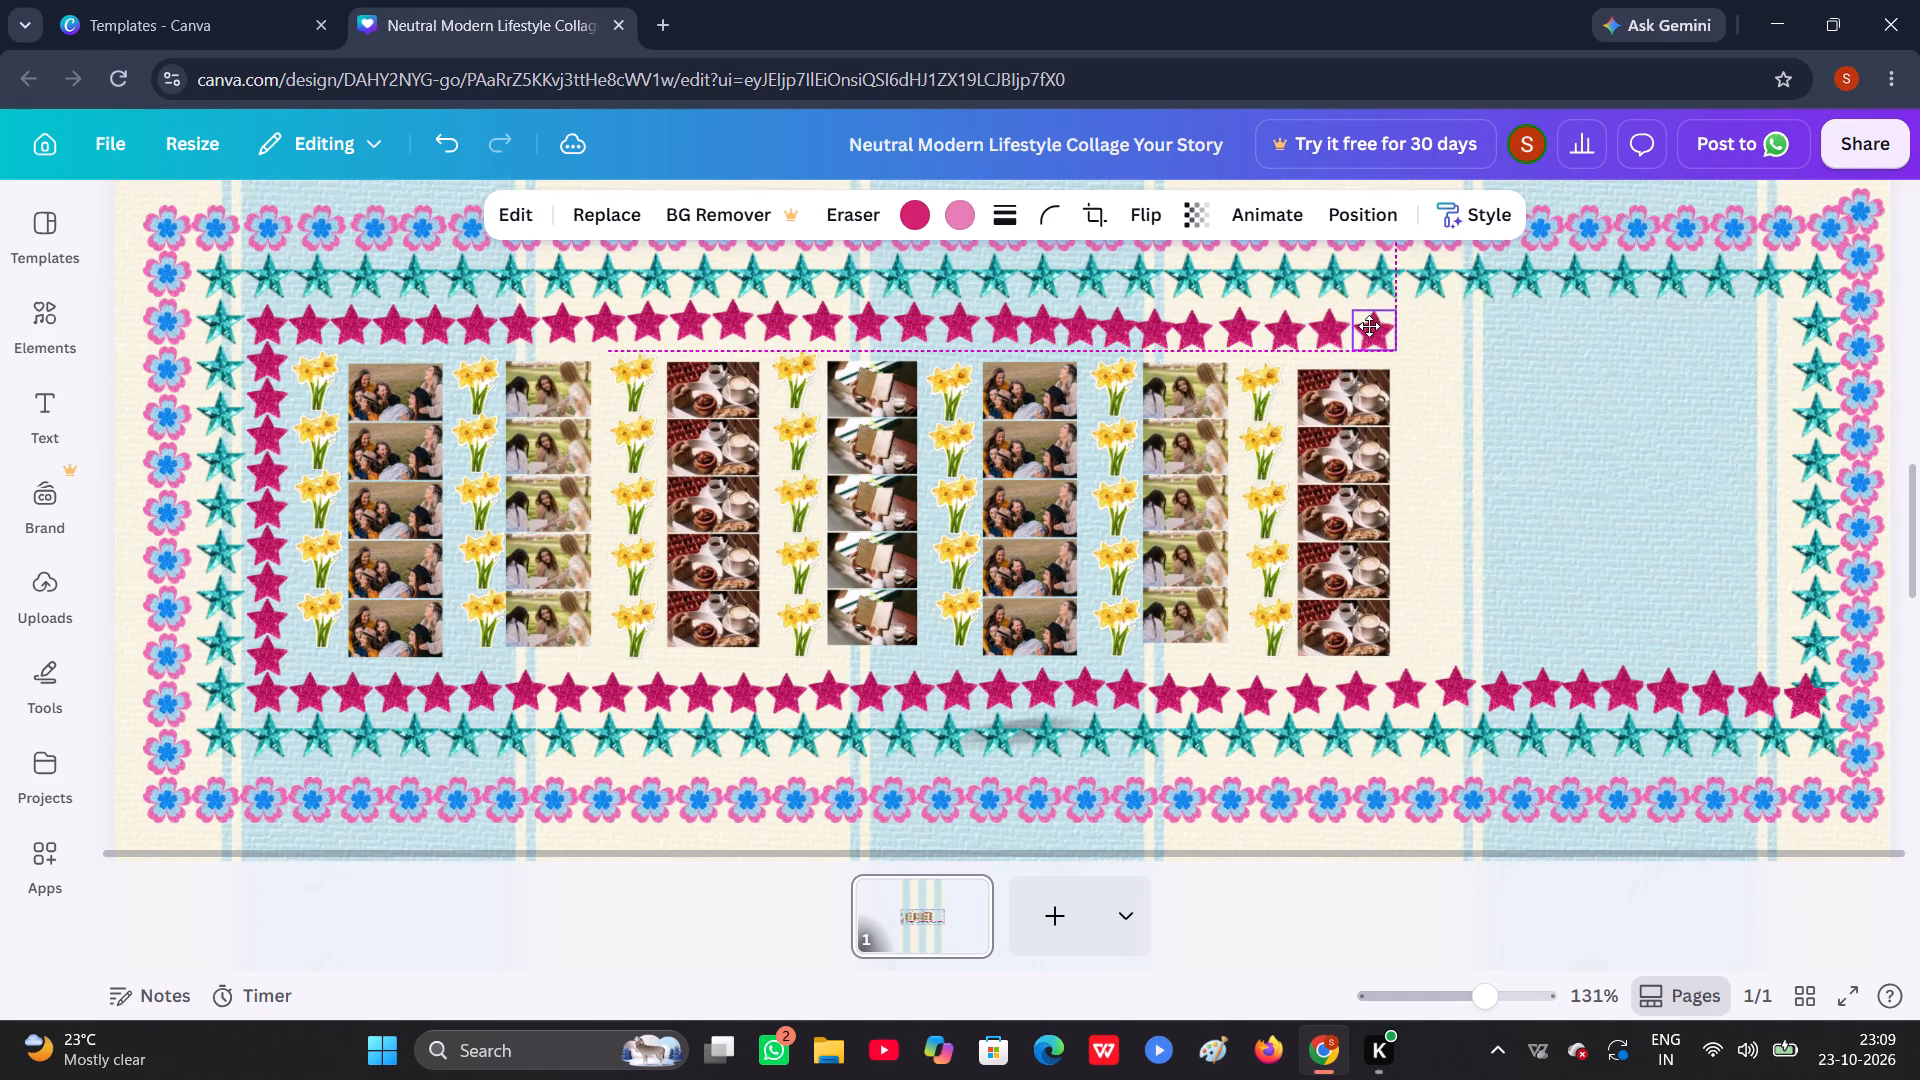
{"action": "left_click_drag", "start_coordinate": [1369, 326], "coordinate": [1370, 326]}
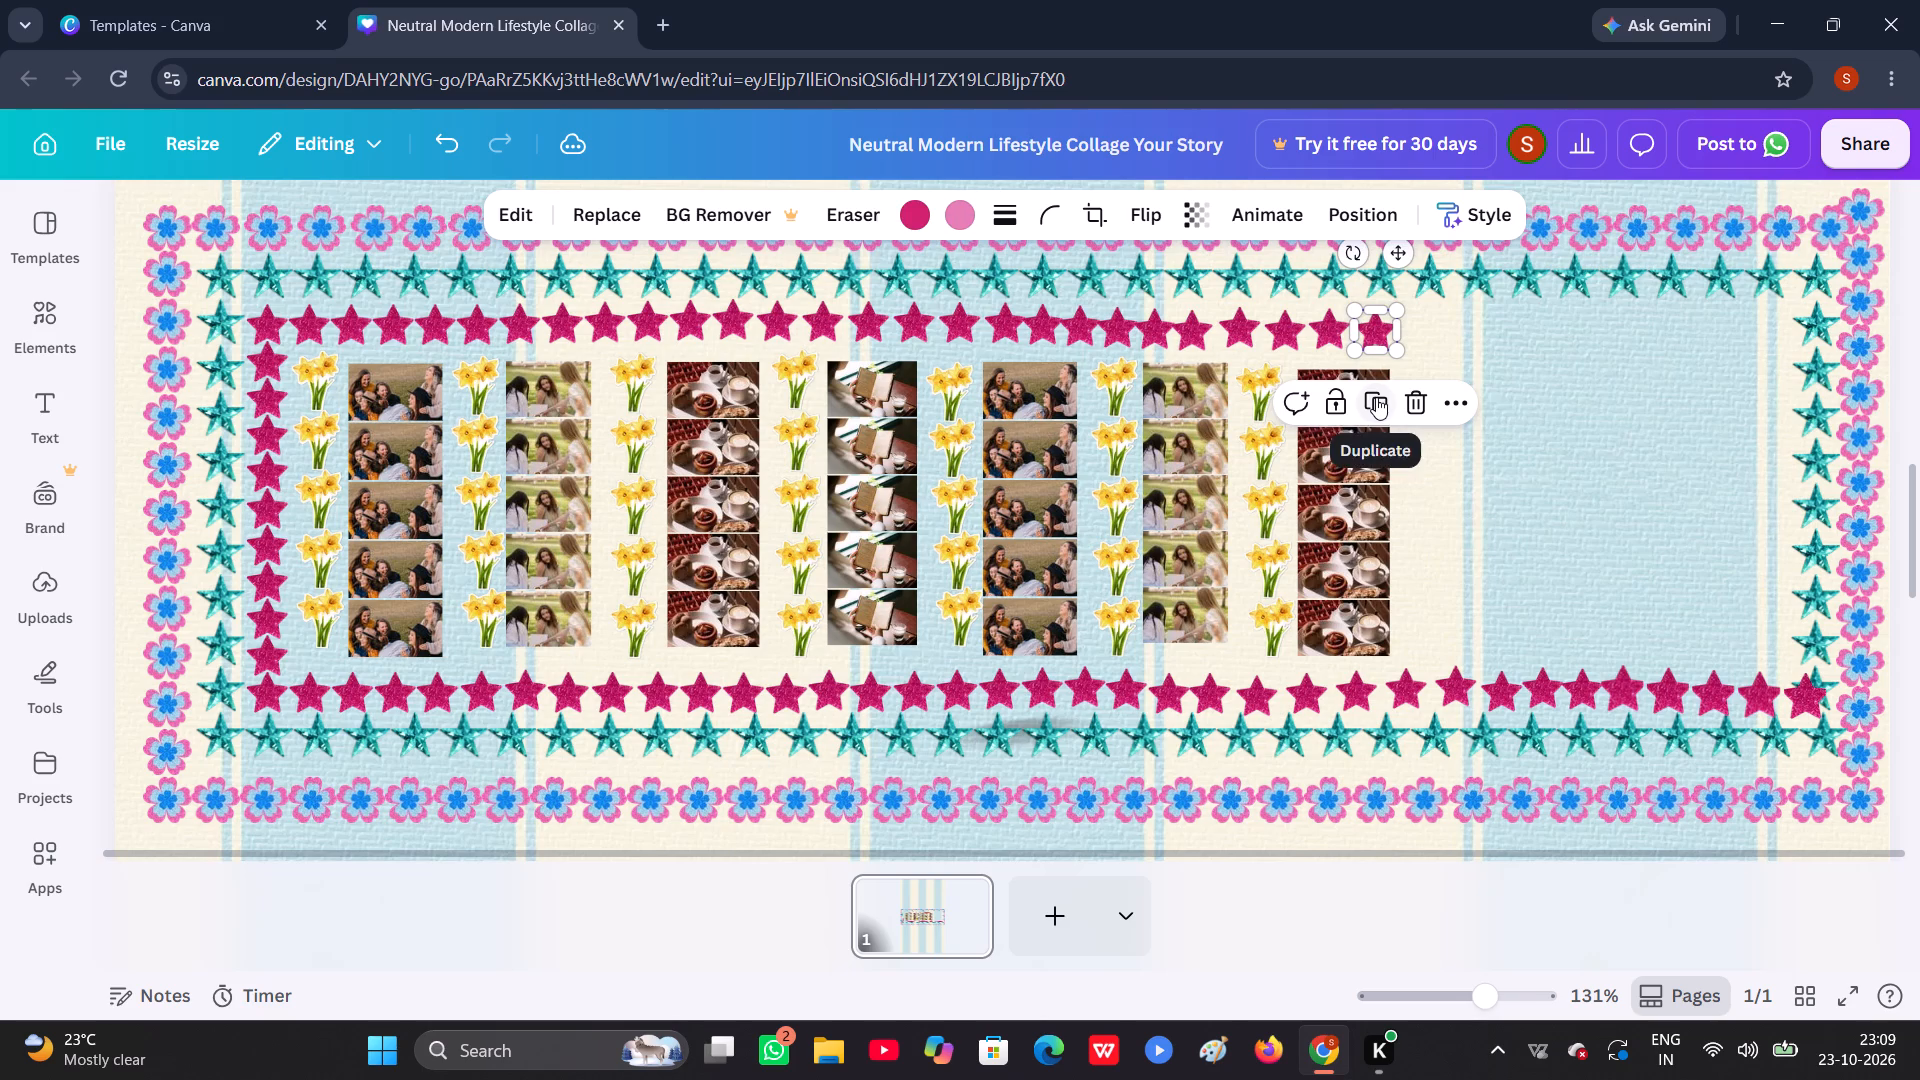
{"action": "left_click", "coordinate": [1376, 397]}
{"action": "left_click", "coordinate": [1413, 397]}
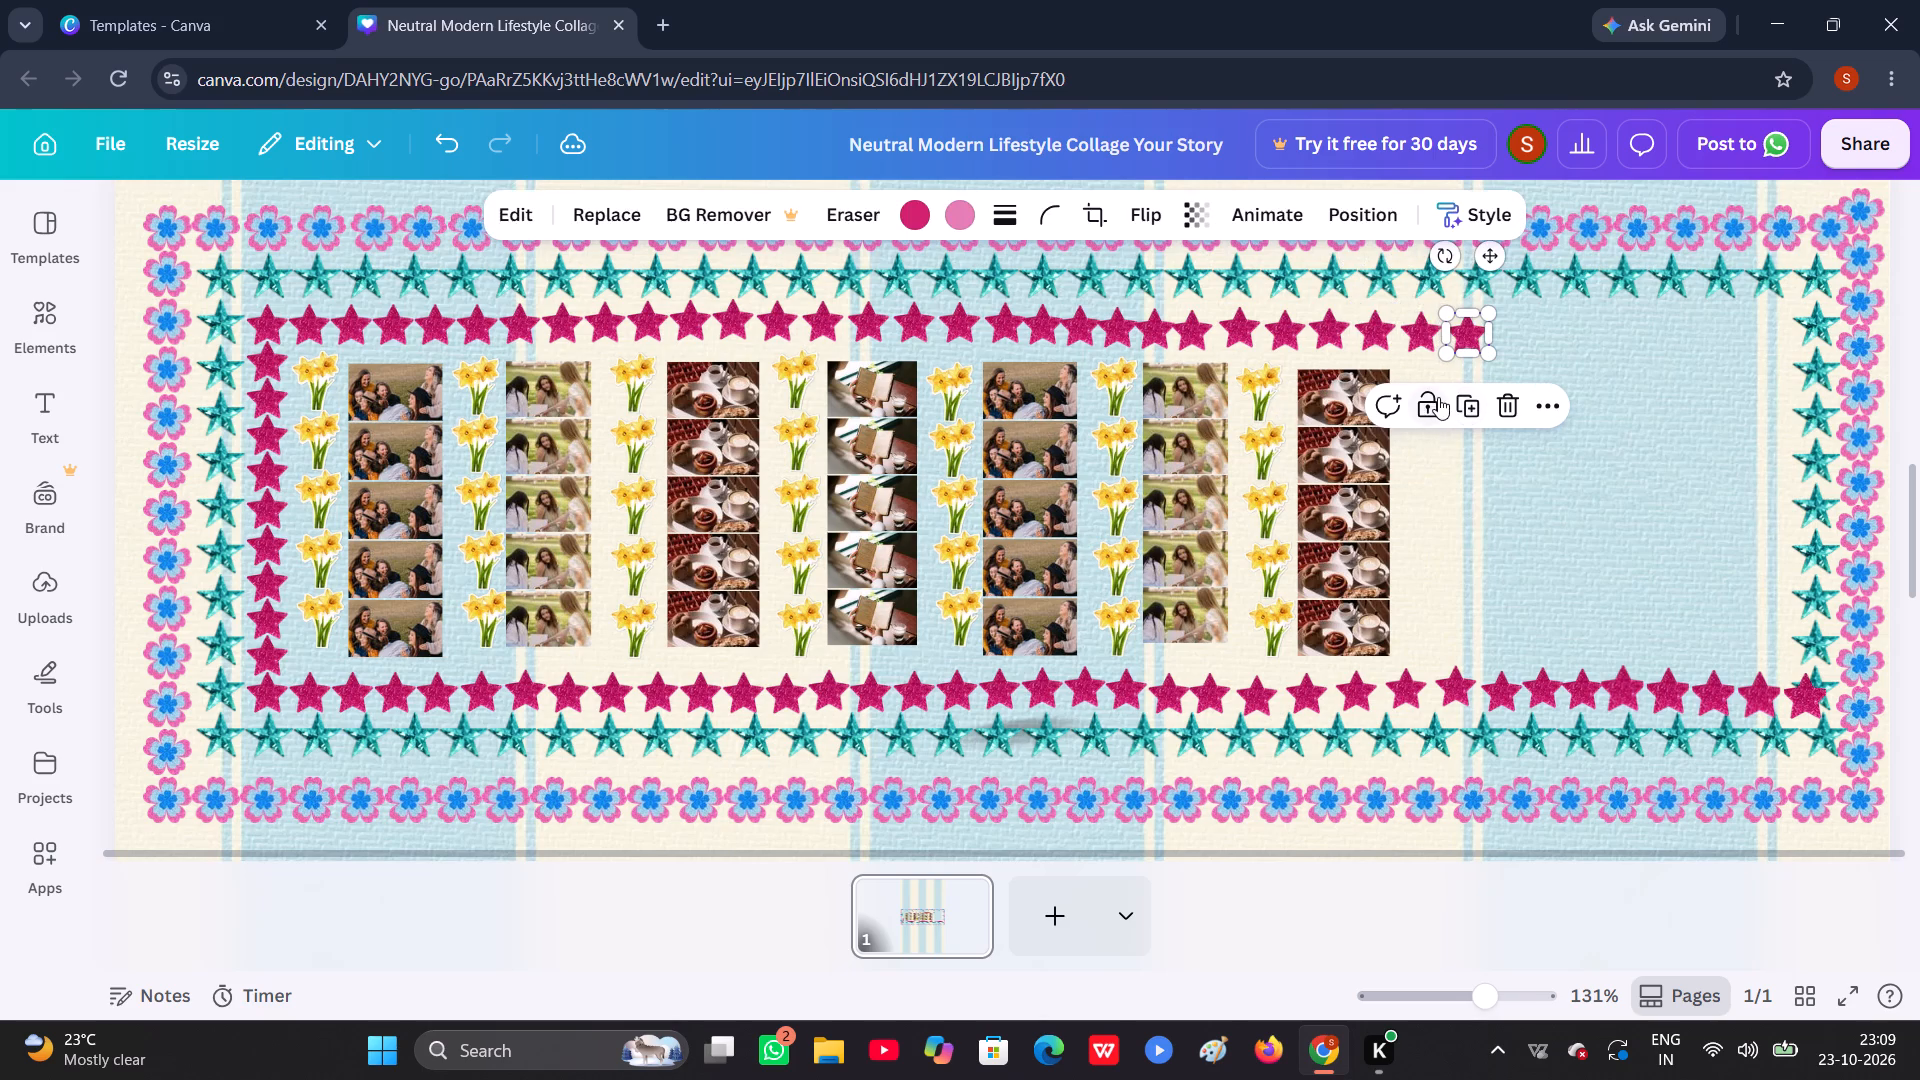
{"action": "left_click", "coordinate": [1450, 399]}
{"action": "left_click", "coordinate": [1506, 403]}
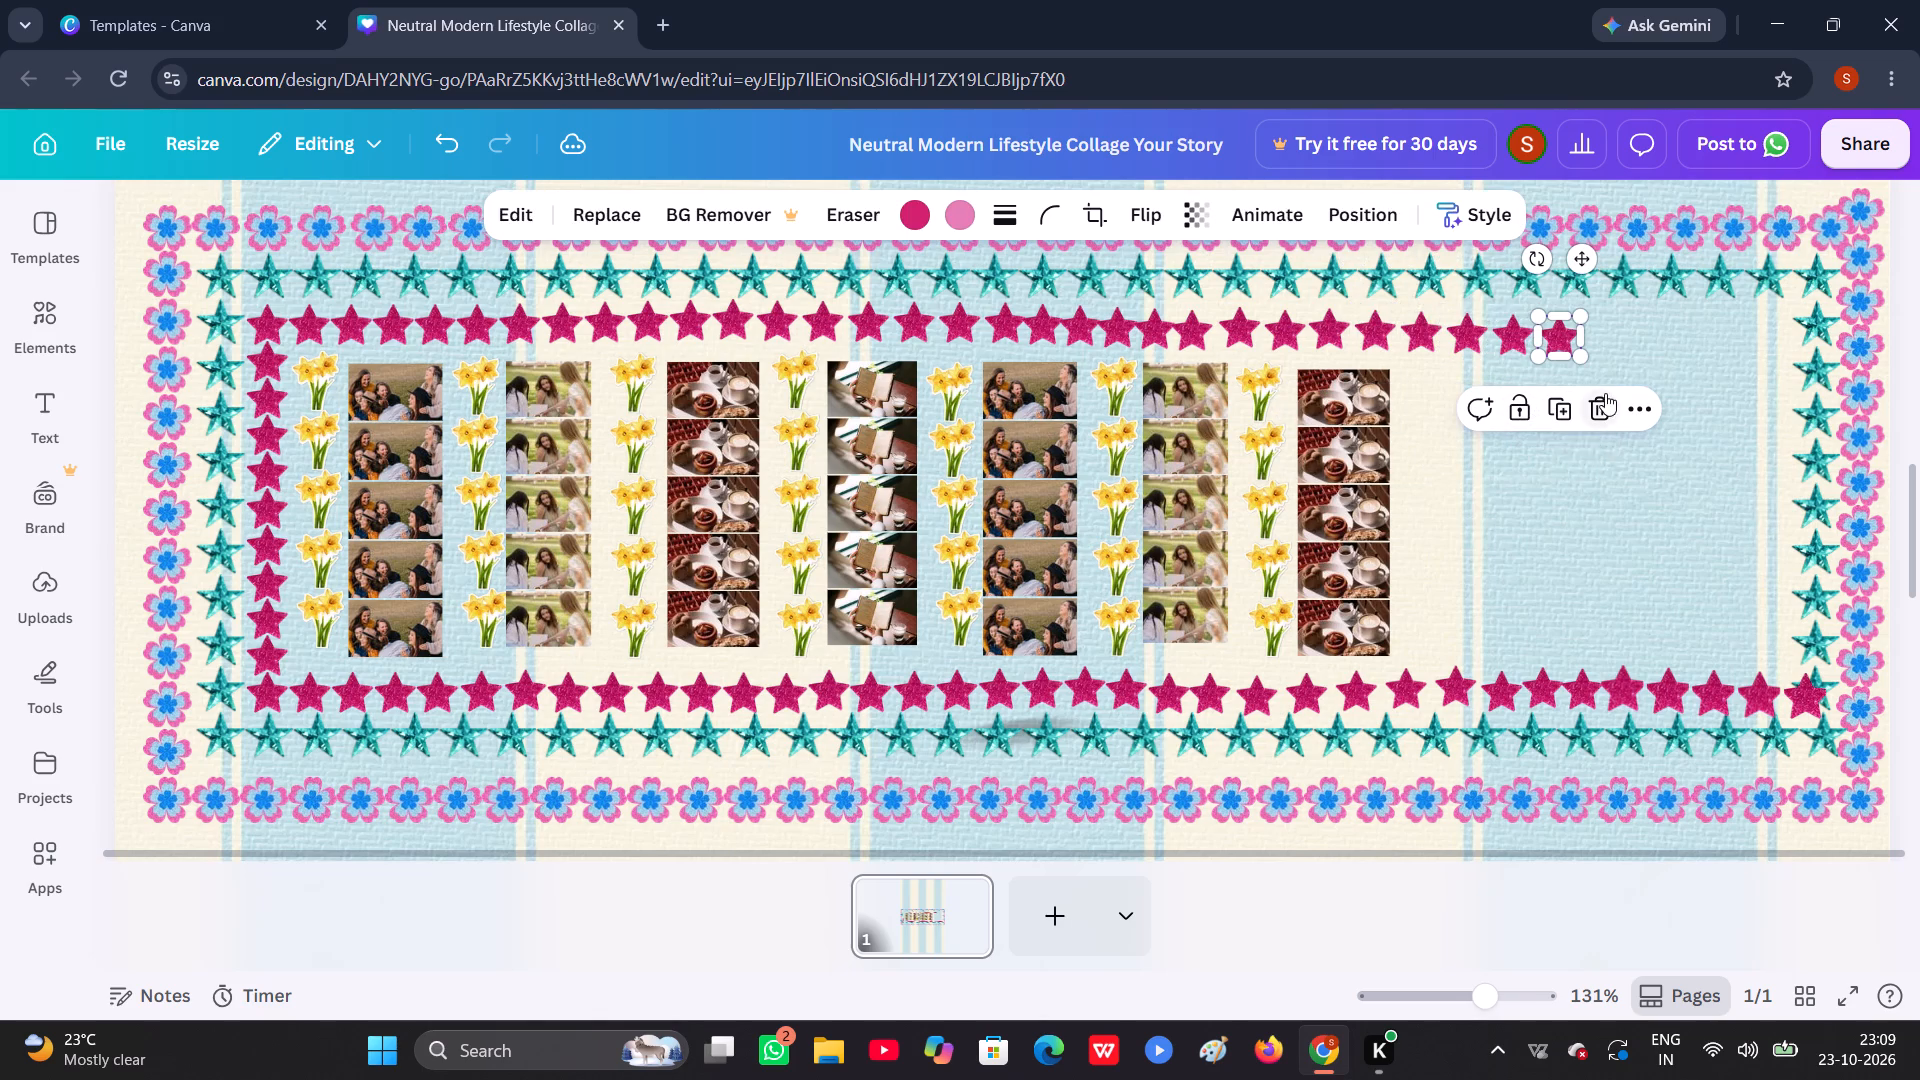
{"action": "left_click", "coordinate": [1575, 399]}
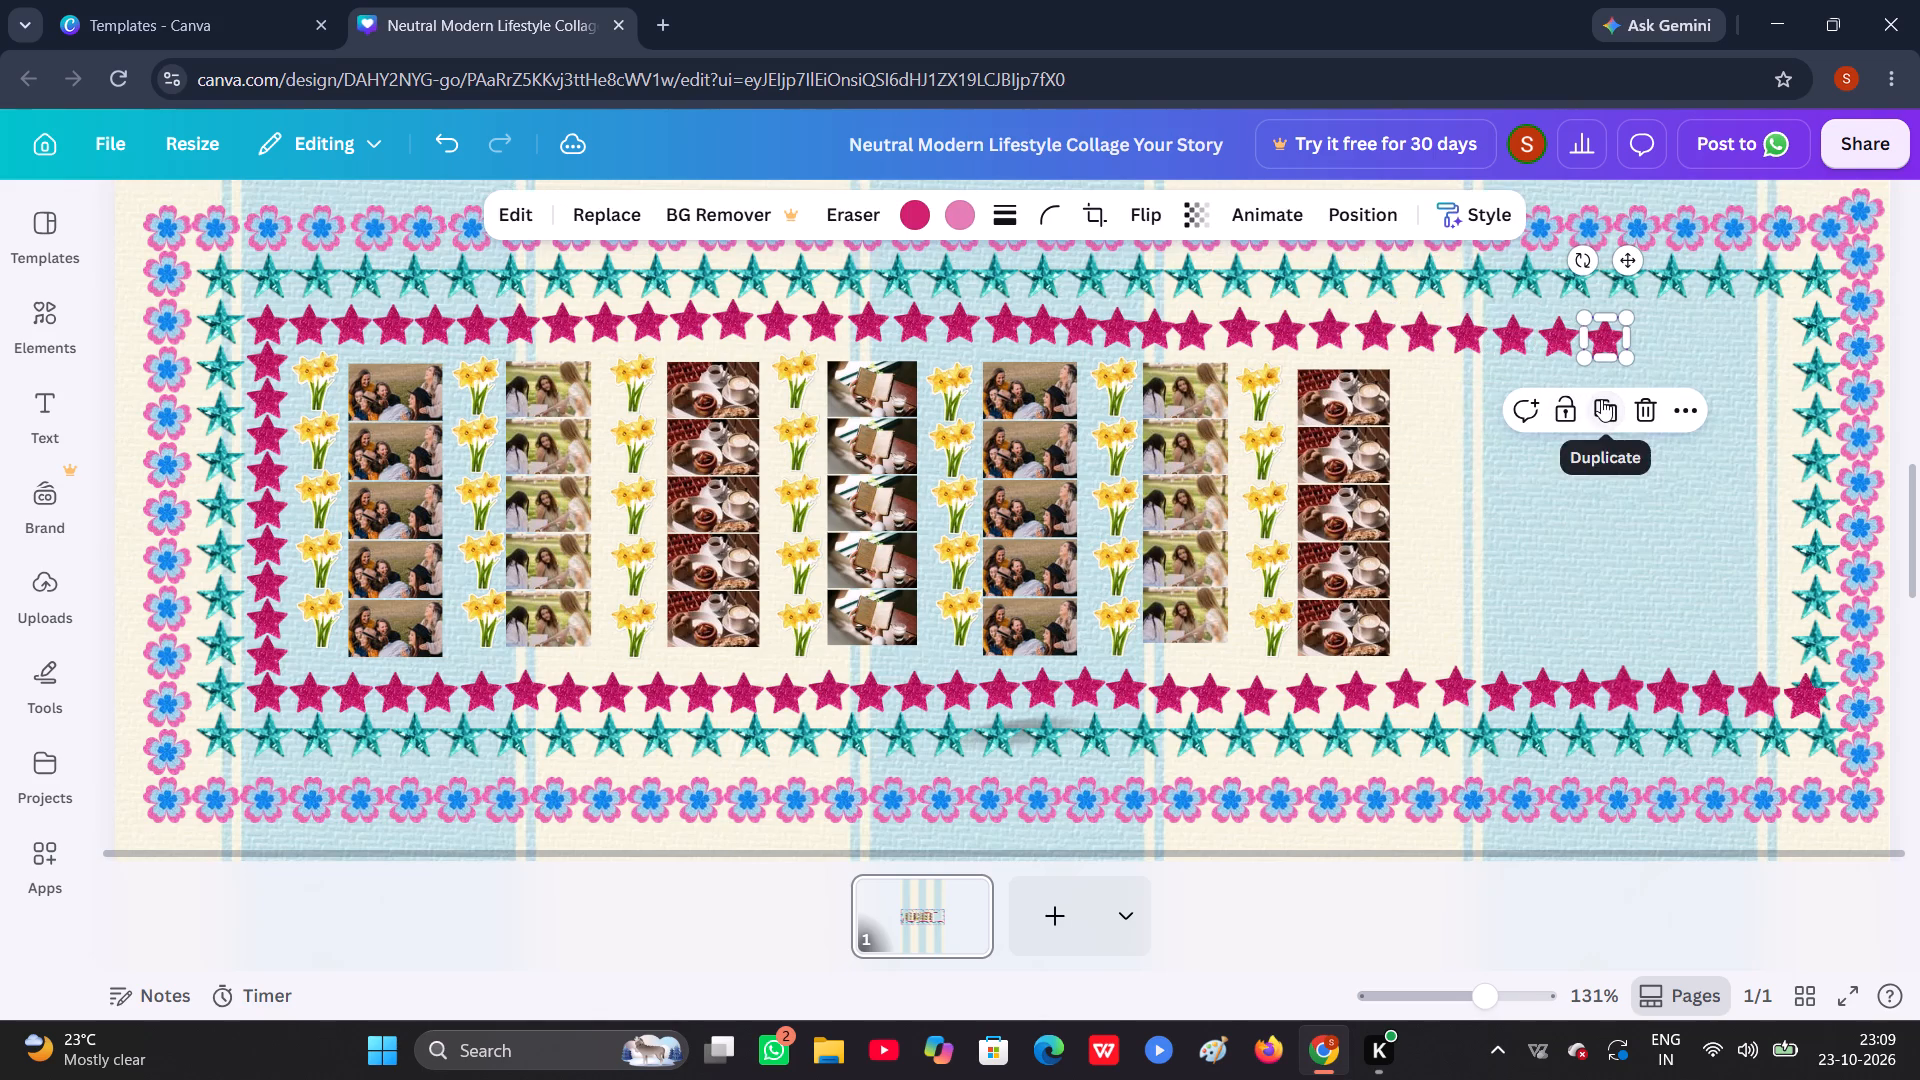
{"action": "left_click", "coordinate": [1601, 399]}
{"action": "left_click", "coordinate": [1639, 406]}
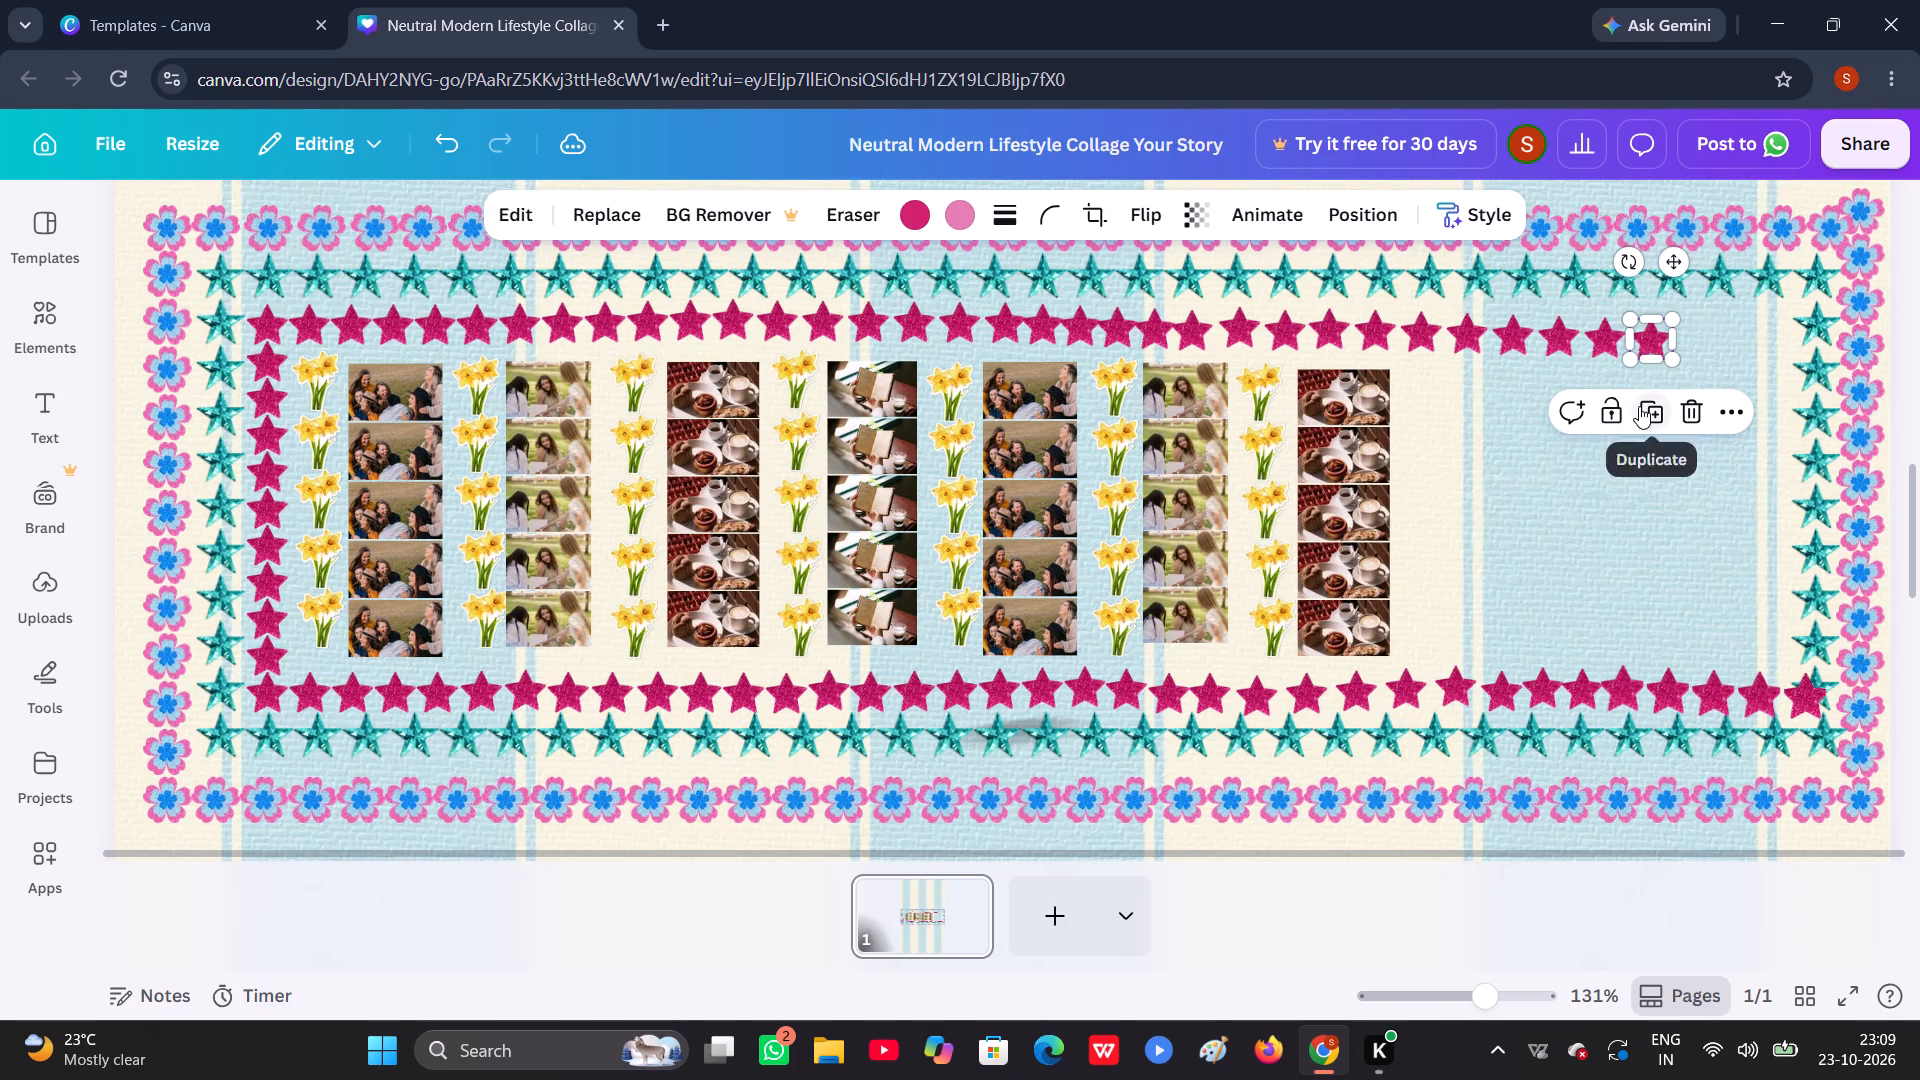
{"action": "left_click", "coordinate": [1689, 406]}
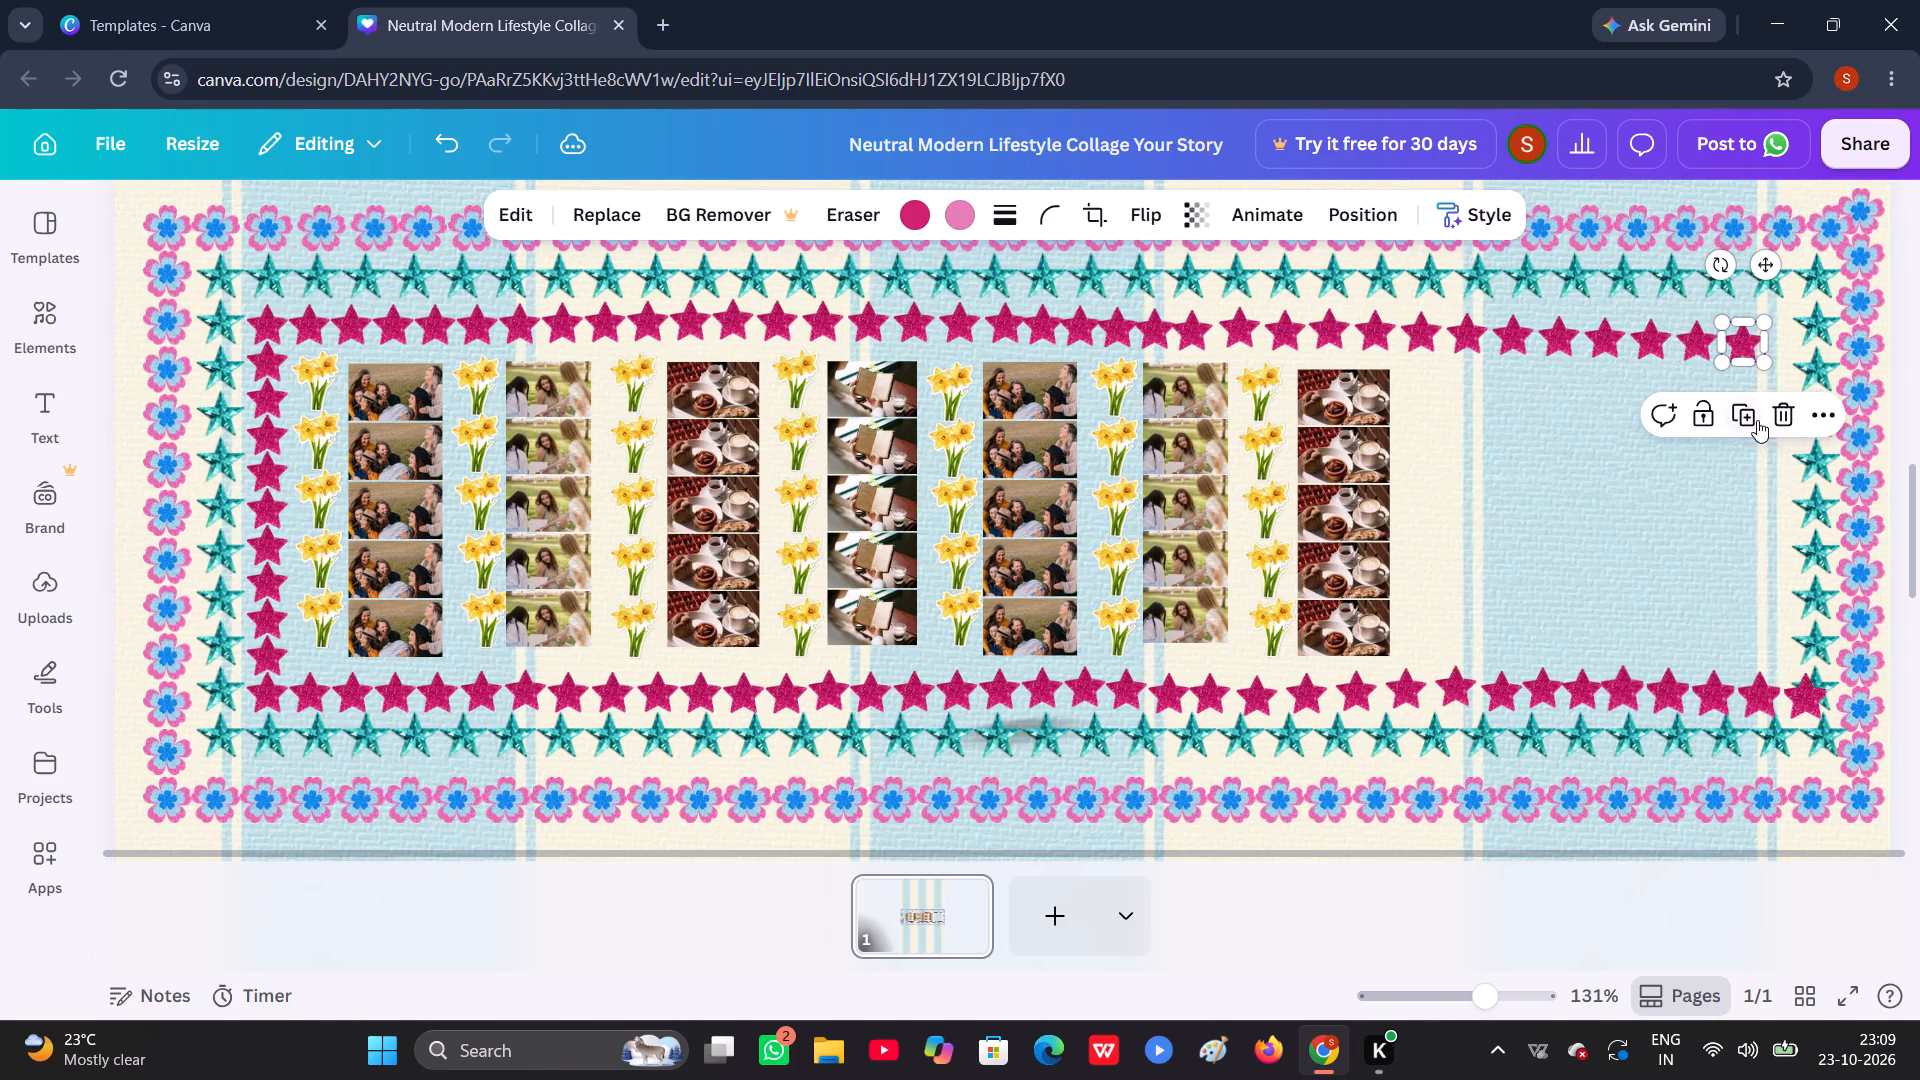
{"action": "left_click", "coordinate": [1742, 405]}
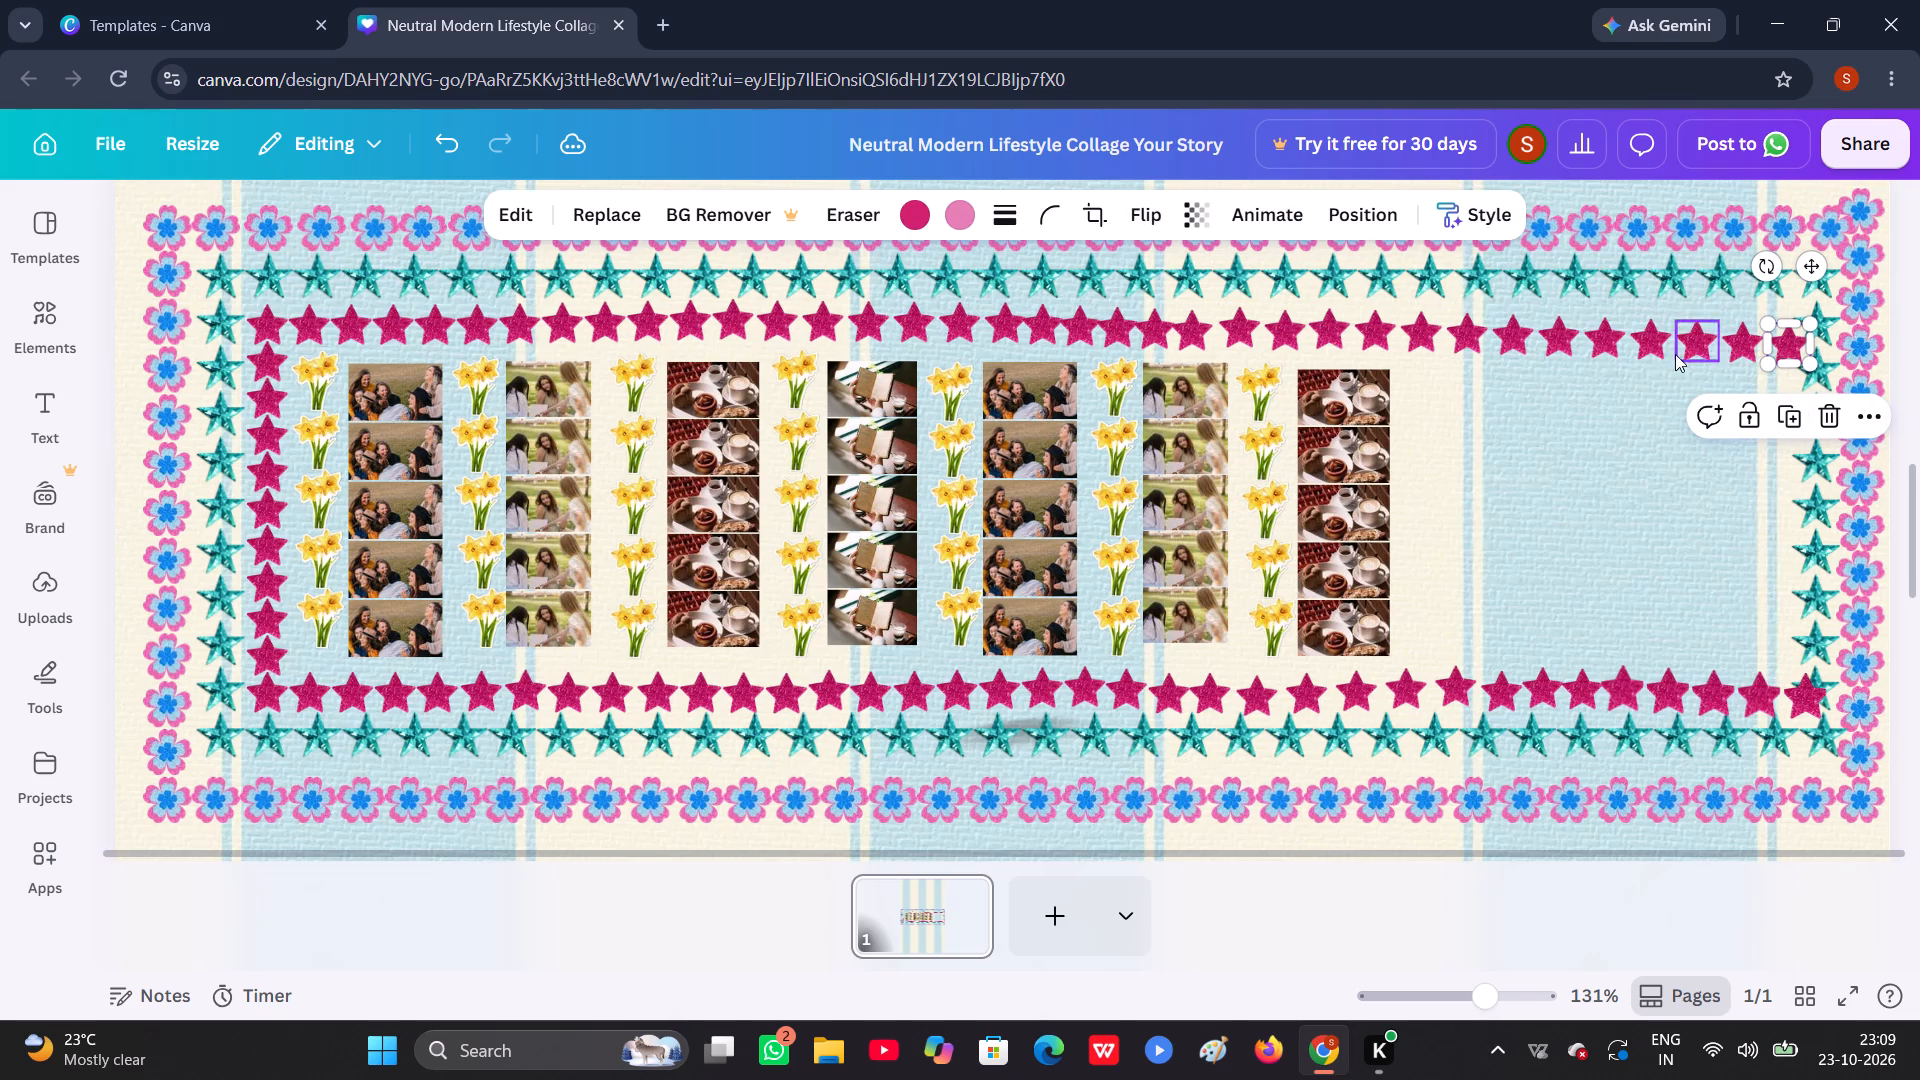
Duplicate a pink star from the top row and stack seven copies down the inner right side to the bottom pink row.
{"action": "left_click", "coordinate": [1642, 345]}
{"action": "left_click", "coordinate": [1640, 408]}
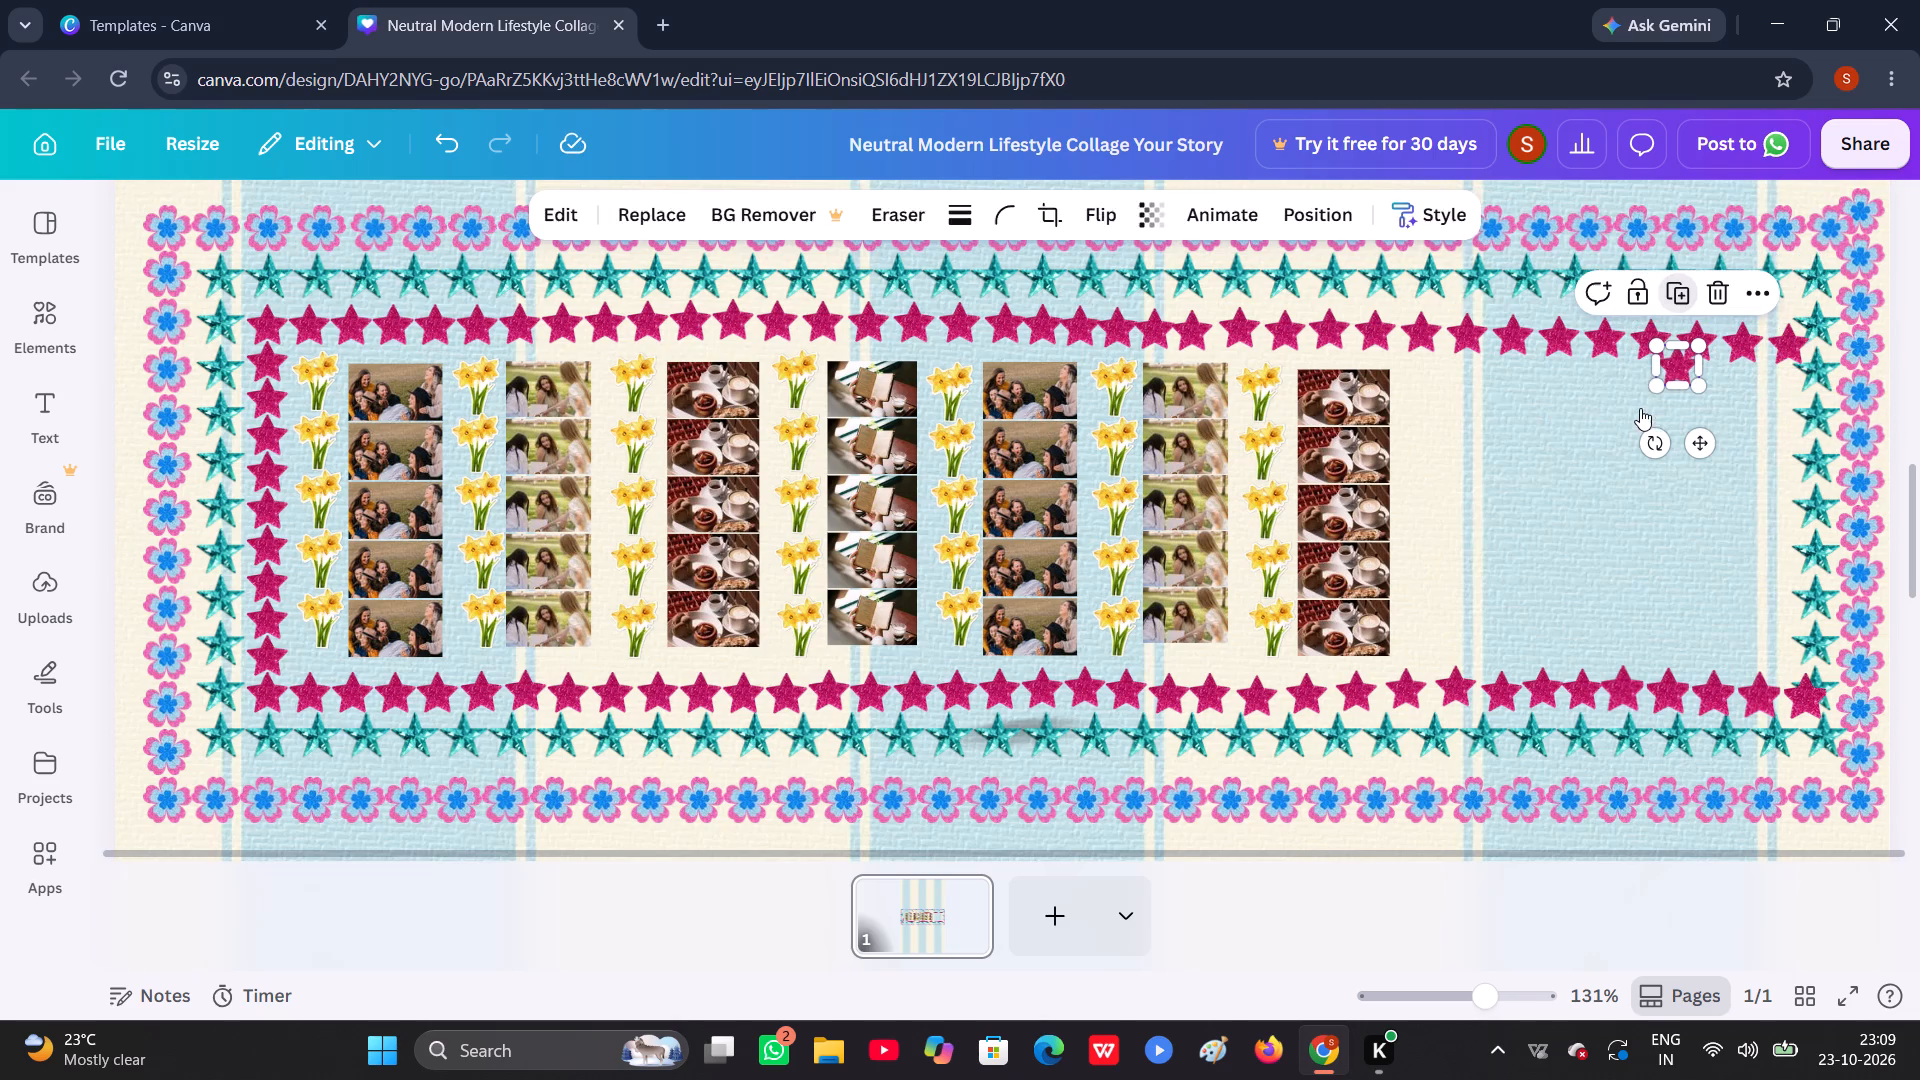
{"action": "left_click_drag", "start_coordinate": [1676, 363], "coordinate": [1866, 381]}
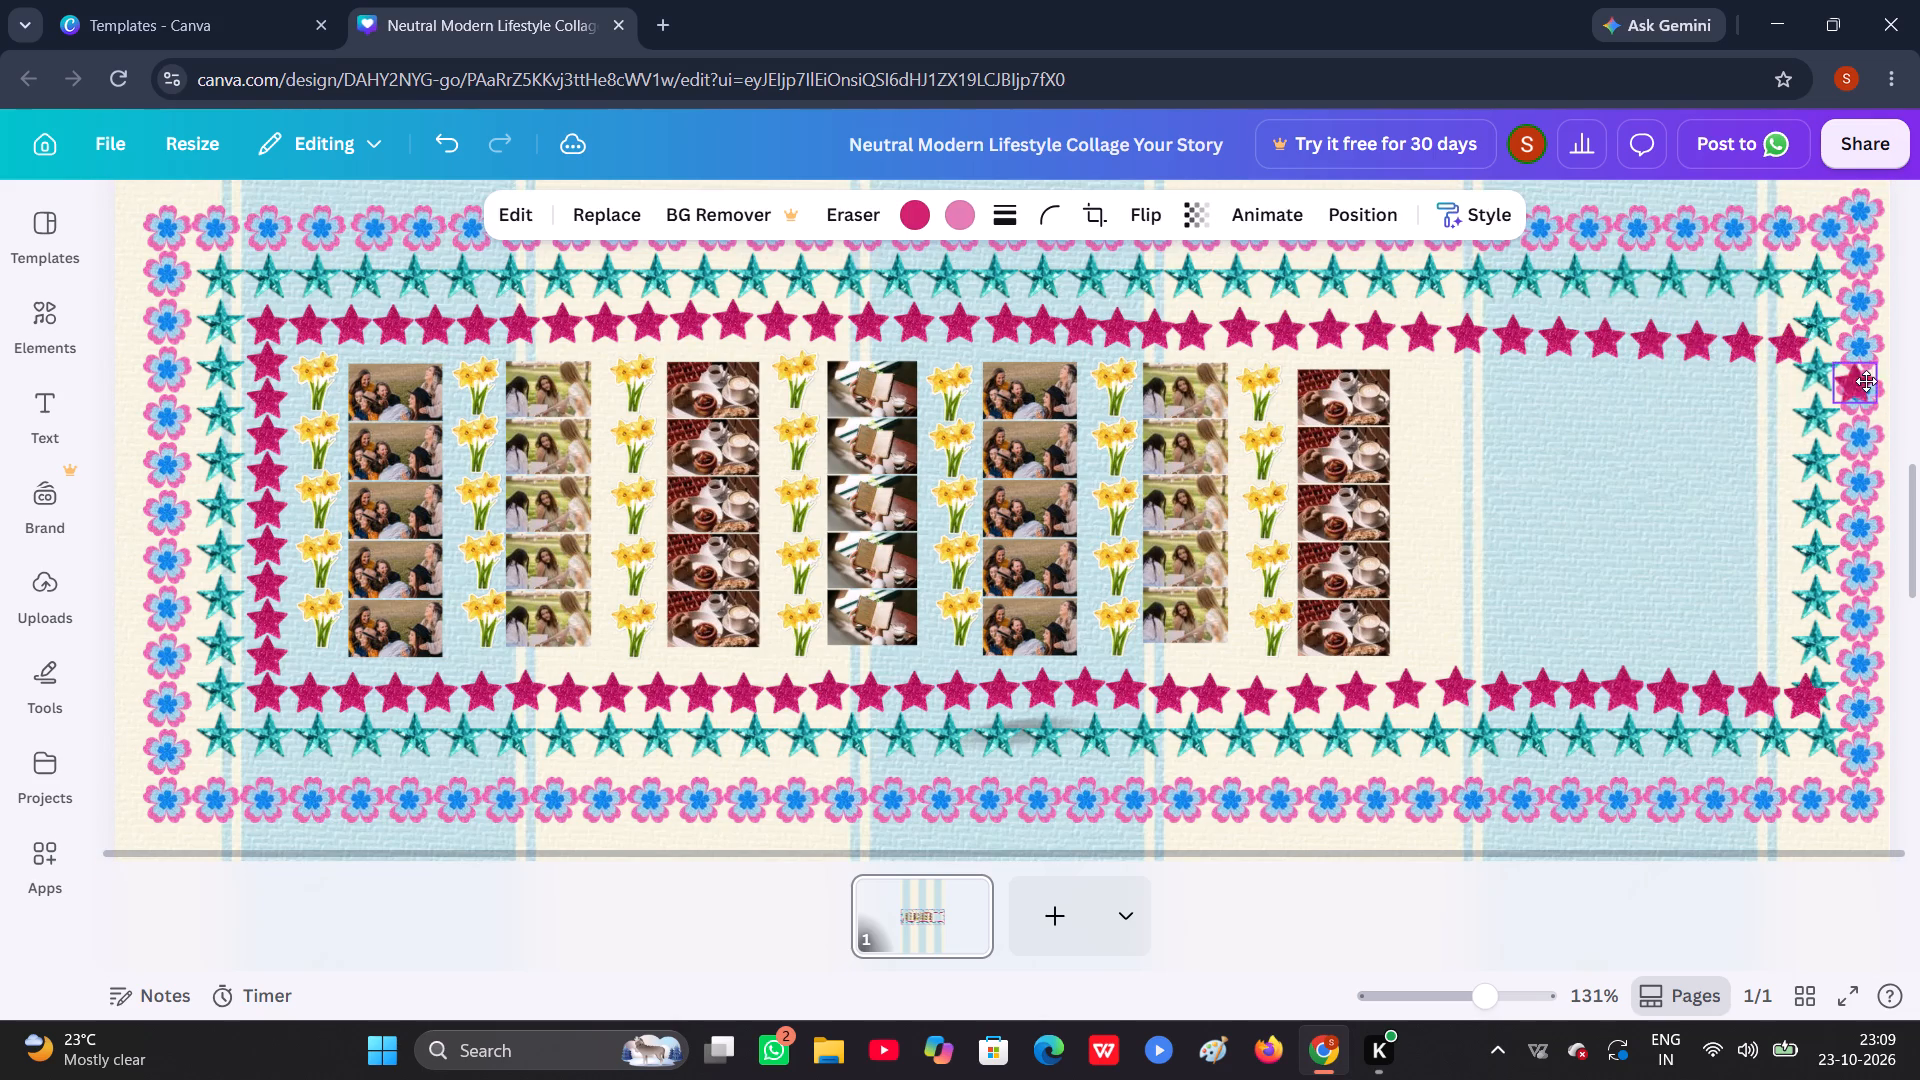
{"action": "left_click_drag", "start_coordinate": [1866, 381], "coordinate": [1779, 385]}
{"action": "left_click", "coordinate": [1780, 327]}
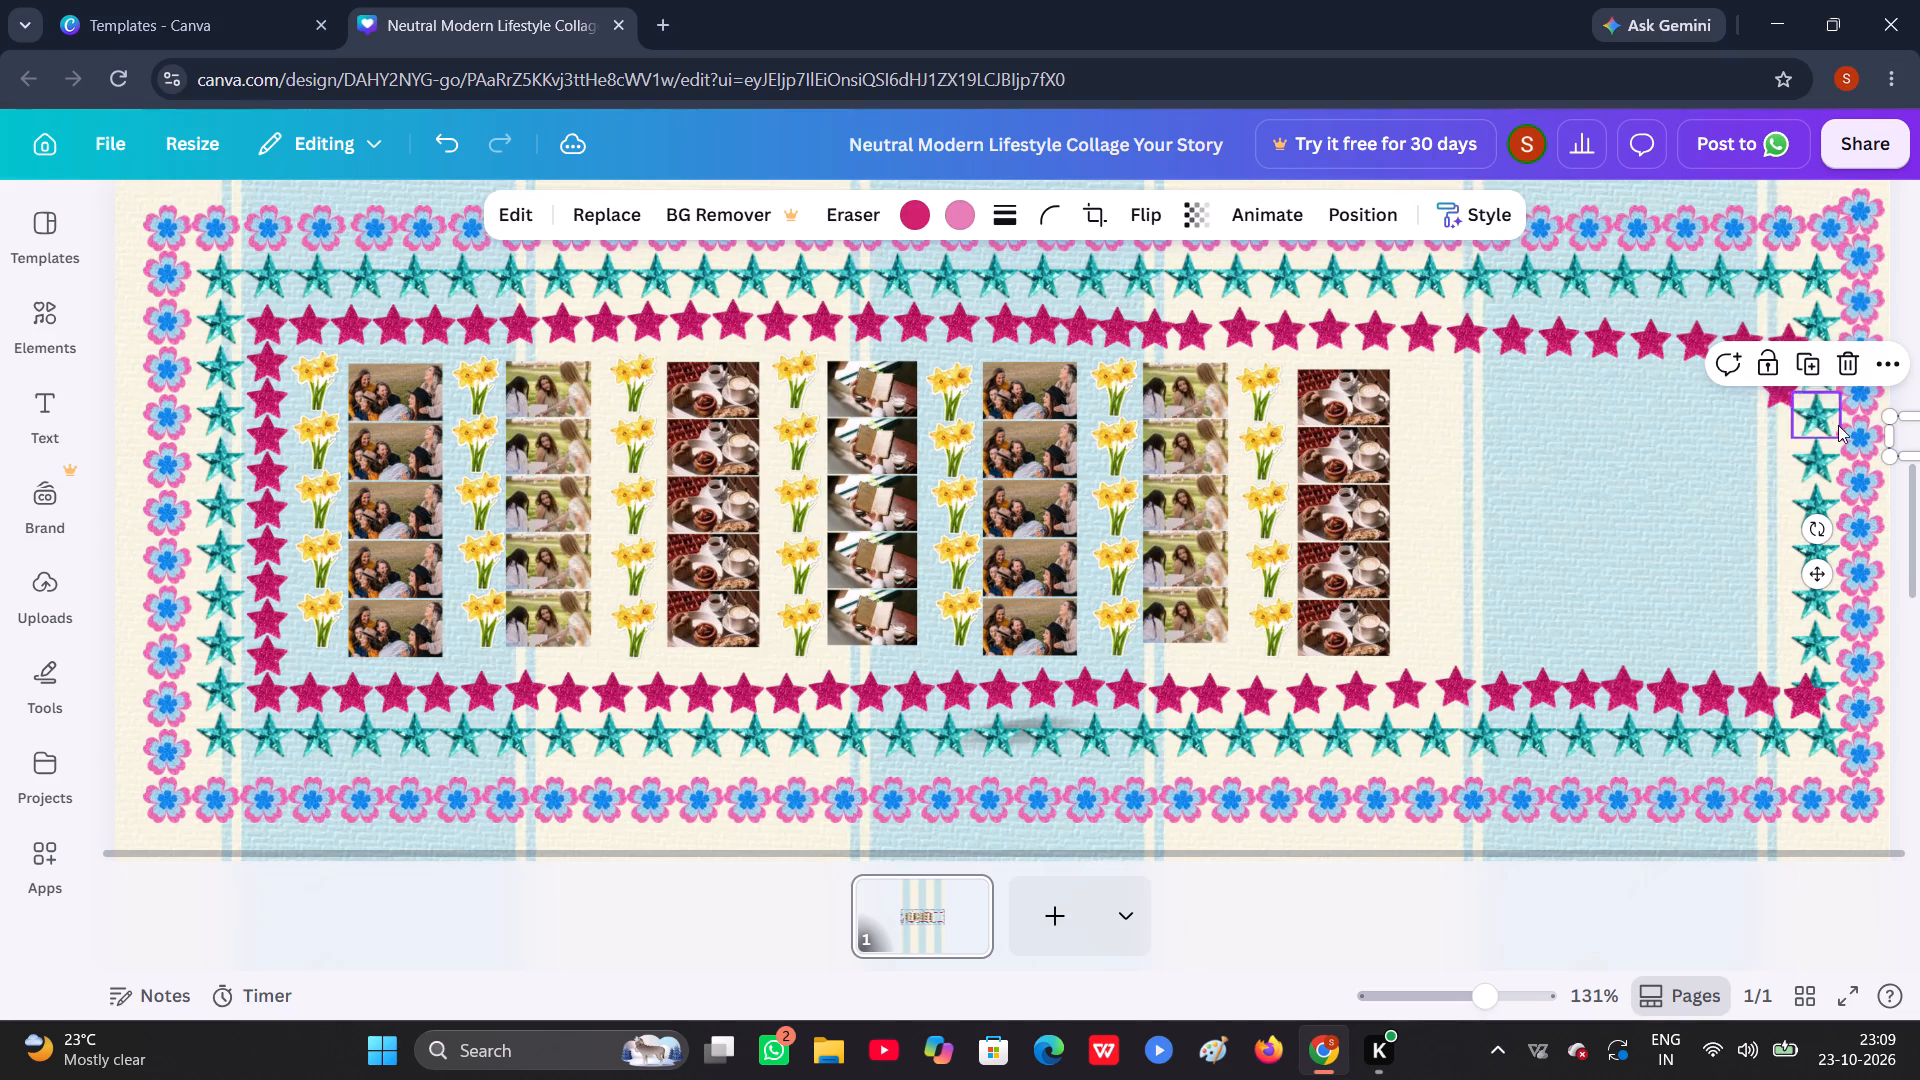
{"action": "left_click", "coordinate": [1804, 366]}
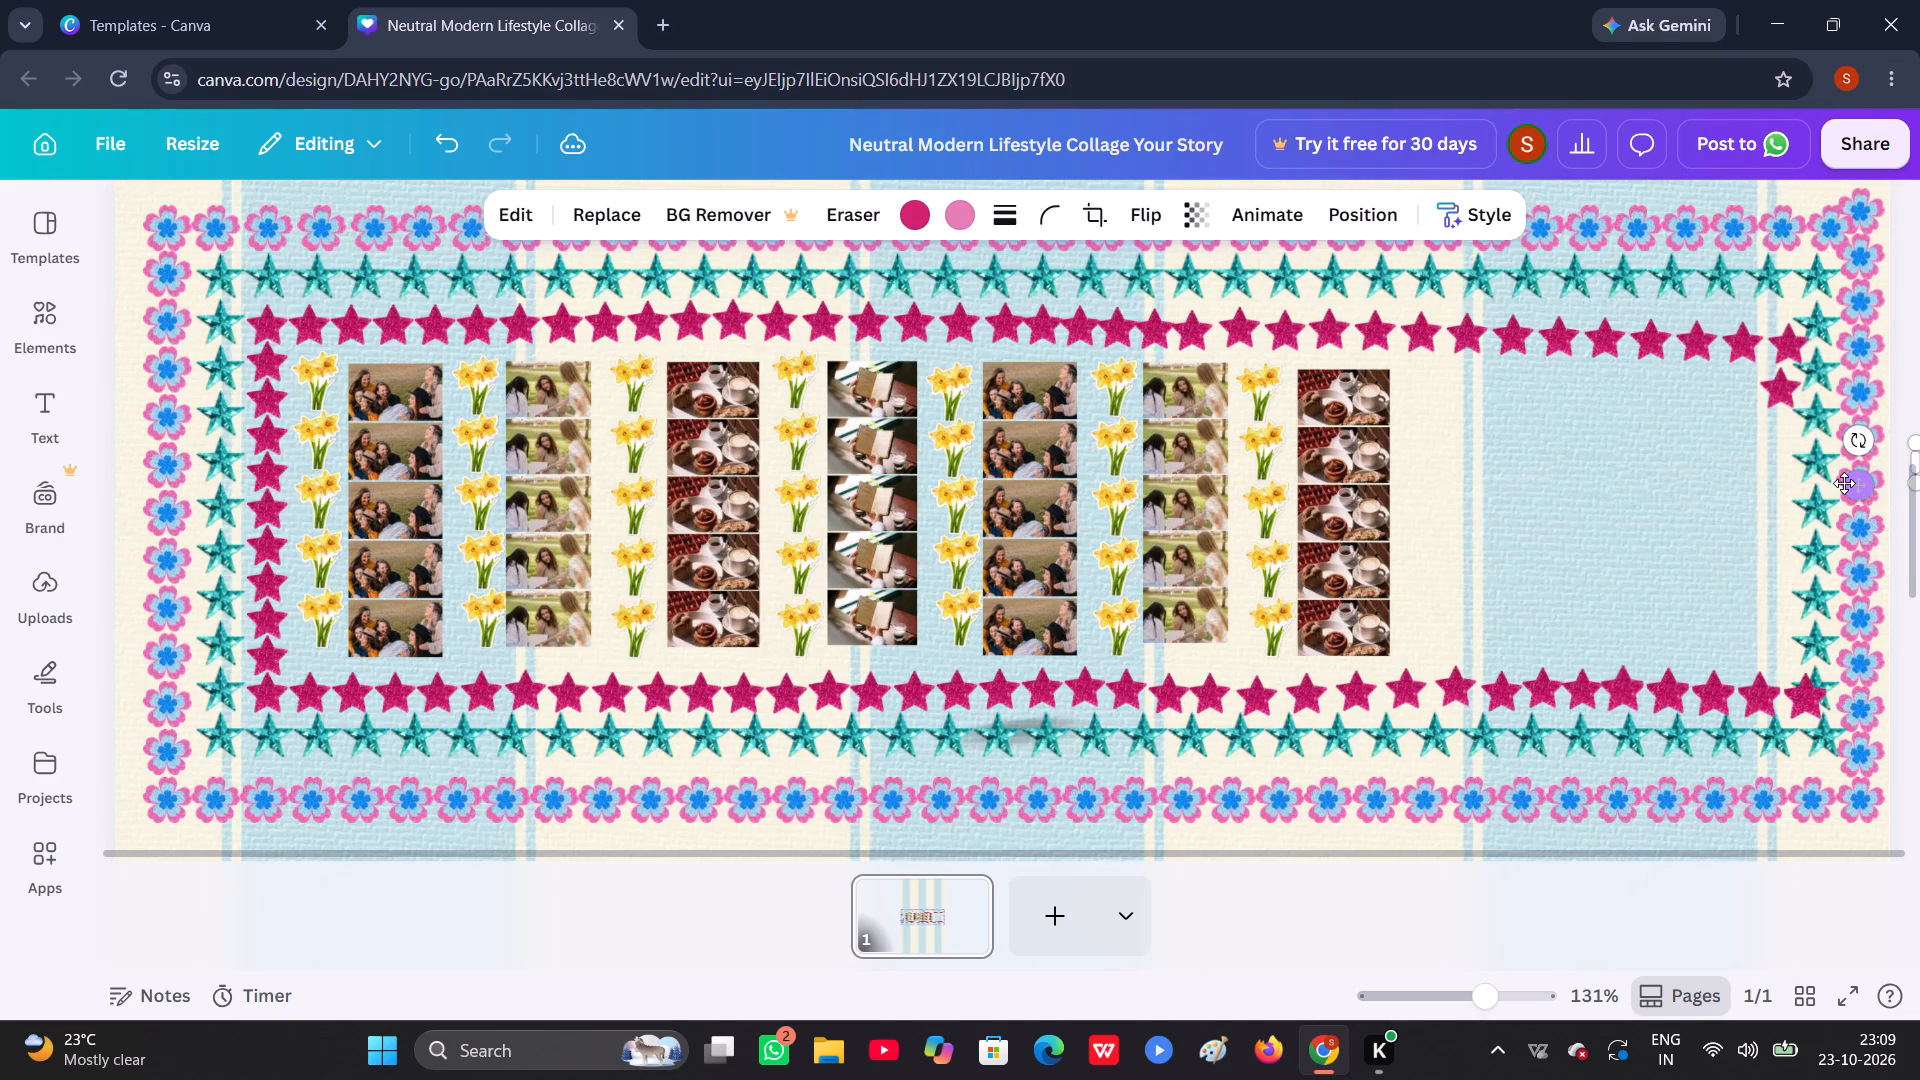
{"action": "left_click_drag", "start_coordinate": [1844, 483], "coordinate": [1653, 463]}
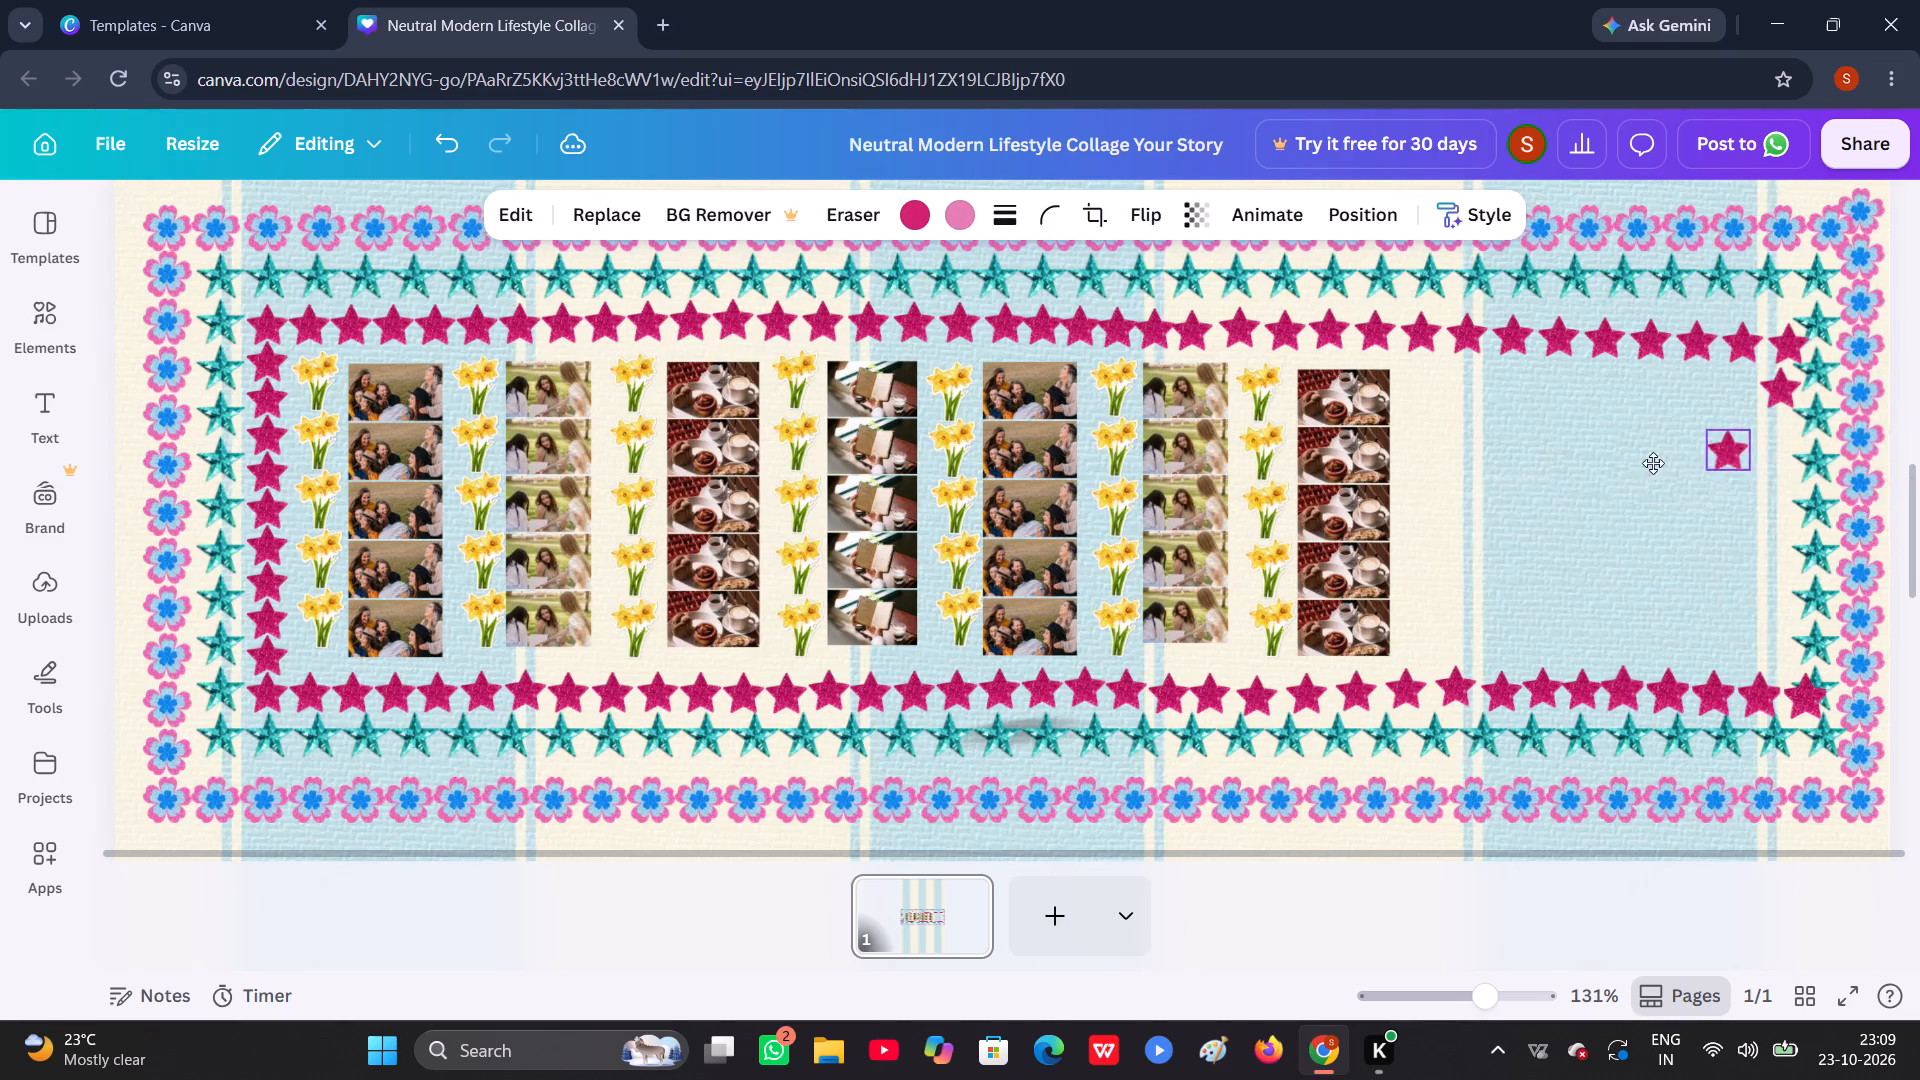
{"action": "left_click_drag", "start_coordinate": [1653, 463], "coordinate": [1690, 453]}
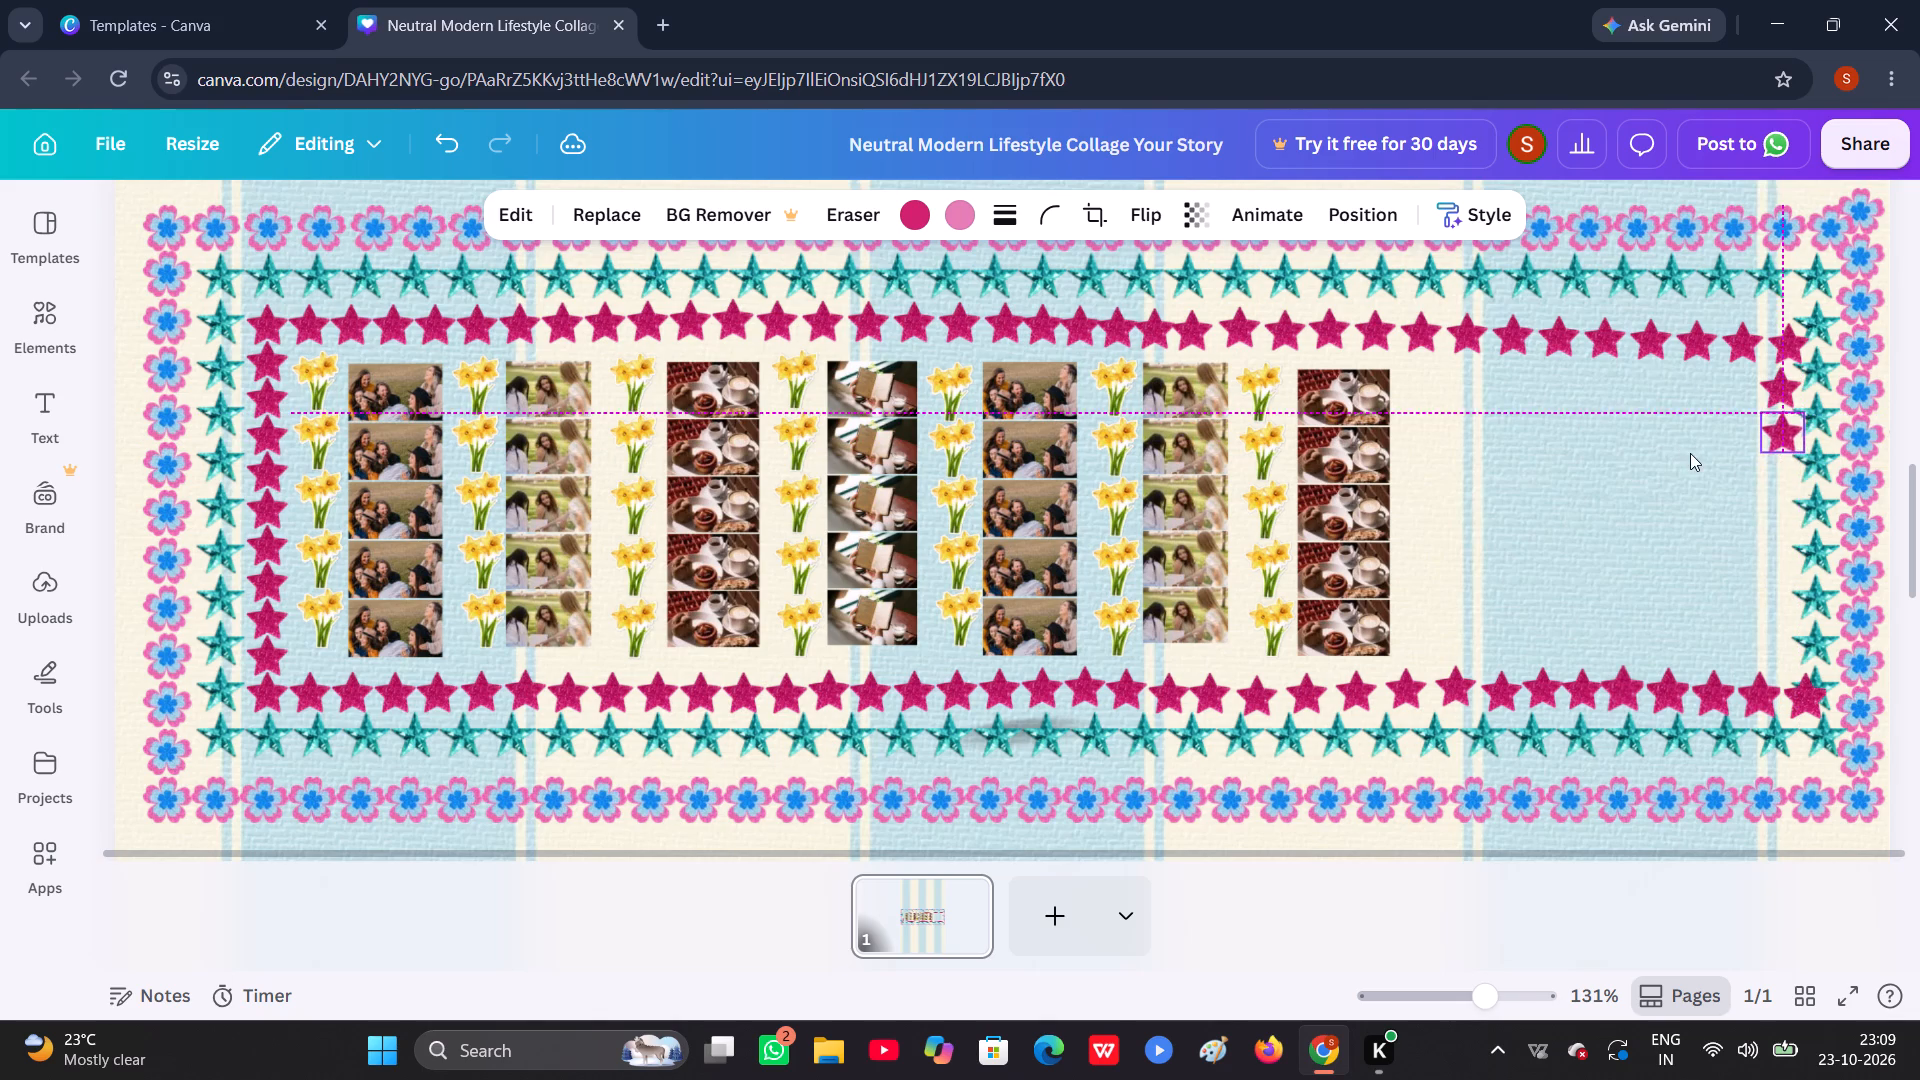
{"action": "left_click", "coordinate": [1776, 367]}
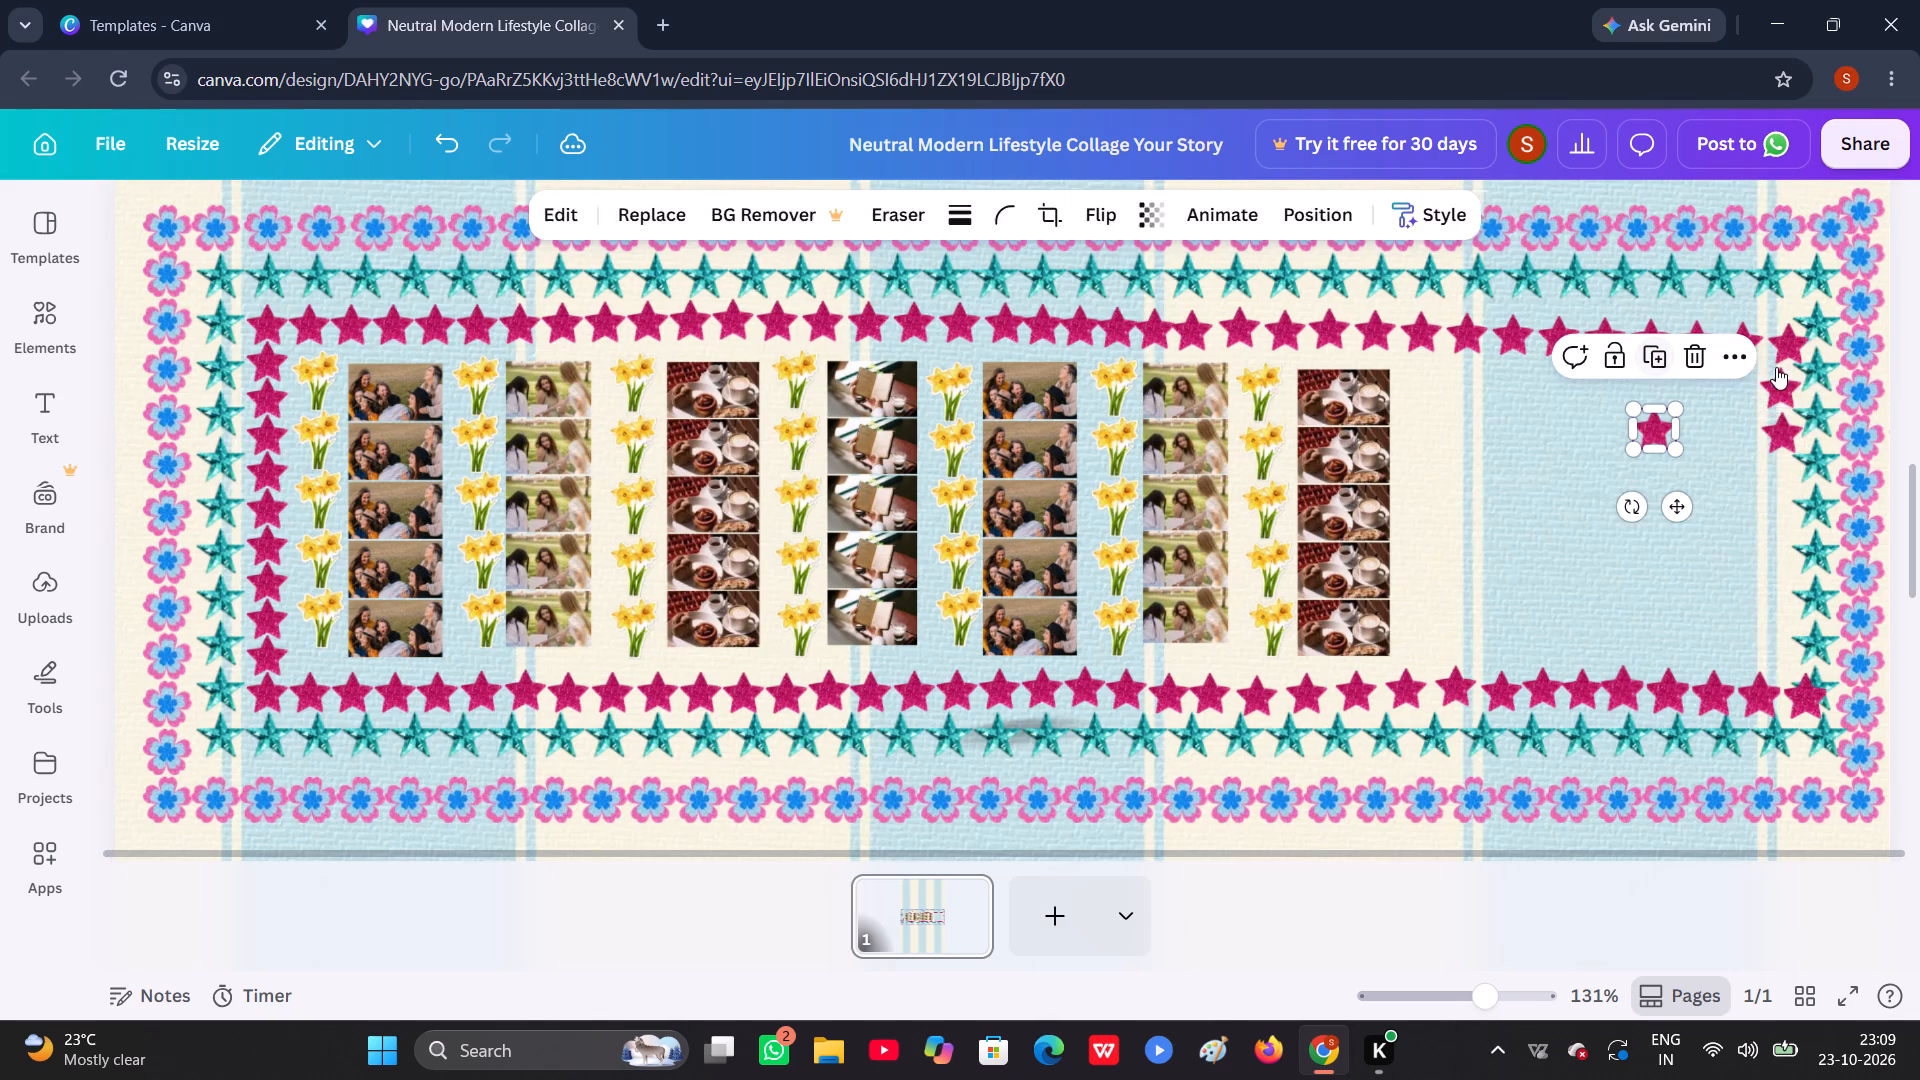
{"action": "left_click_drag", "start_coordinate": [1660, 431], "coordinate": [1775, 487]}
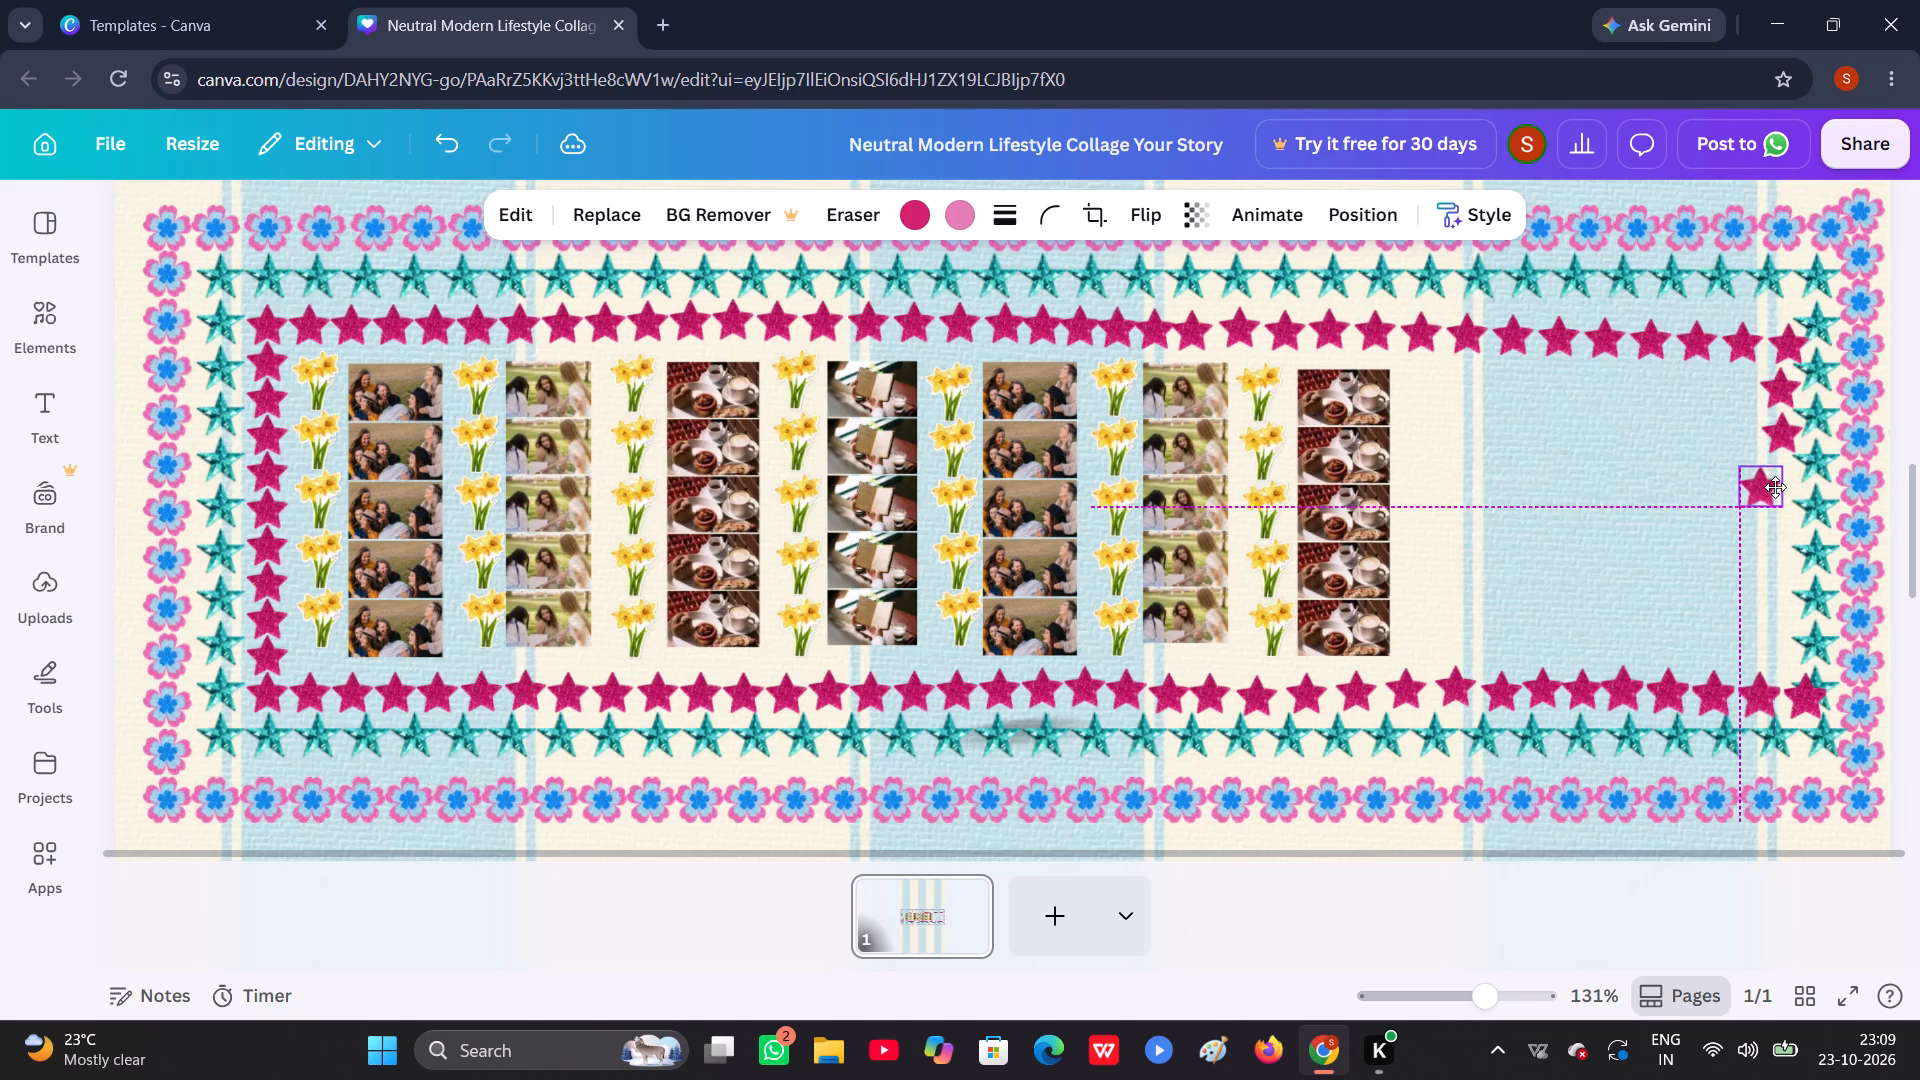
{"action": "left_click_drag", "start_coordinate": [1775, 487], "coordinate": [1790, 475]}
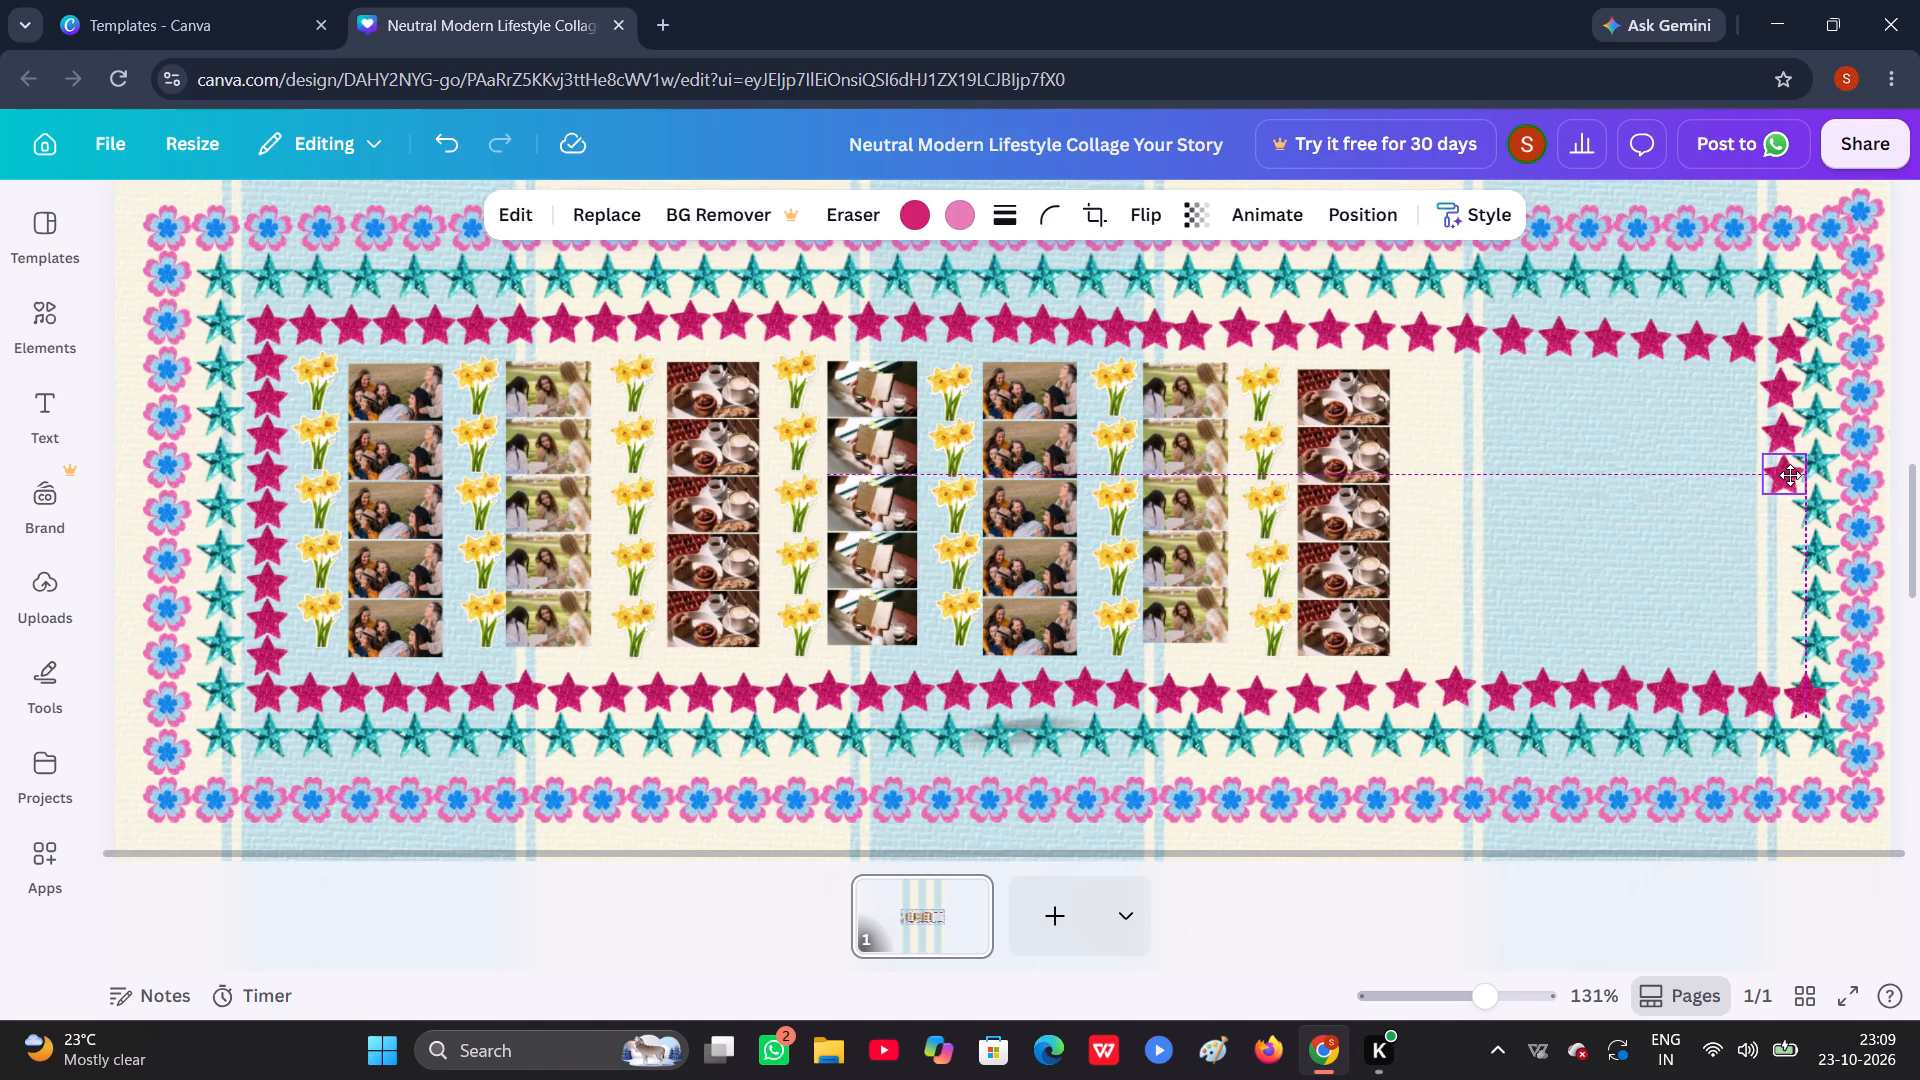
{"action": "left_click_drag", "start_coordinate": [1790, 475], "coordinate": [1788, 477]}
{"action": "left_click", "coordinate": [1790, 403]}
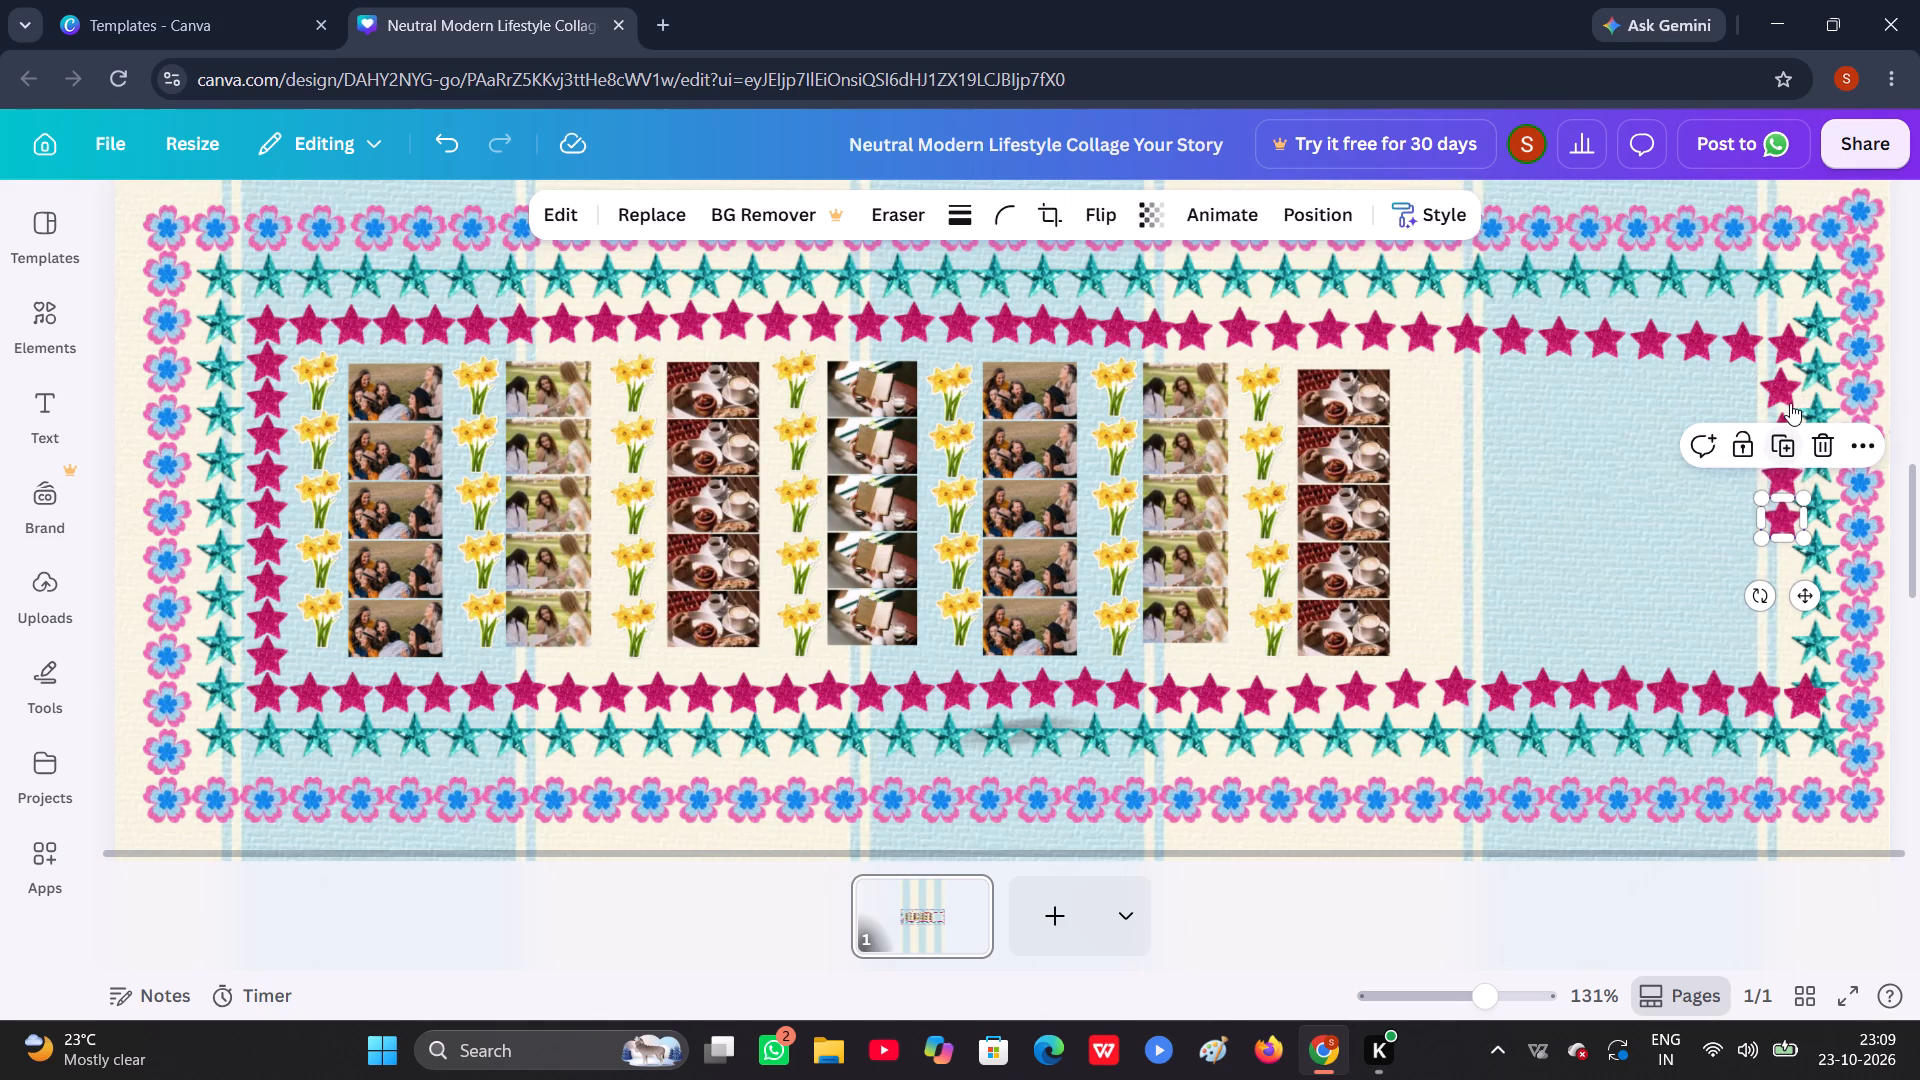
{"action": "left_click", "coordinate": [1789, 434]}
{"action": "left_click", "coordinate": [1795, 479]}
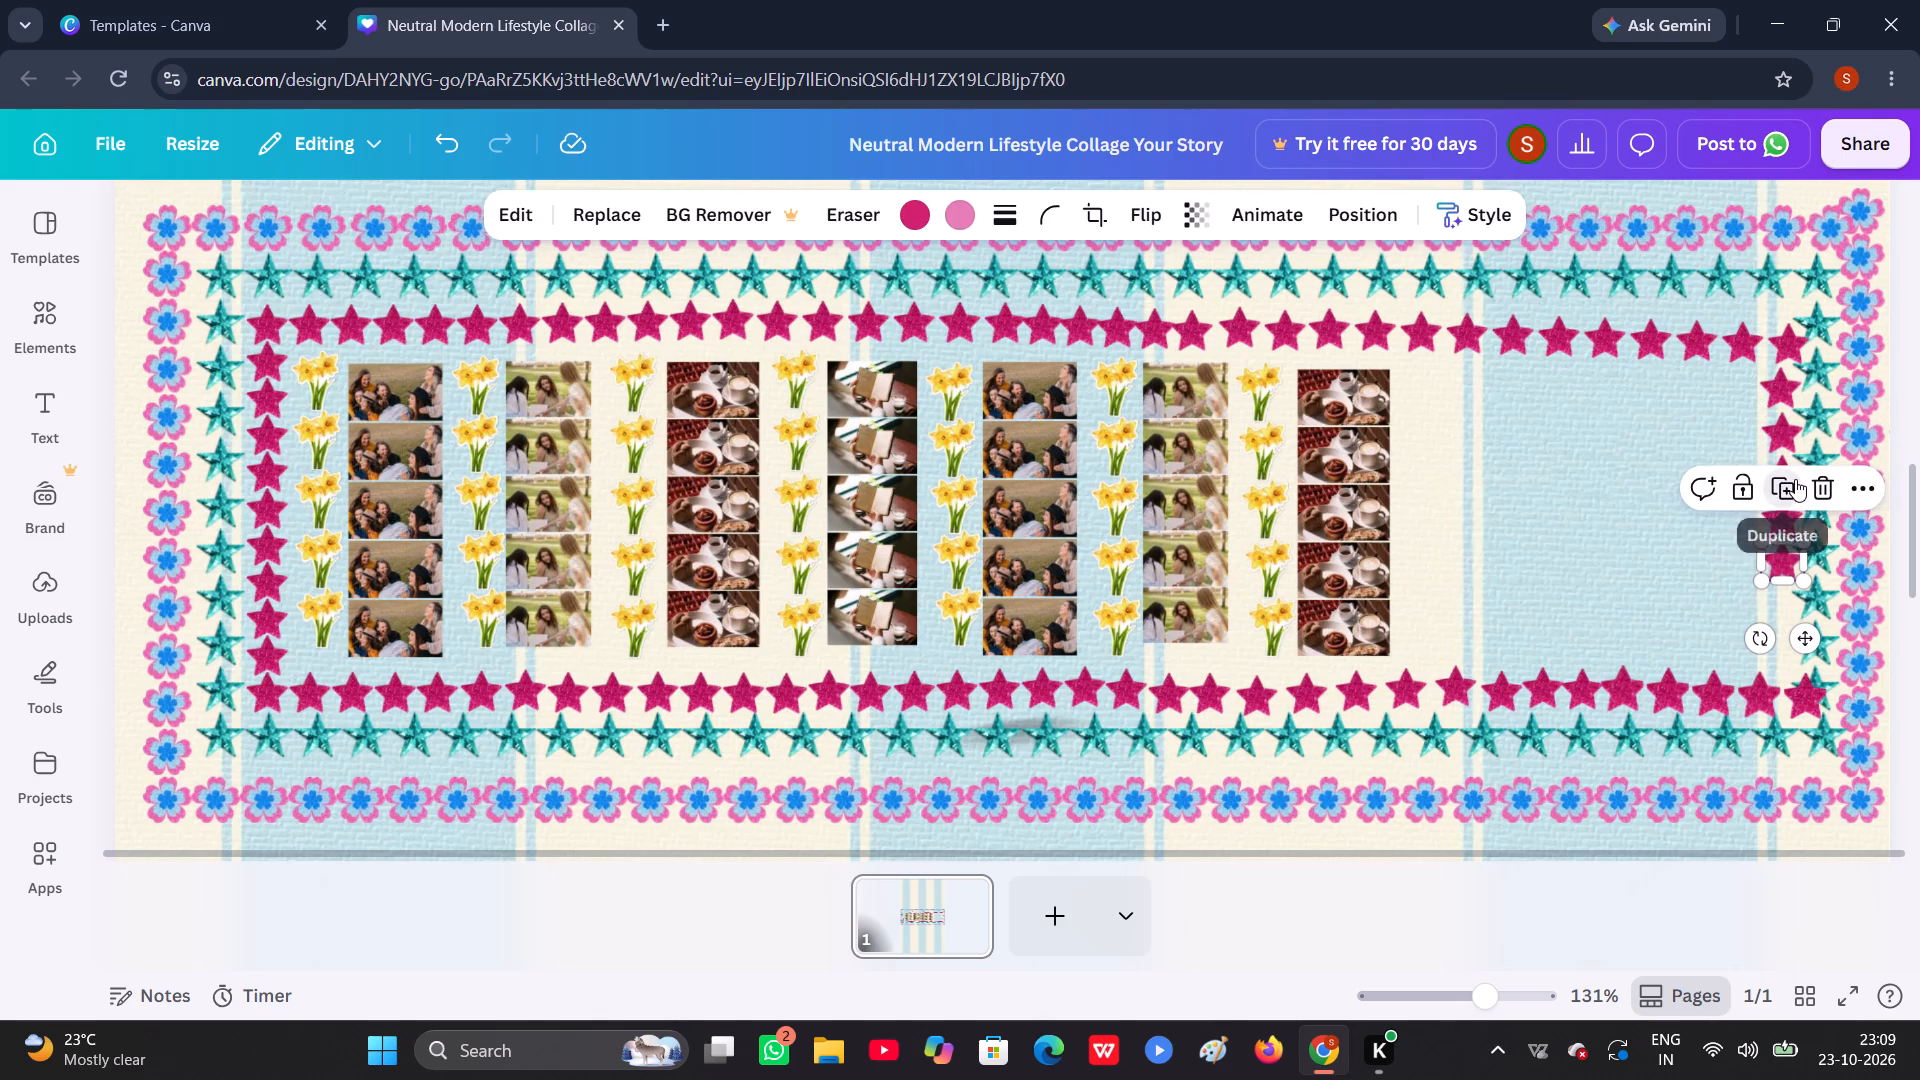
{"action": "left_click", "coordinate": [1784, 511]}
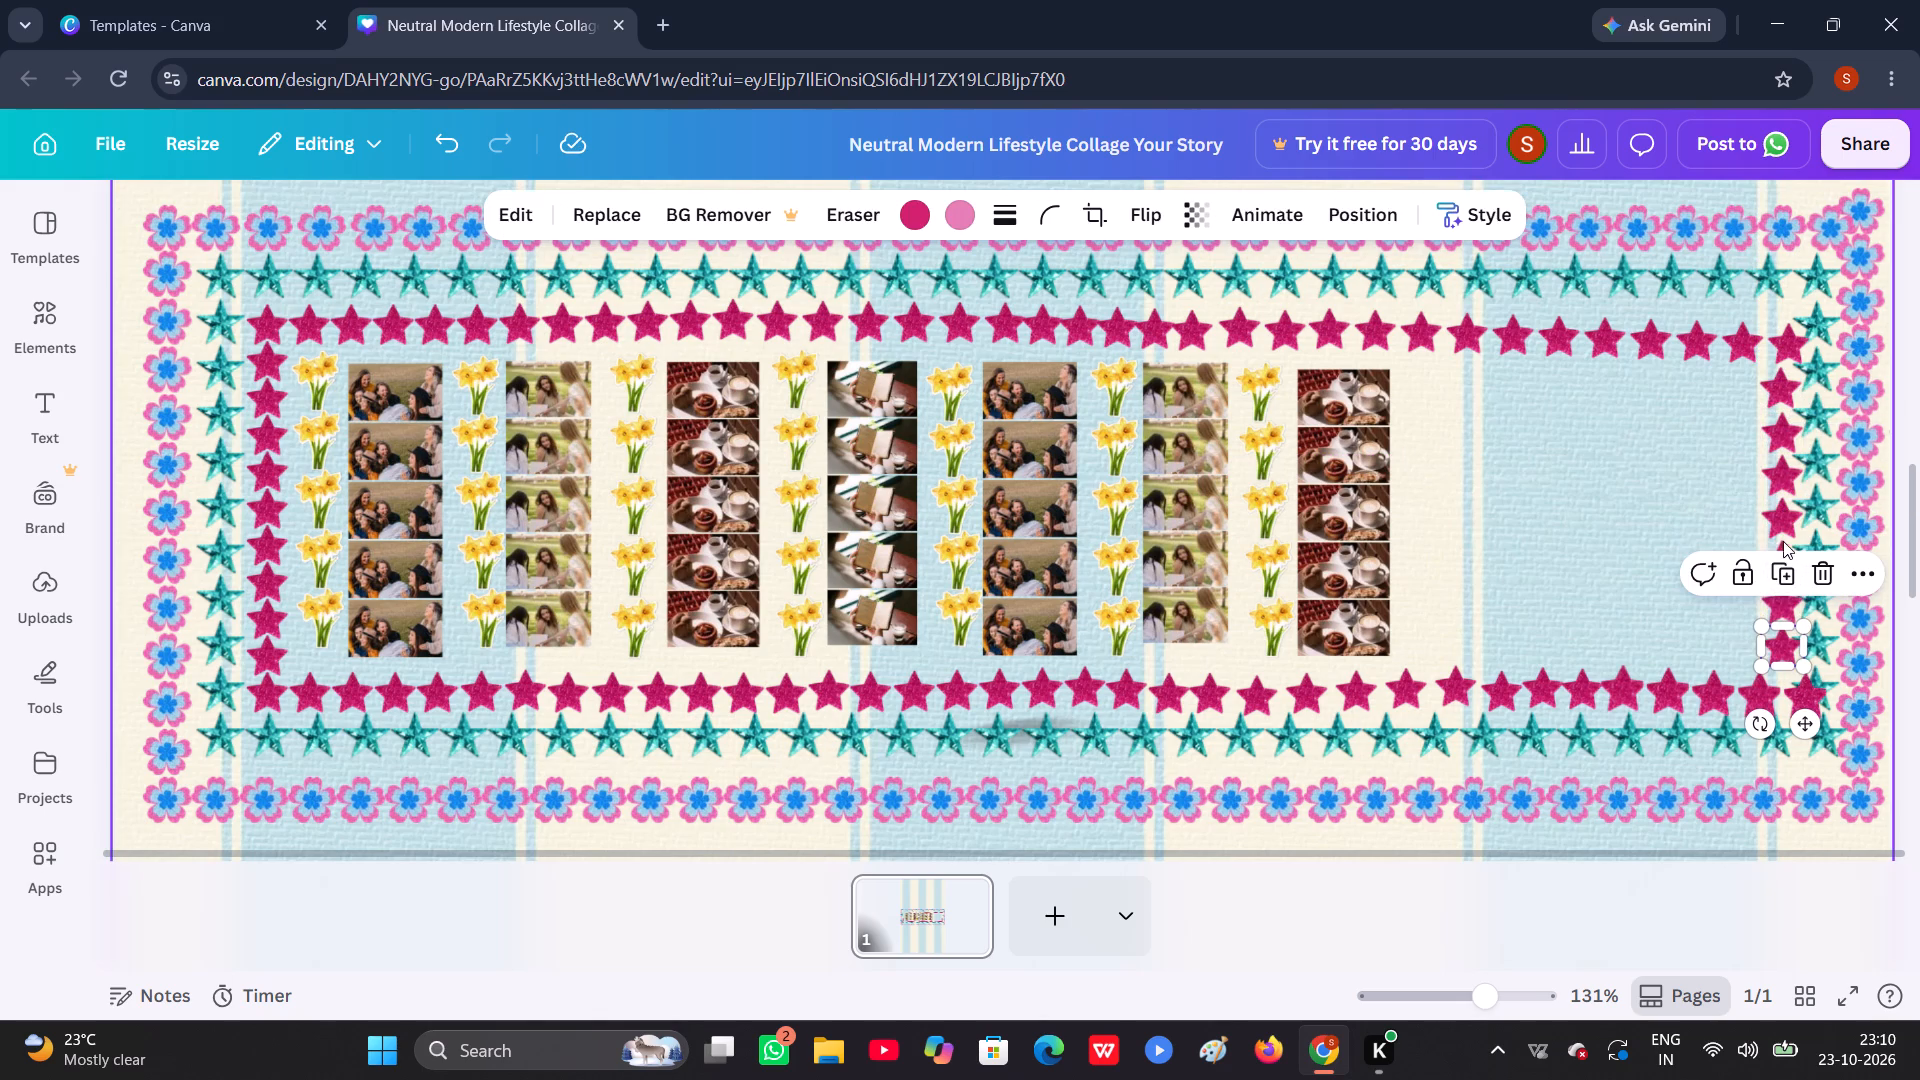
{"action": "left_click", "coordinate": [1666, 512]}
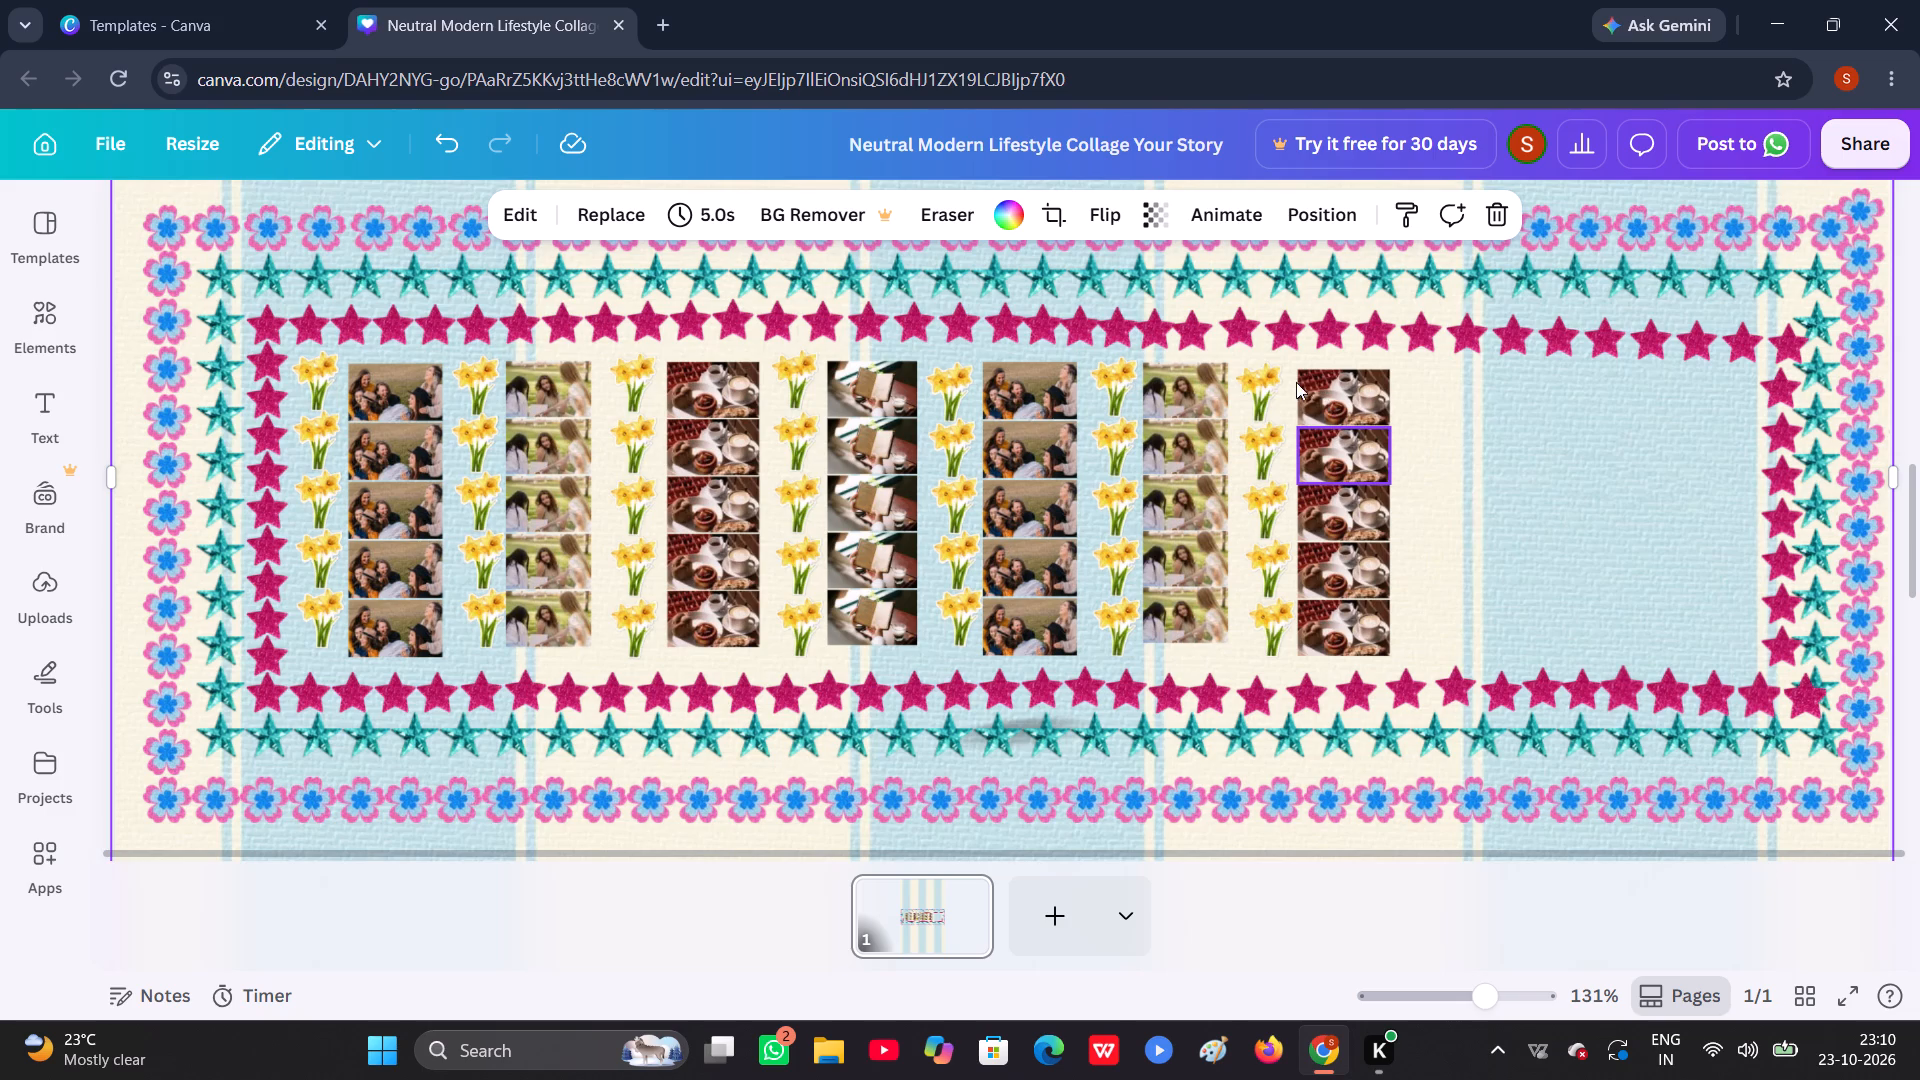
Duplicate the seventh column's top daffodil and build an eighth column of five stacked daffodils beside the new coffee-table photo column.
{"action": "left_click", "coordinate": [1269, 385]}
{"action": "left_click", "coordinate": [1262, 309]}
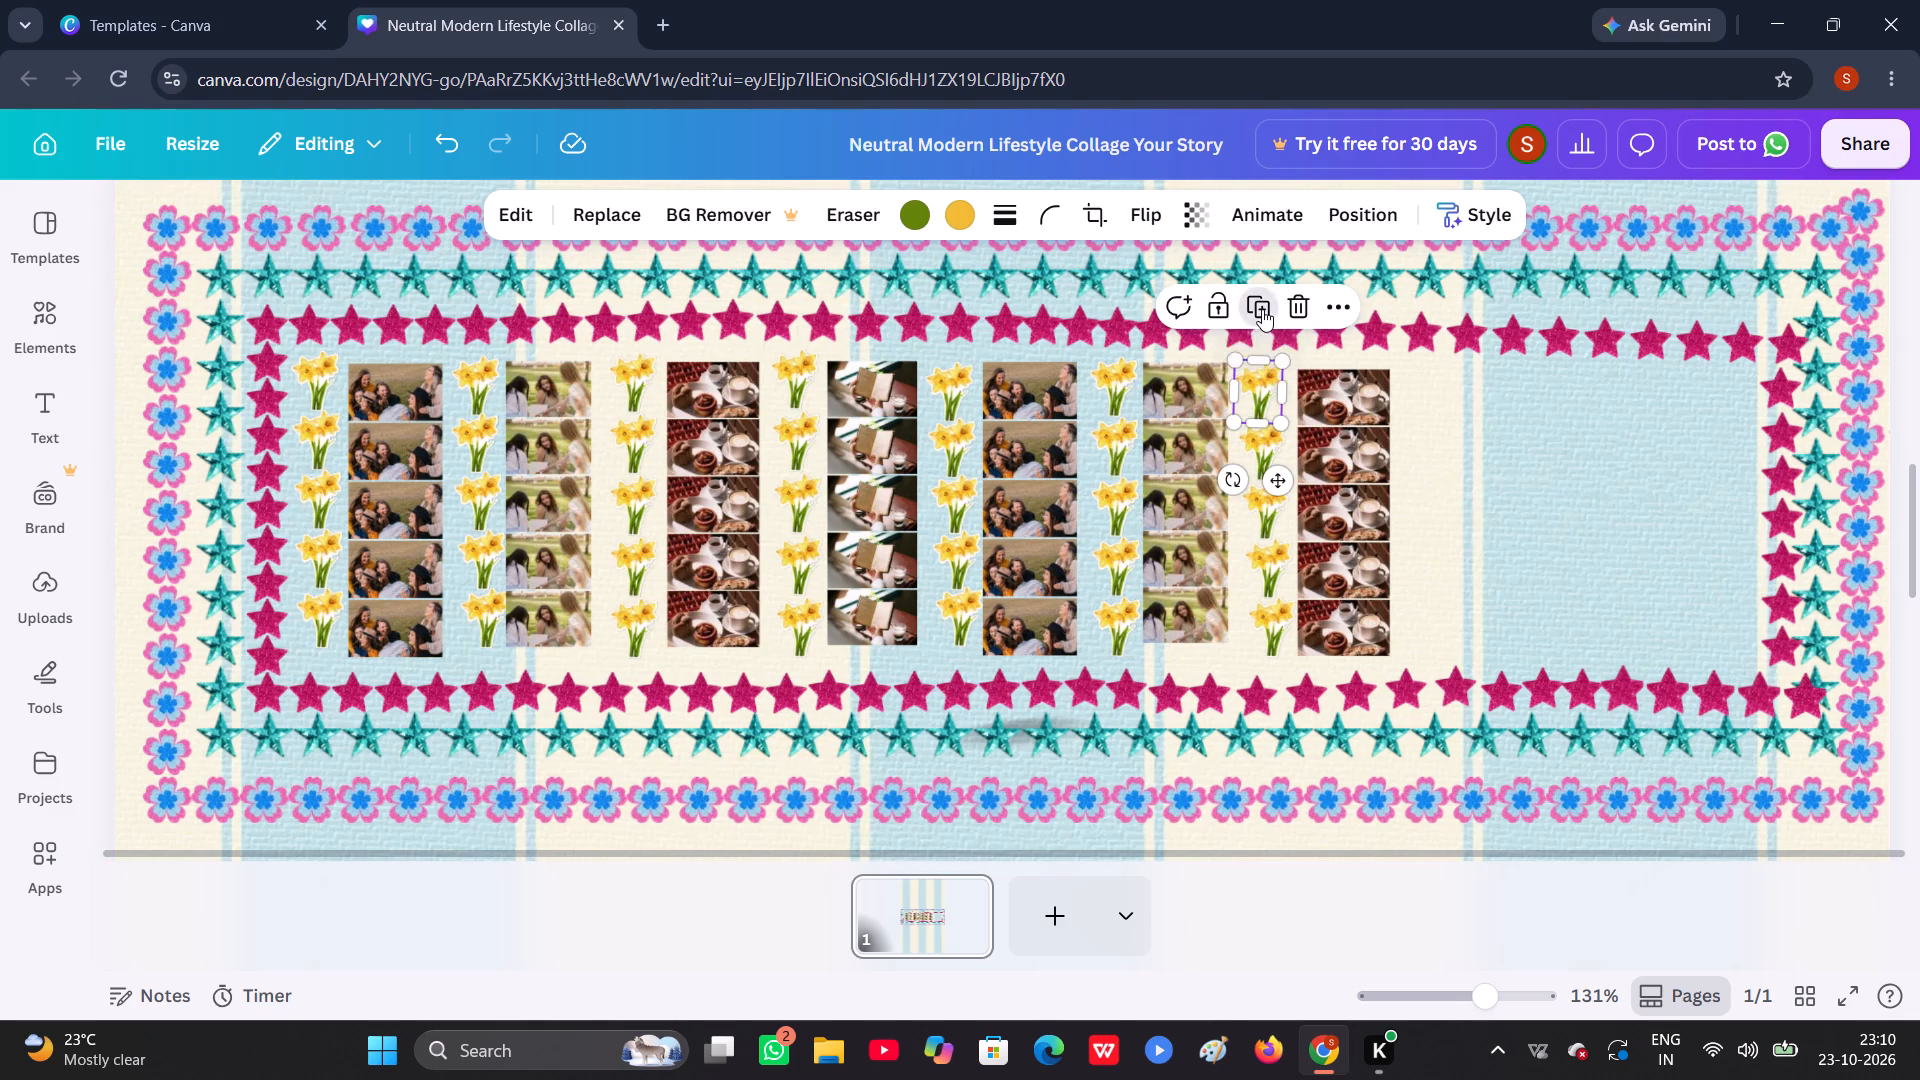
{"action": "left_click_drag", "start_coordinate": [1282, 410], "coordinate": [1443, 421]}
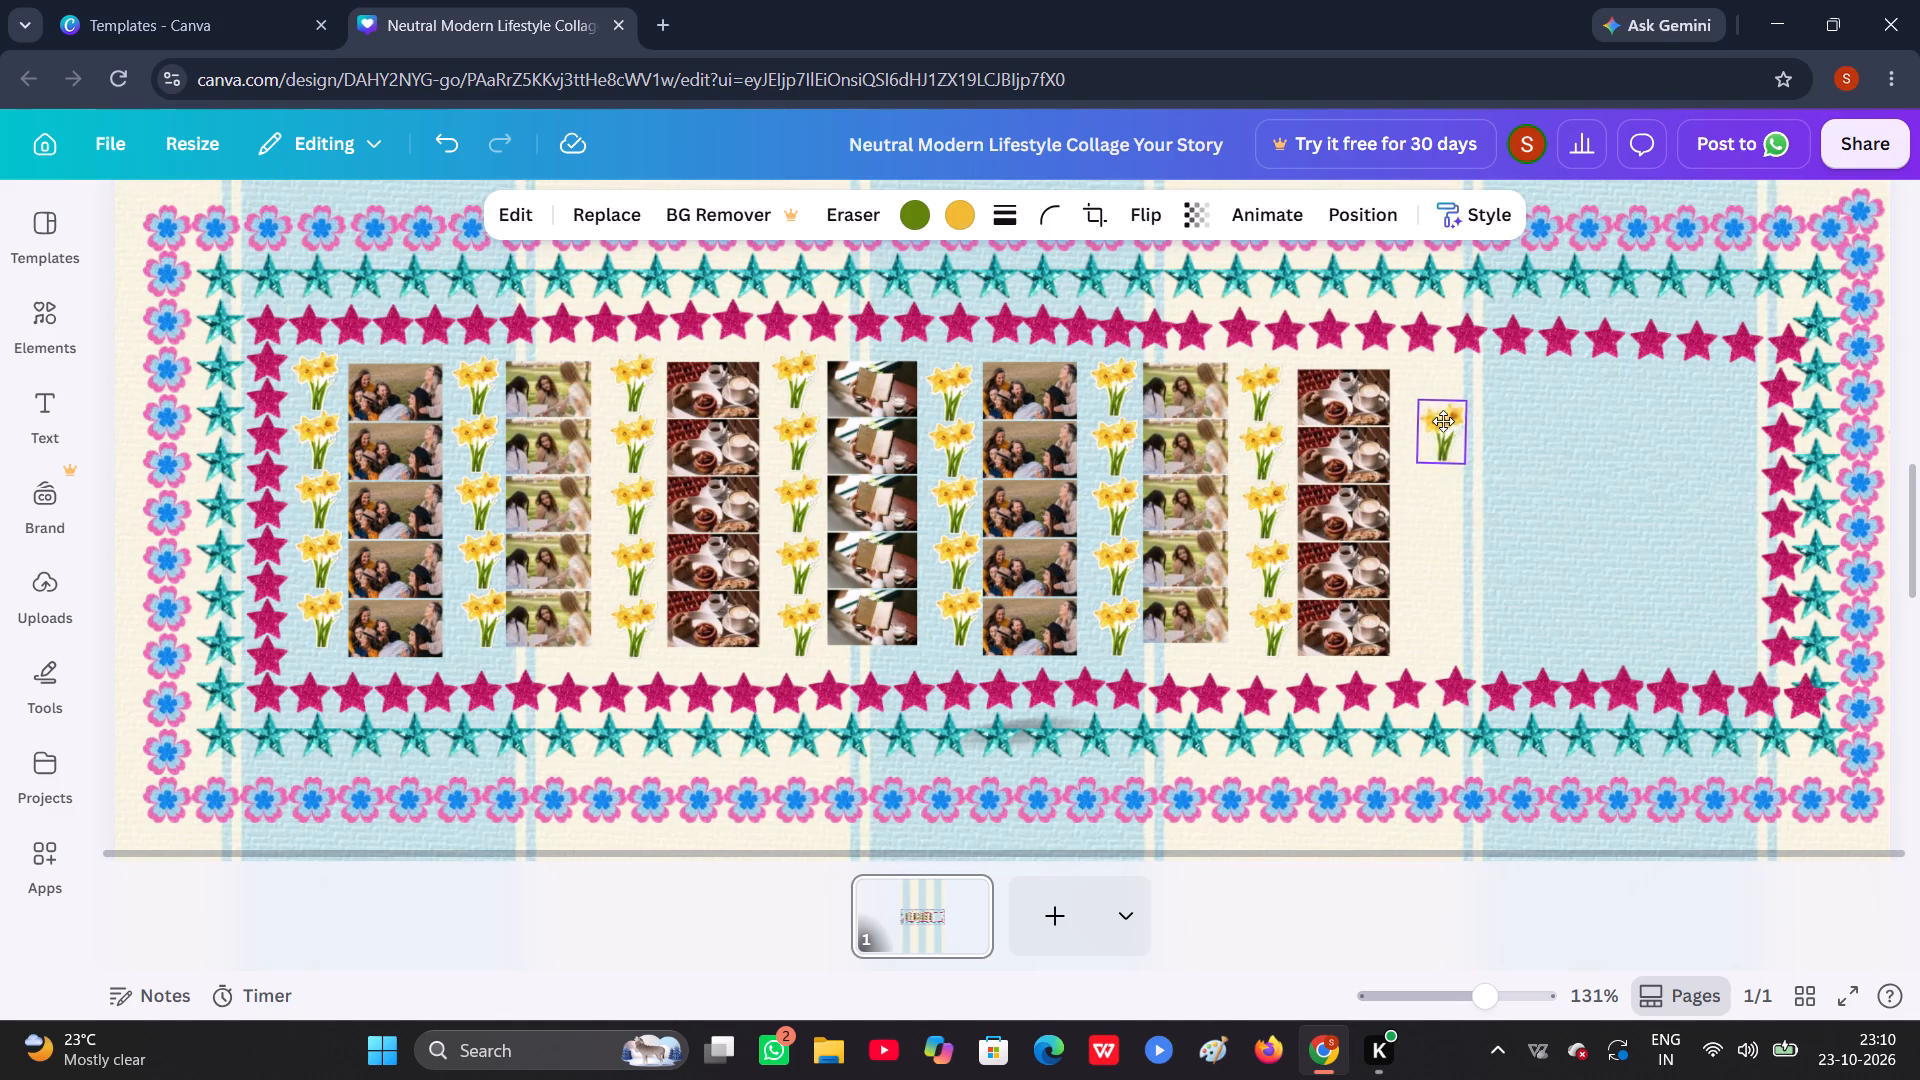
{"action": "left_click_drag", "start_coordinate": [1443, 421], "coordinate": [1418, 390]}
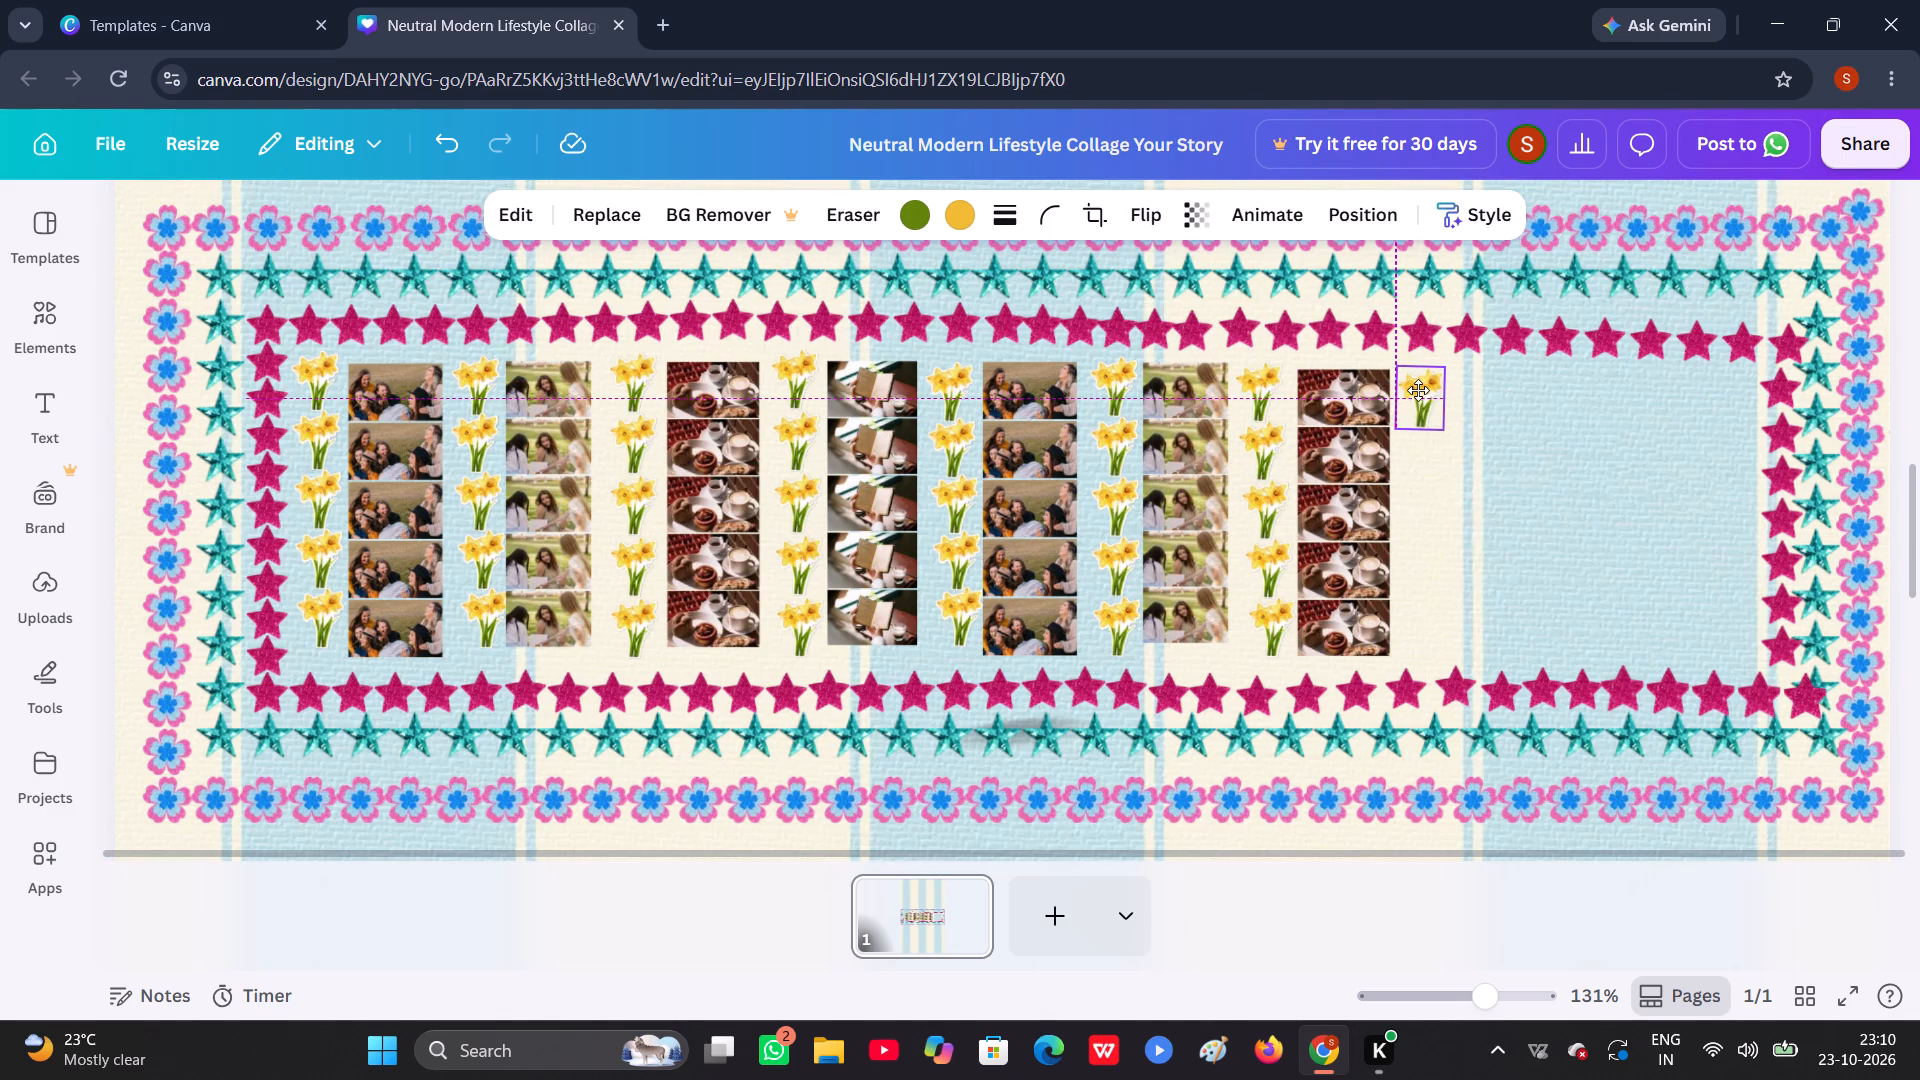
{"action": "left_click_drag", "start_coordinate": [1418, 390], "coordinate": [1417, 387]}
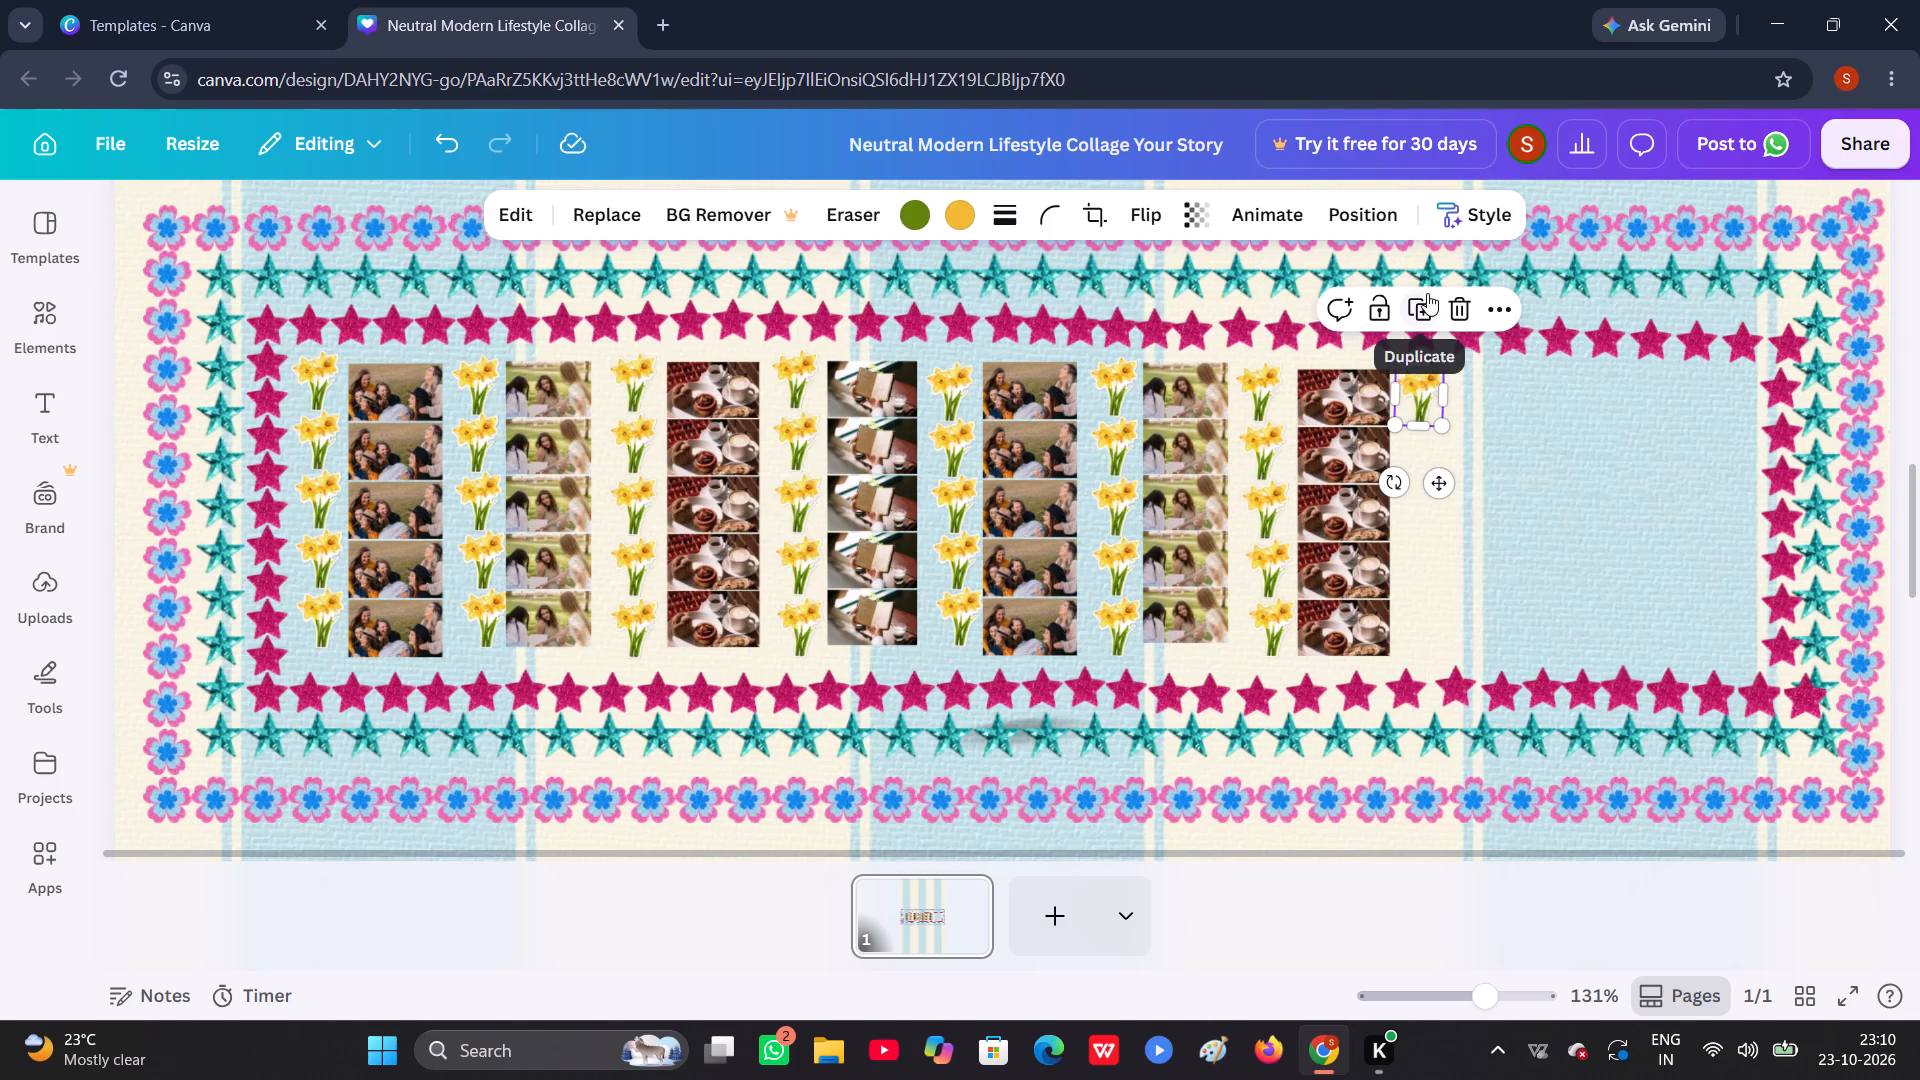
{"action": "left_click", "coordinate": [1427, 292]}
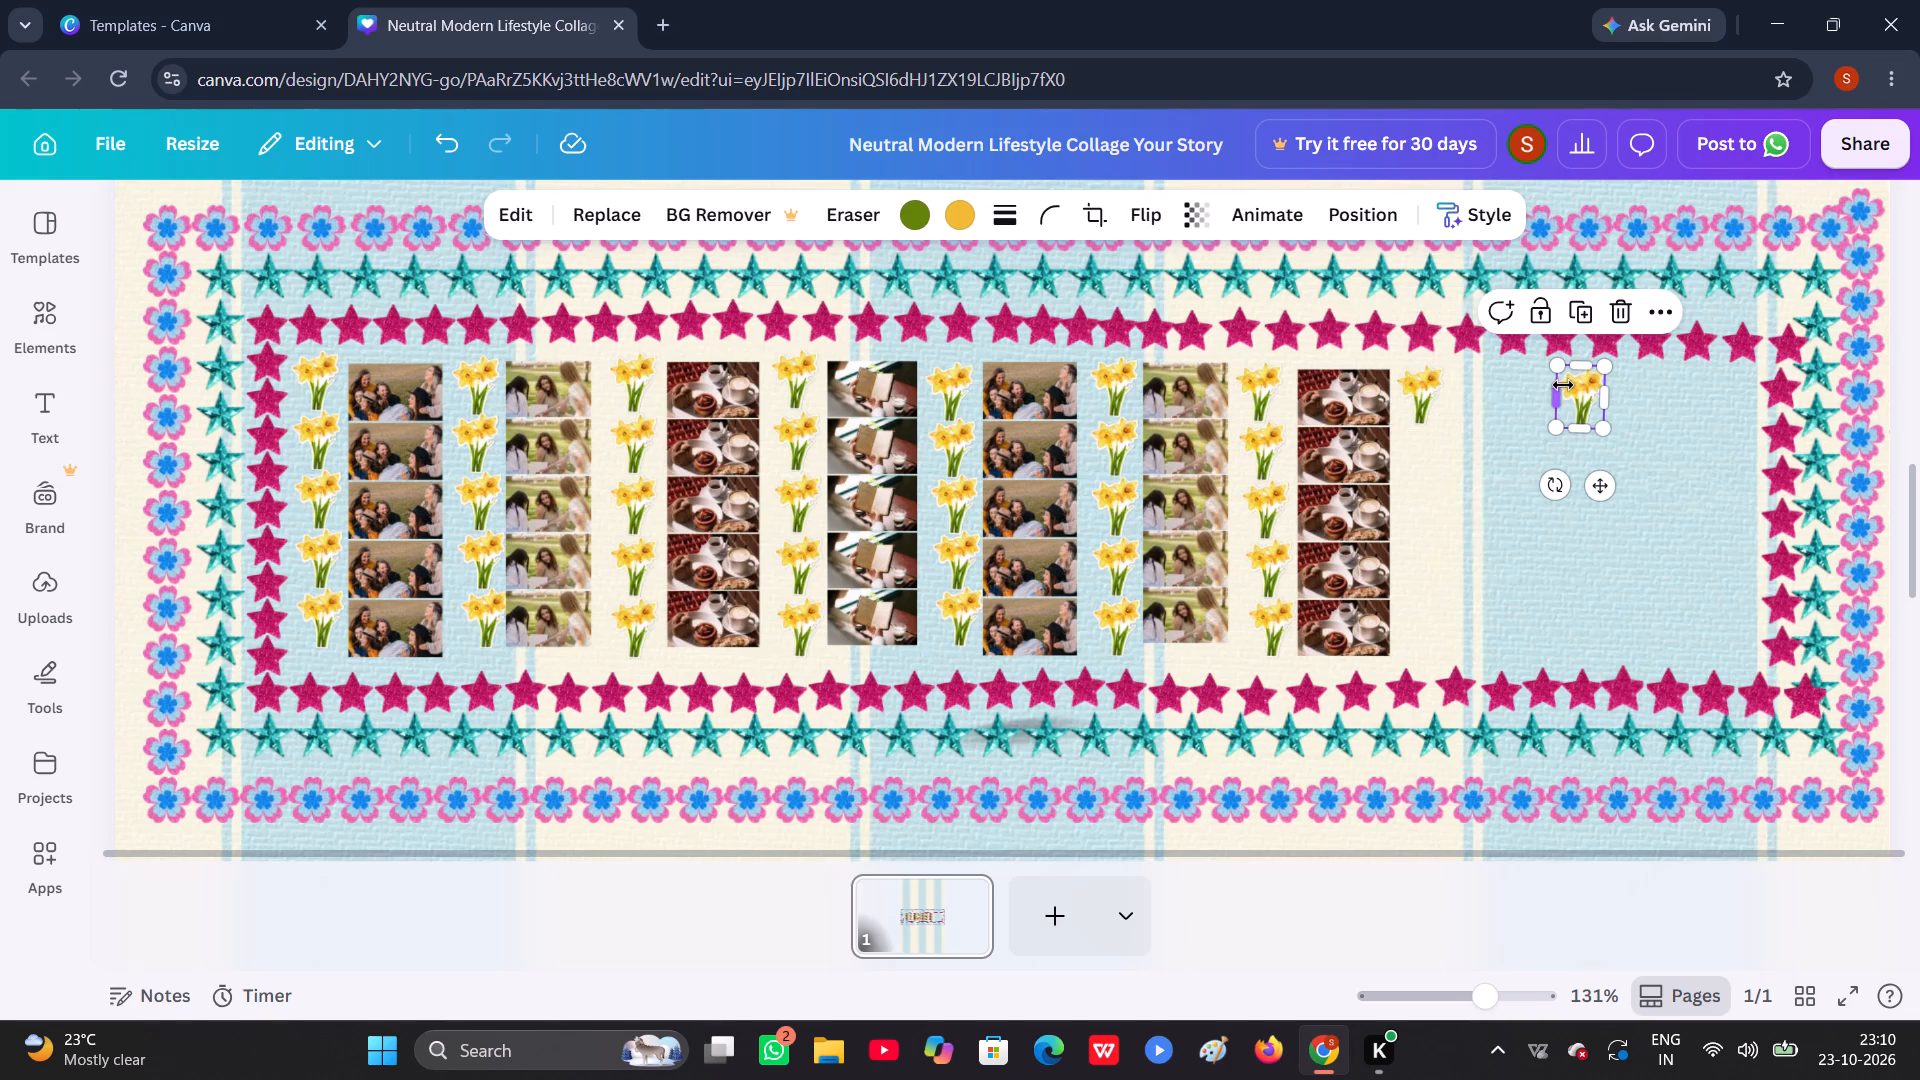
{"action": "left_click_drag", "start_coordinate": [1579, 387], "coordinate": [1425, 494]}
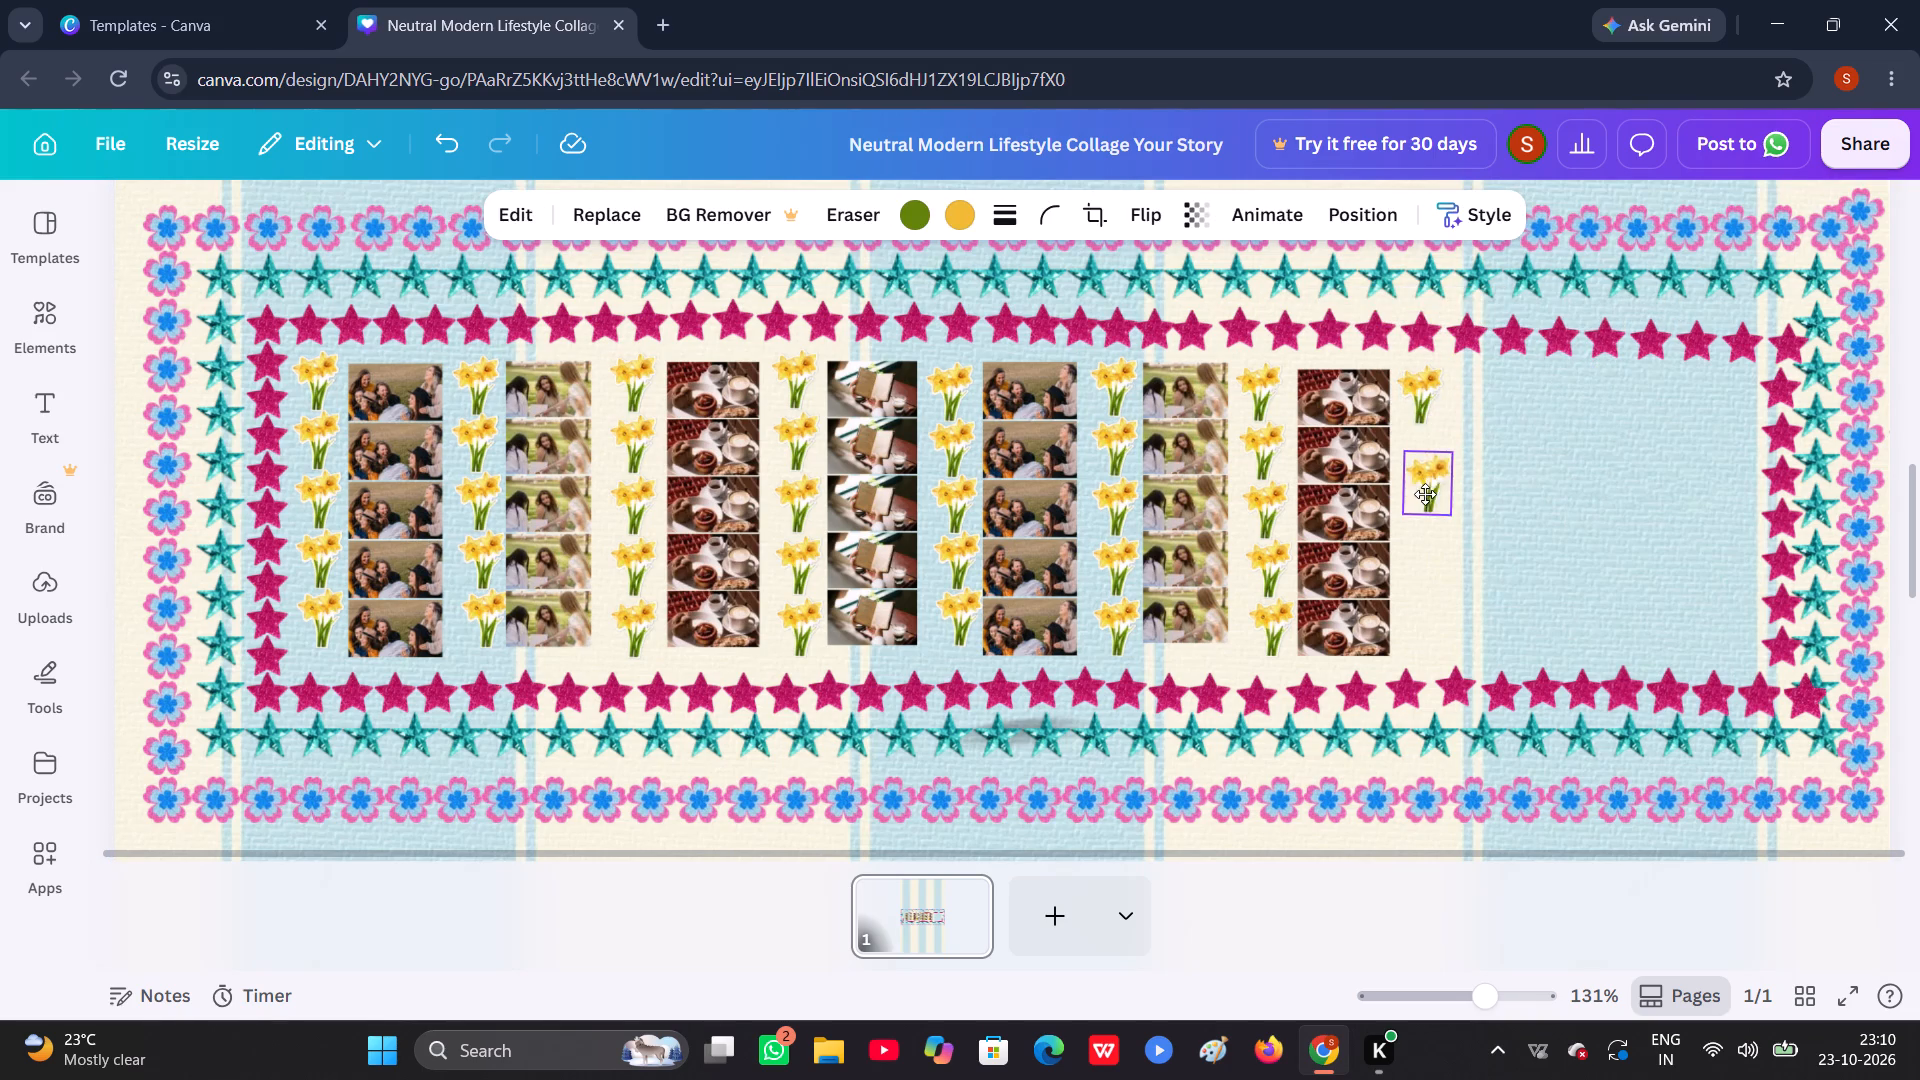
{"action": "left_click_drag", "start_coordinate": [1425, 494], "coordinate": [1423, 441]}
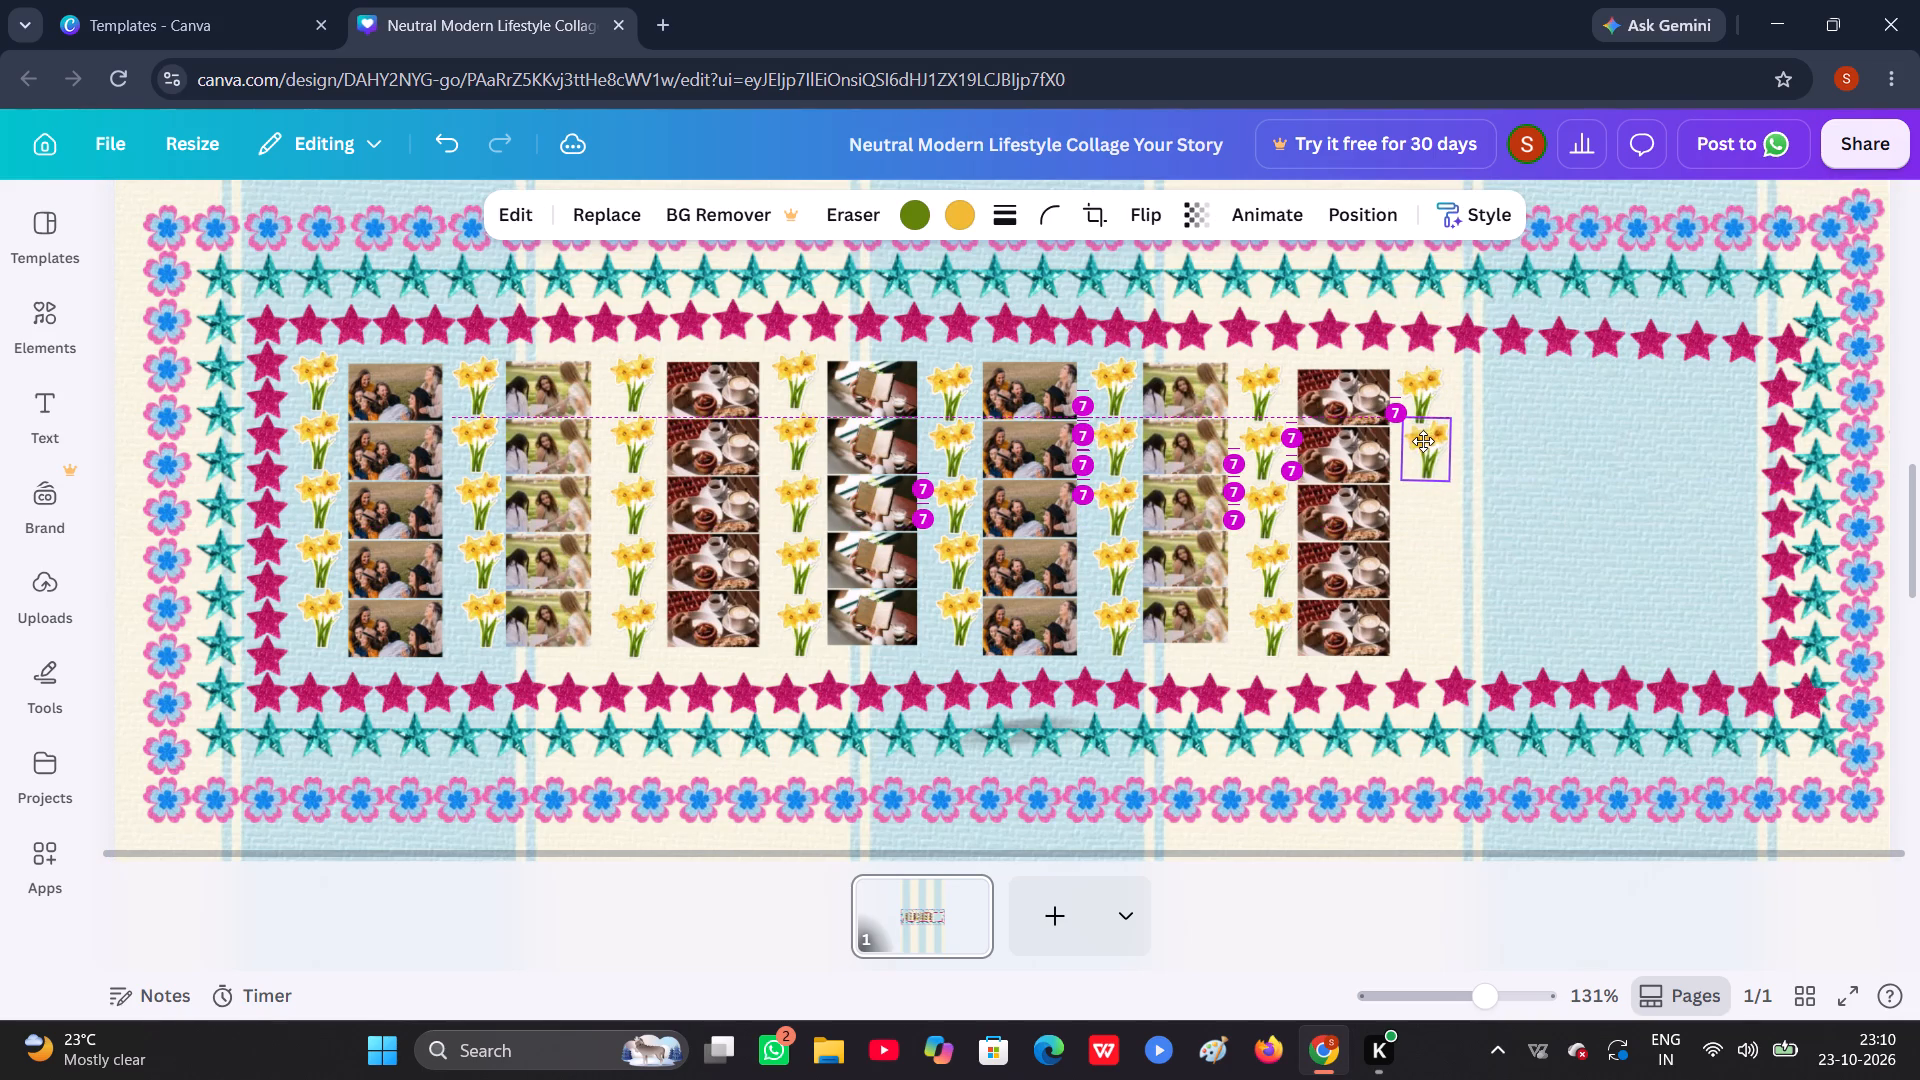
{"action": "left_click_drag", "start_coordinate": [1423, 441], "coordinate": [1422, 442]}
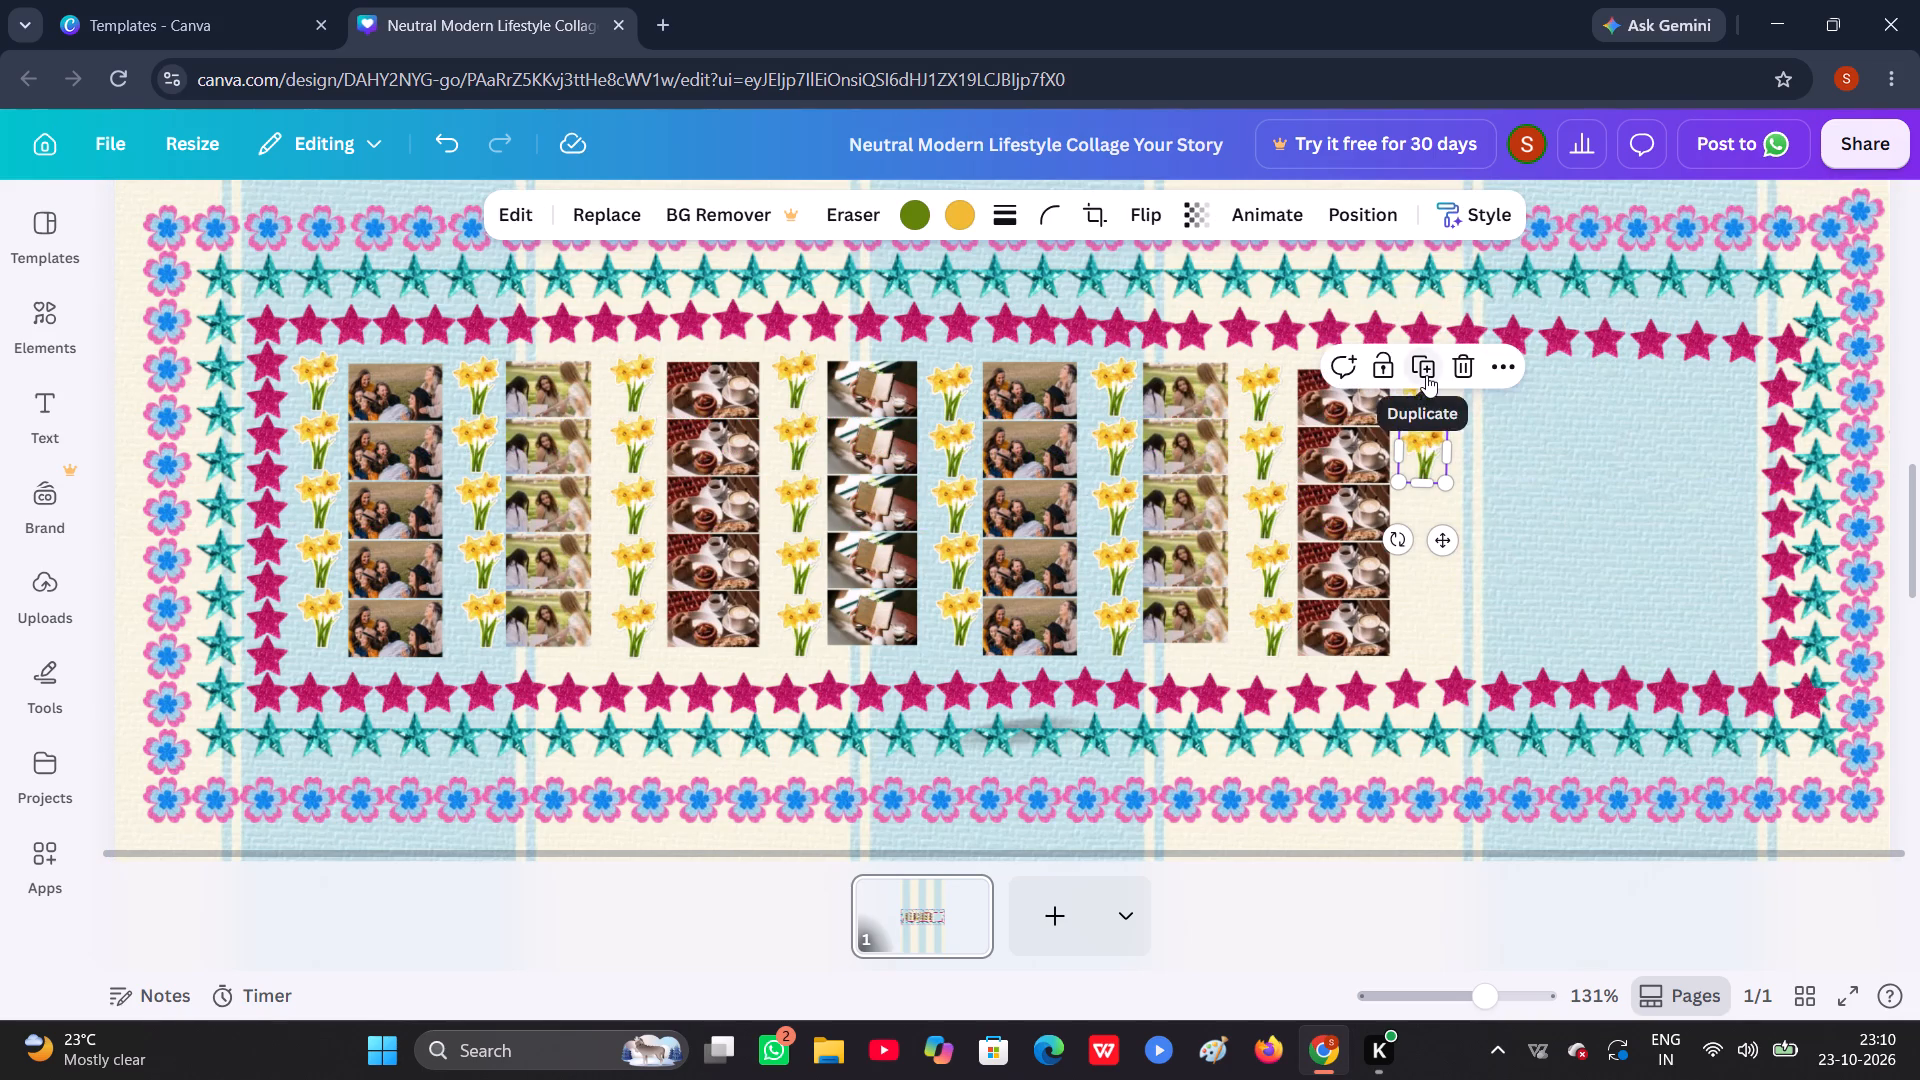
{"action": "left_click", "coordinate": [1426, 375]}
{"action": "left_click", "coordinate": [1425, 408]}
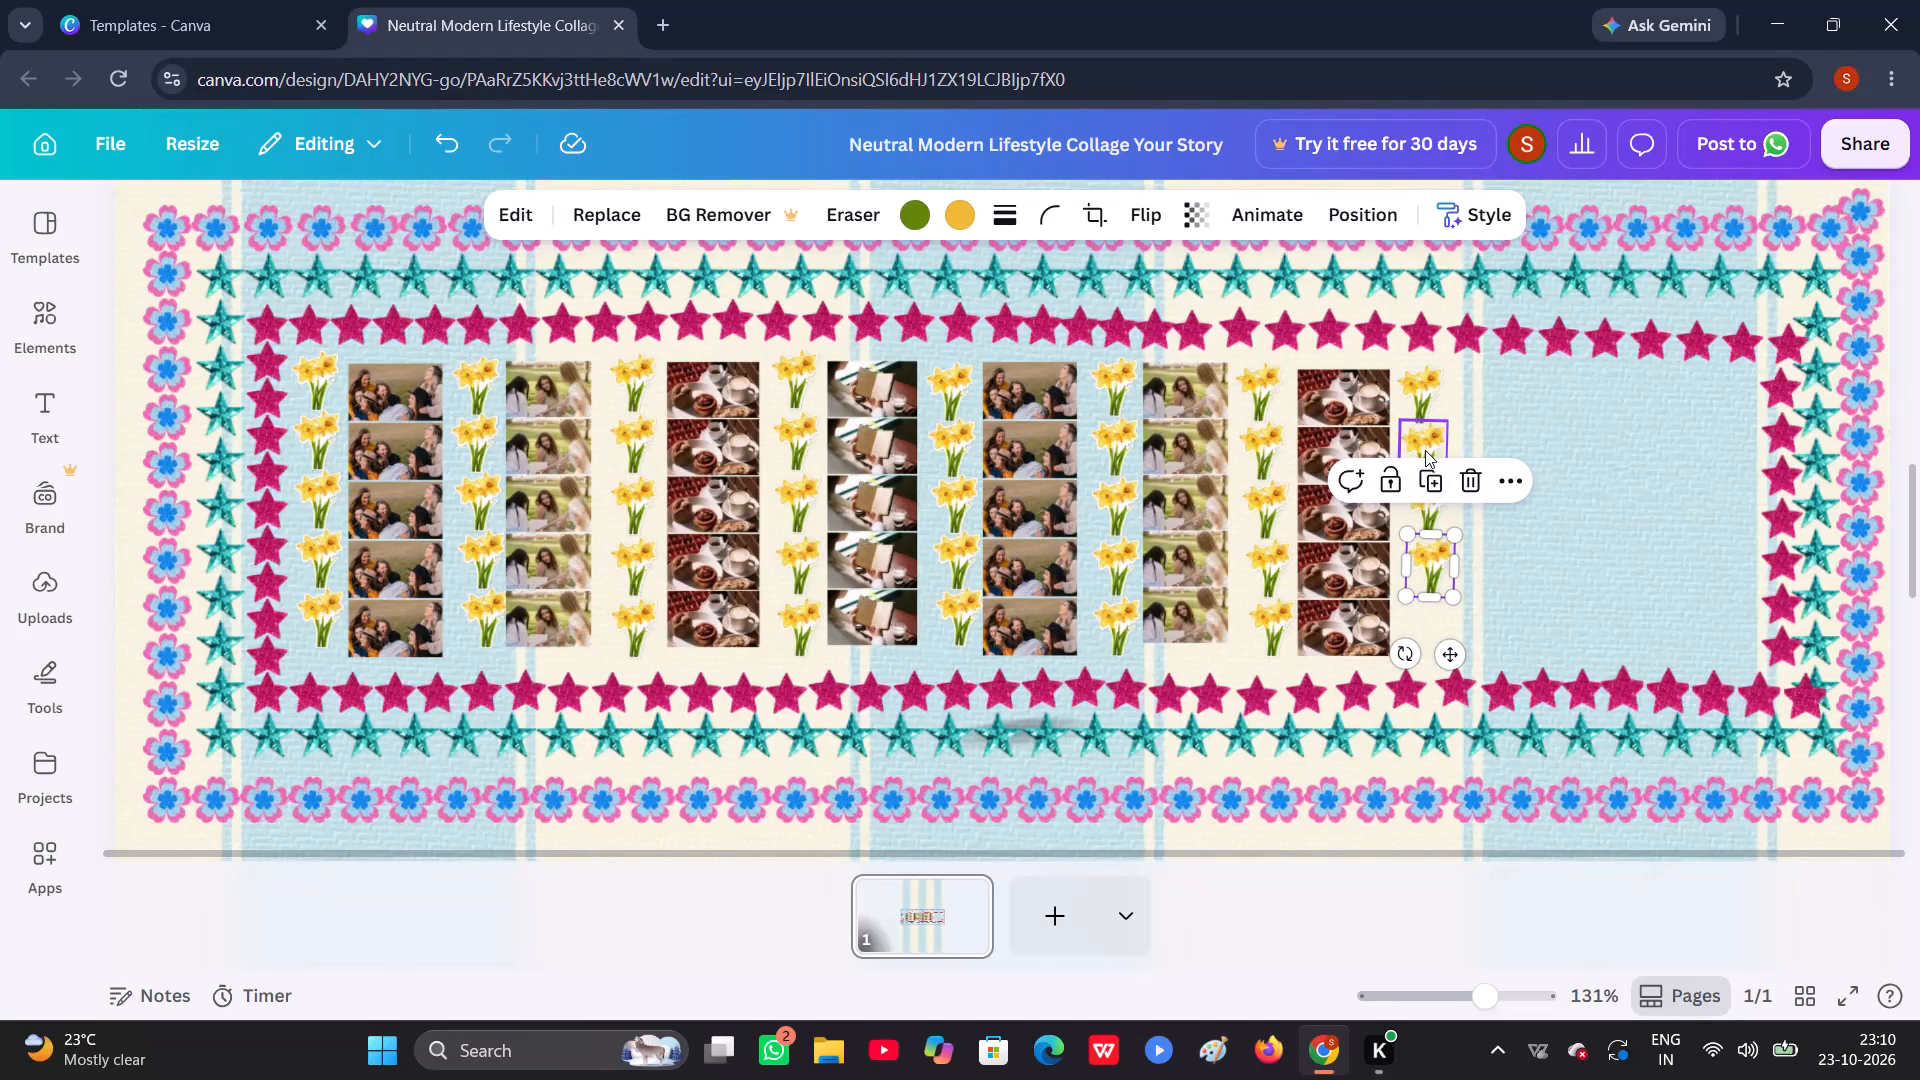
{"action": "left_click", "coordinate": [1428, 466]}
{"action": "left_click", "coordinate": [1475, 454]}
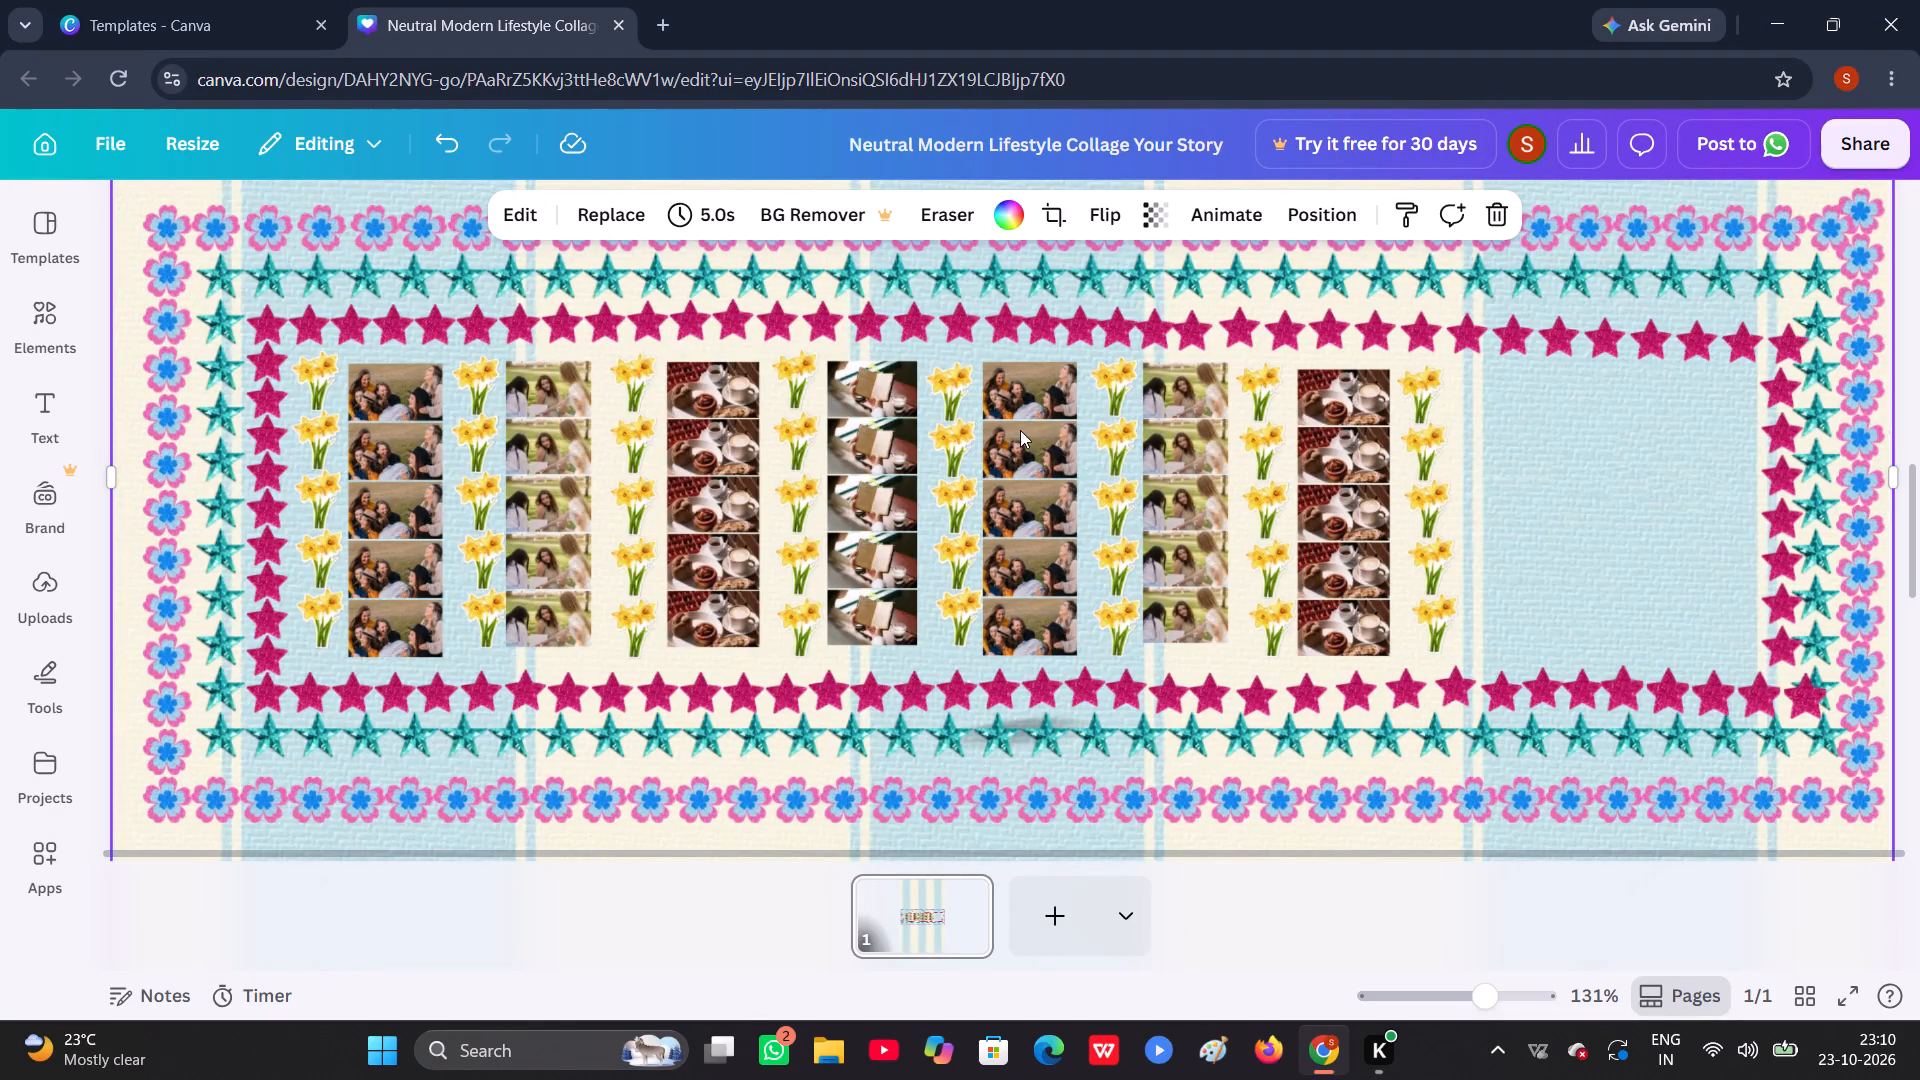
Duplicate the top photo of the fourth photo column and place the copy beside the top of the eighth daffodil column.
{"action": "left_click", "coordinate": [883, 396]}
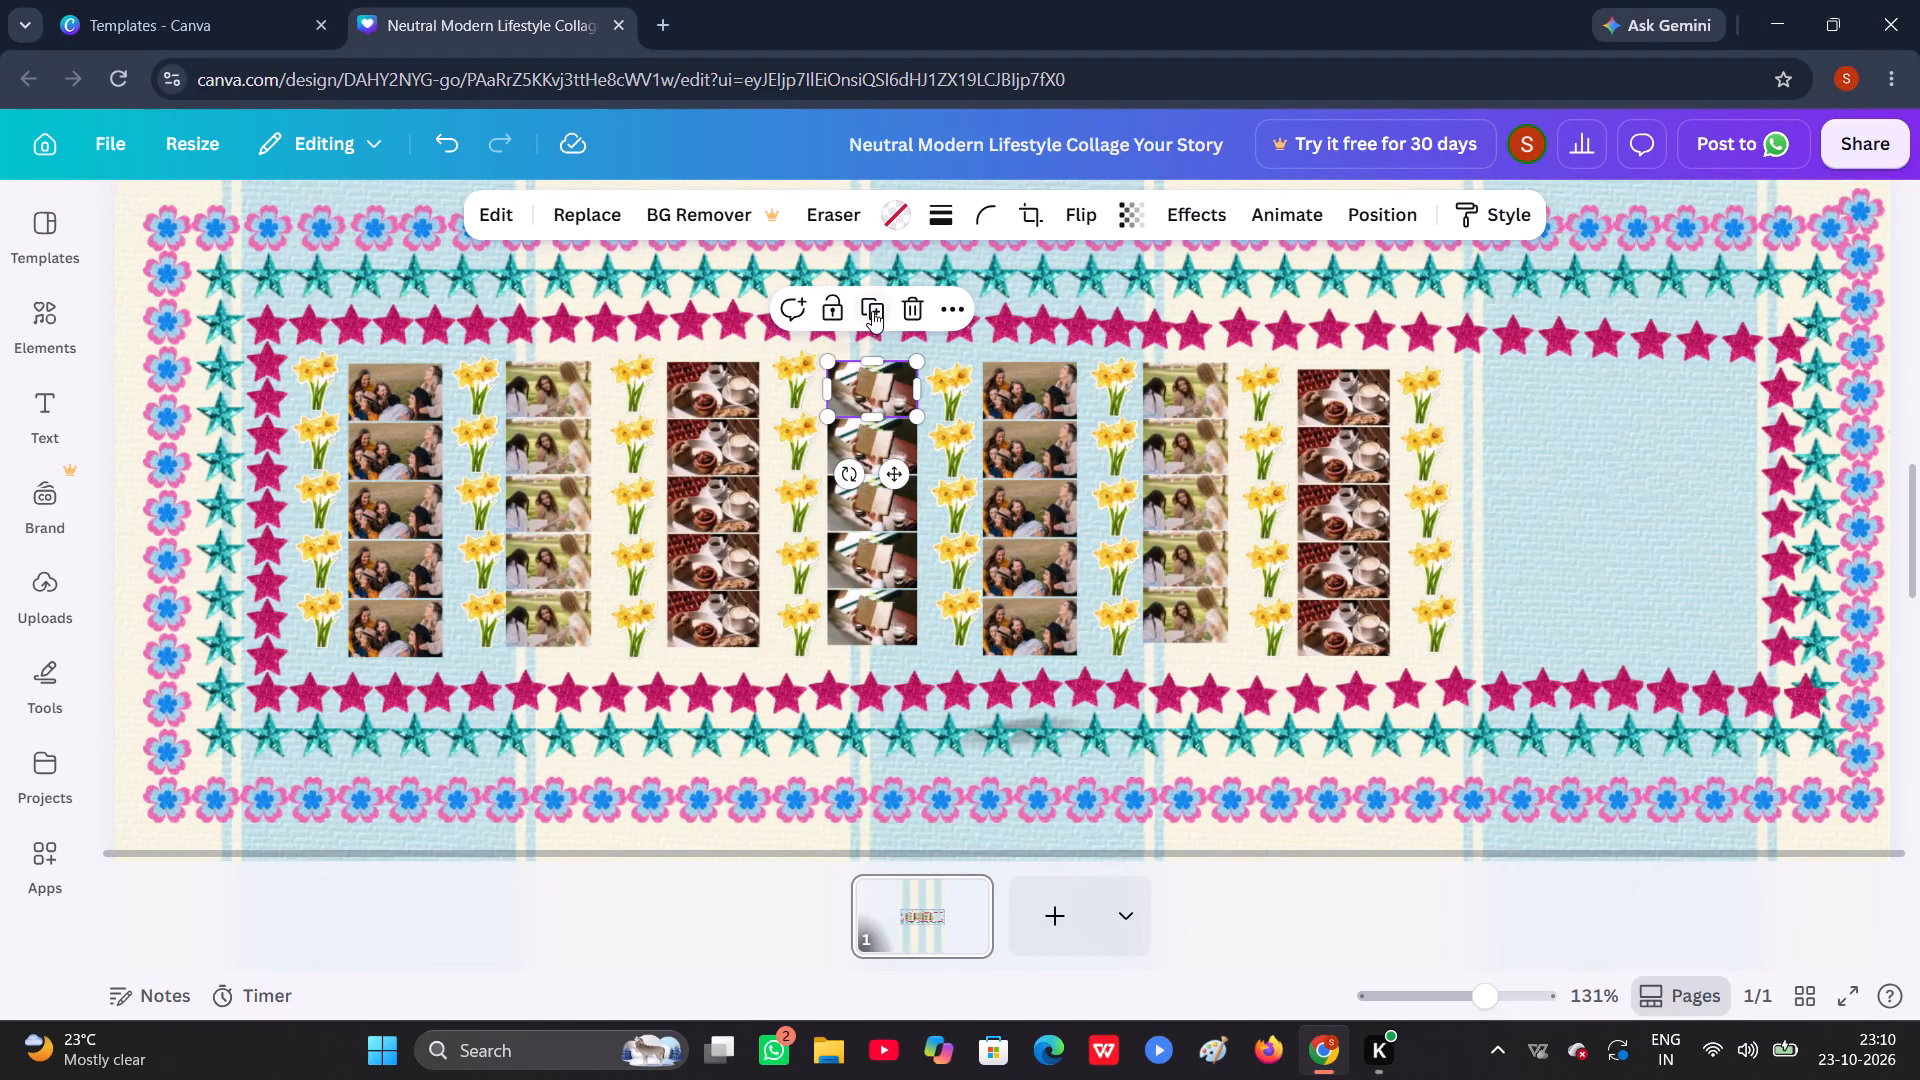
{"action": "left_click", "coordinate": [874, 310]}
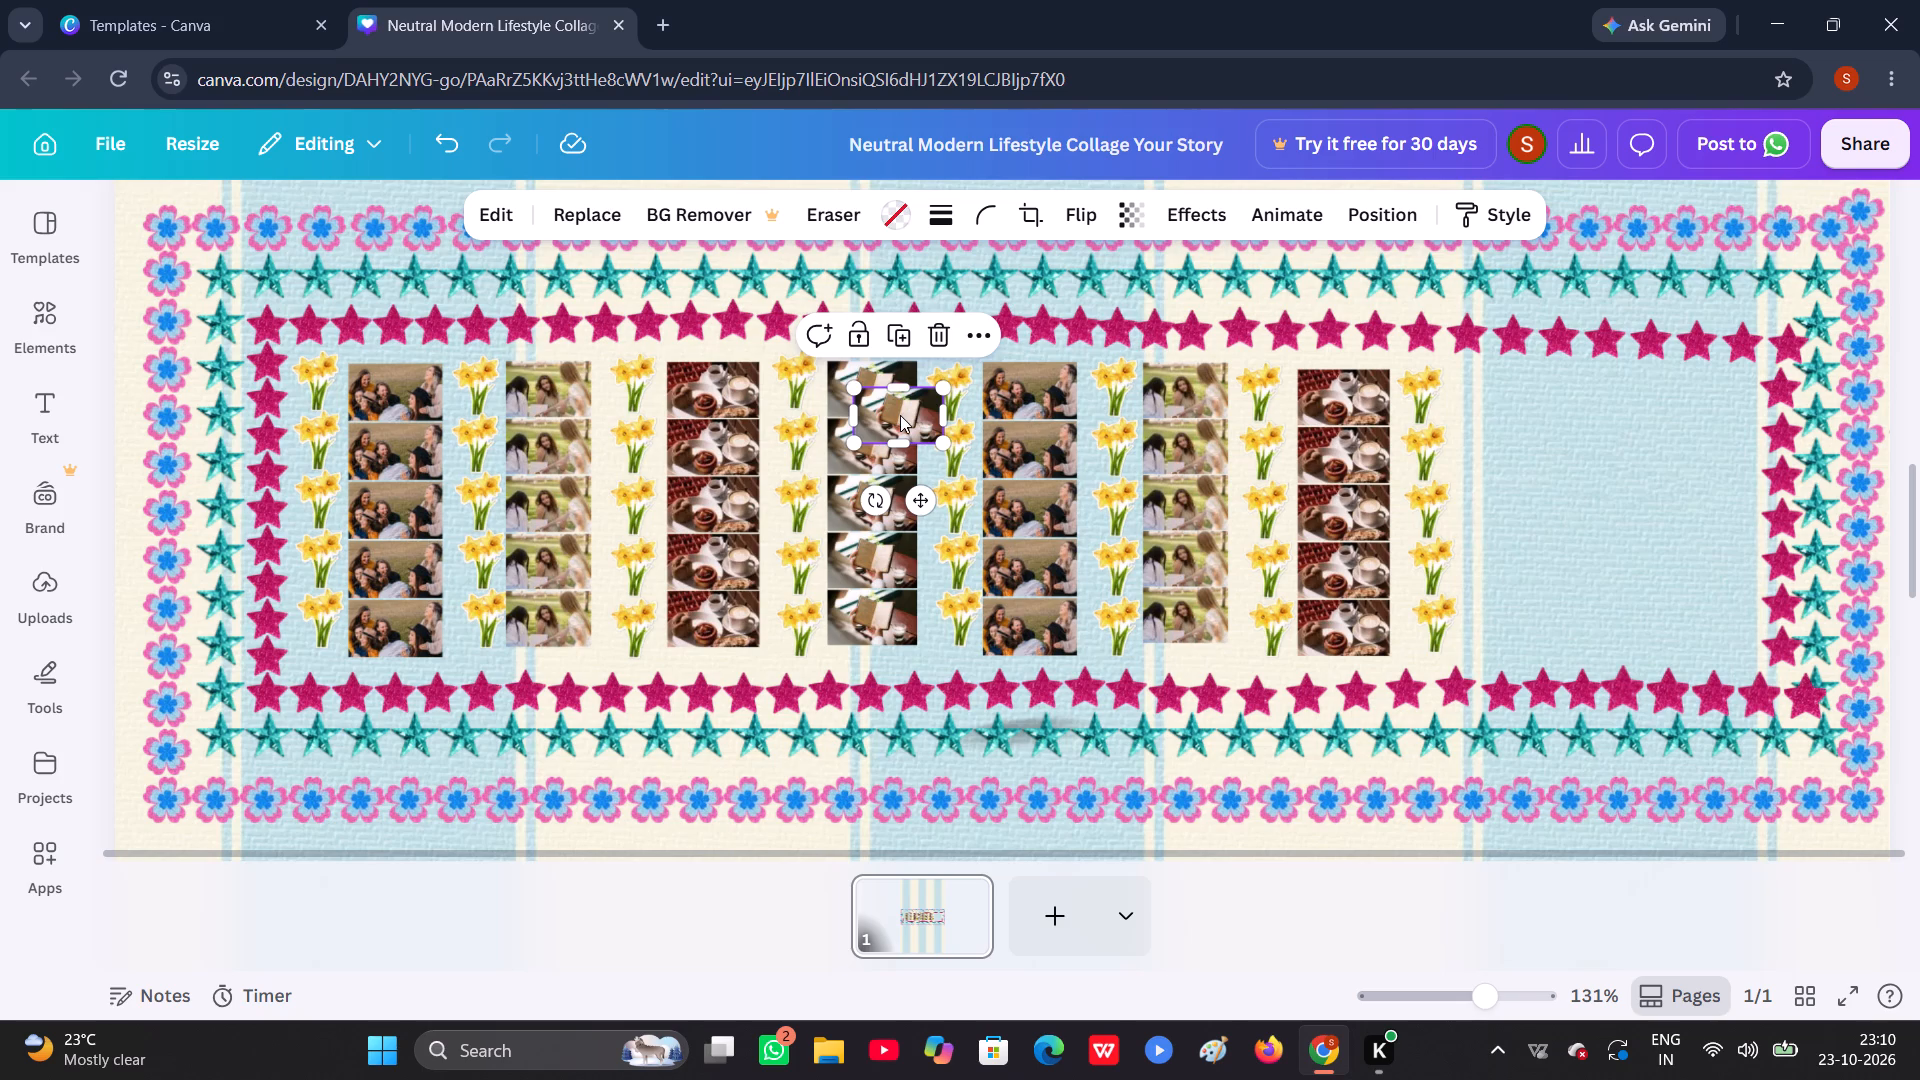
{"action": "left_click_drag", "start_coordinate": [900, 415], "coordinate": [1546, 468]}
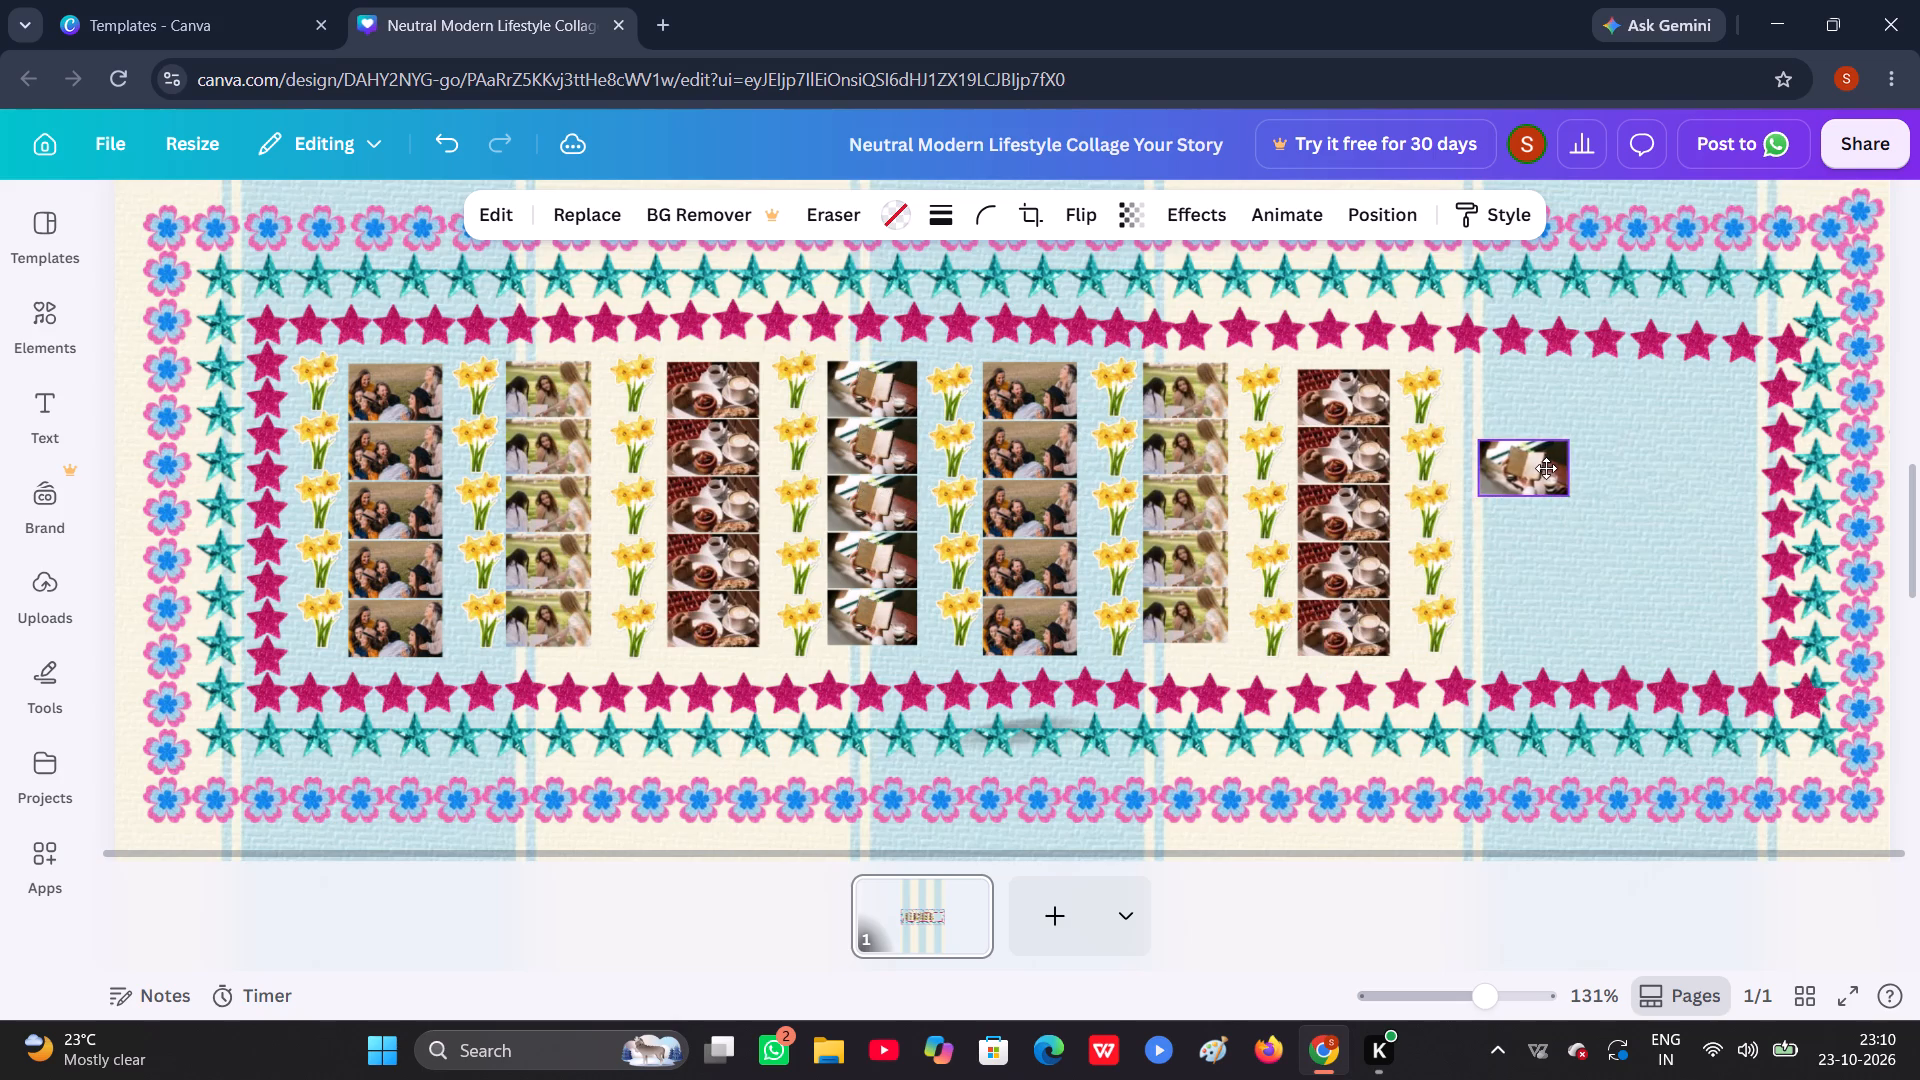
{"action": "left_click_drag", "start_coordinate": [1546, 468], "coordinate": [1550, 468]}
{"action": "left_click_drag", "start_coordinate": [1550, 468], "coordinate": [1493, 411]}
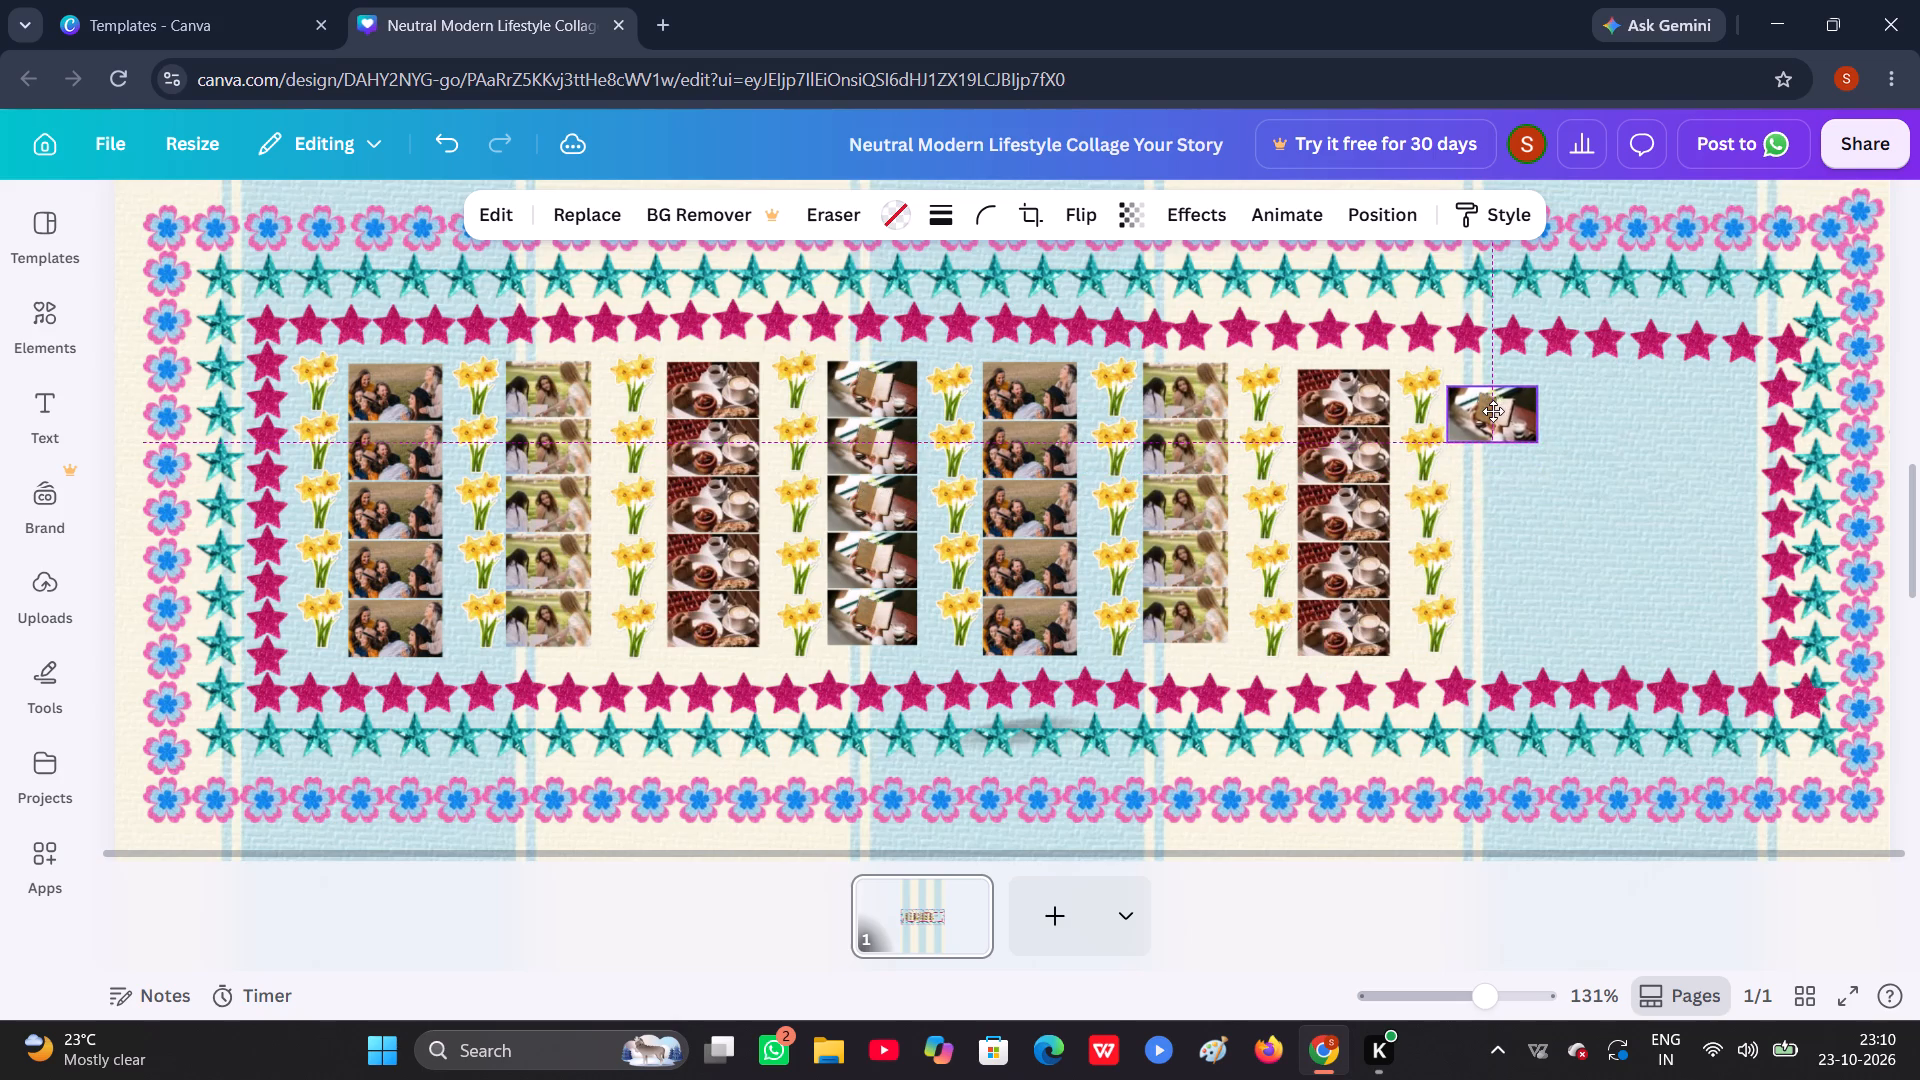
{"action": "left_click_drag", "start_coordinate": [1493, 411], "coordinate": [1491, 399]}
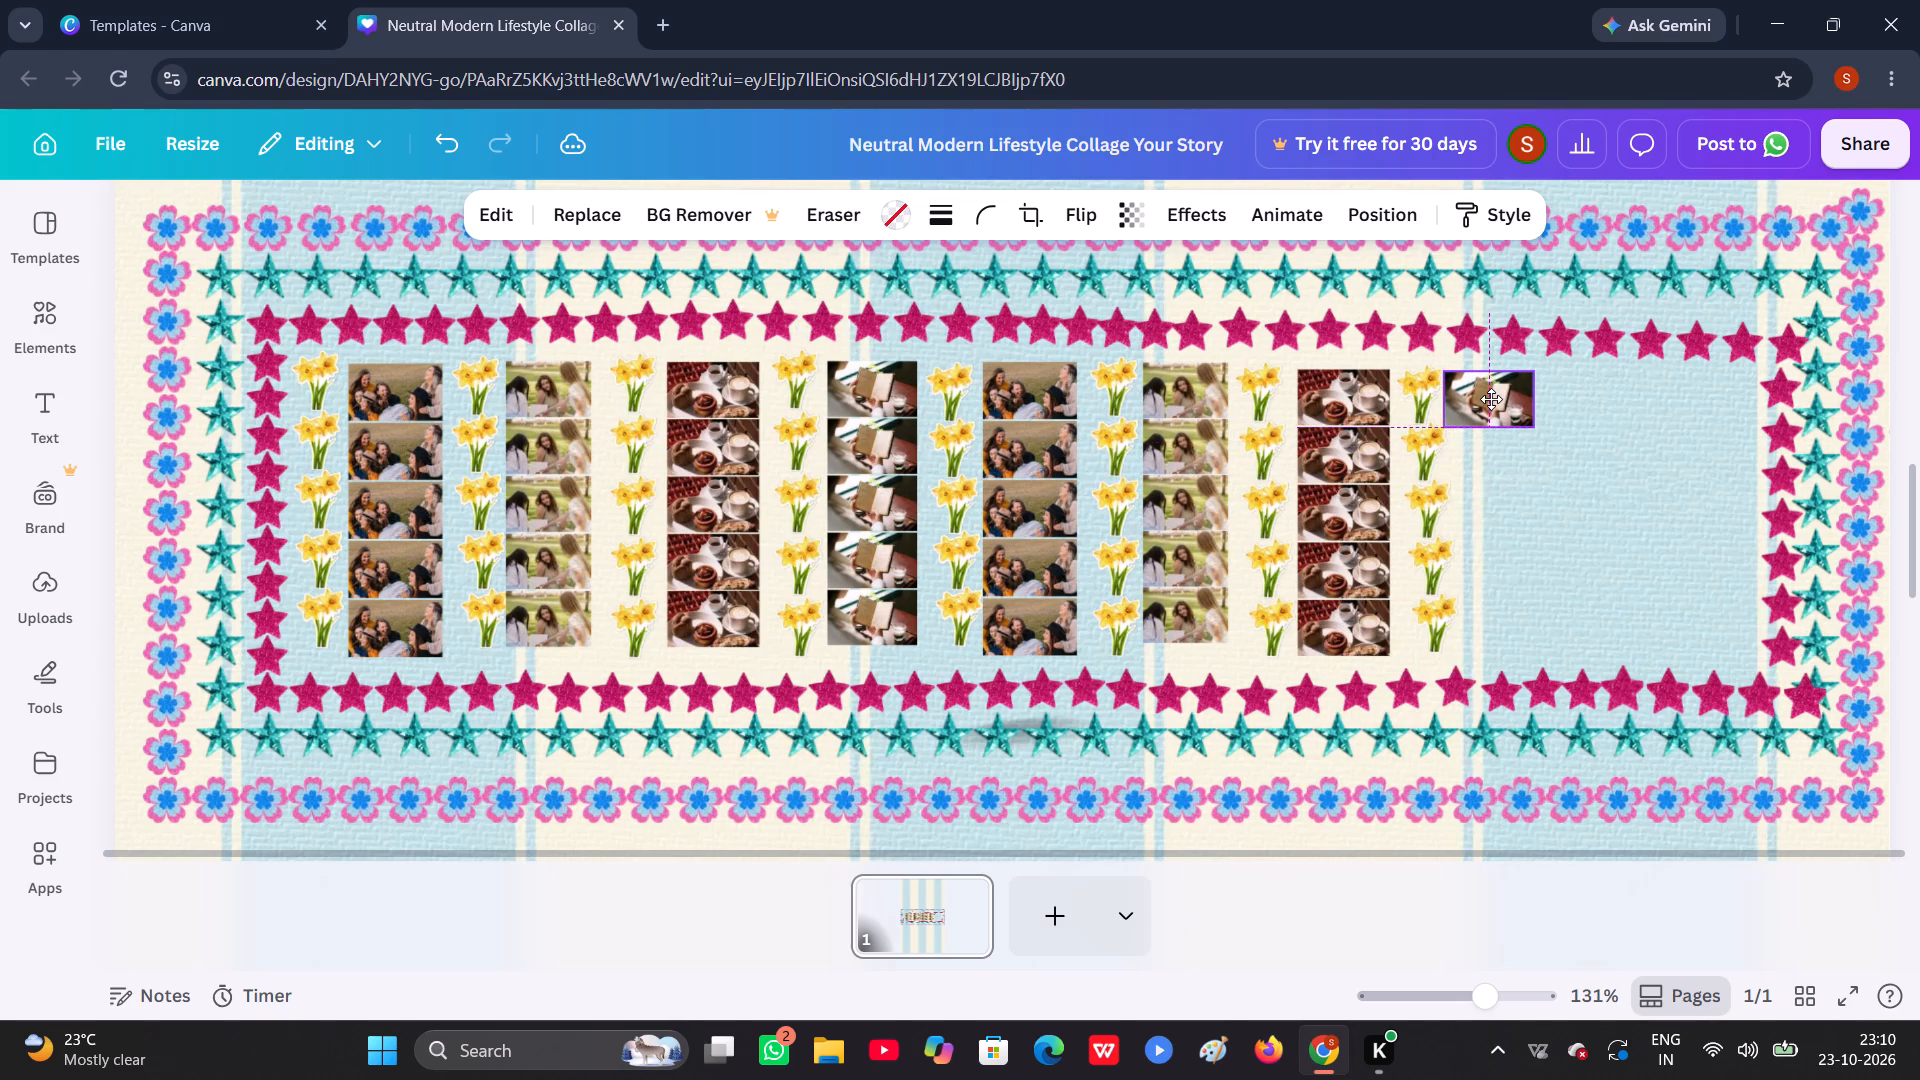
{"action": "left_click_drag", "start_coordinate": [1491, 399], "coordinate": [1493, 398]}
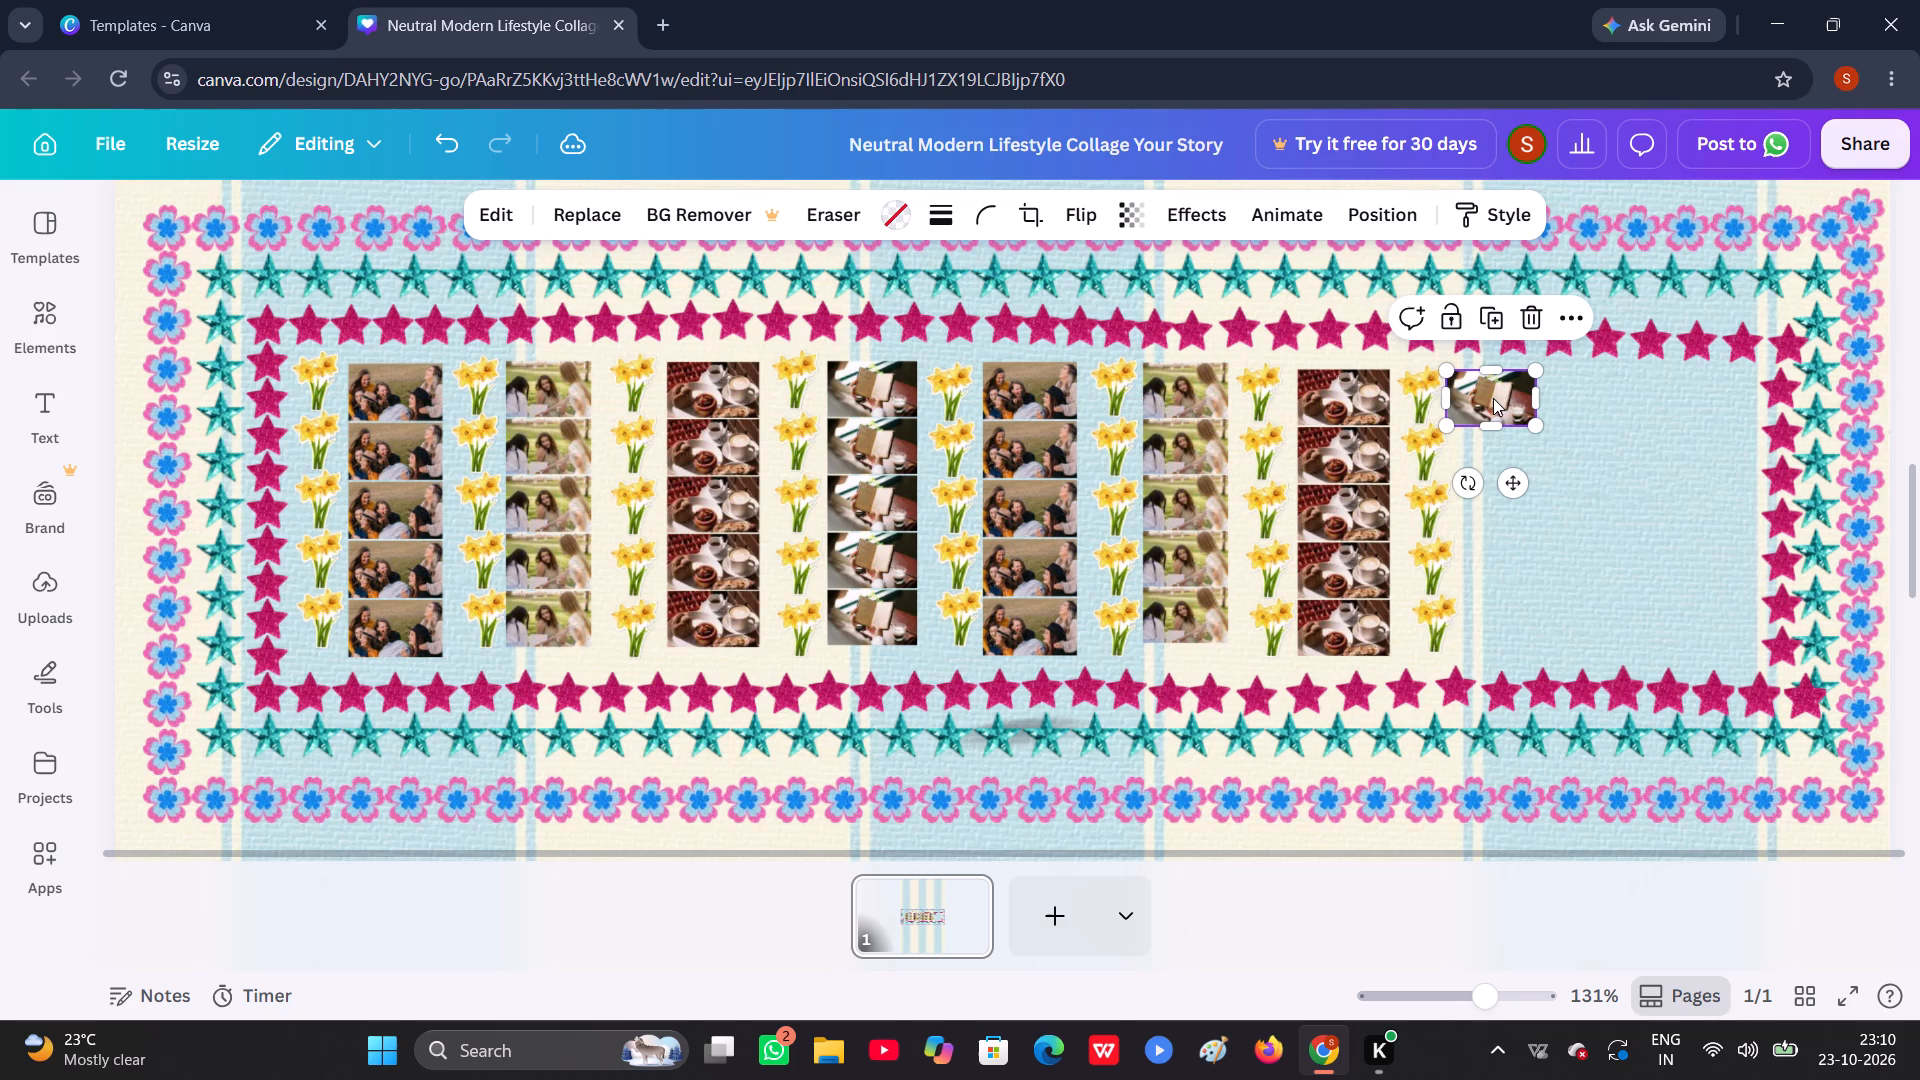
Duplicate the eighth column's top daffodil and place it on the far side of the newly added photo.
{"action": "left_click", "coordinate": [1423, 396]}
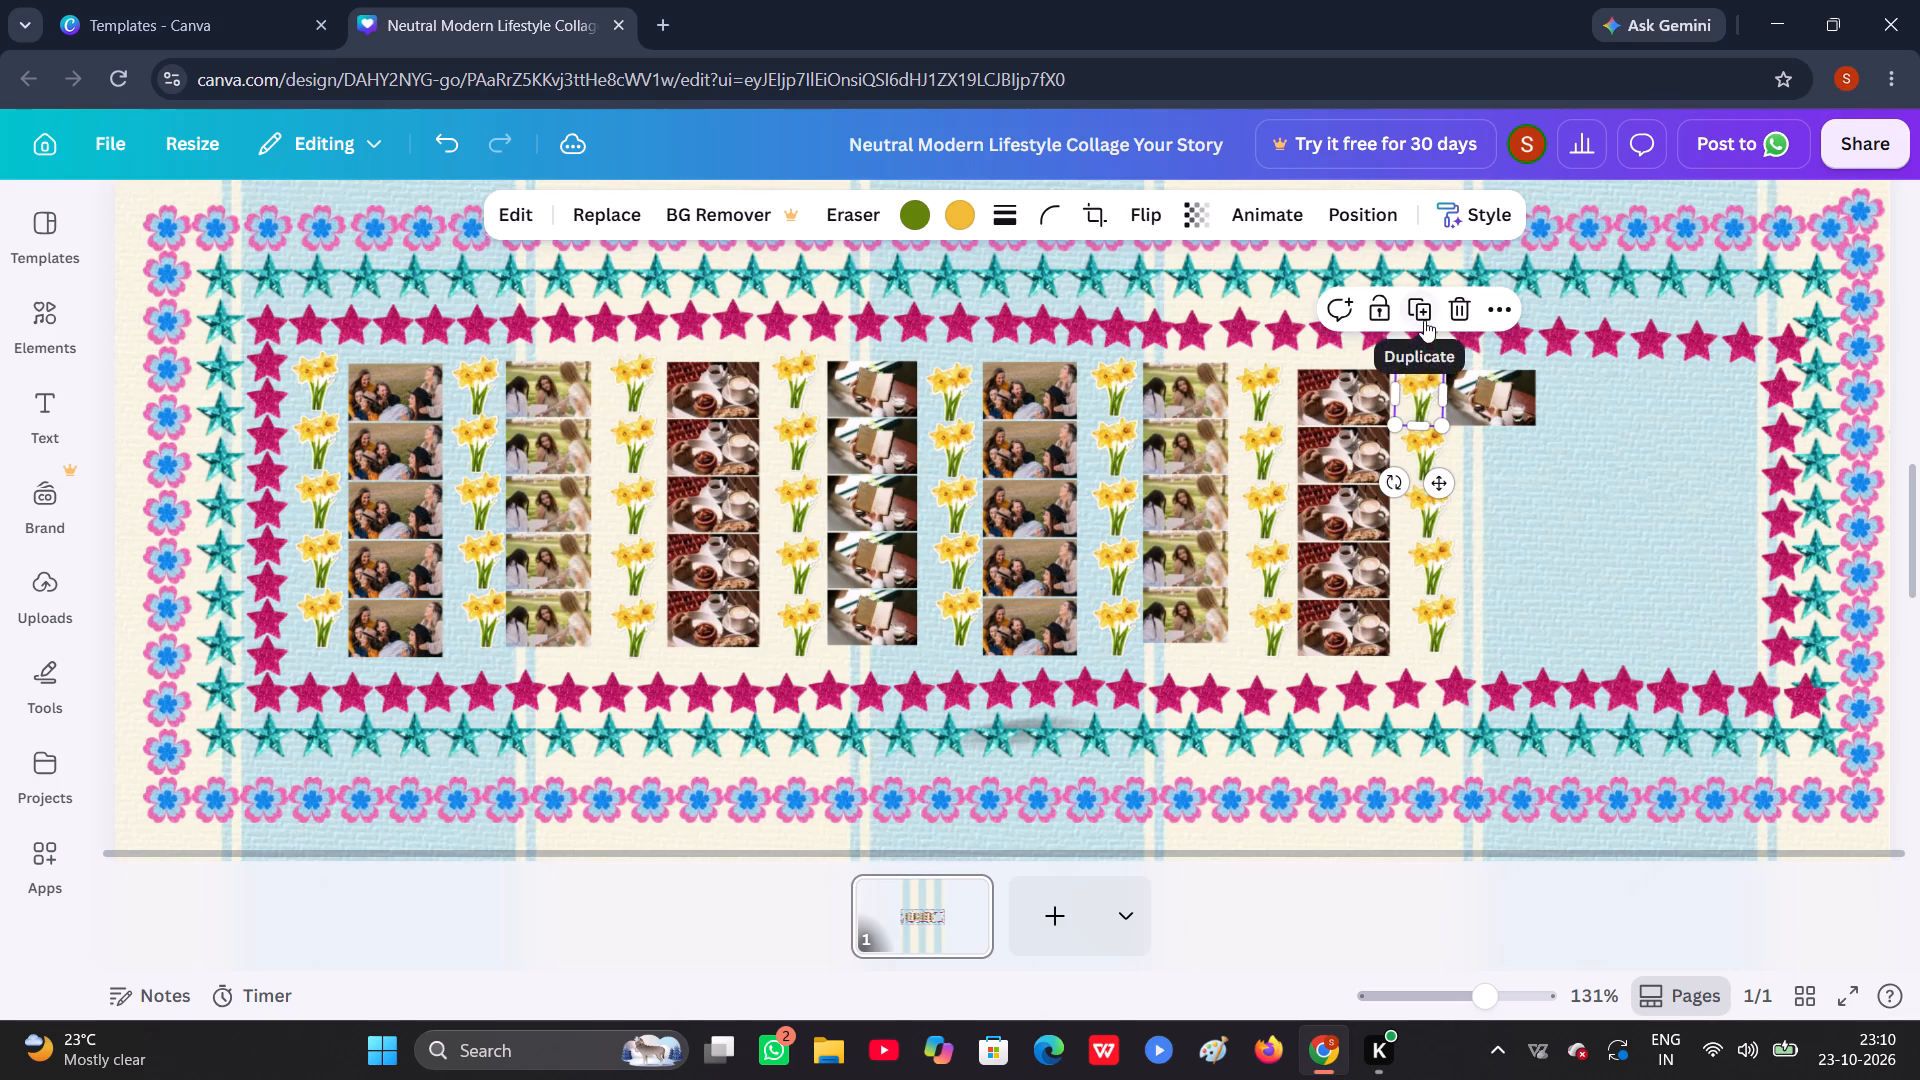
{"action": "left_click", "coordinate": [1424, 320]}
{"action": "left_click_drag", "start_coordinate": [1447, 408], "coordinate": [1562, 402]}
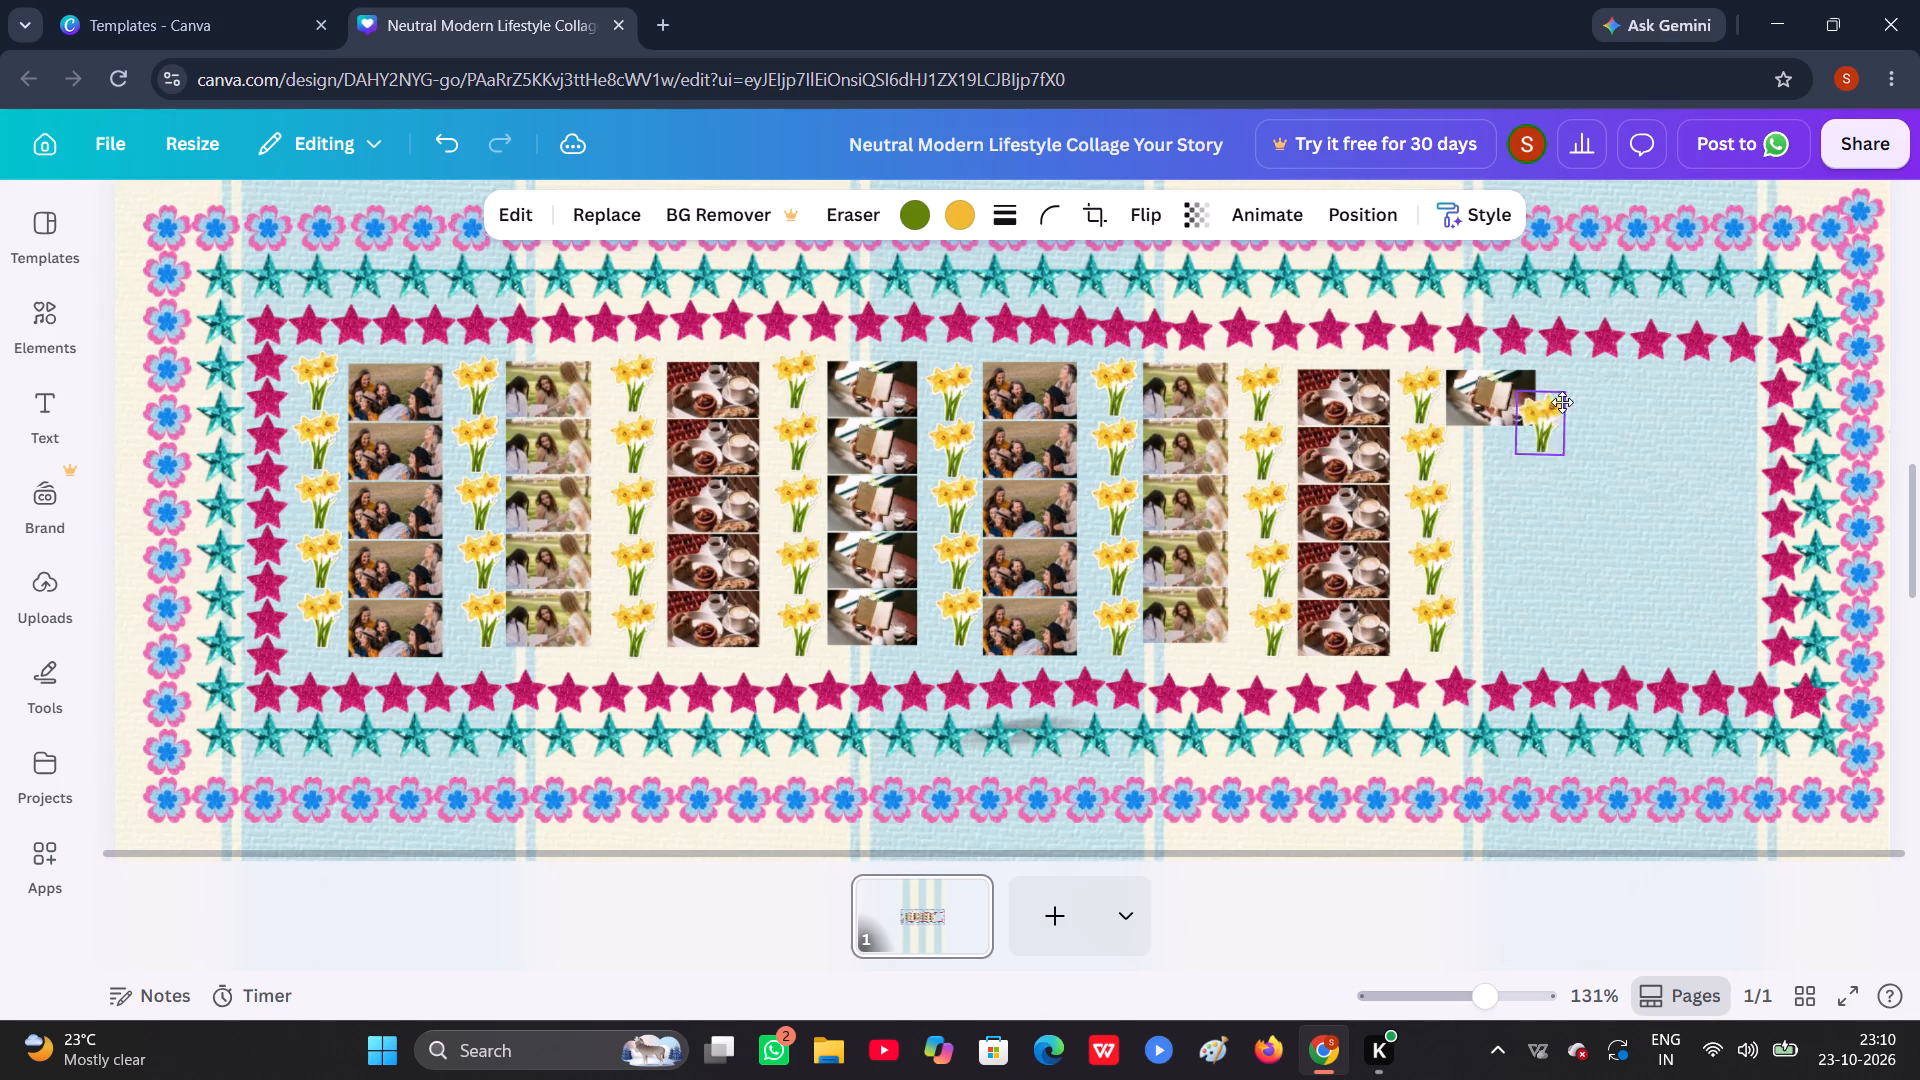
{"action": "left_click_drag", "start_coordinate": [1562, 402], "coordinate": [1571, 390]}
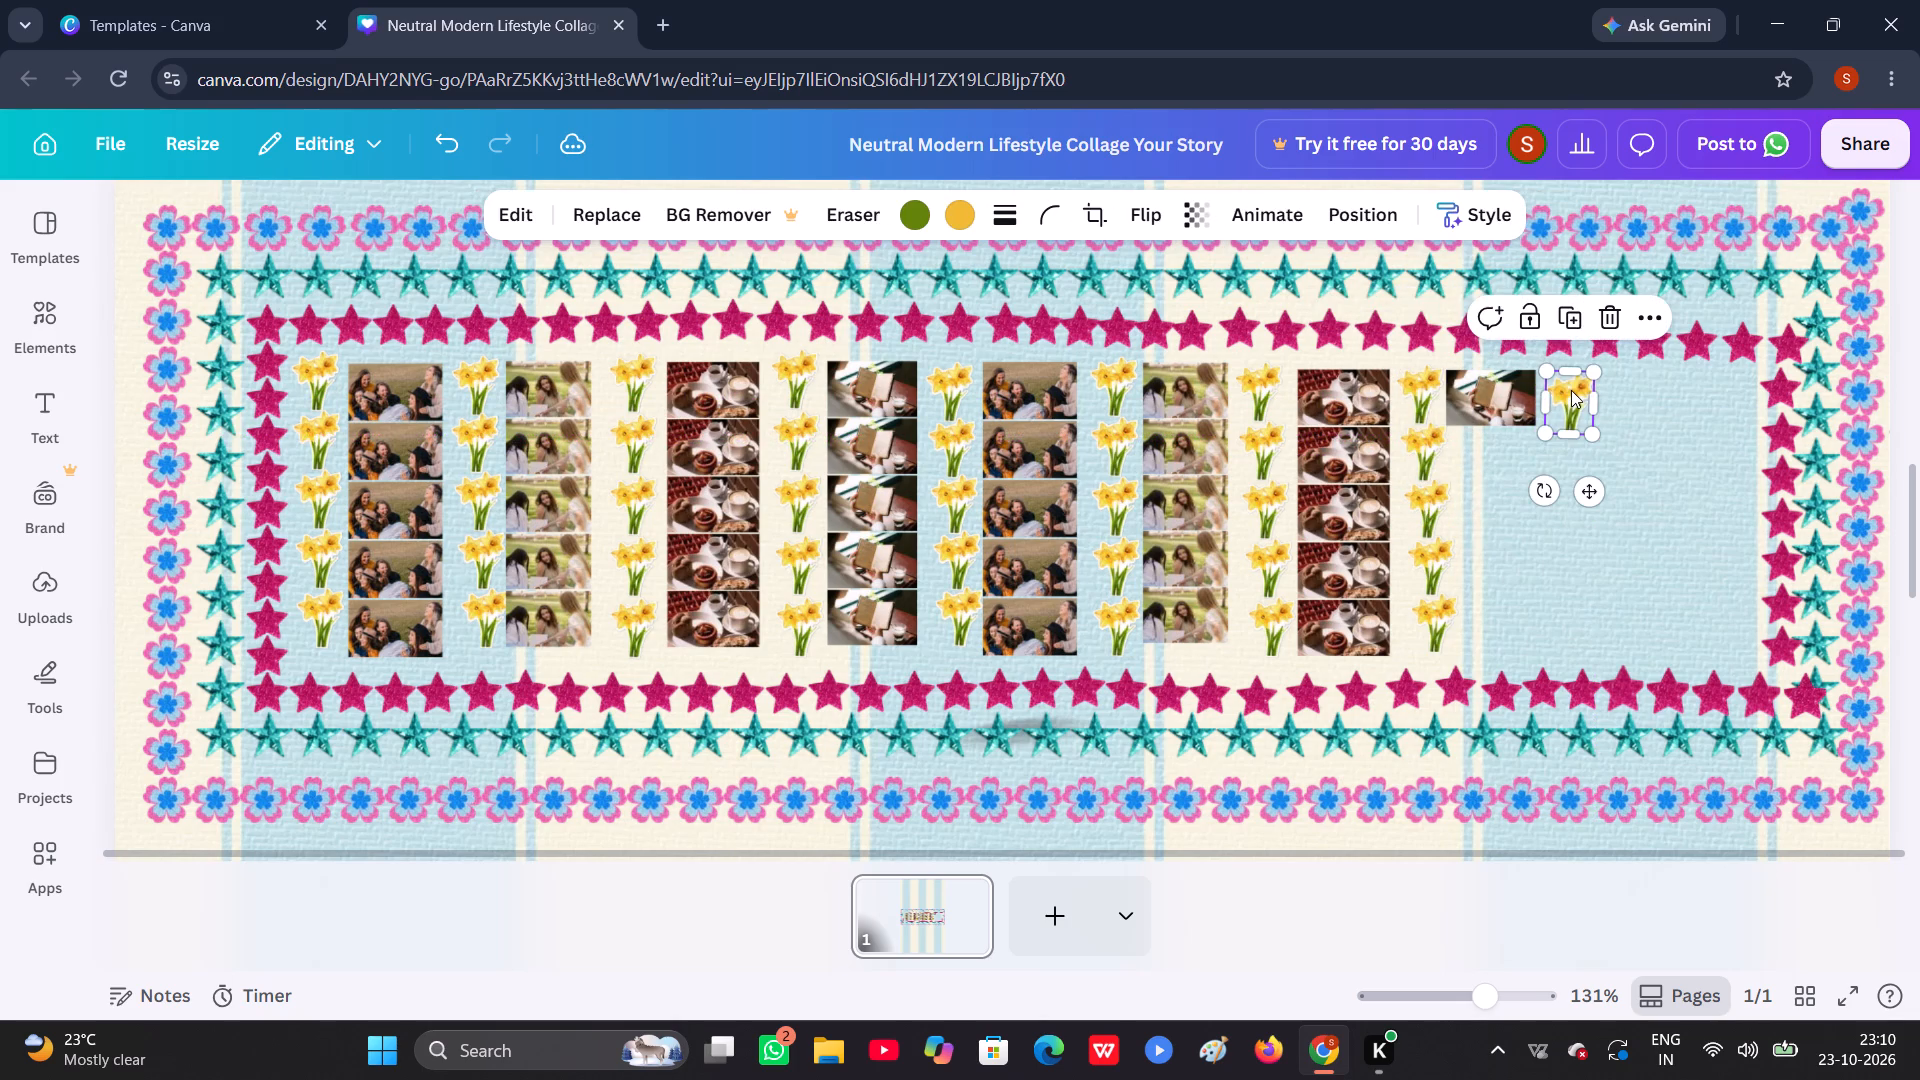
Duplicate the top group photo of the fifth photo column and place it beside the new ninth-column daffodil.
{"action": "left_click", "coordinate": [1068, 391]}
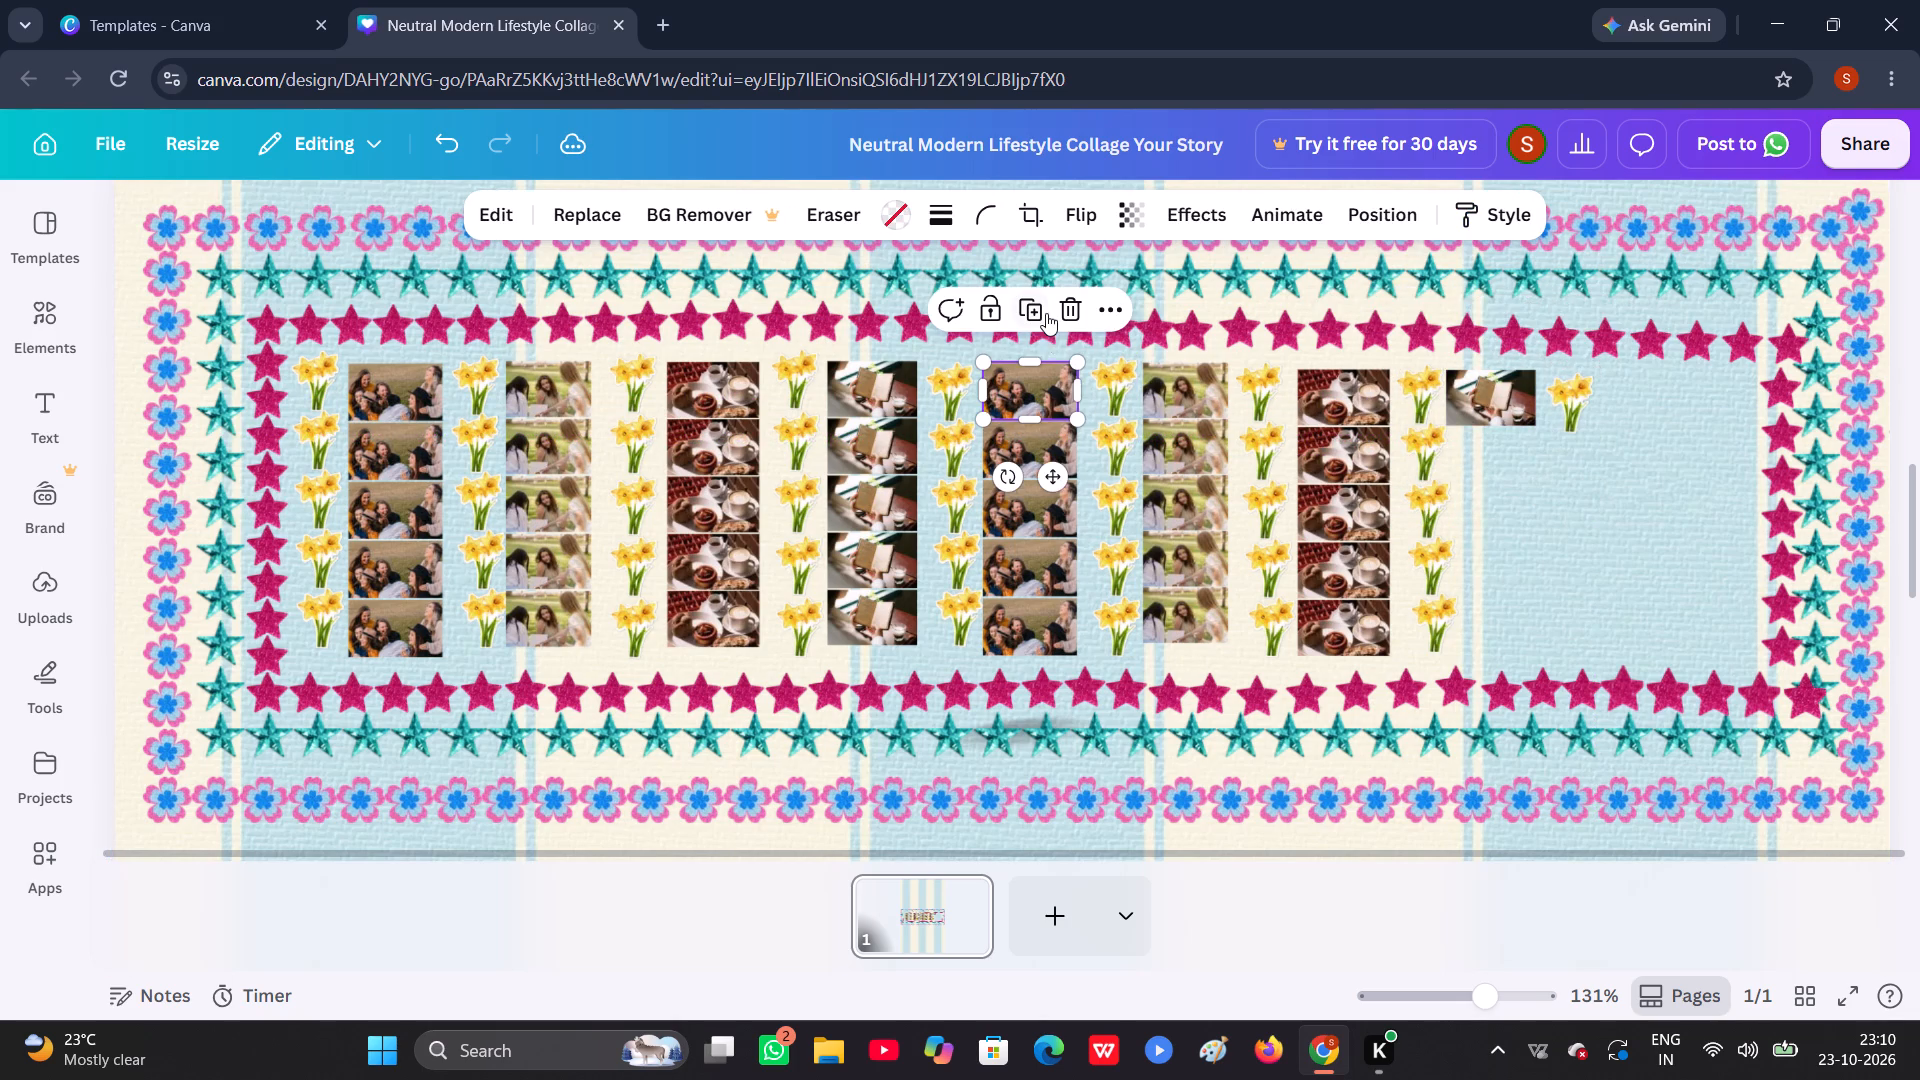
{"action": "left_click", "coordinate": [1042, 309]}
{"action": "left_click_drag", "start_coordinate": [1064, 402], "coordinate": [1598, 376]}
{"action": "left_click_drag", "start_coordinate": [1598, 376], "coordinate": [1637, 381]}
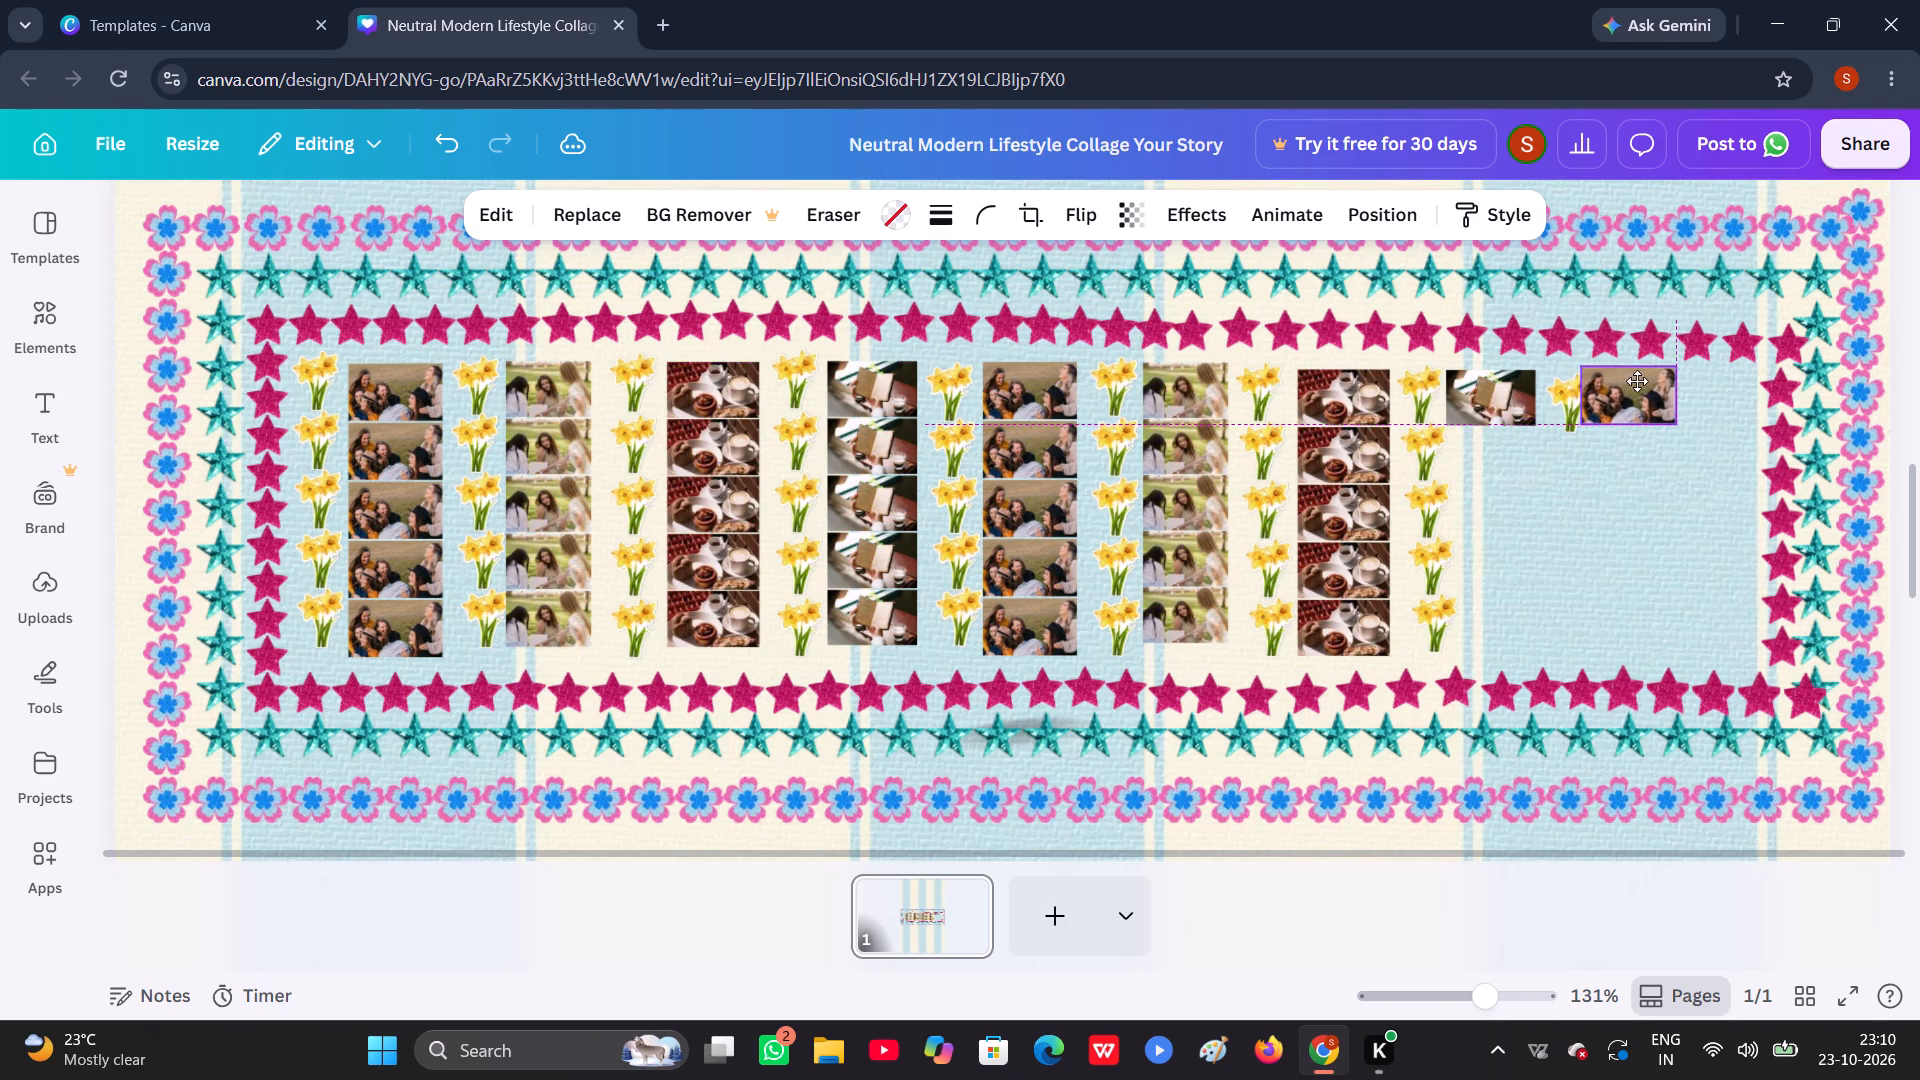
{"action": "left_click_drag", "start_coordinate": [1637, 381], "coordinate": [1659, 388]}
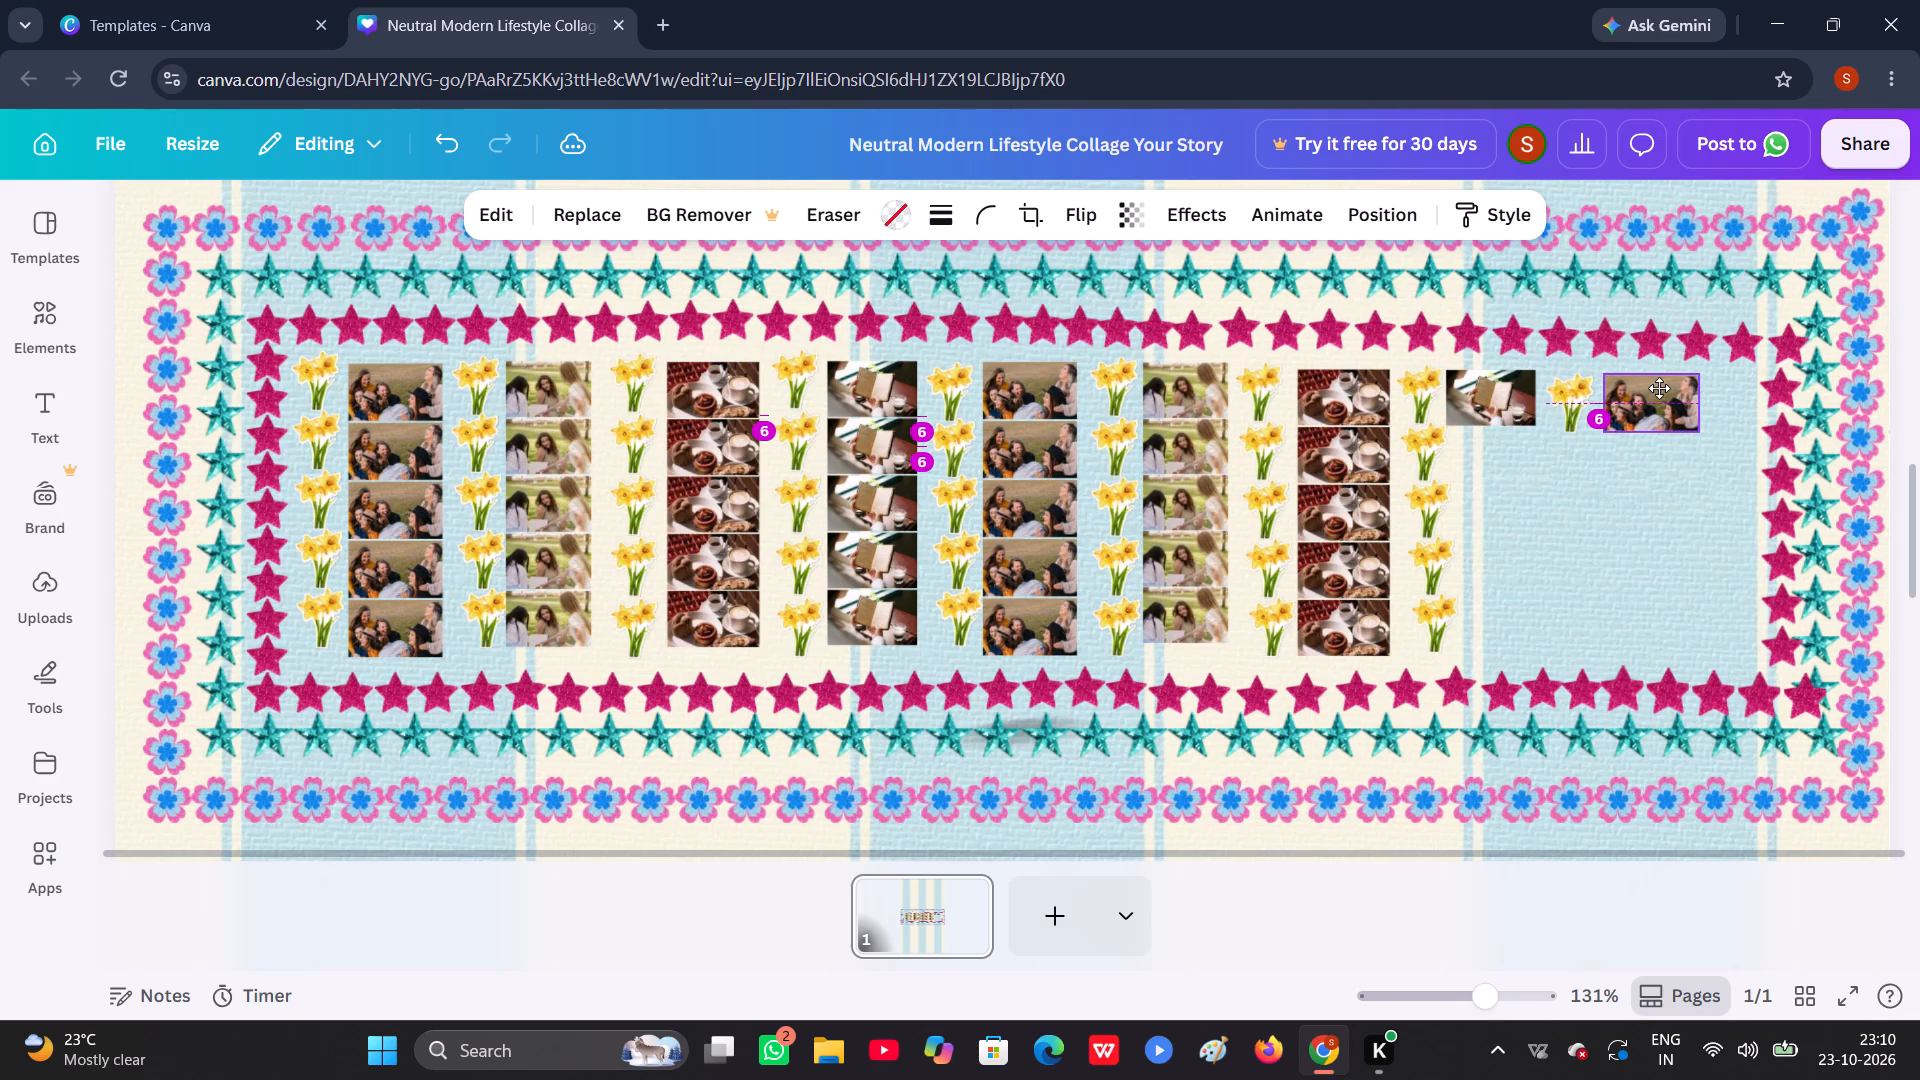
Duplicate the ninth-column daffodil and place it between the new group photo and the inner right pink star border.
{"action": "left_click", "coordinate": [1590, 390]}
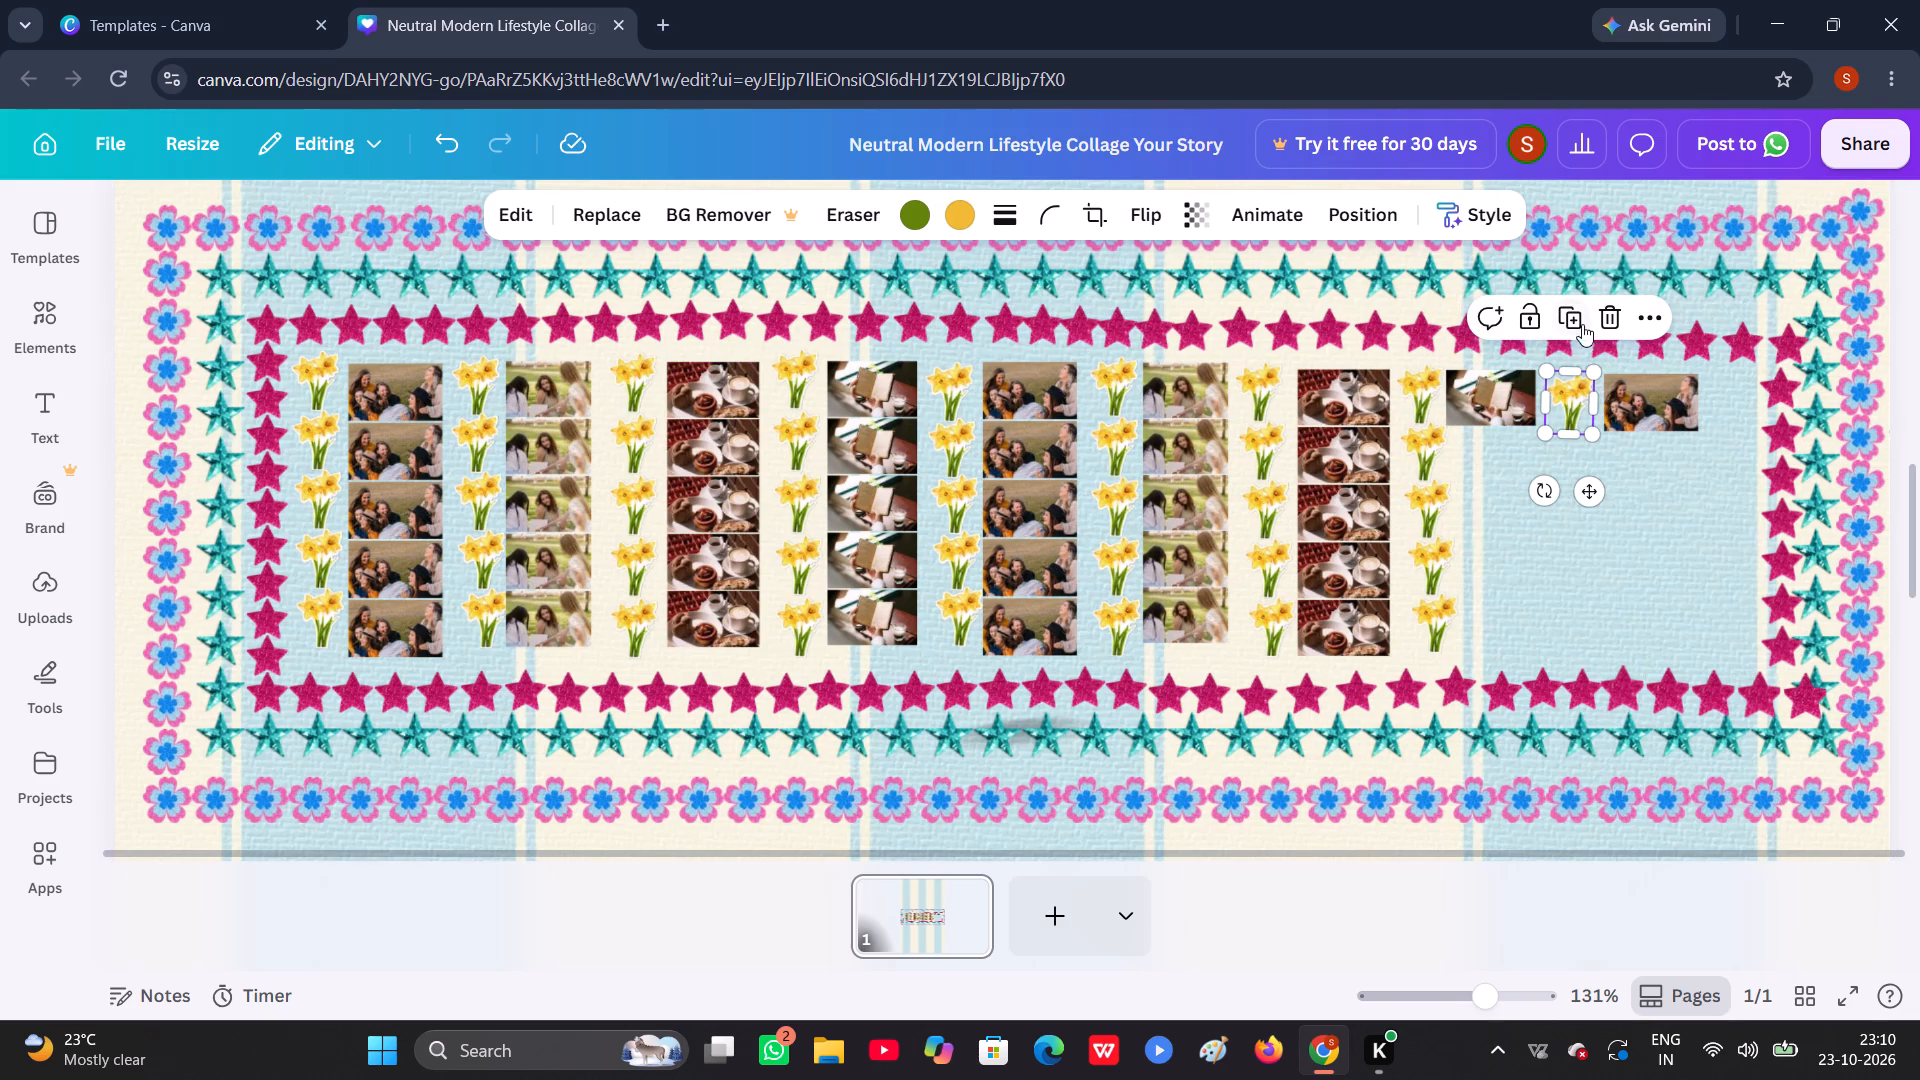
{"action": "left_click", "coordinate": [1579, 320]}
{"action": "left_click_drag", "start_coordinate": [1593, 429], "coordinate": [1782, 395]}
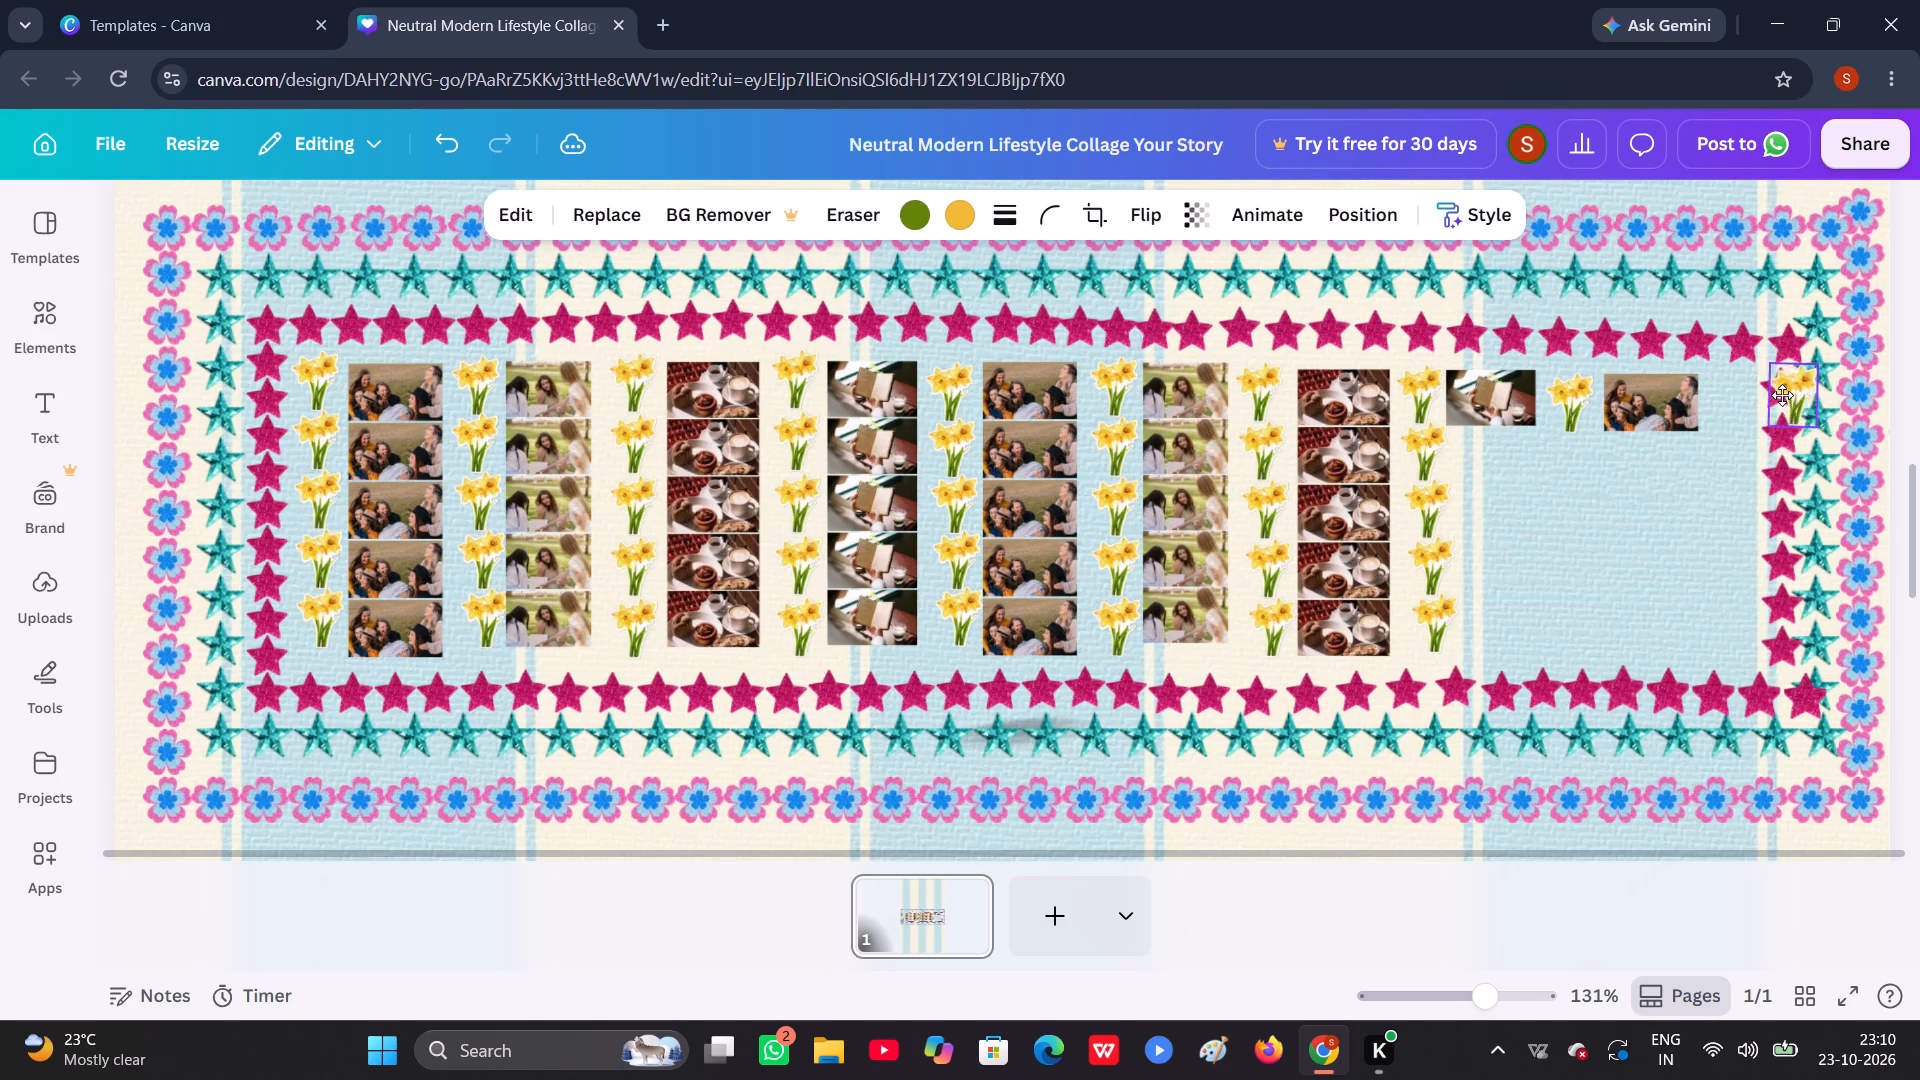
{"action": "left_click_drag", "start_coordinate": [1782, 395], "coordinate": [1736, 401]}
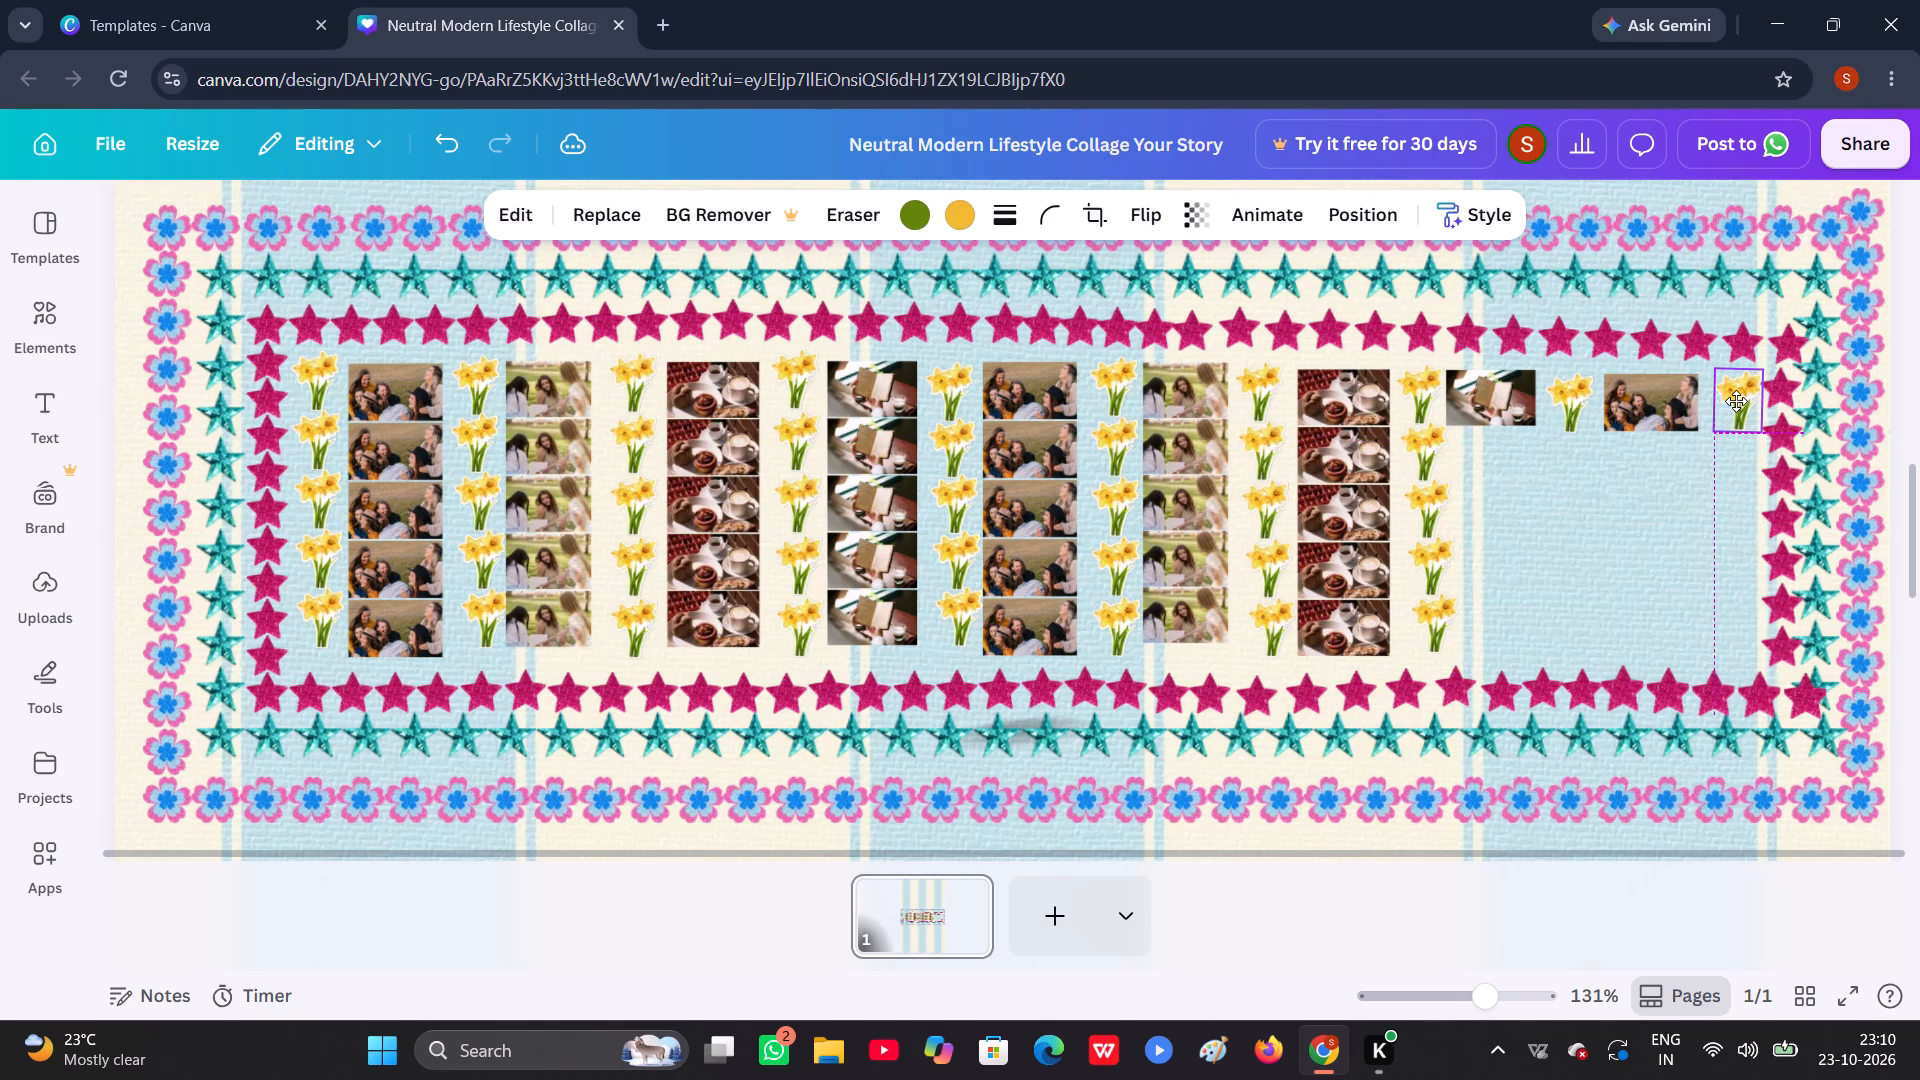
{"action": "left_click_drag", "start_coordinate": [1736, 401], "coordinate": [1734, 400]}
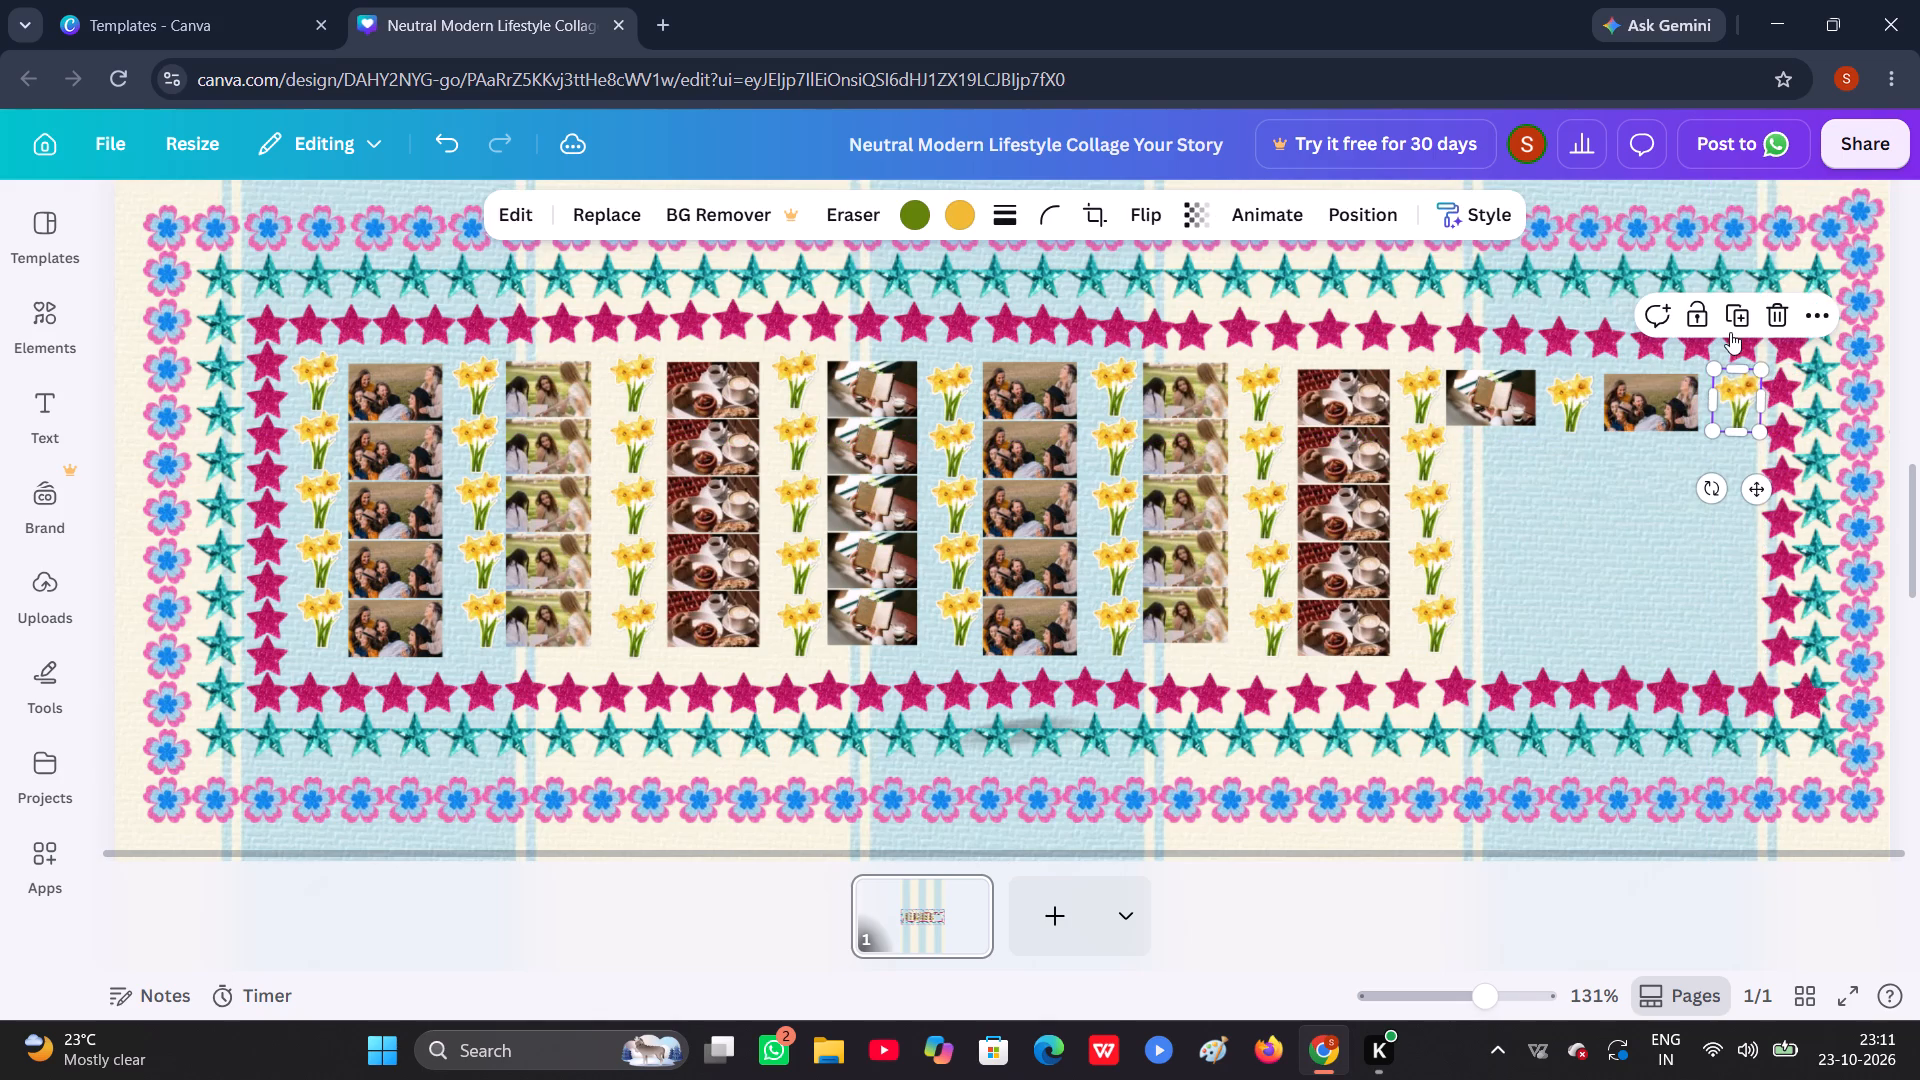
Duplicate the daffodil beside the right pink star border and stack the copies downward into a column of five.
{"action": "left_click", "coordinate": [1729, 326]}
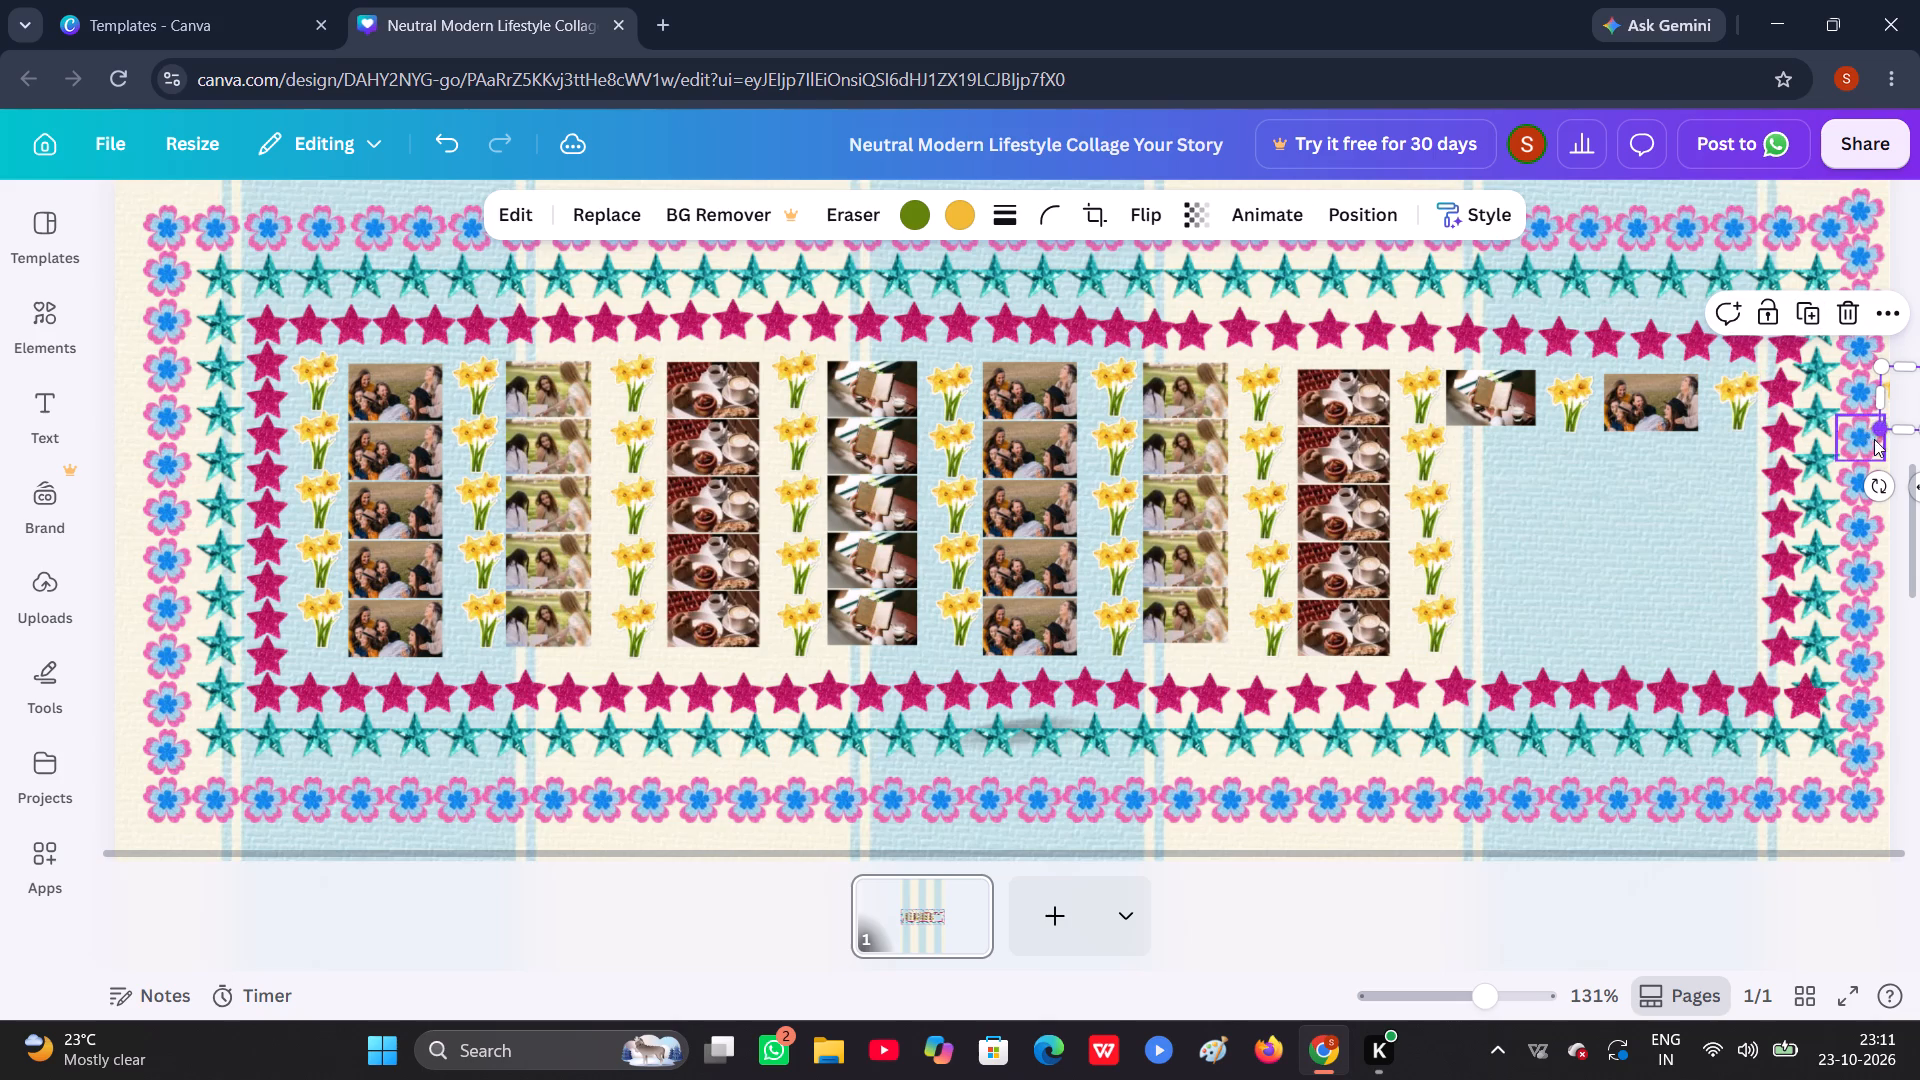
{"action": "left_click_drag", "start_coordinate": [1896, 401], "coordinate": [1704, 437]}
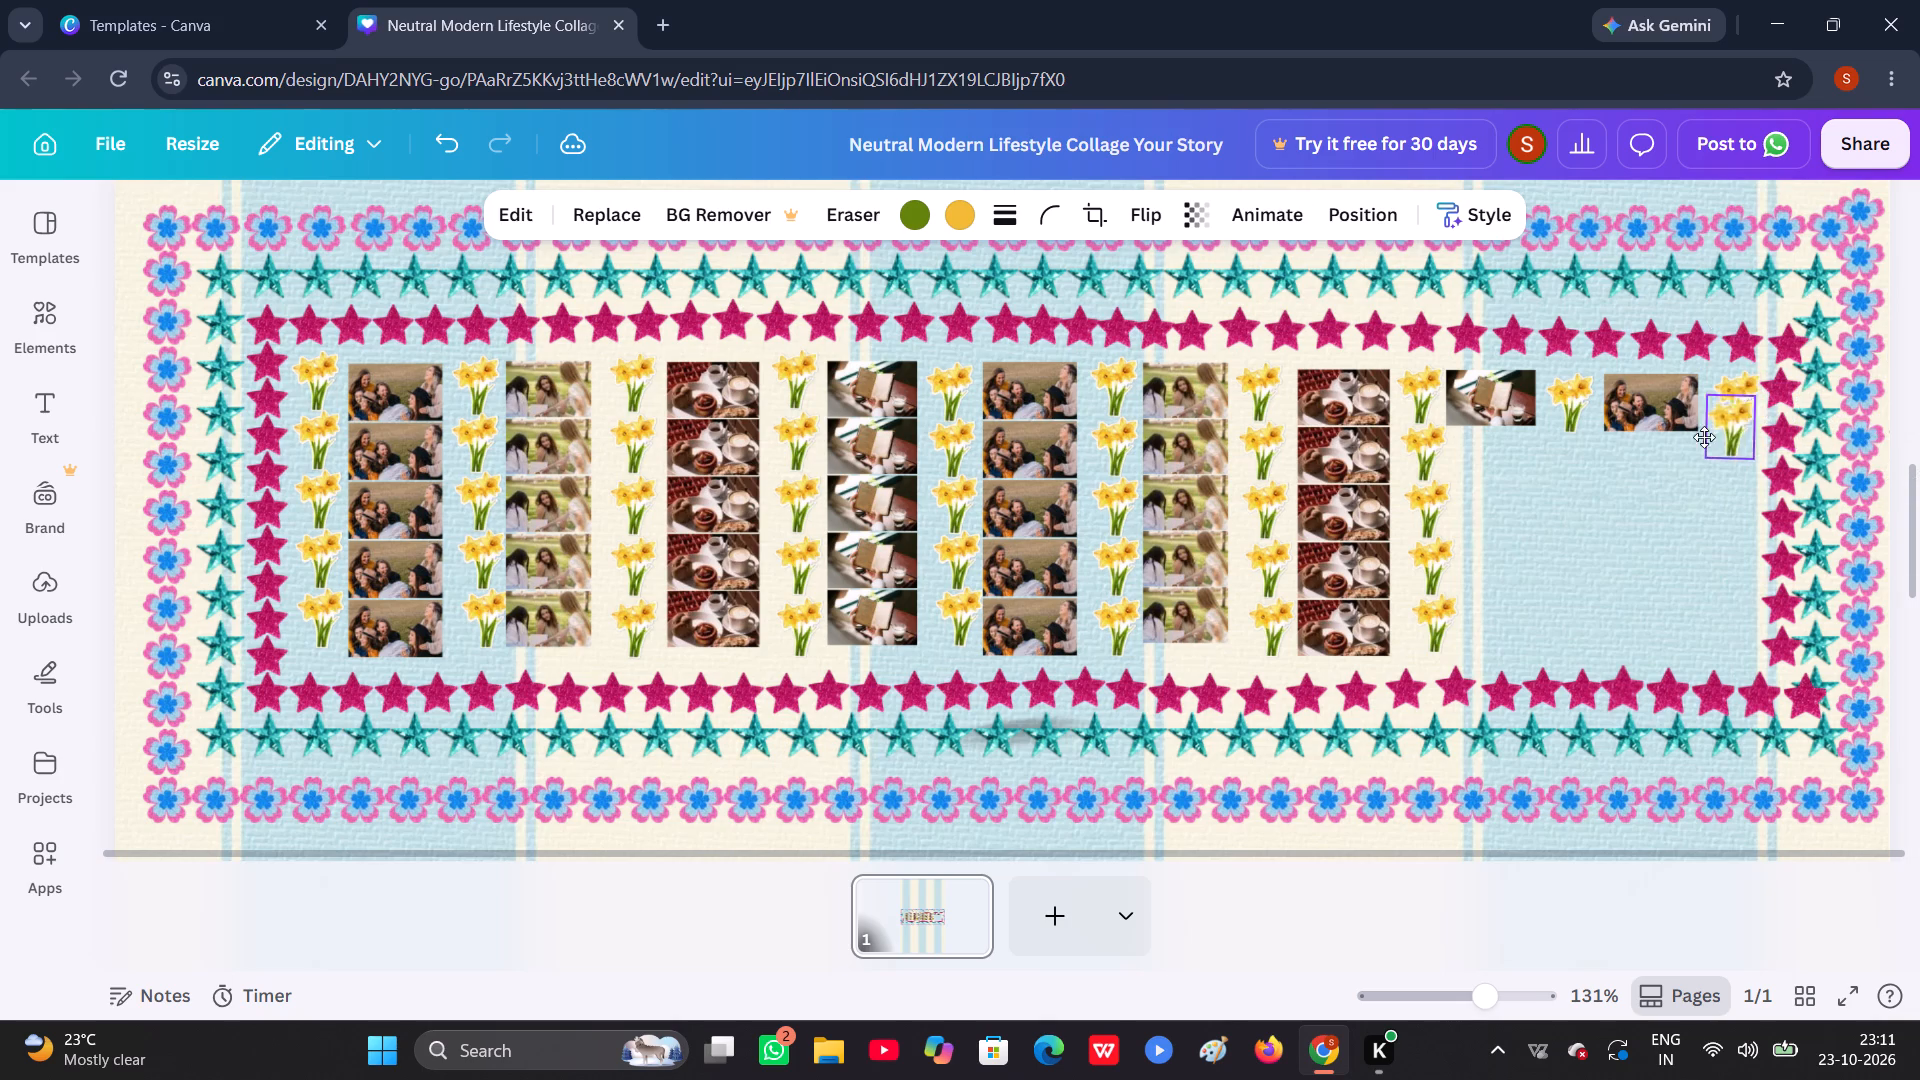
{"action": "left_click_drag", "start_coordinate": [1704, 437], "coordinate": [1732, 469]}
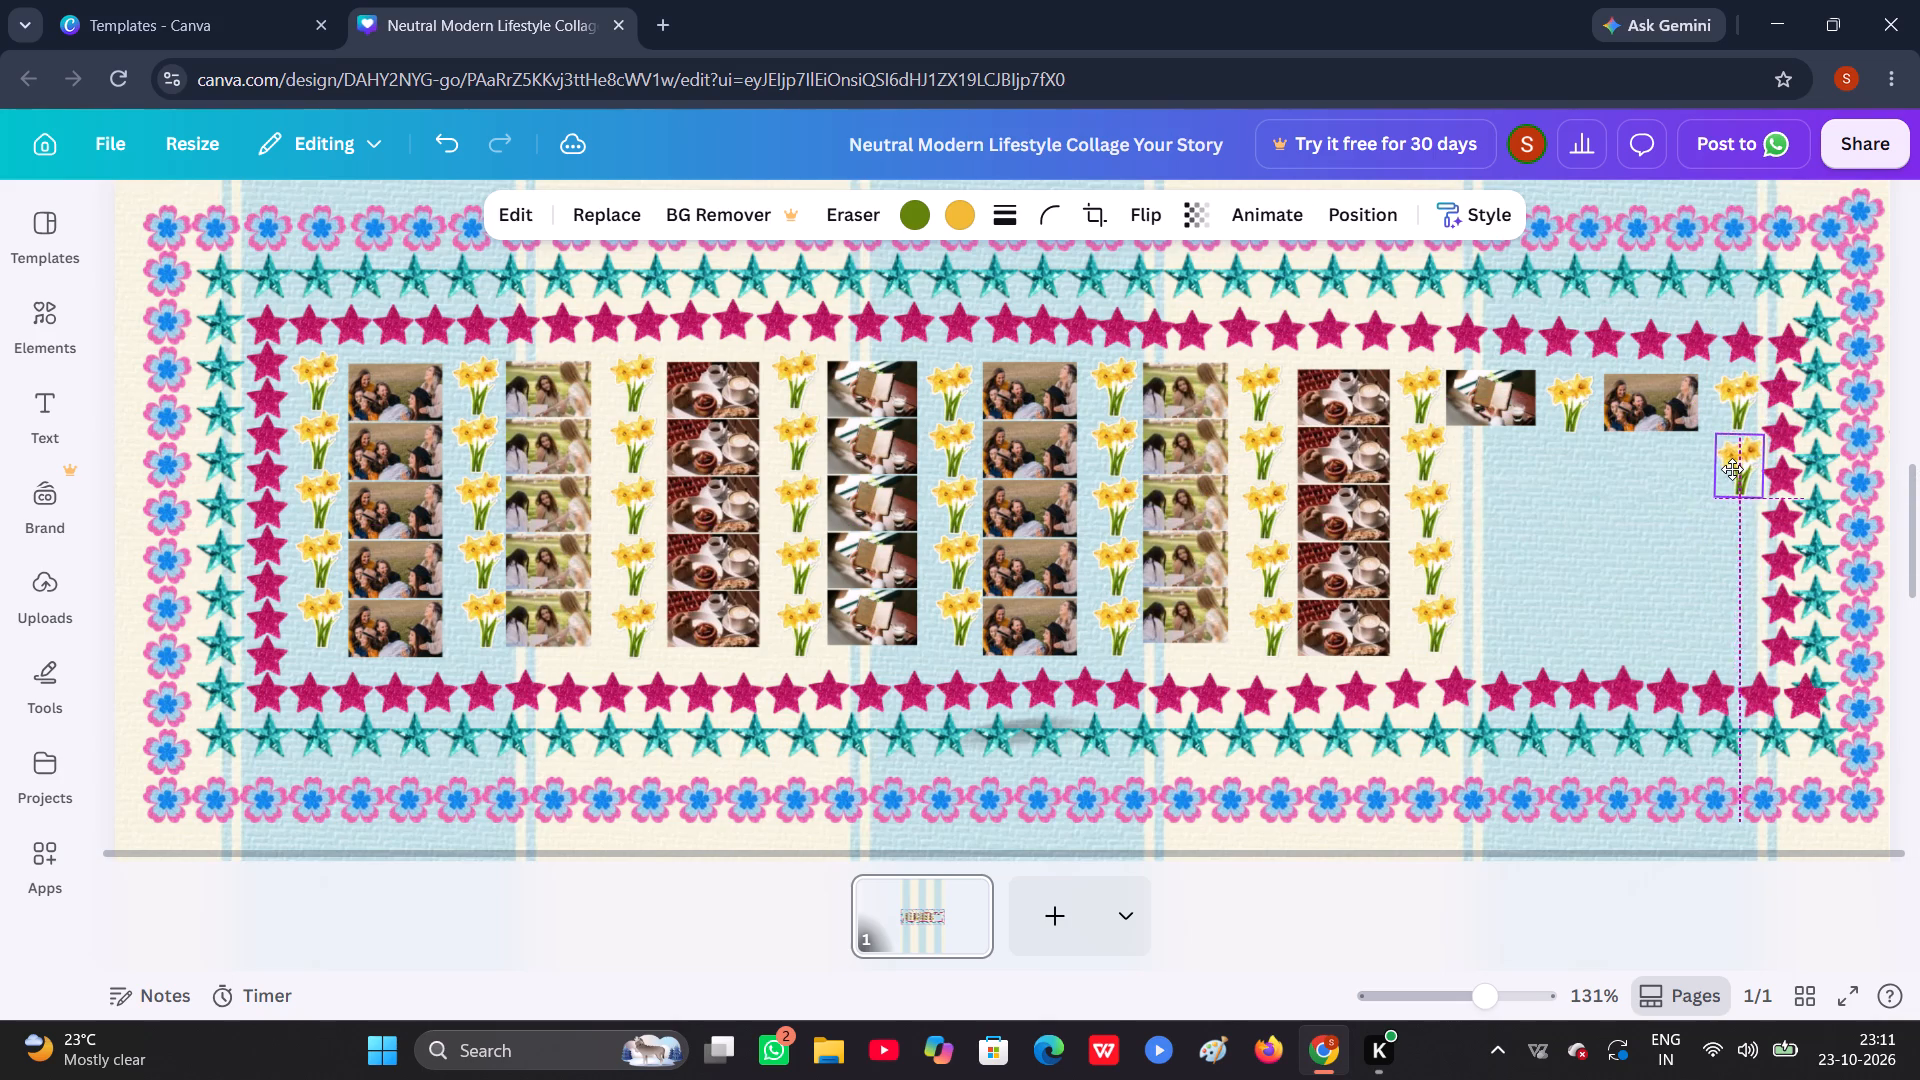
{"action": "left_click_drag", "start_coordinate": [1732, 469], "coordinate": [1733, 468]}
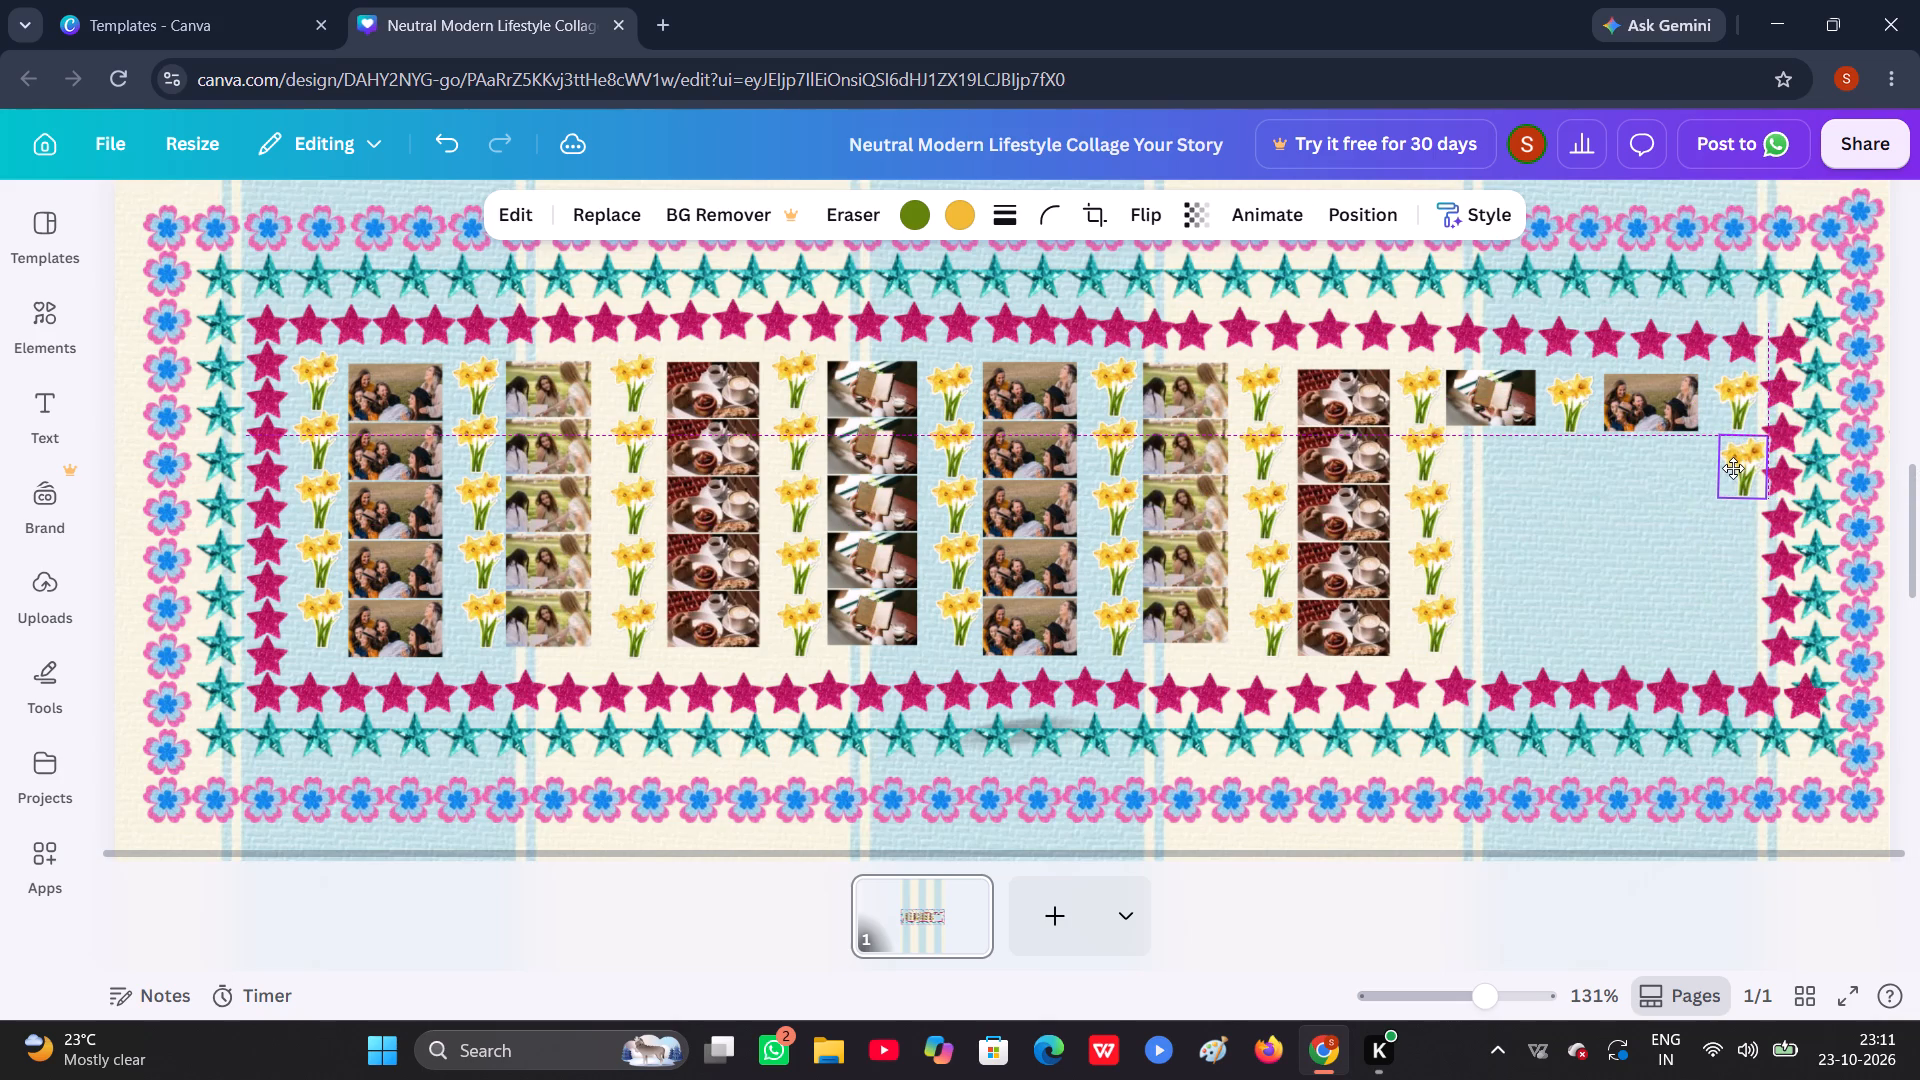
{"action": "left_click_drag", "start_coordinate": [1733, 468], "coordinate": [1729, 465]}
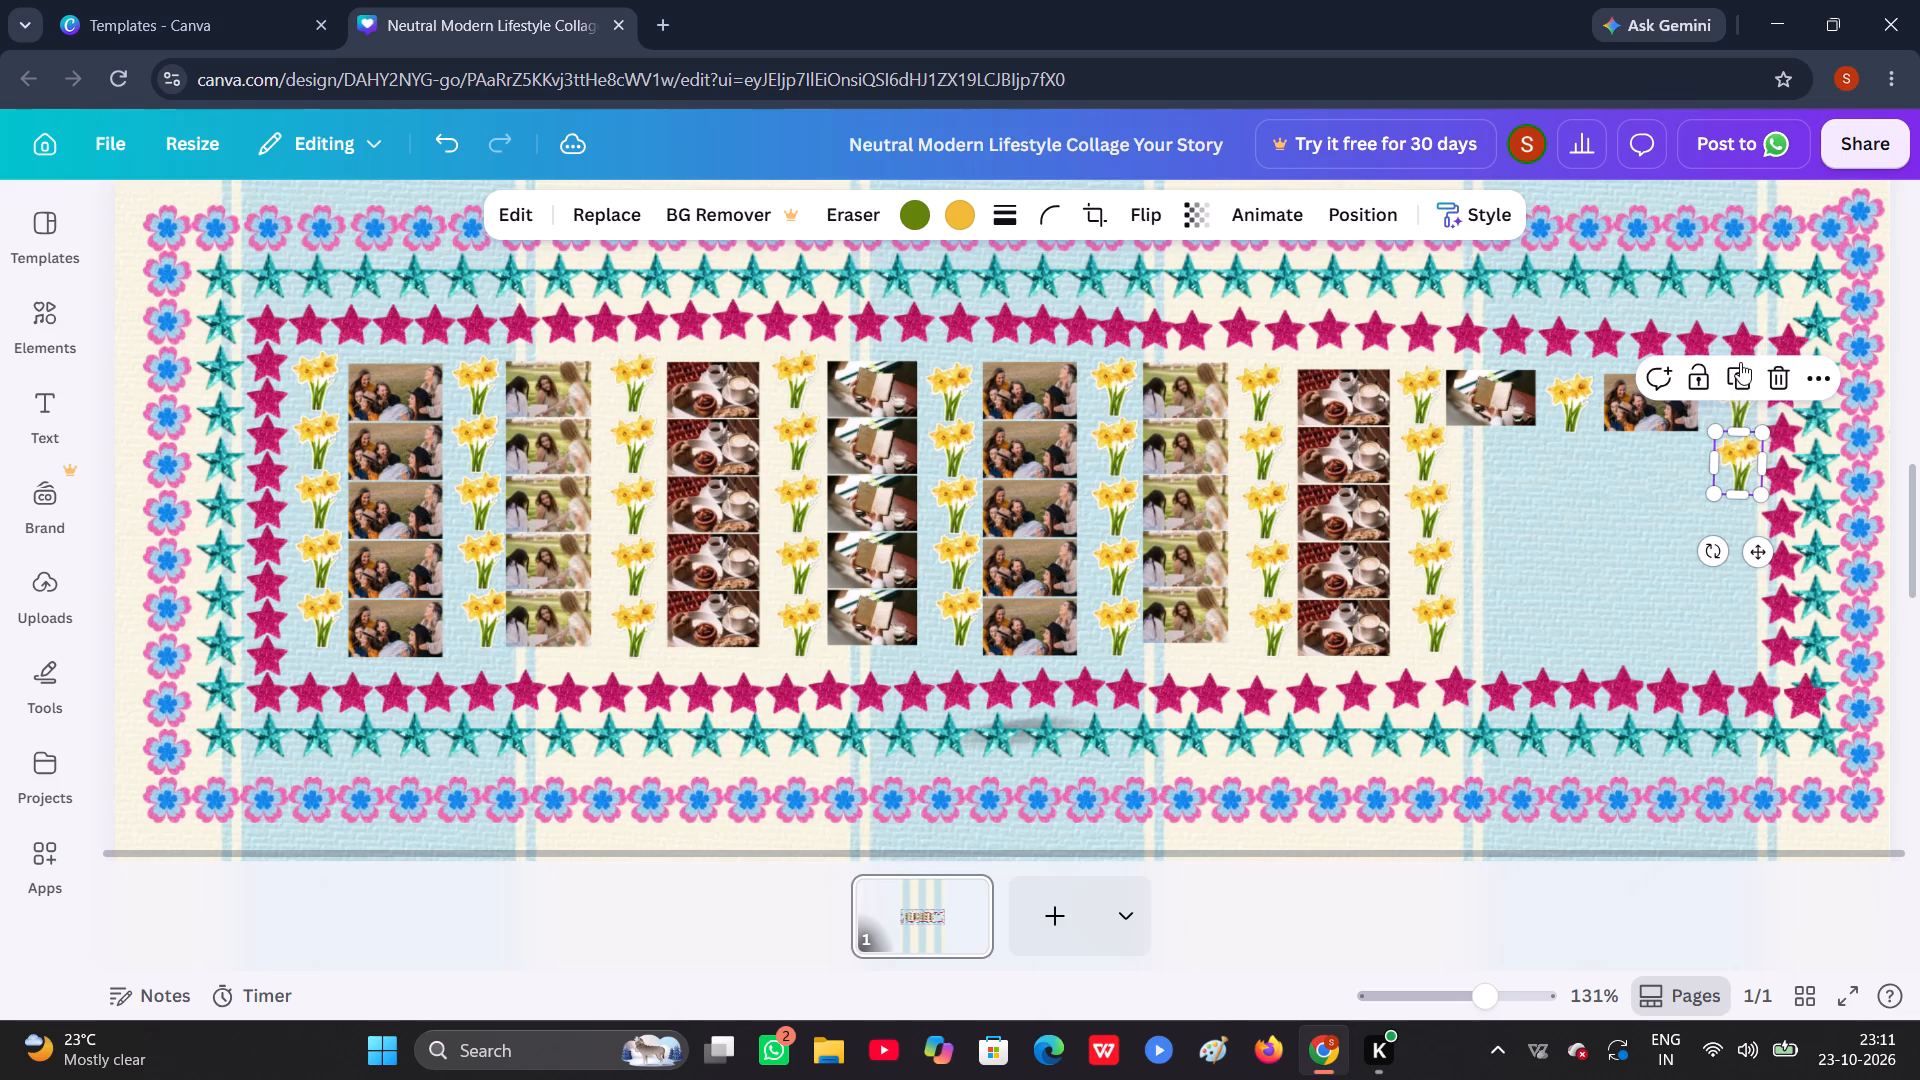
{"action": "left_click", "coordinate": [1738, 373]}
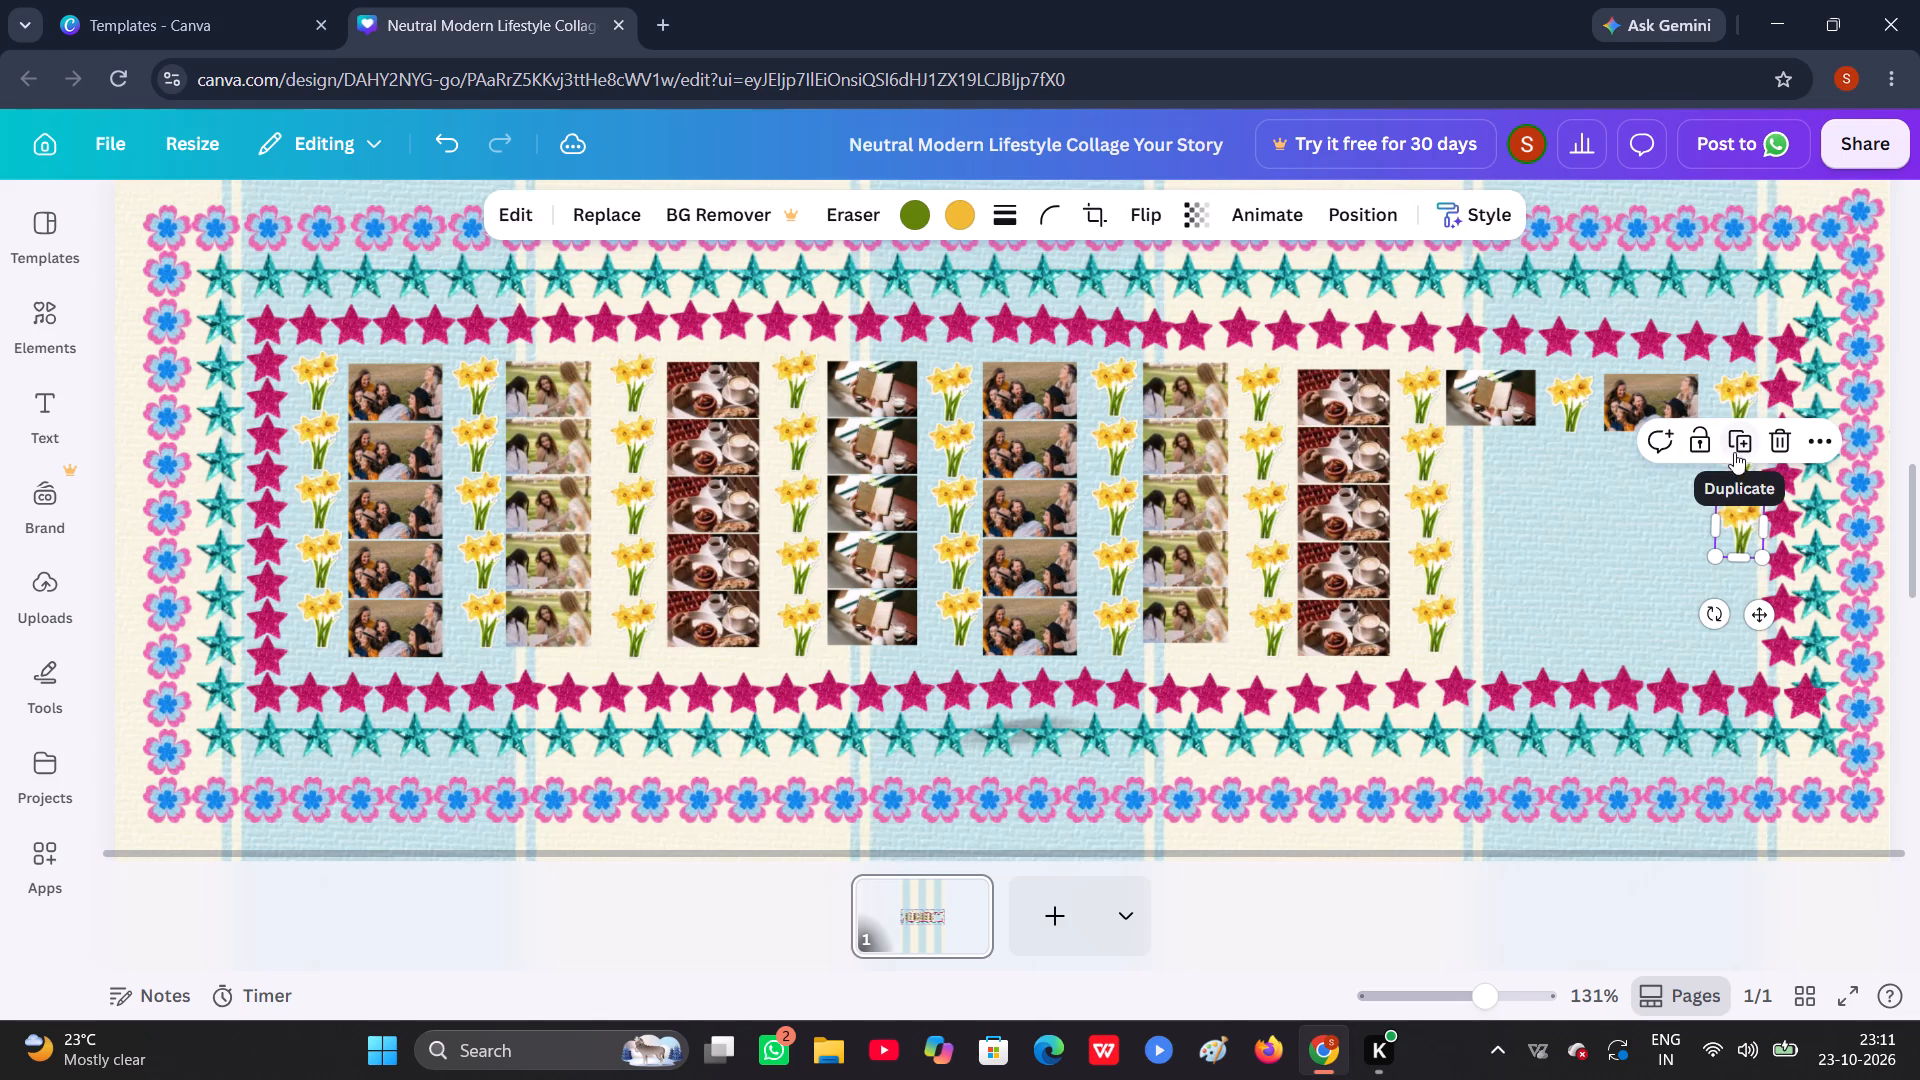
{"action": "left_click", "coordinate": [1734, 448]}
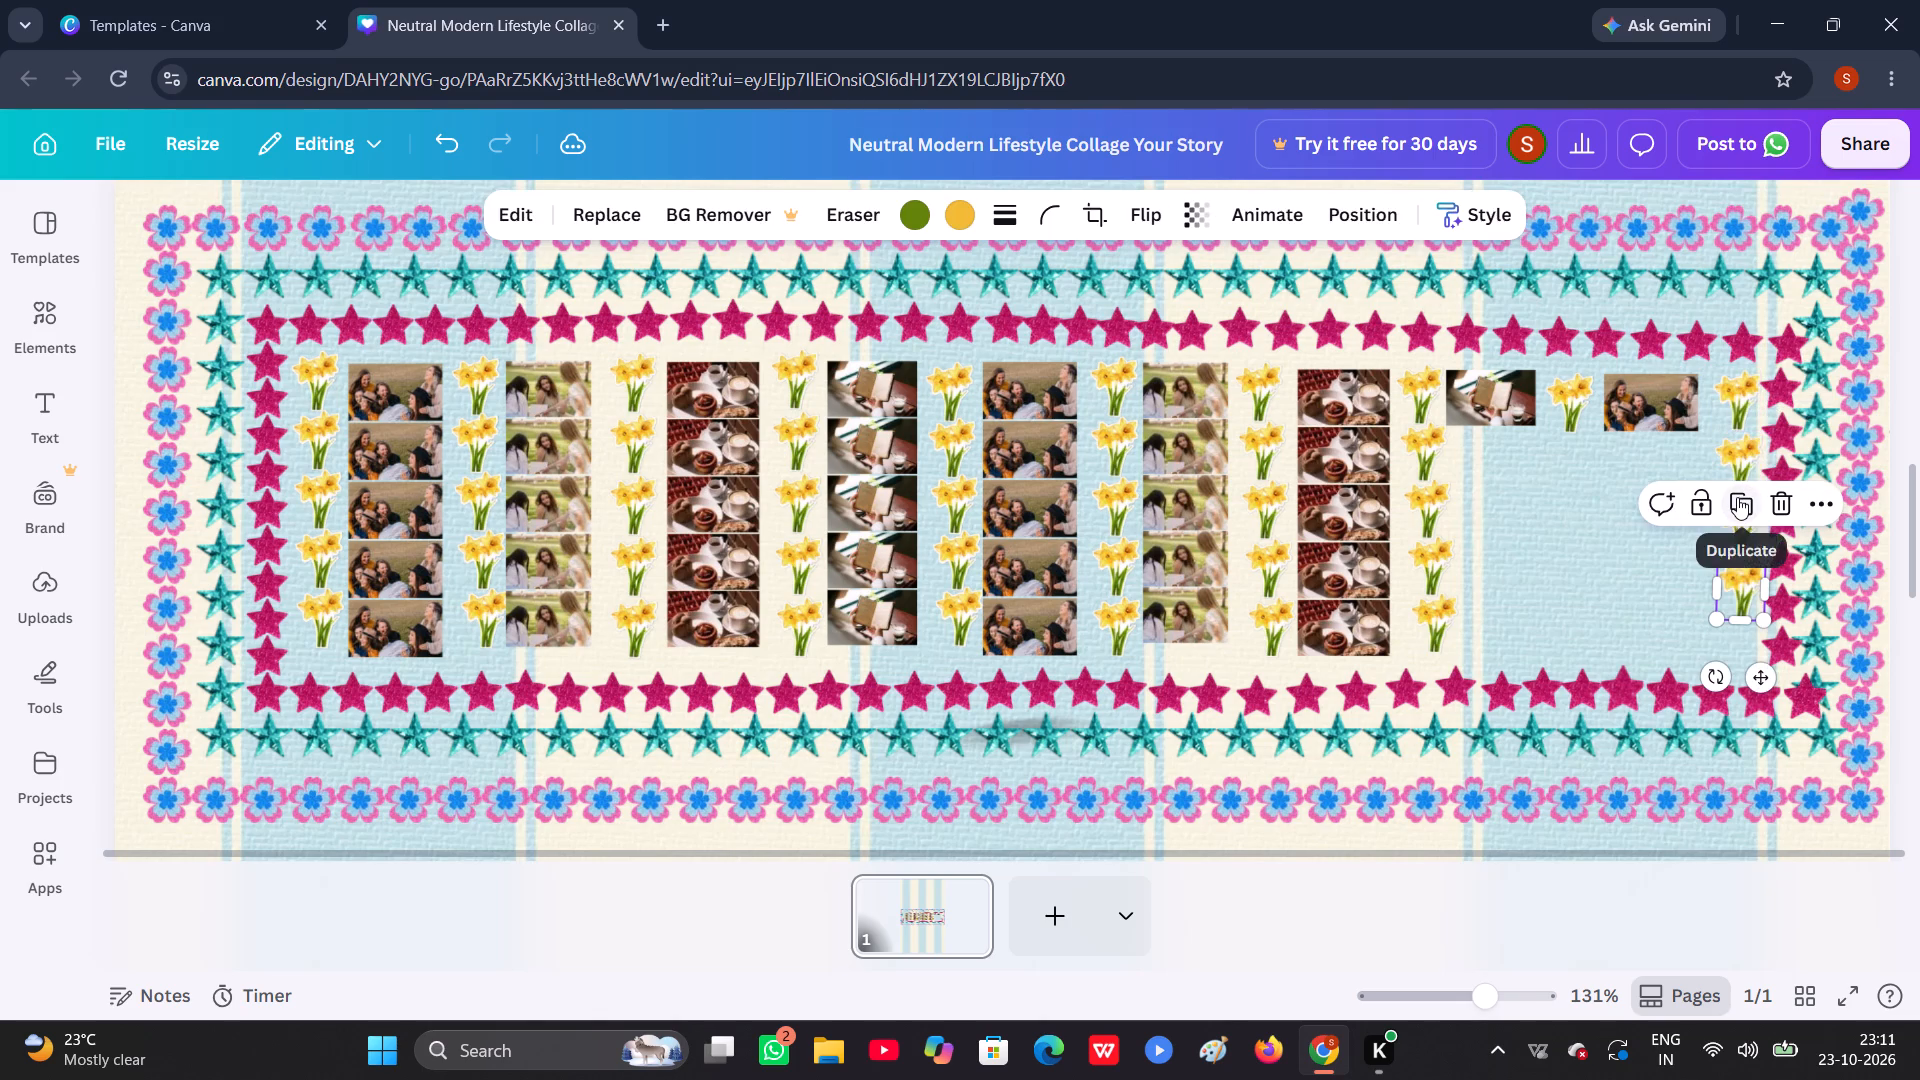
{"action": "left_click", "coordinate": [1737, 497]}
{"action": "left_click", "coordinate": [1737, 497]}
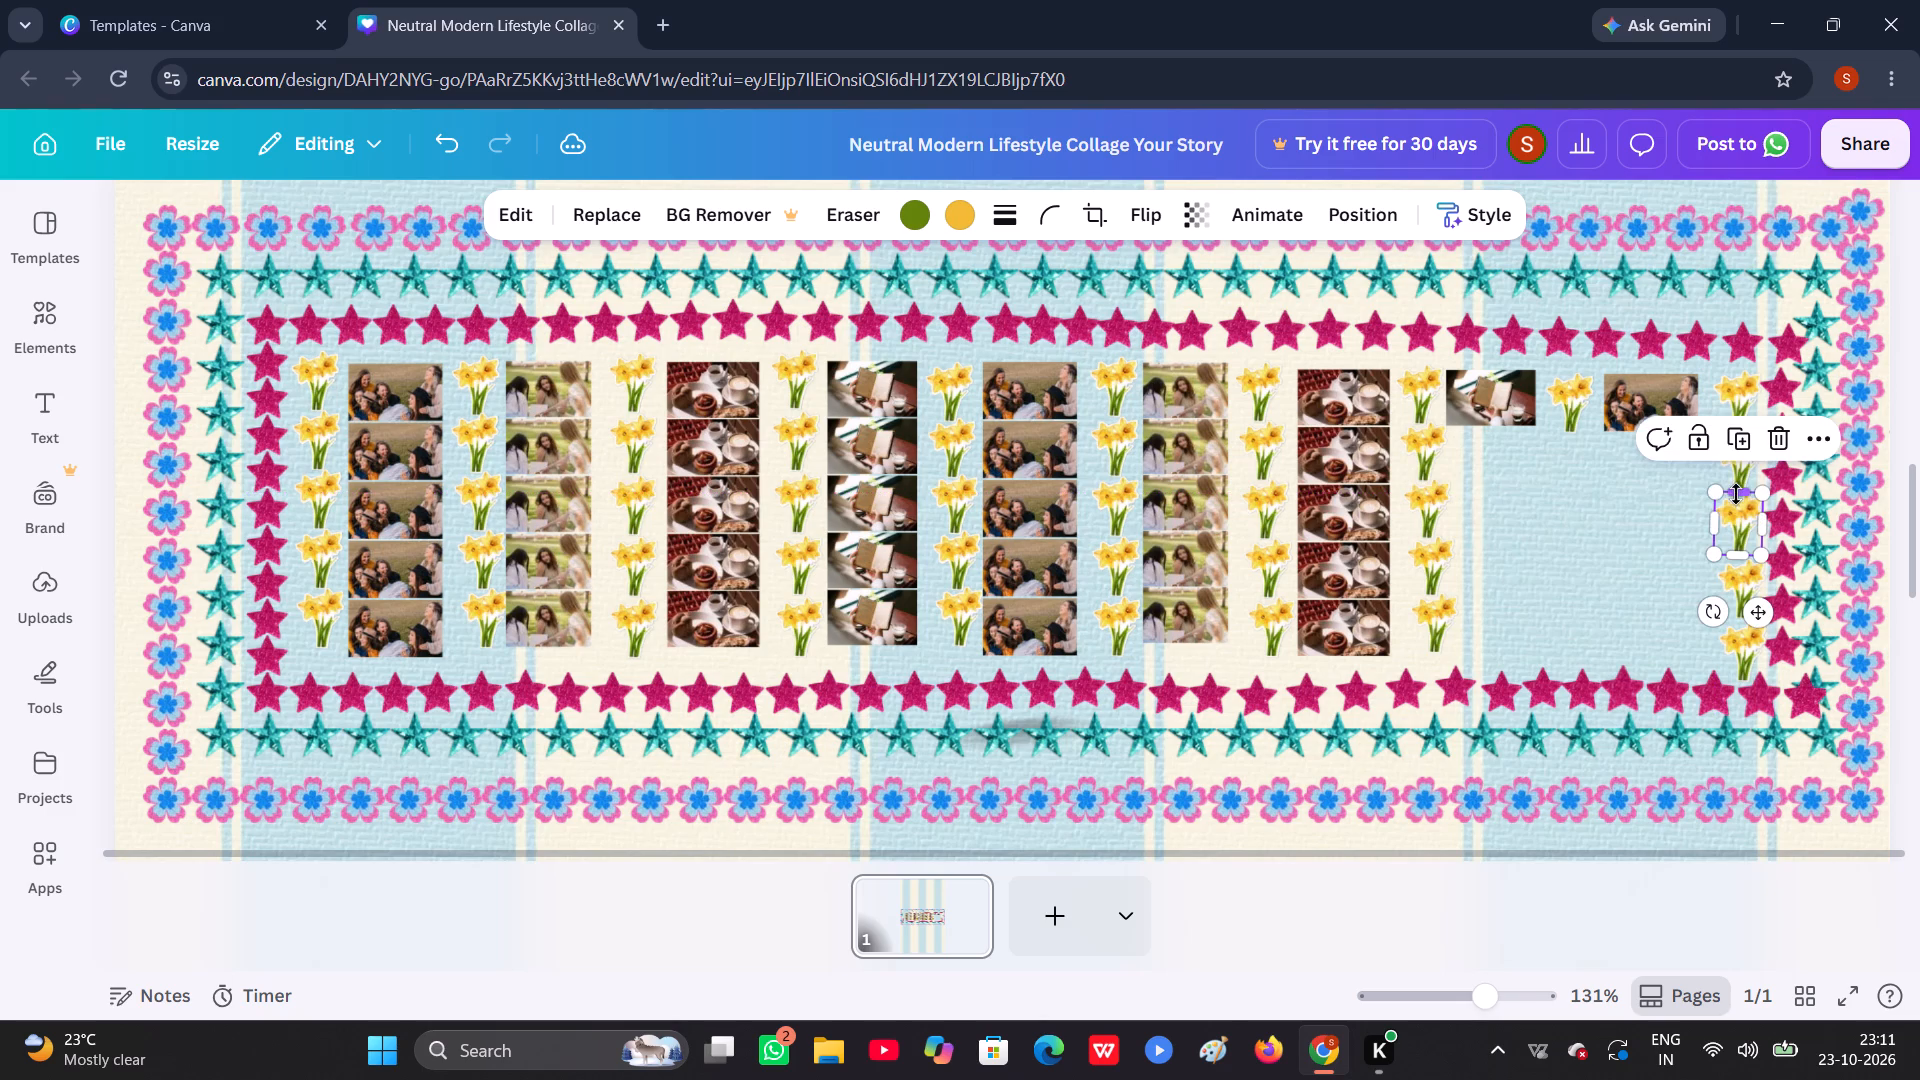
{"action": "left_click", "coordinate": [1593, 489]}
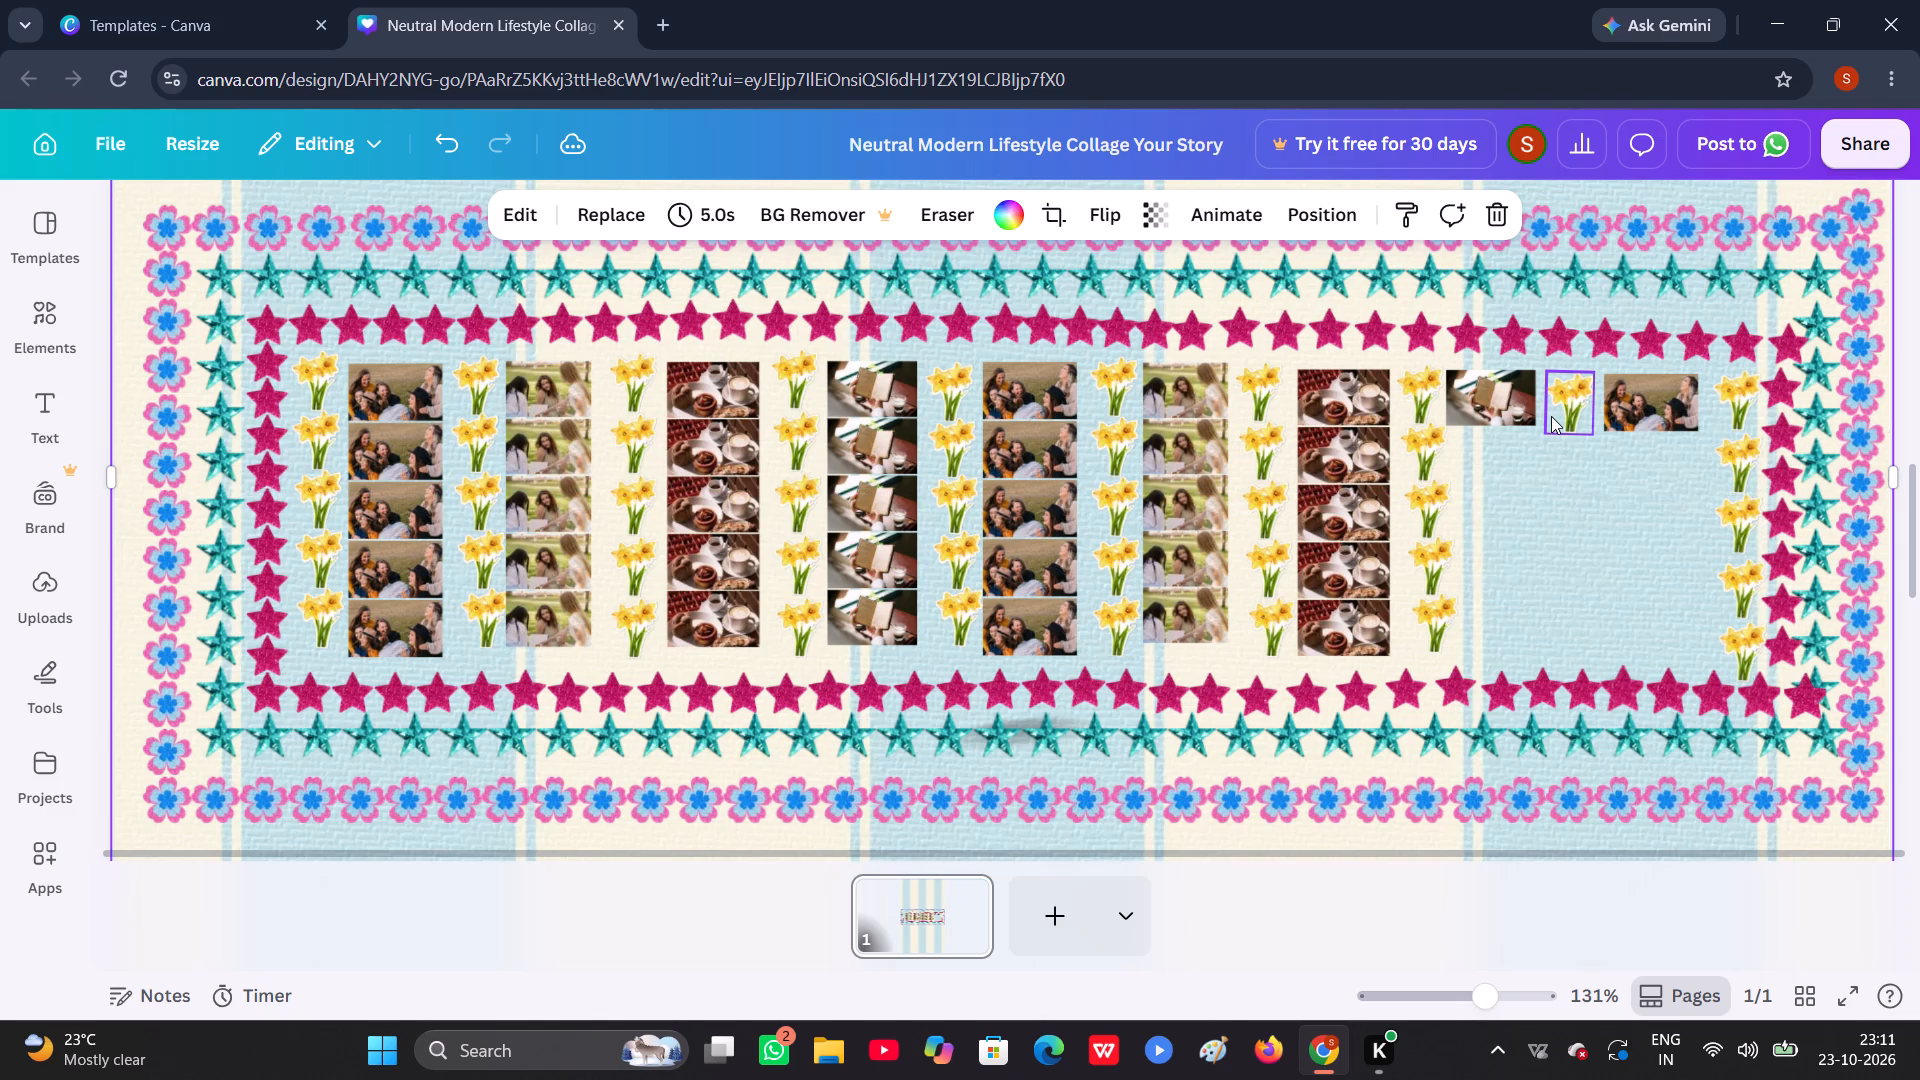
Duplicate the single photo beside the eighth daffodil column and stack the copies beneath it into a column of five.
{"action": "left_click", "coordinate": [1491, 390]}
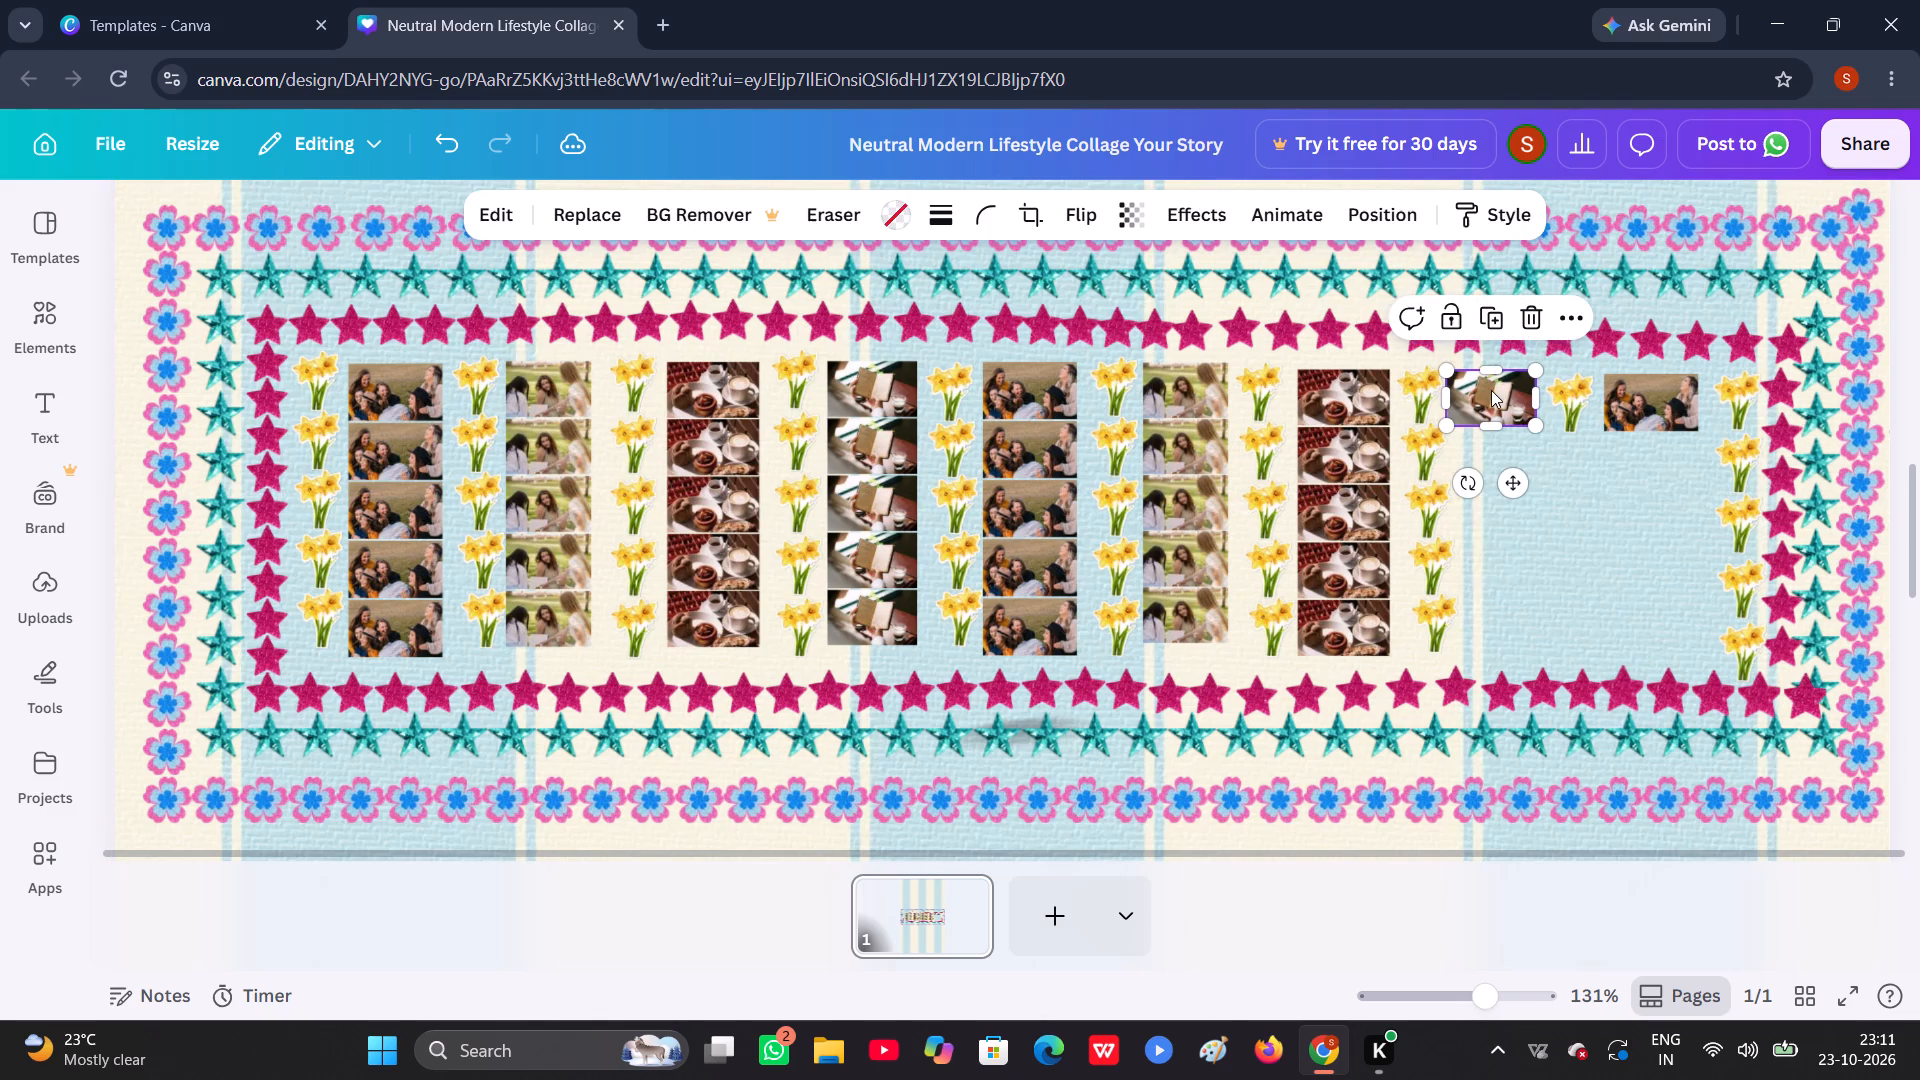
{"action": "left_click", "coordinate": [1490, 311]}
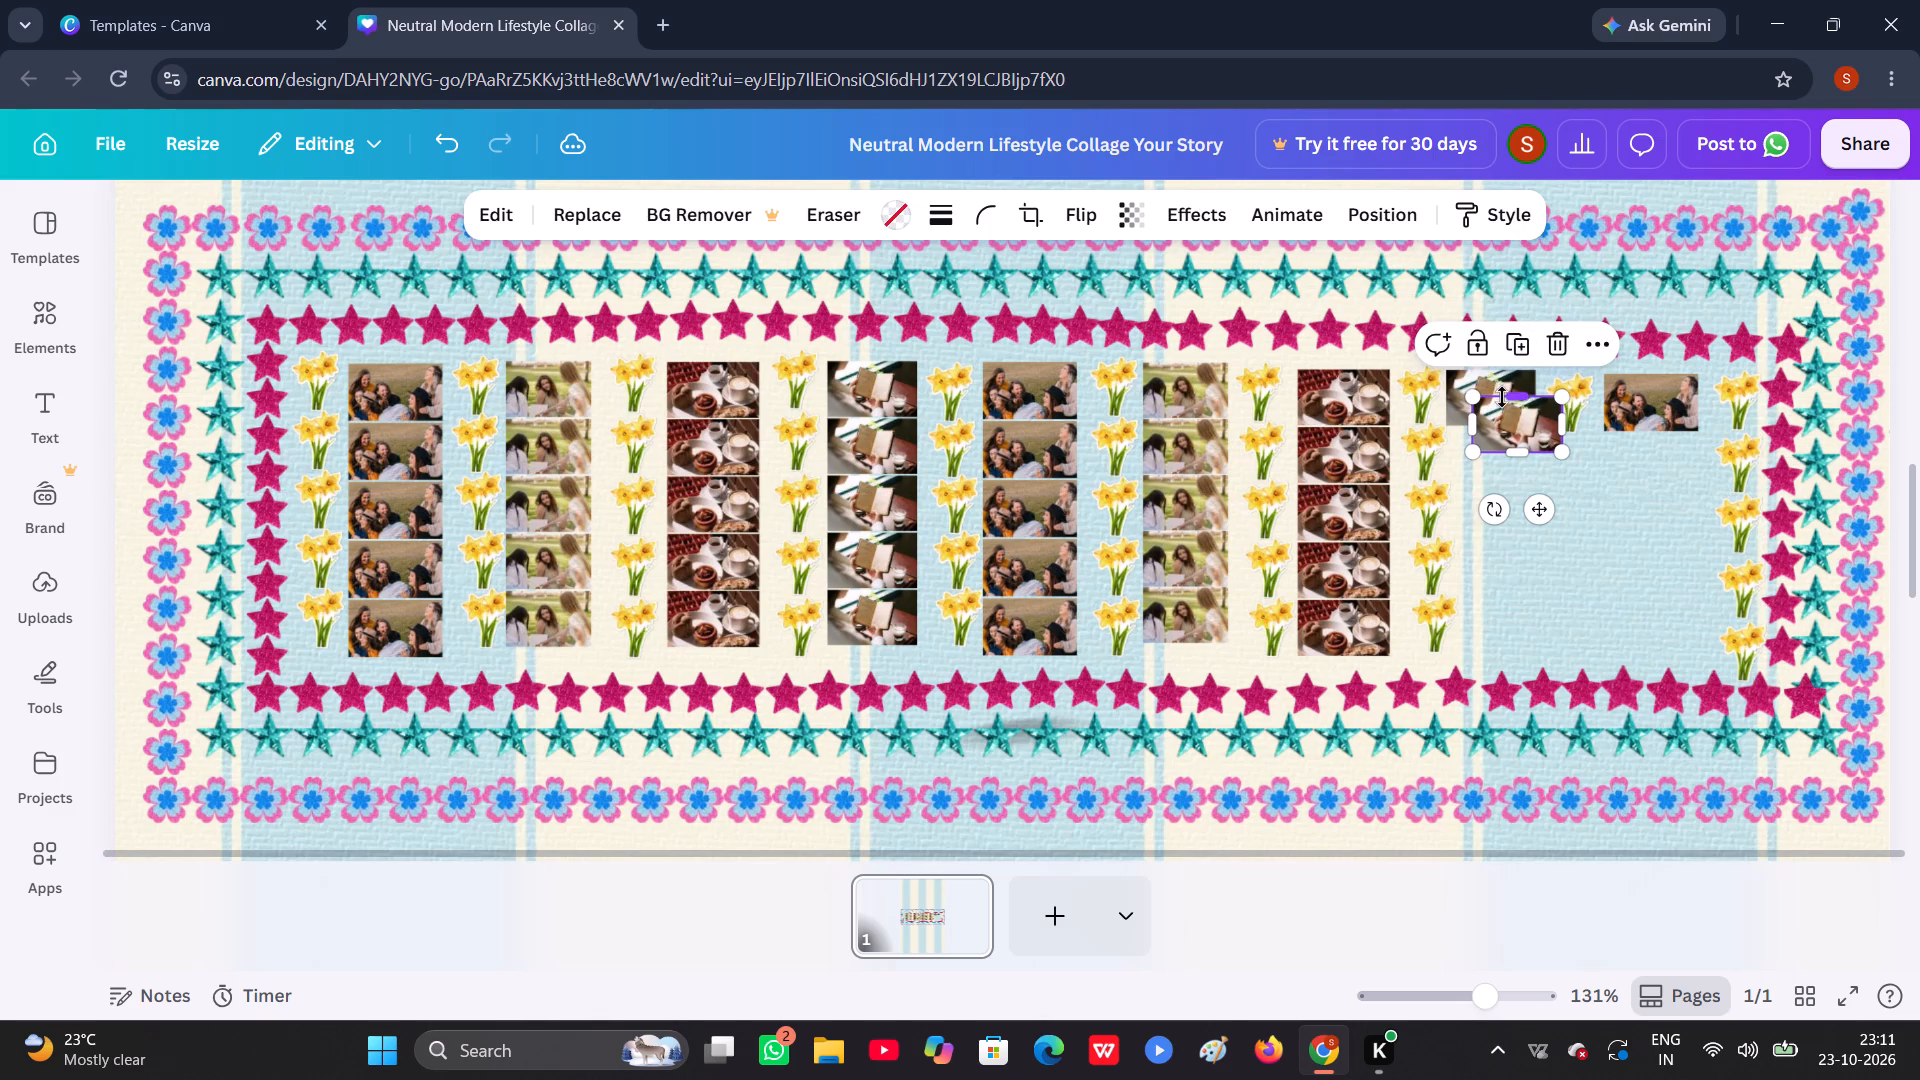
{"action": "left_click_drag", "start_coordinate": [1513, 424], "coordinate": [1472, 457]}
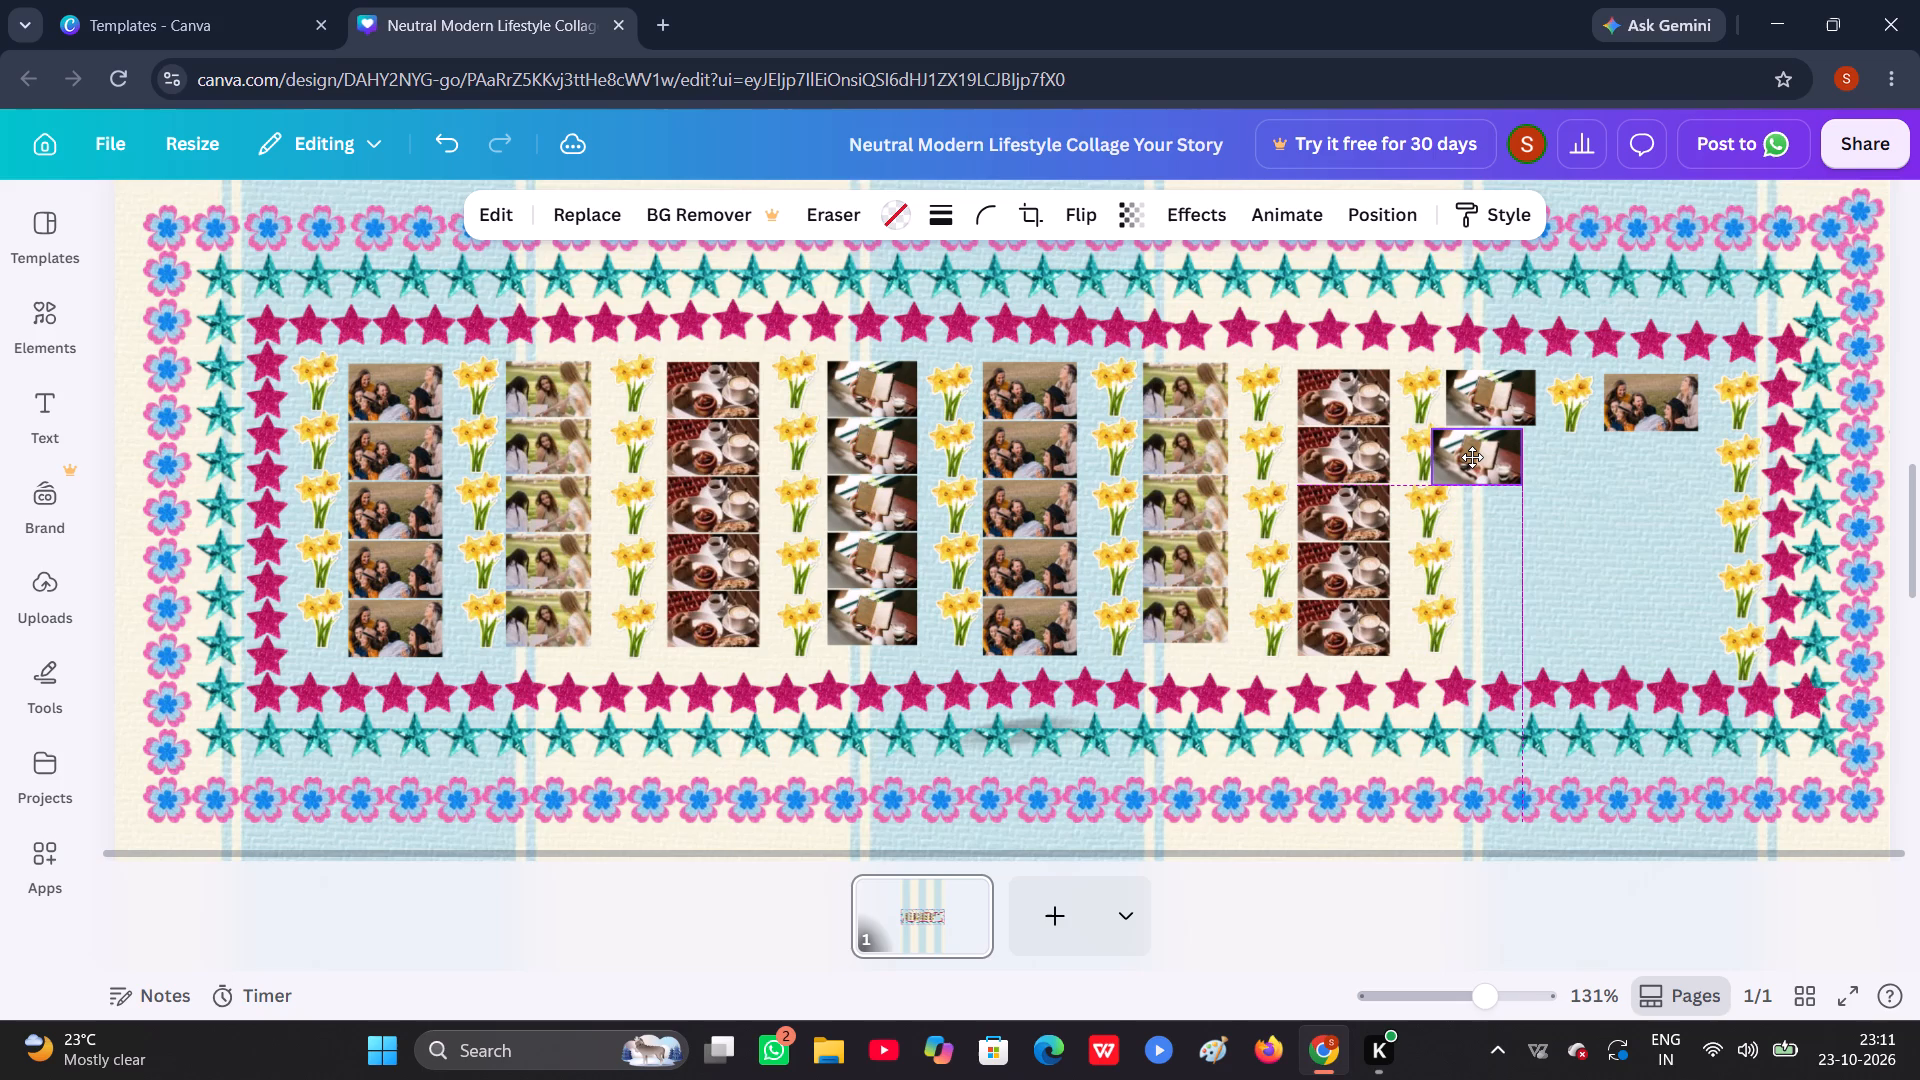
{"action": "left_click_drag", "start_coordinate": [1472, 457], "coordinate": [1494, 451]}
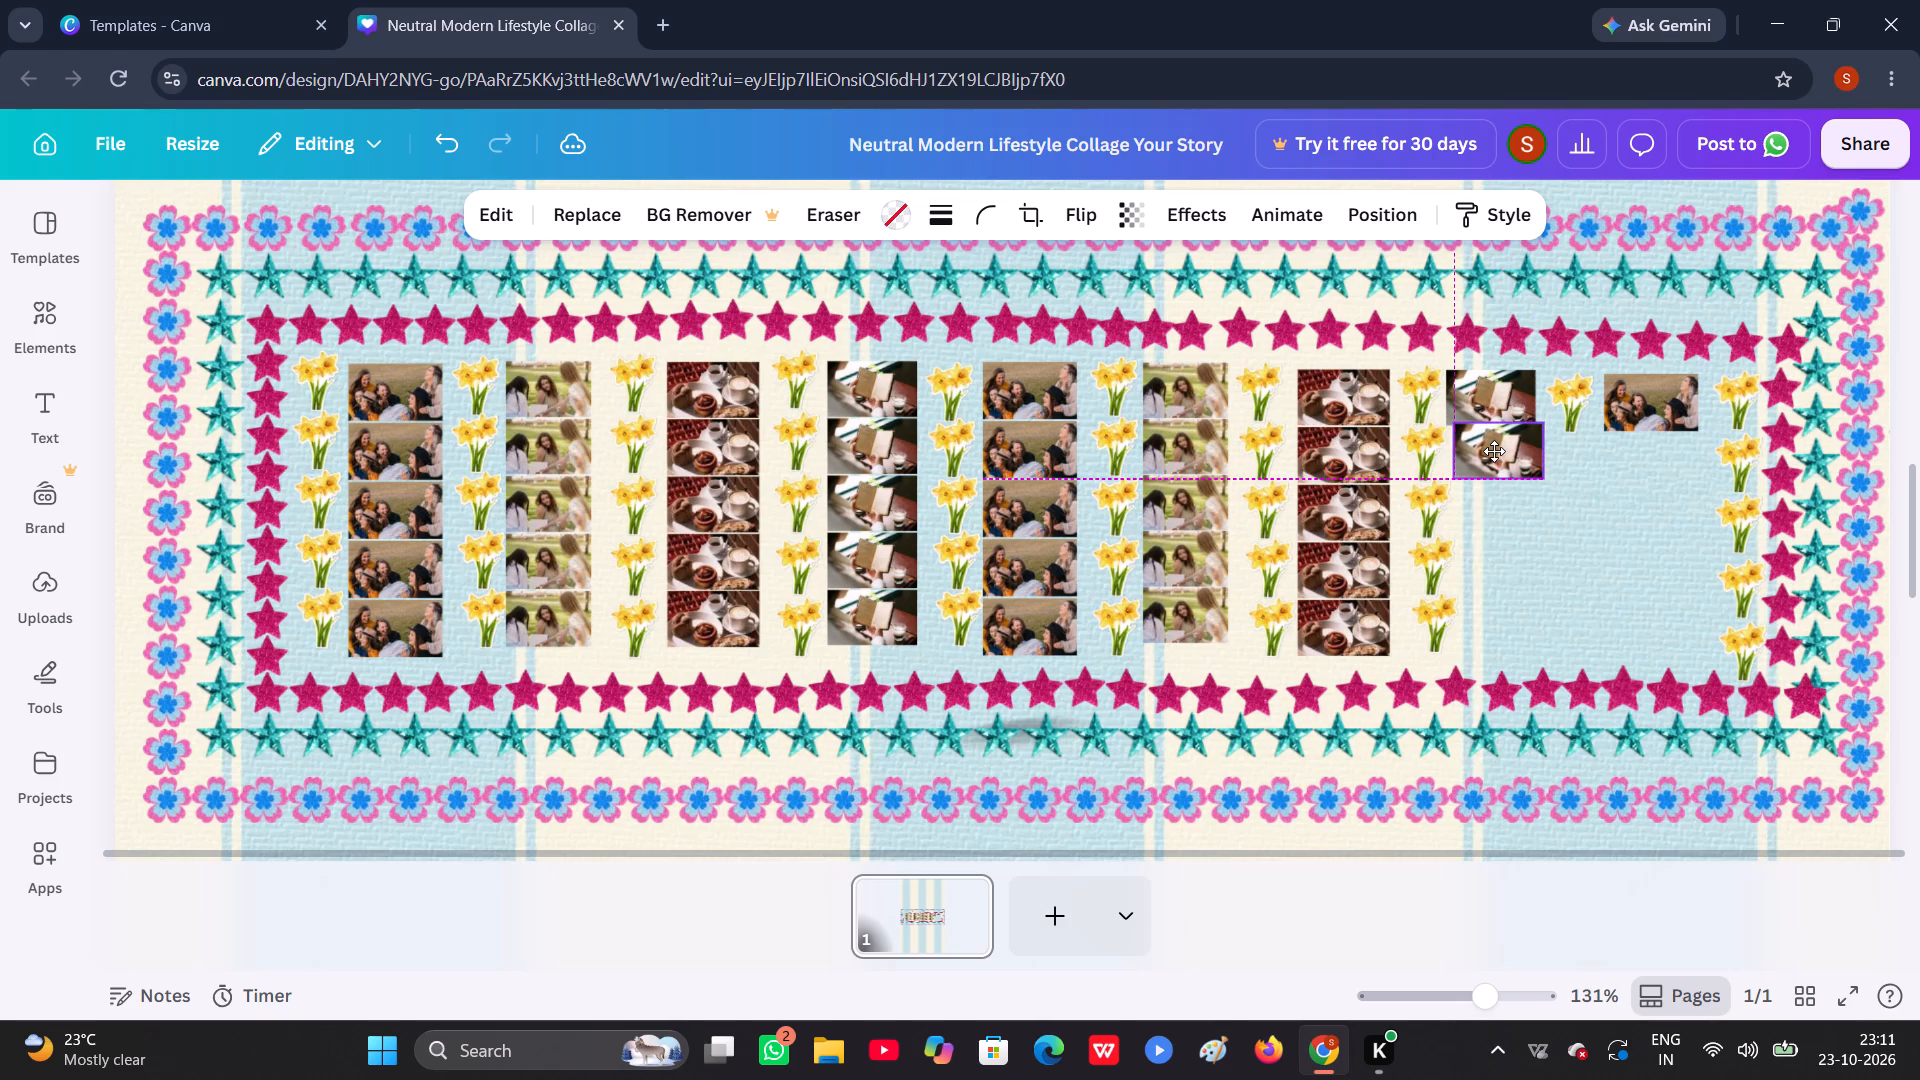
{"action": "left_click_drag", "start_coordinate": [1494, 451], "coordinate": [1487, 452]}
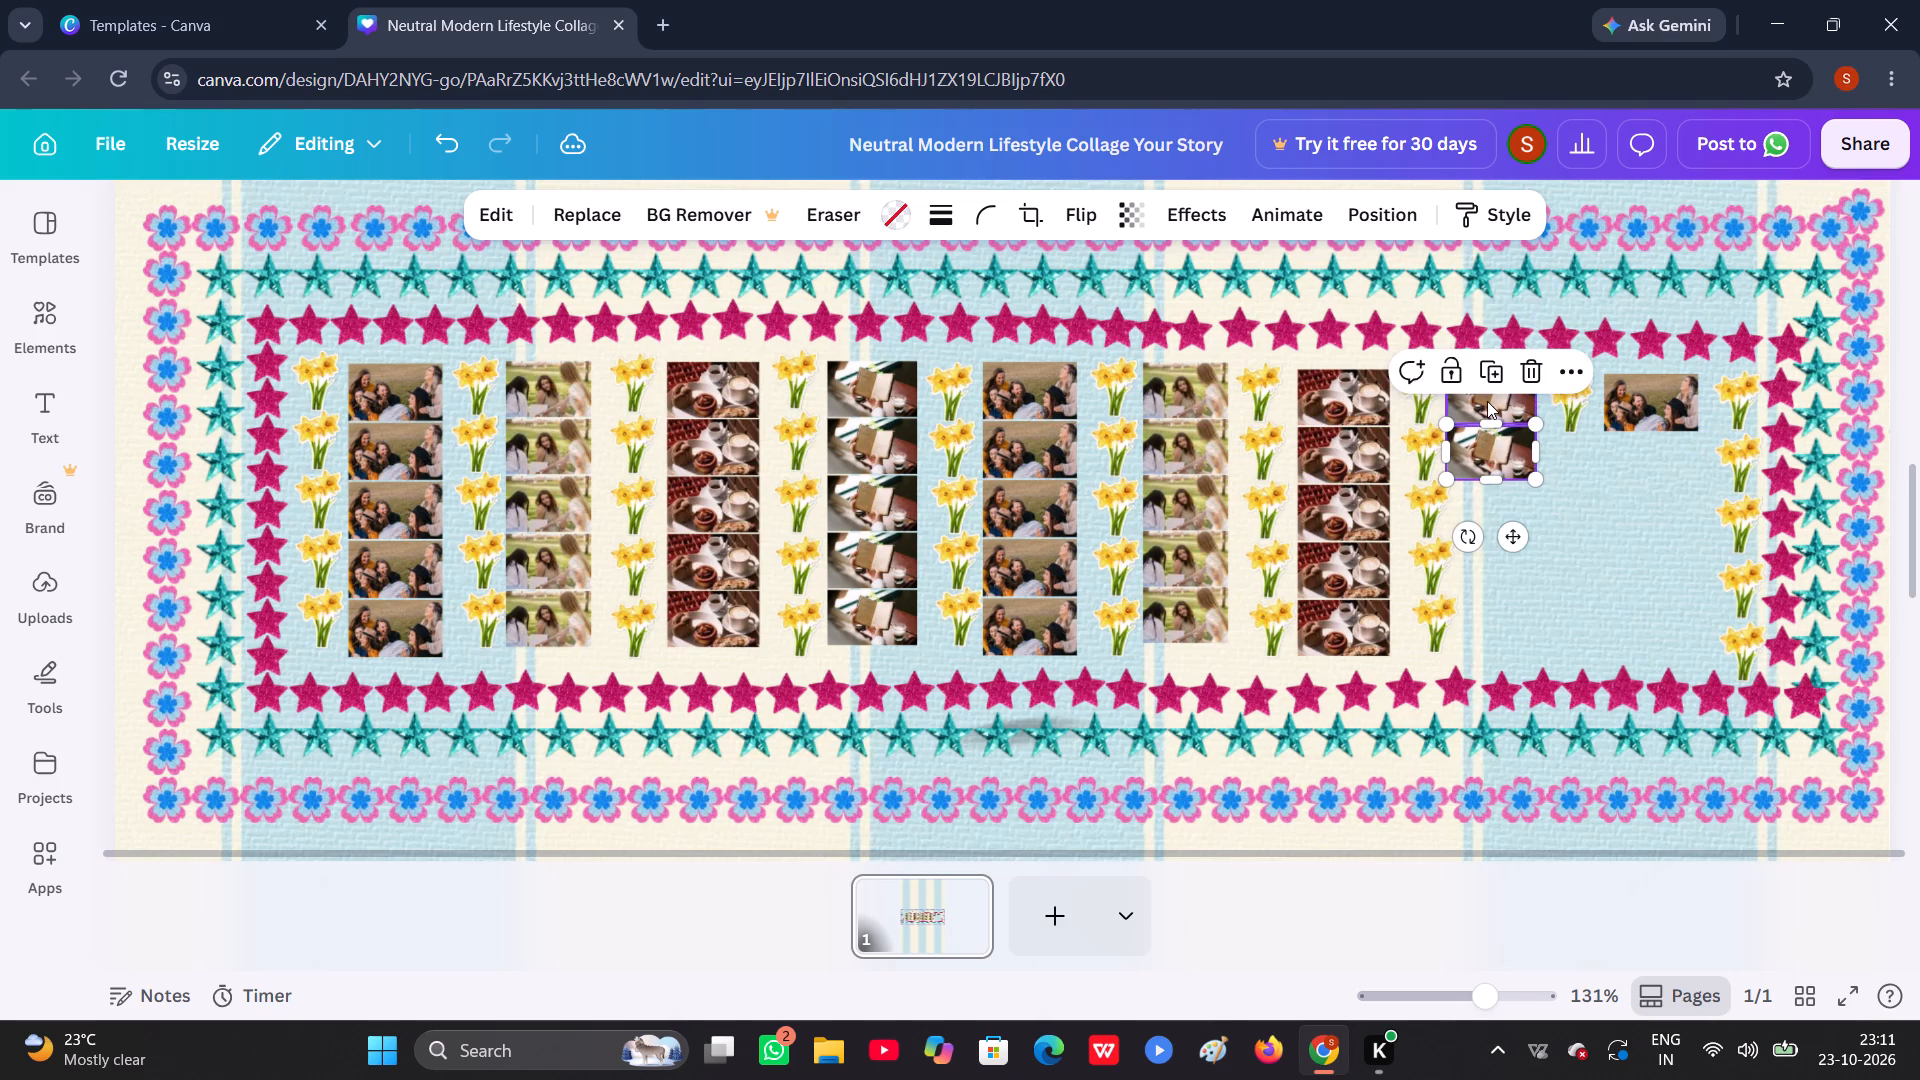
{"action": "left_click", "coordinate": [1485, 369]}
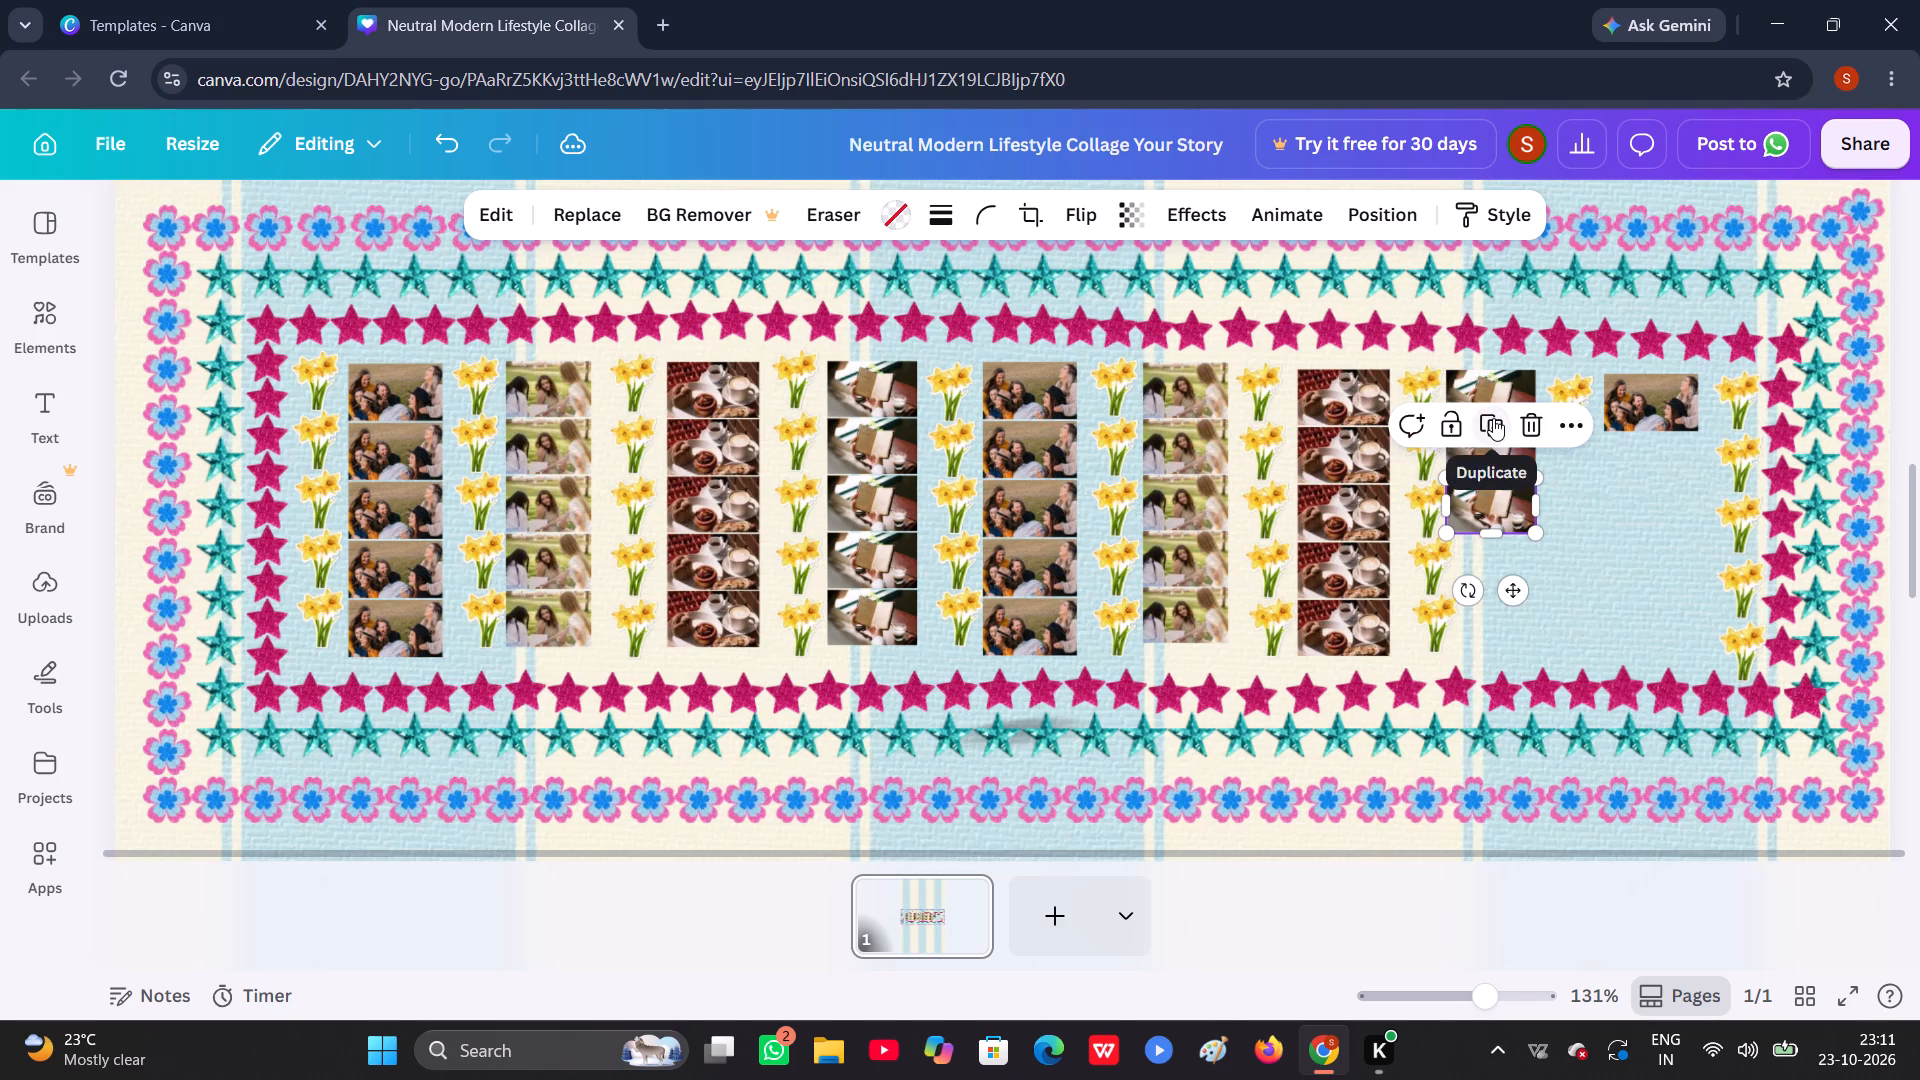
{"action": "left_click", "coordinate": [1493, 418]}
{"action": "left_click", "coordinate": [1495, 474]}
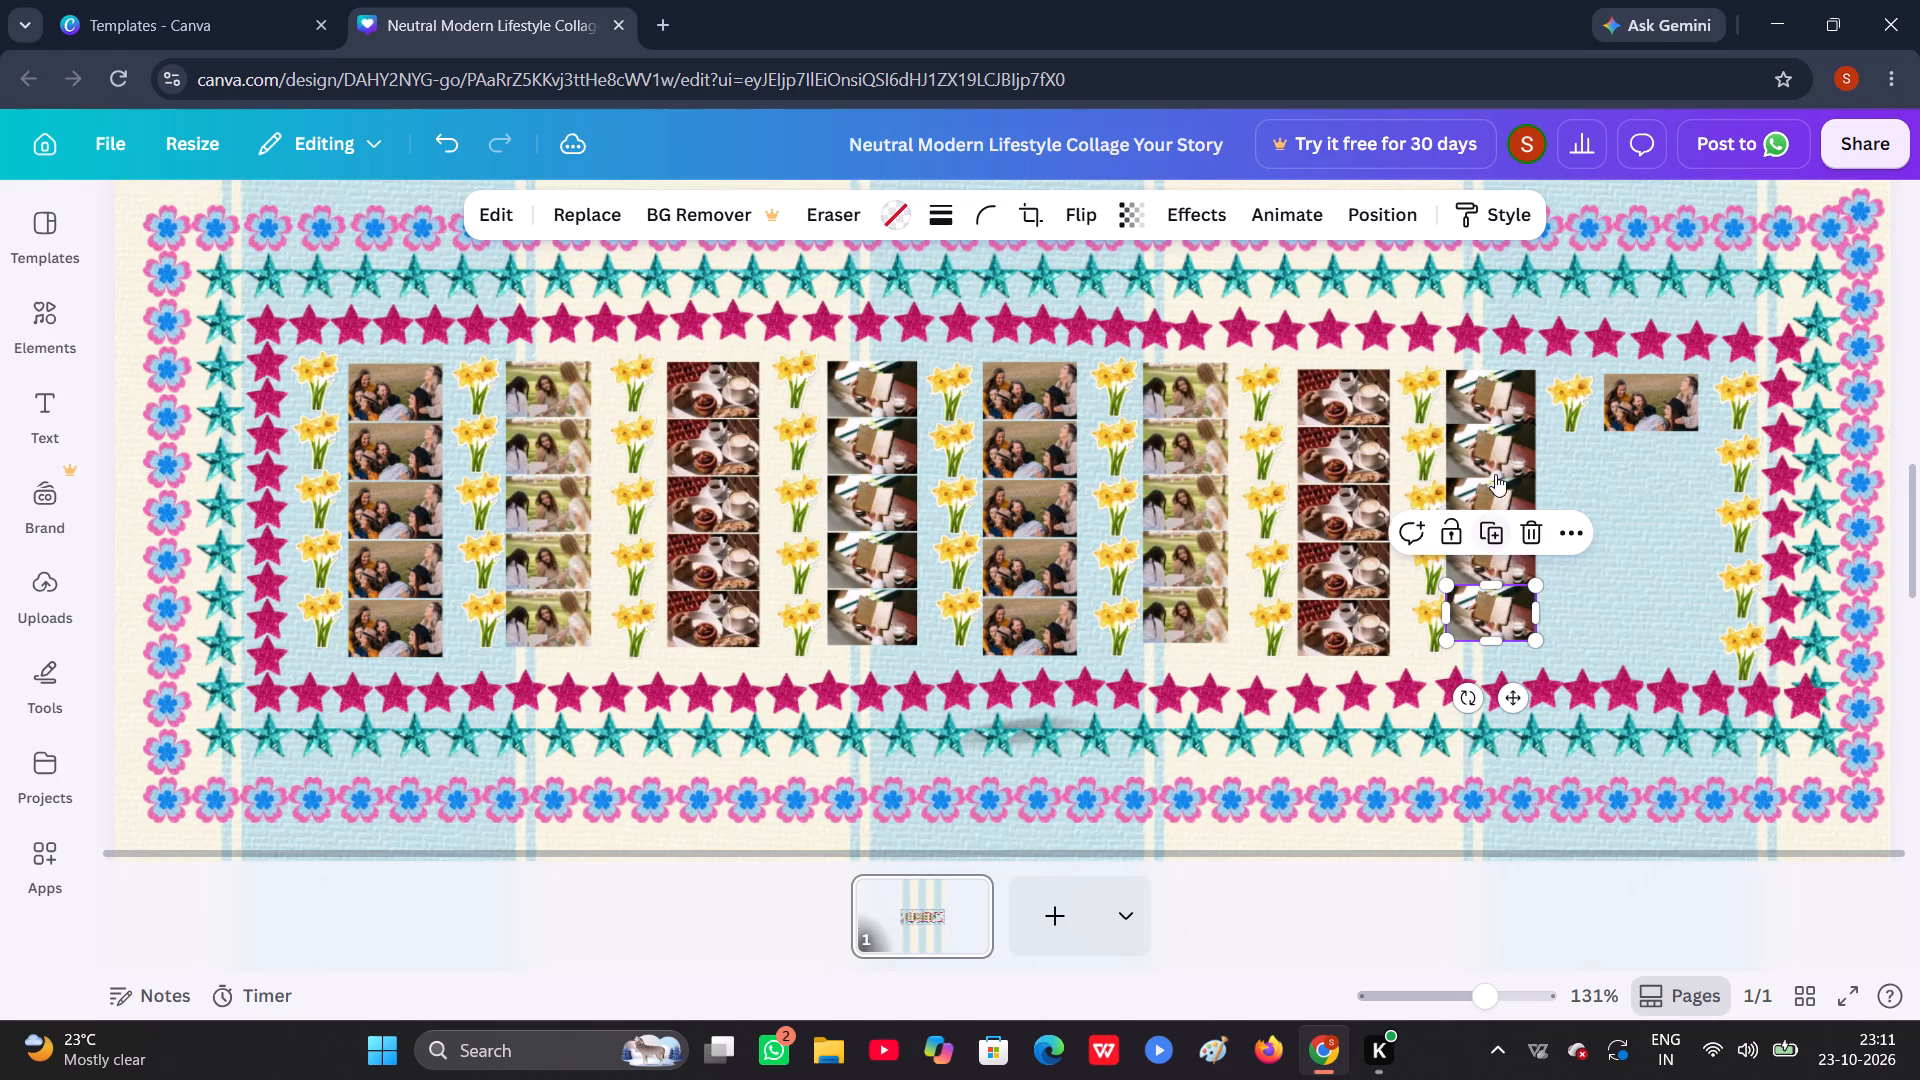
{"action": "left_click", "coordinate": [1651, 492]}
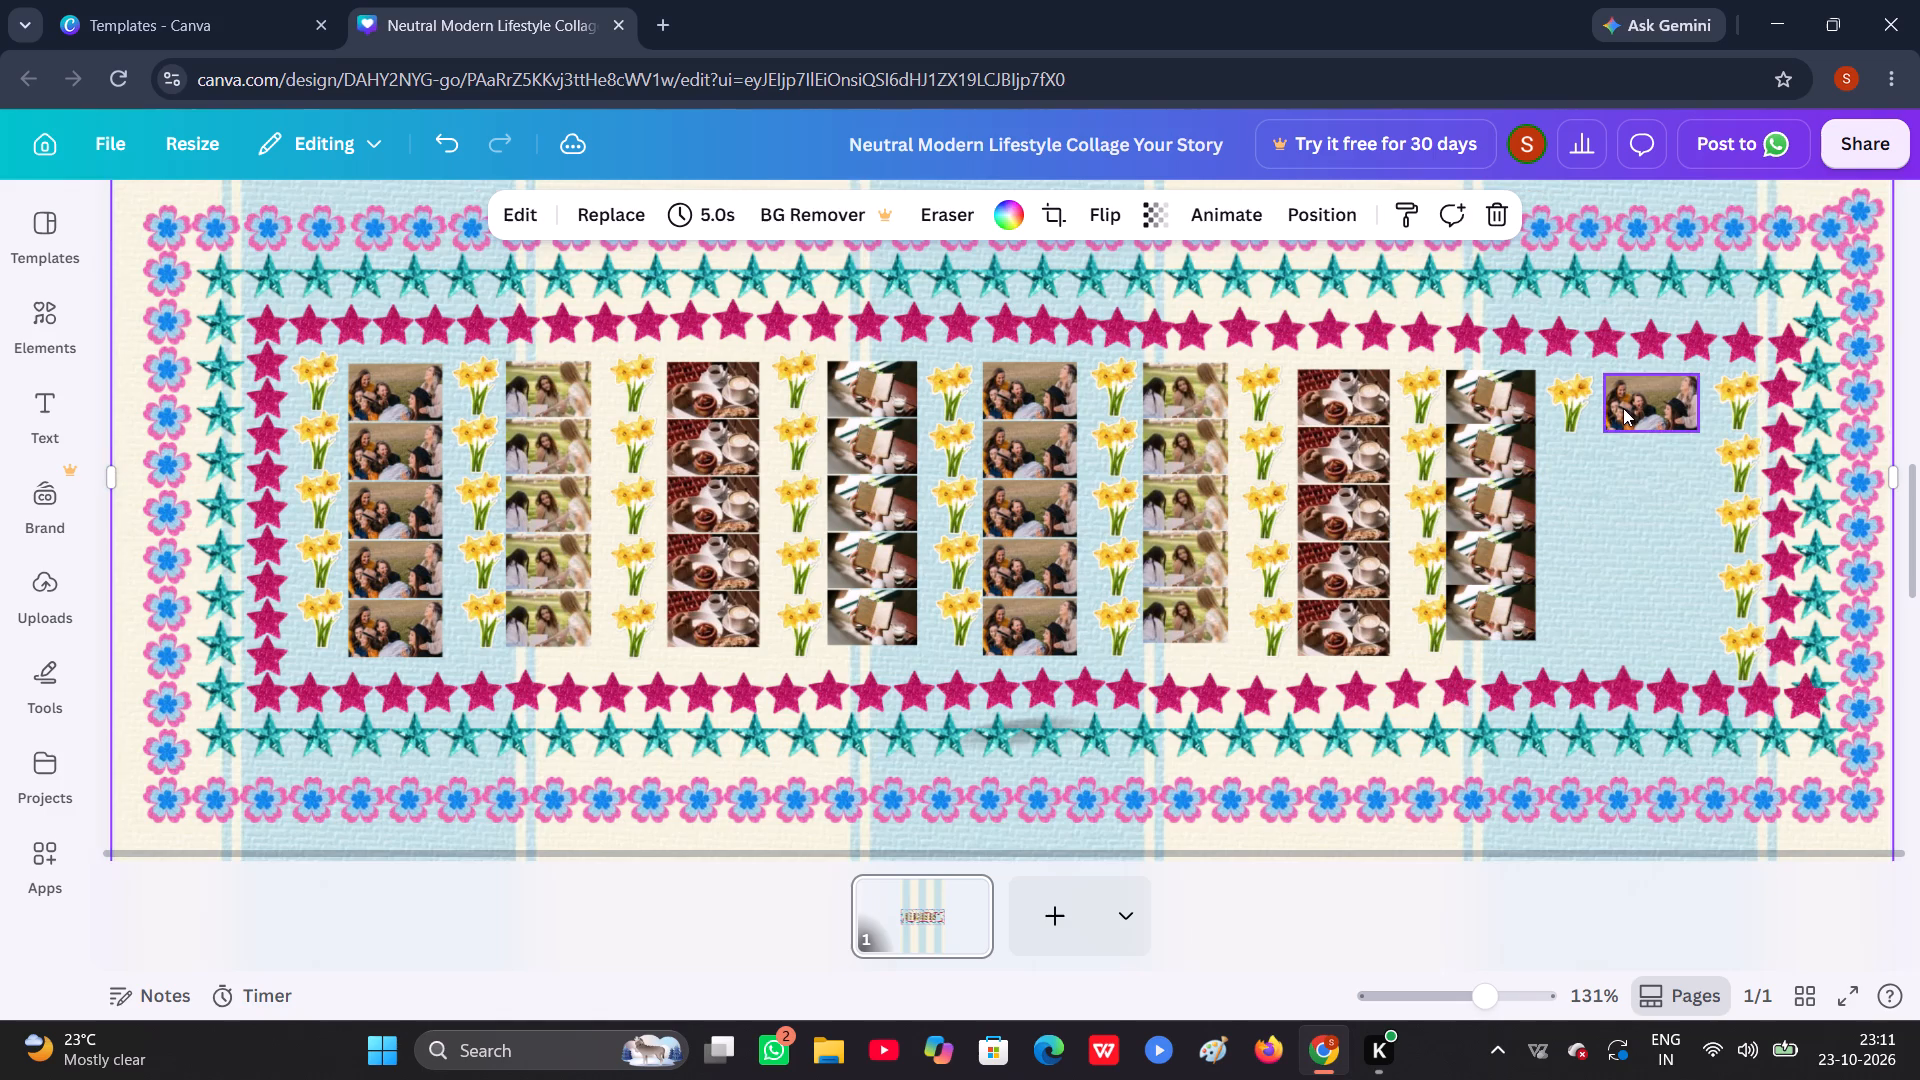
Duplicate the single ninth-column daffodil and stack the copies beneath it into a column of five.
{"action": "left_click", "coordinate": [1593, 415]}
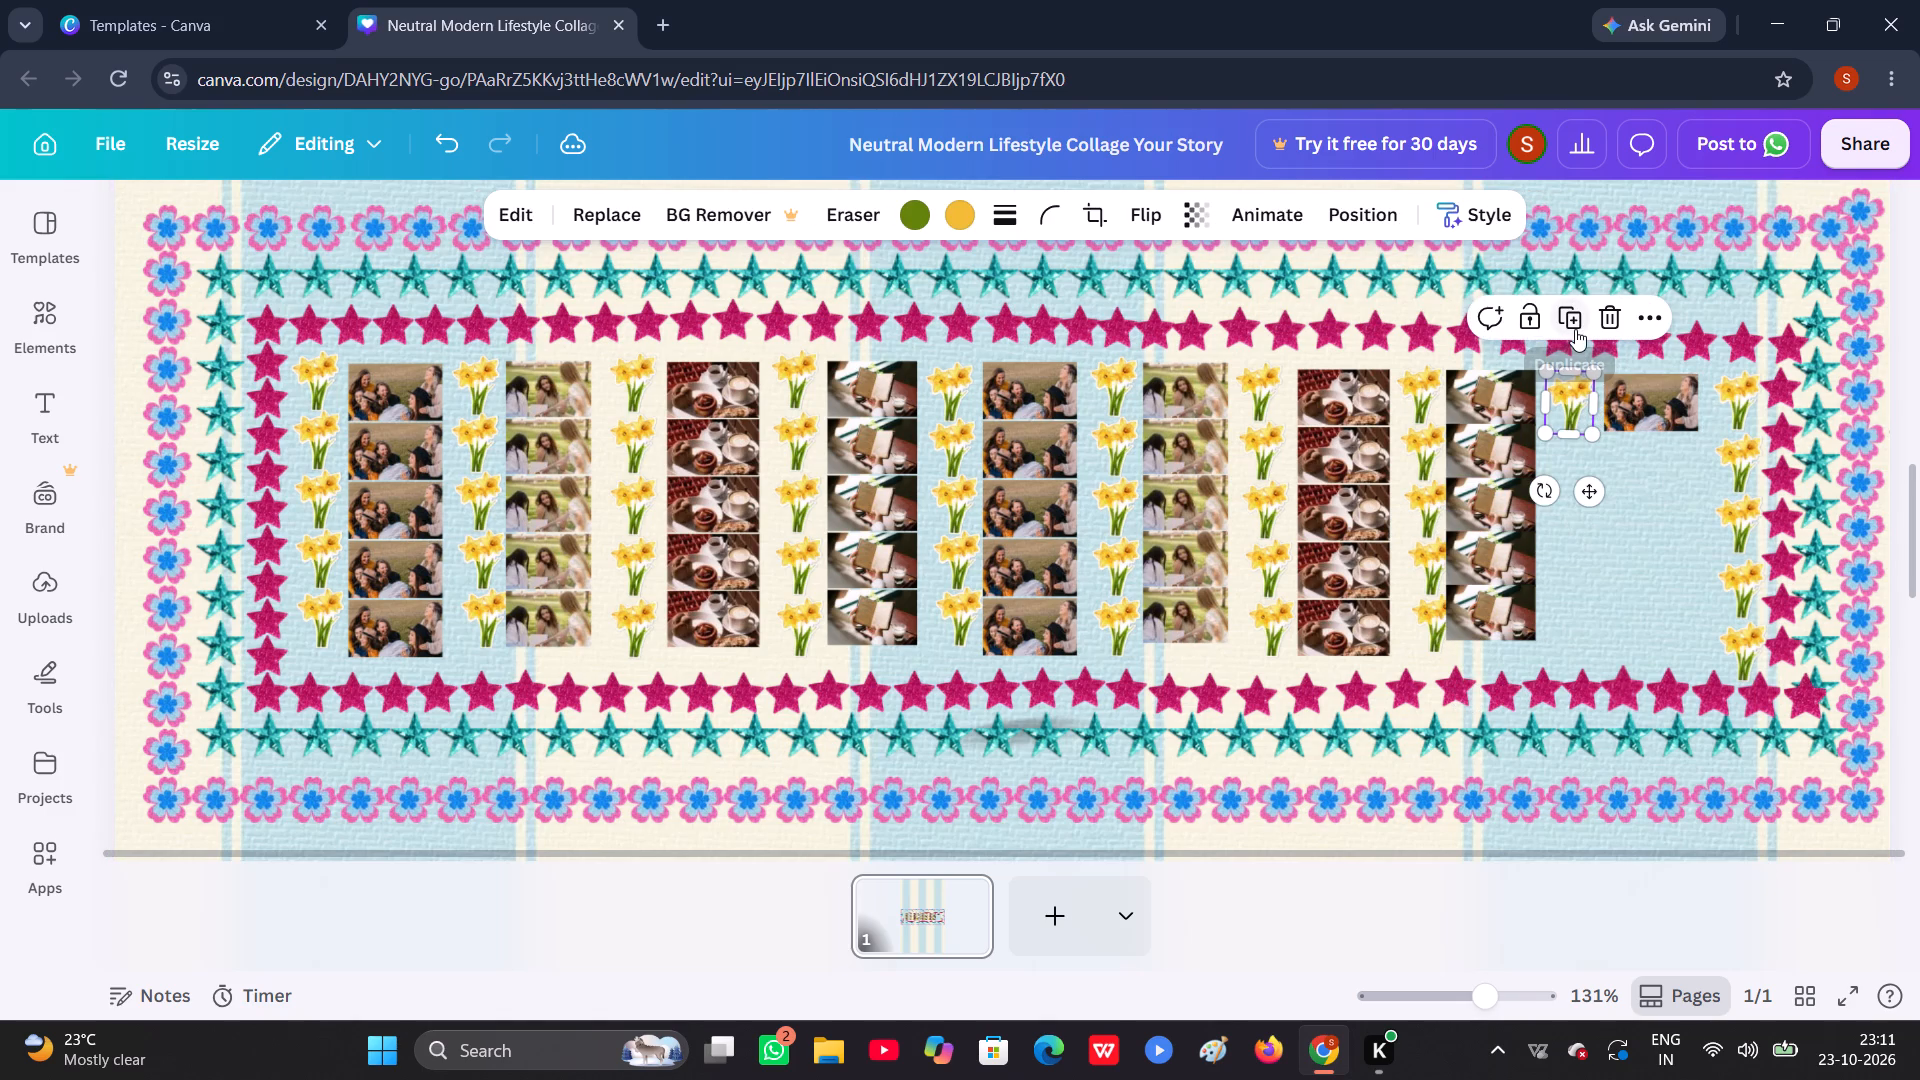
{"action": "left_click", "coordinate": [1575, 329]}
{"action": "left_click_drag", "start_coordinate": [1598, 417], "coordinate": [1576, 449]}
{"action": "left_click", "coordinate": [1581, 376]}
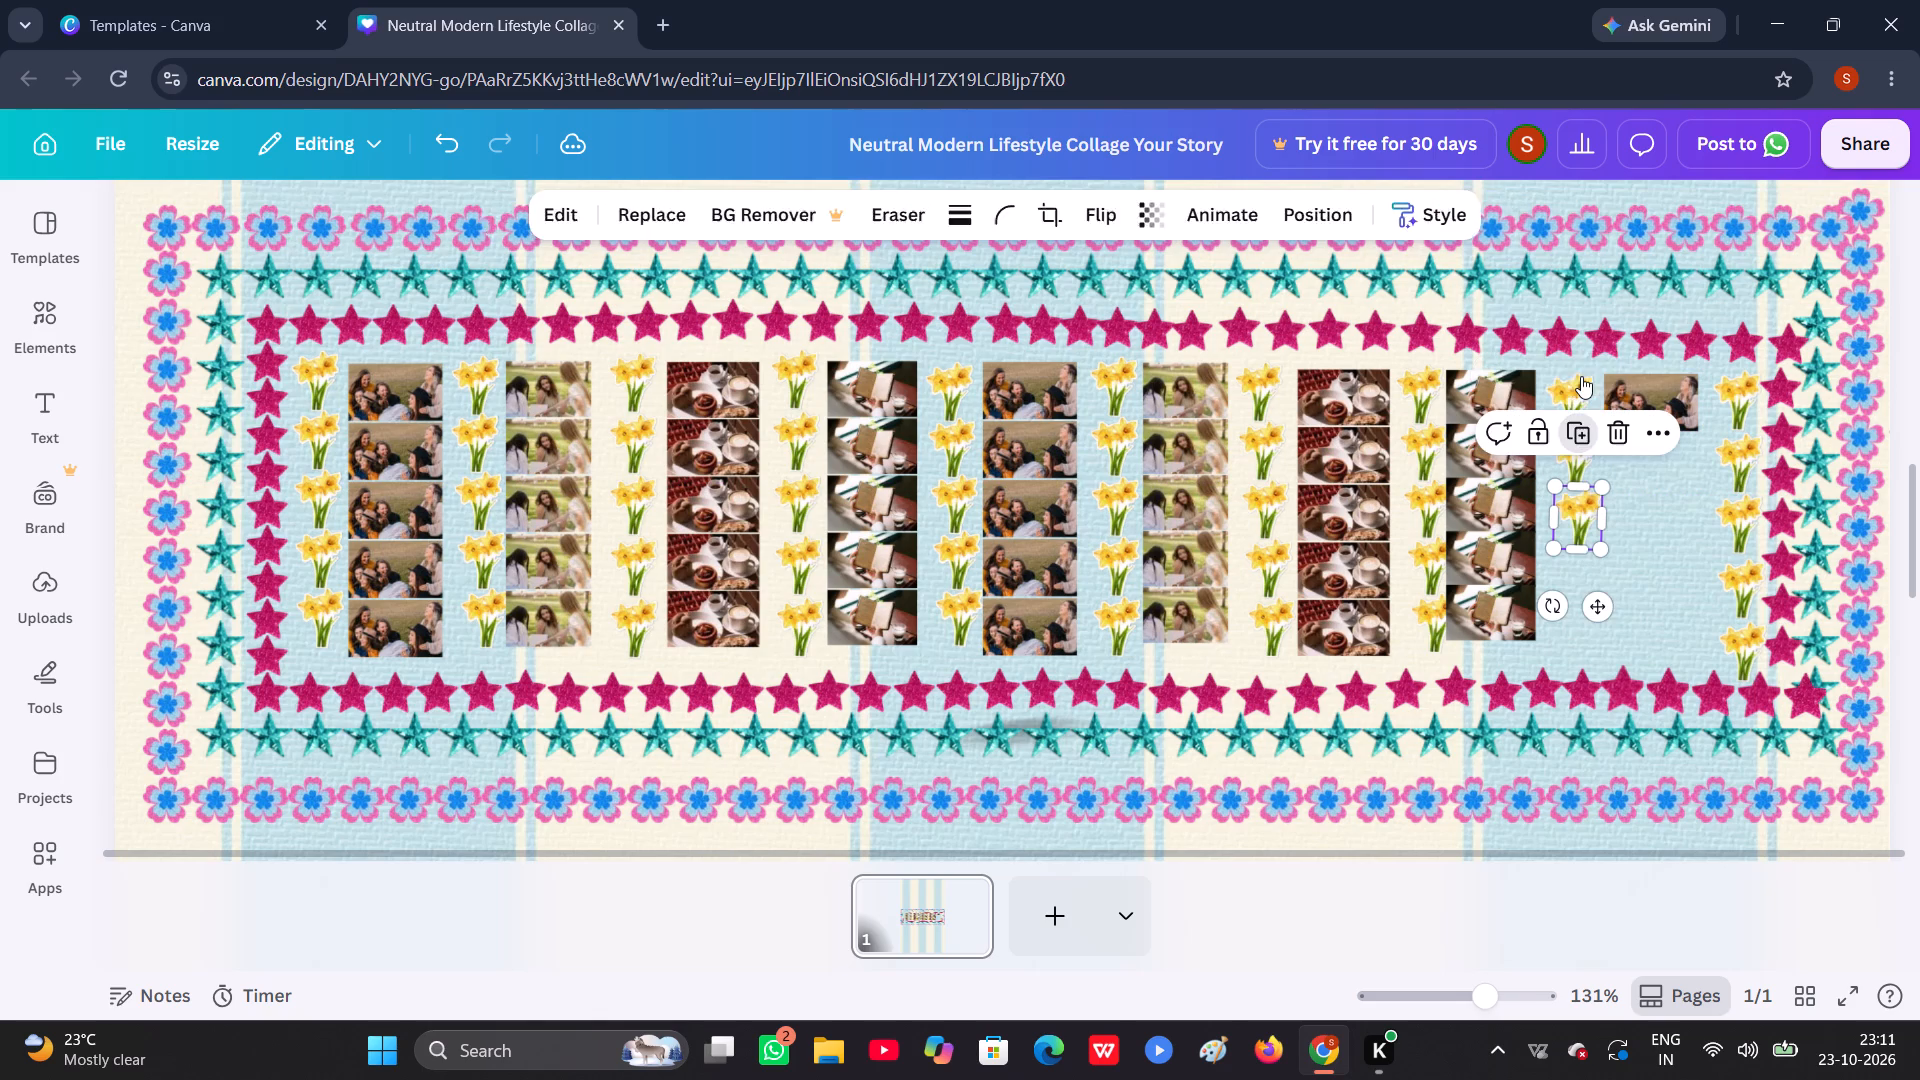
{"action": "left_click", "coordinate": [1576, 430]}
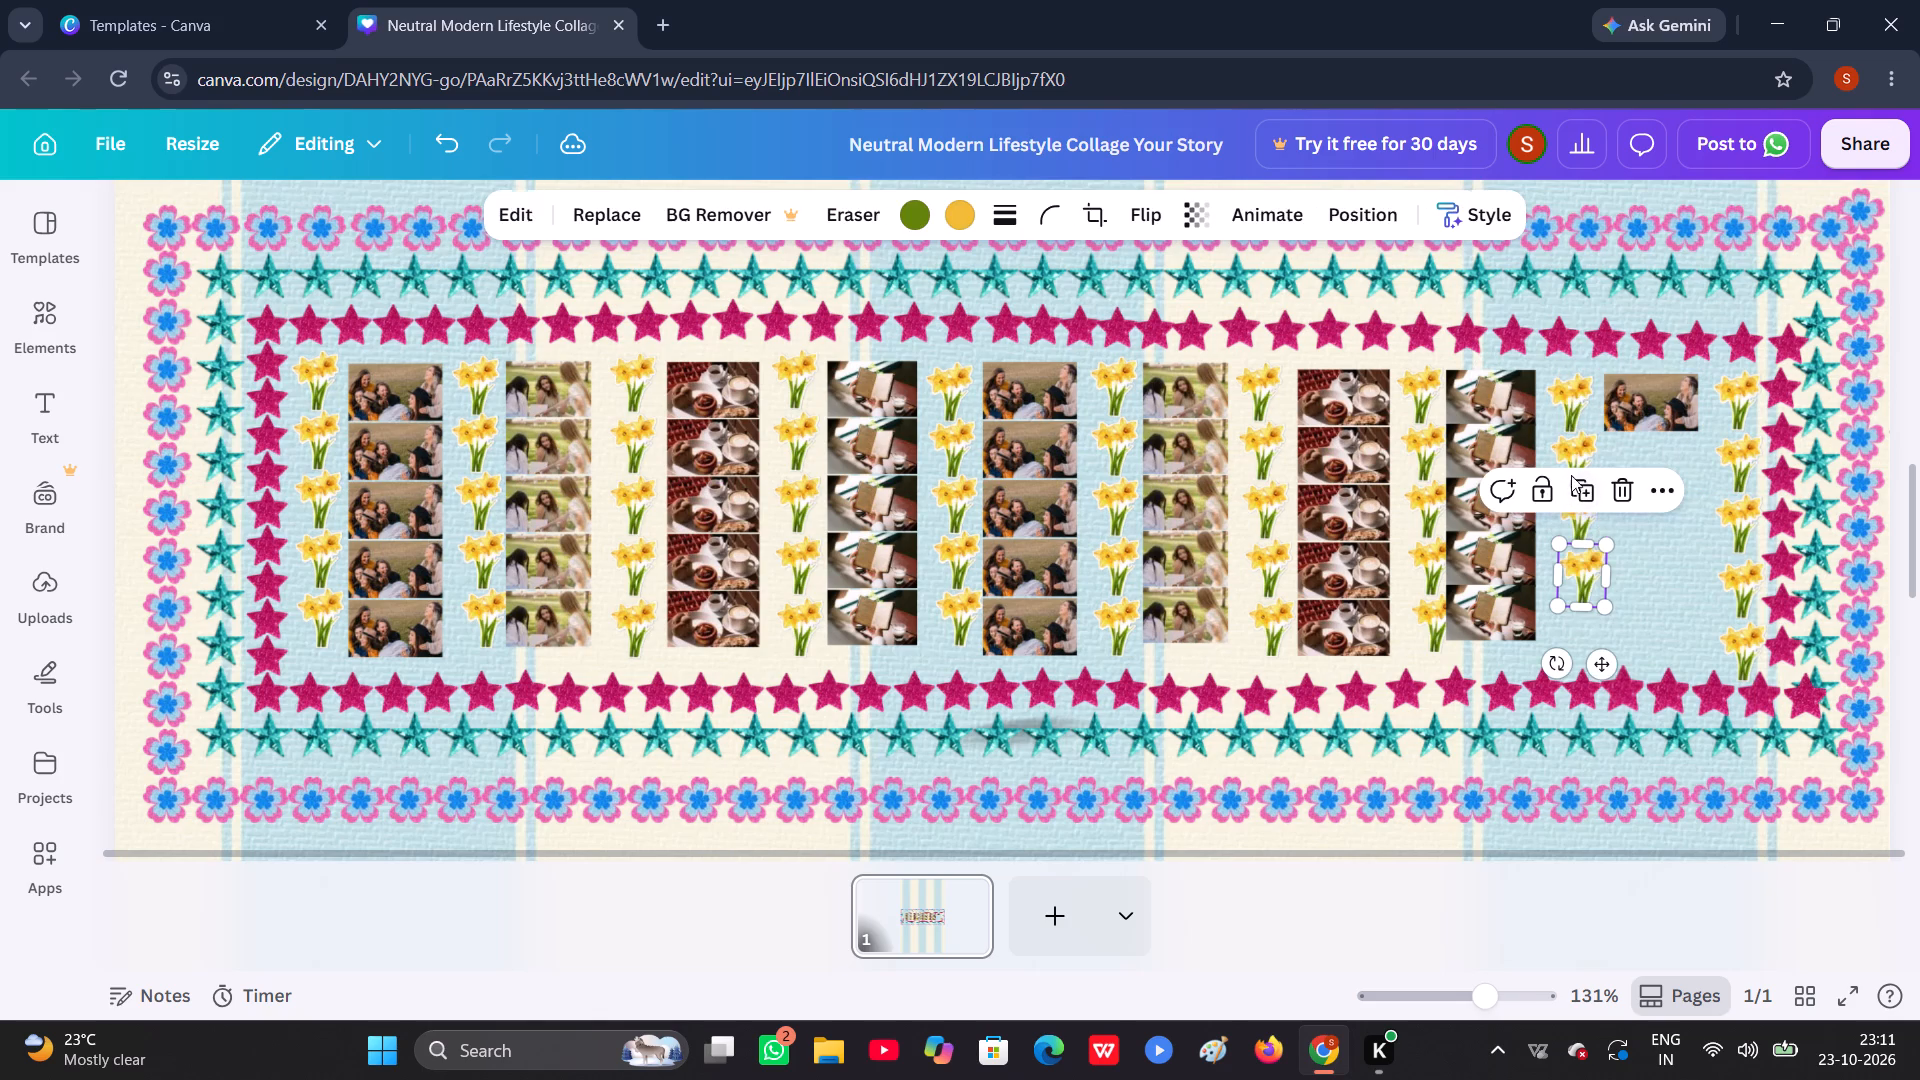
{"action": "left_click", "coordinate": [1571, 480]}
Duplicate the single group photo between the last two daffodil columns and stack the copies beneath it into a column of five.
{"action": "left_click", "coordinate": [1676, 421]}
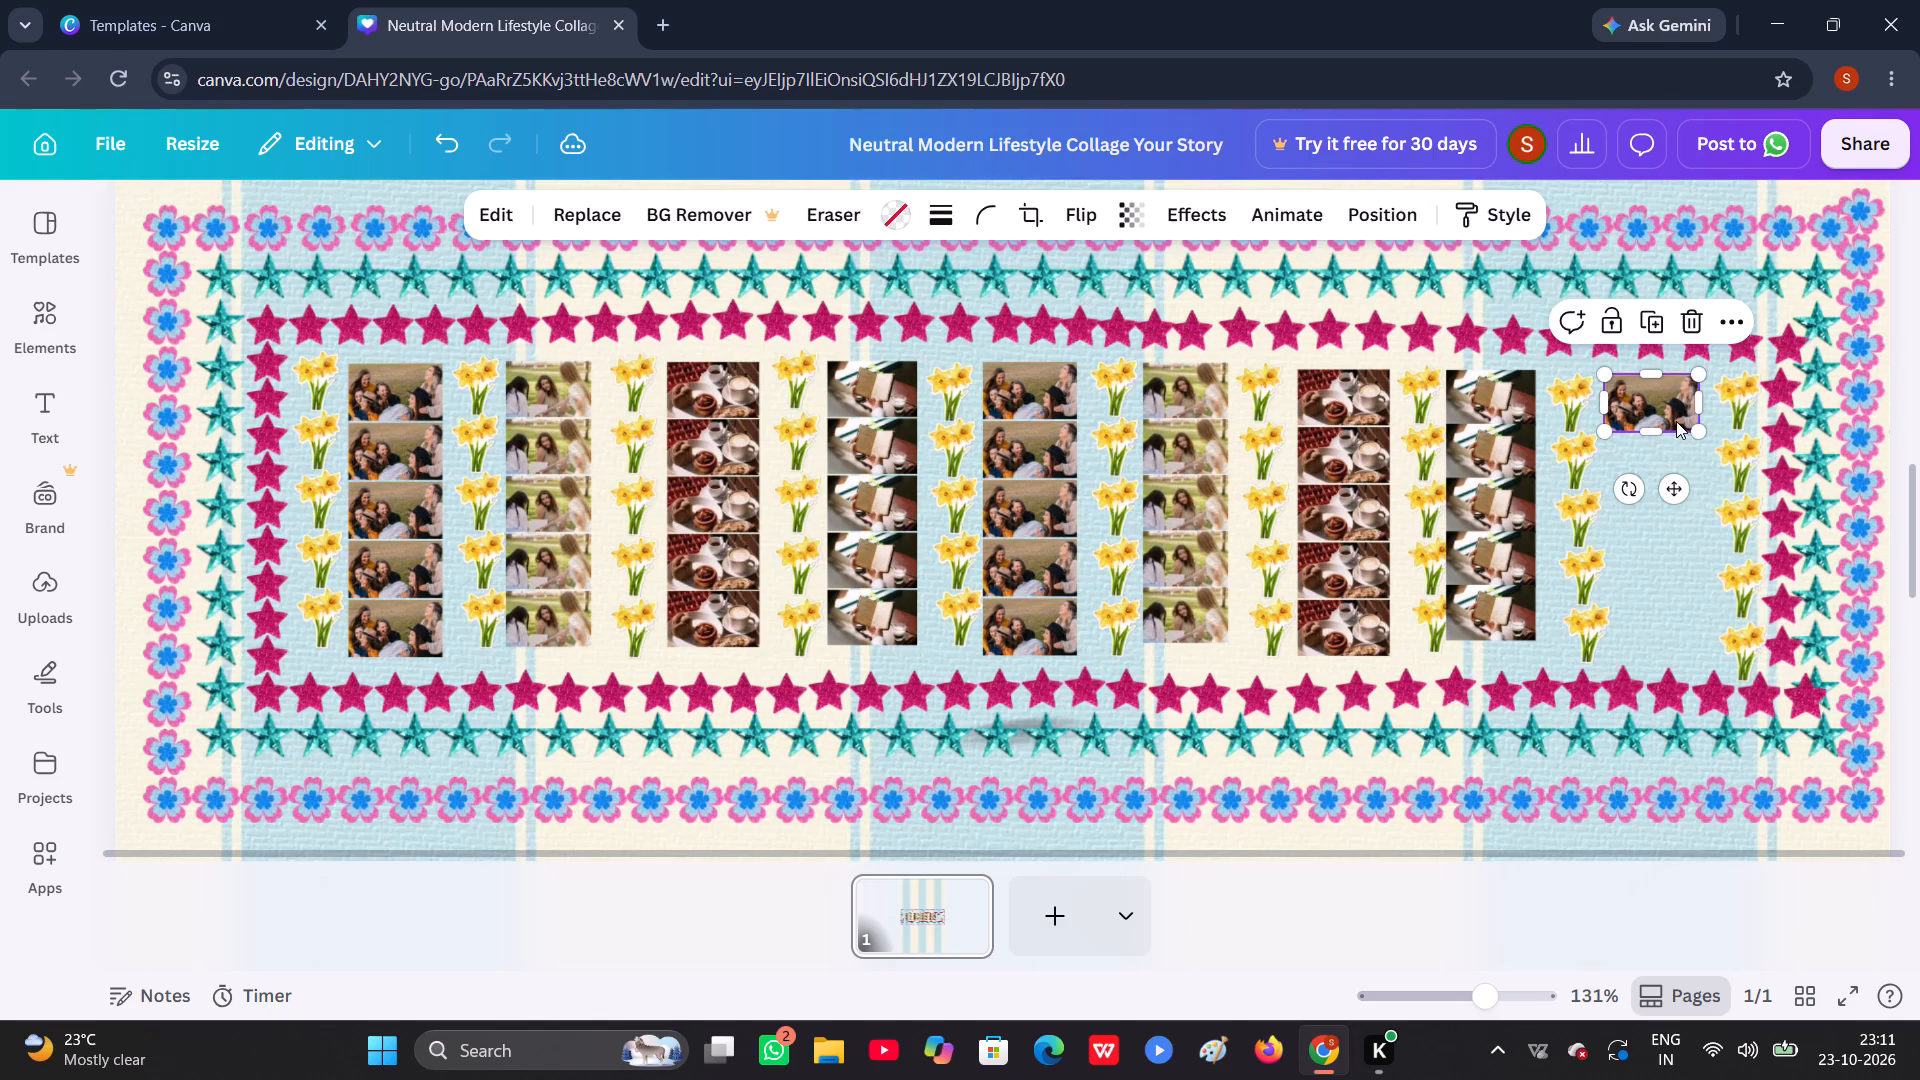
{"action": "left_click", "coordinate": [1651, 327]}
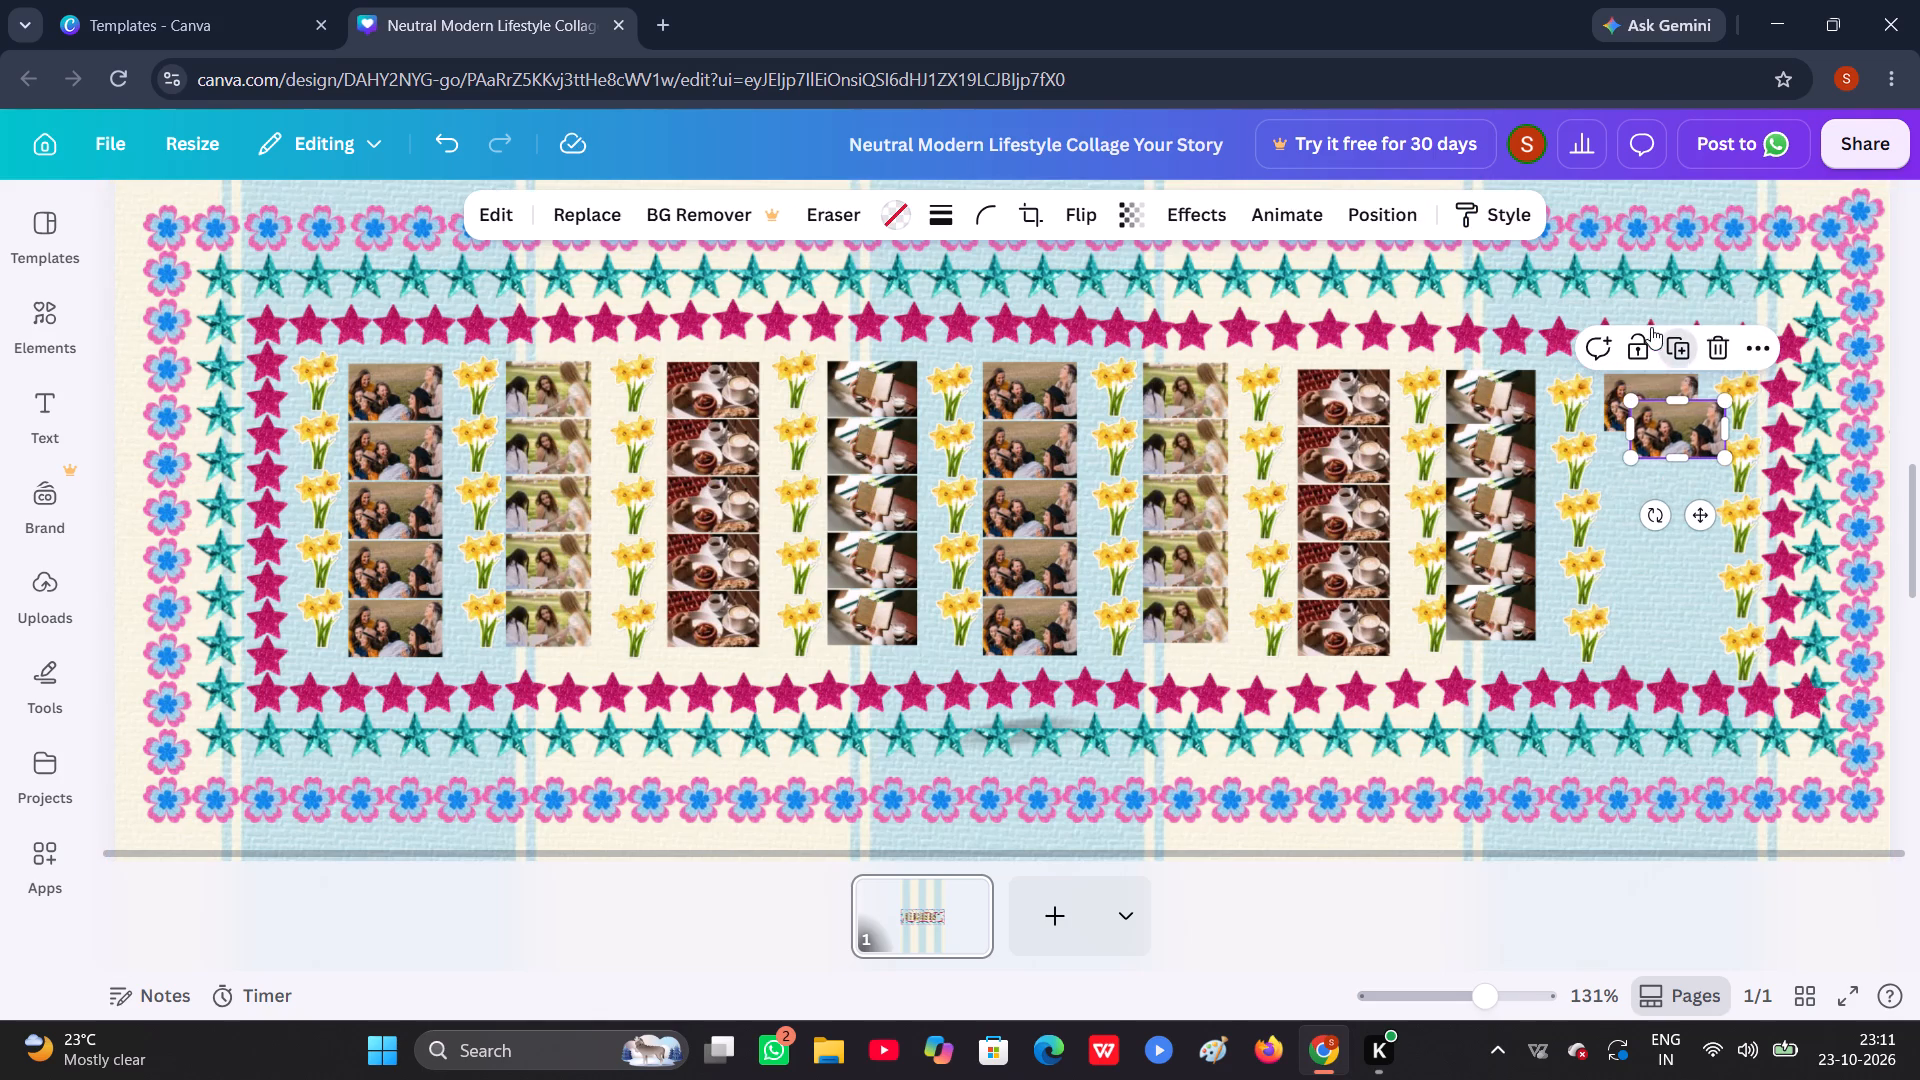
{"action": "left_click_drag", "start_coordinate": [1674, 416], "coordinate": [1660, 456]}
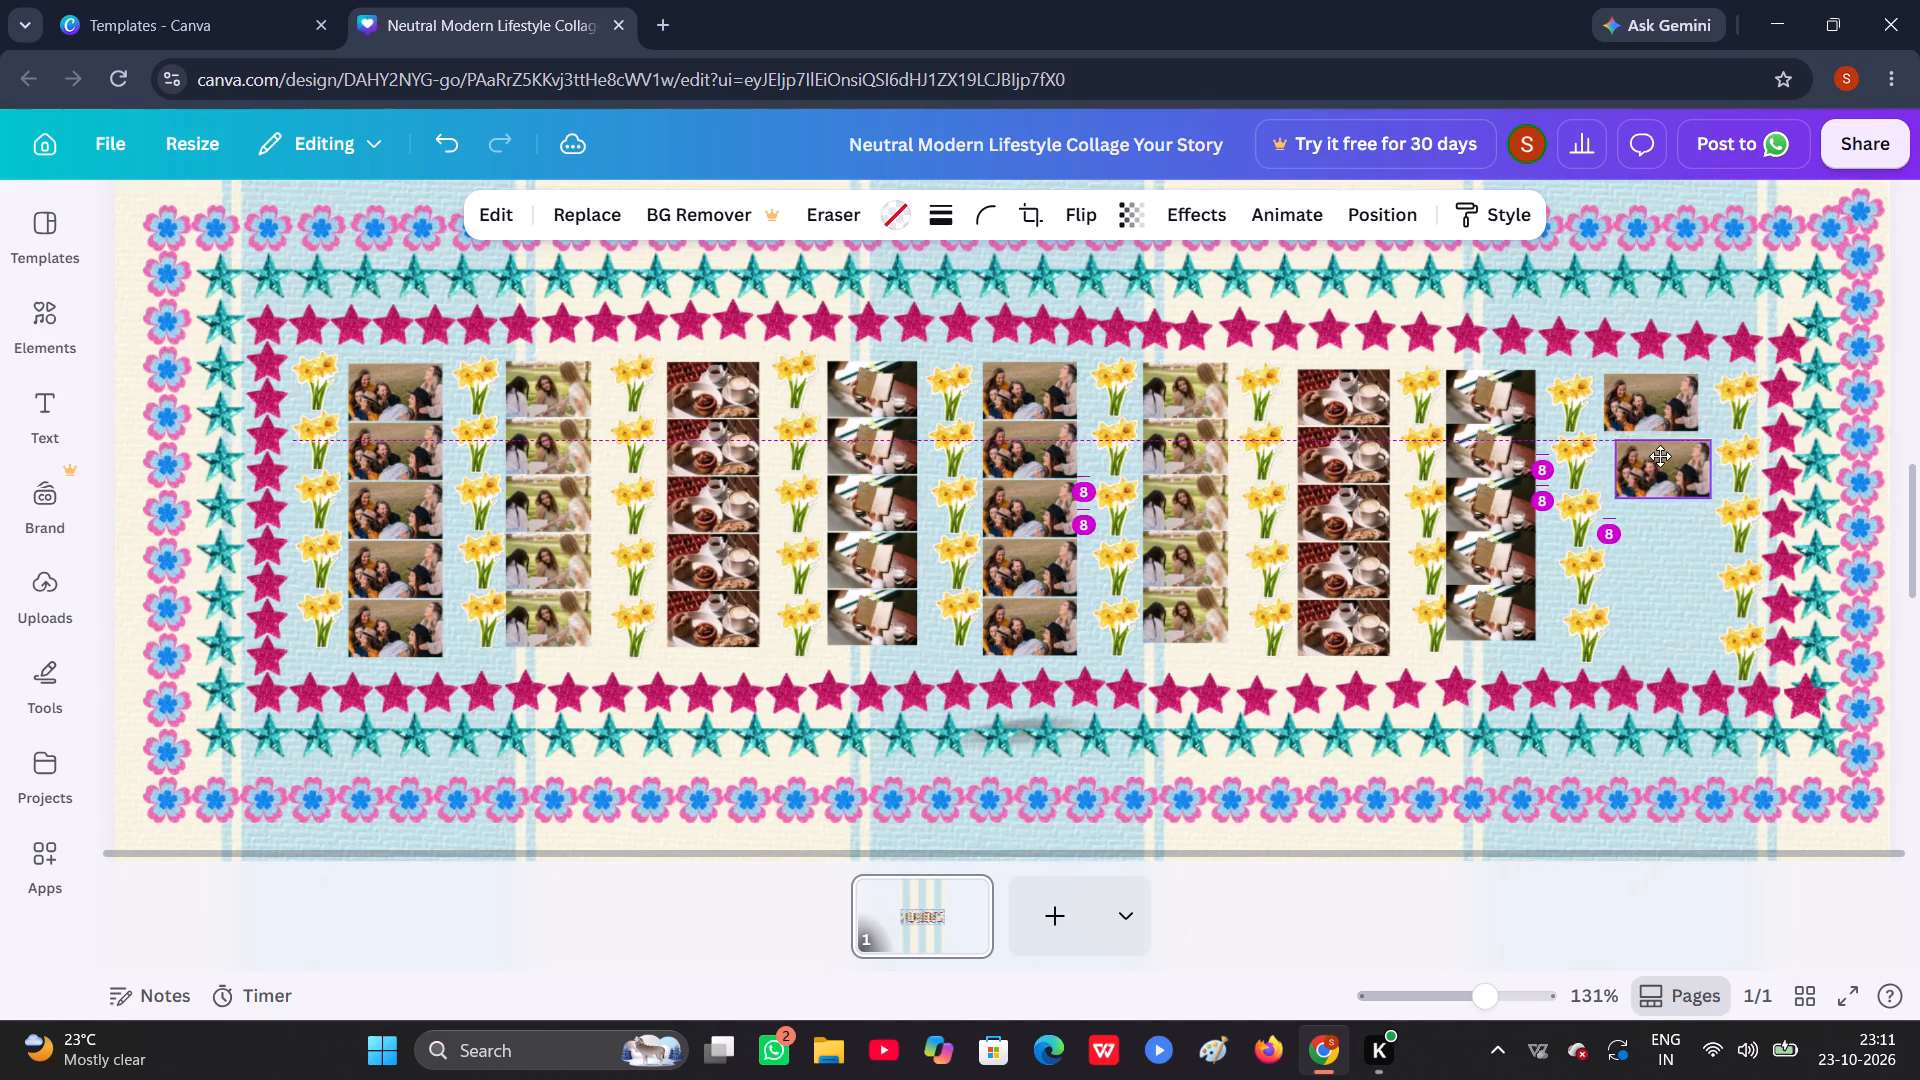
{"action": "left_click_drag", "start_coordinate": [1660, 456], "coordinate": [1648, 446]}
{"action": "left_click", "coordinate": [1649, 382]}
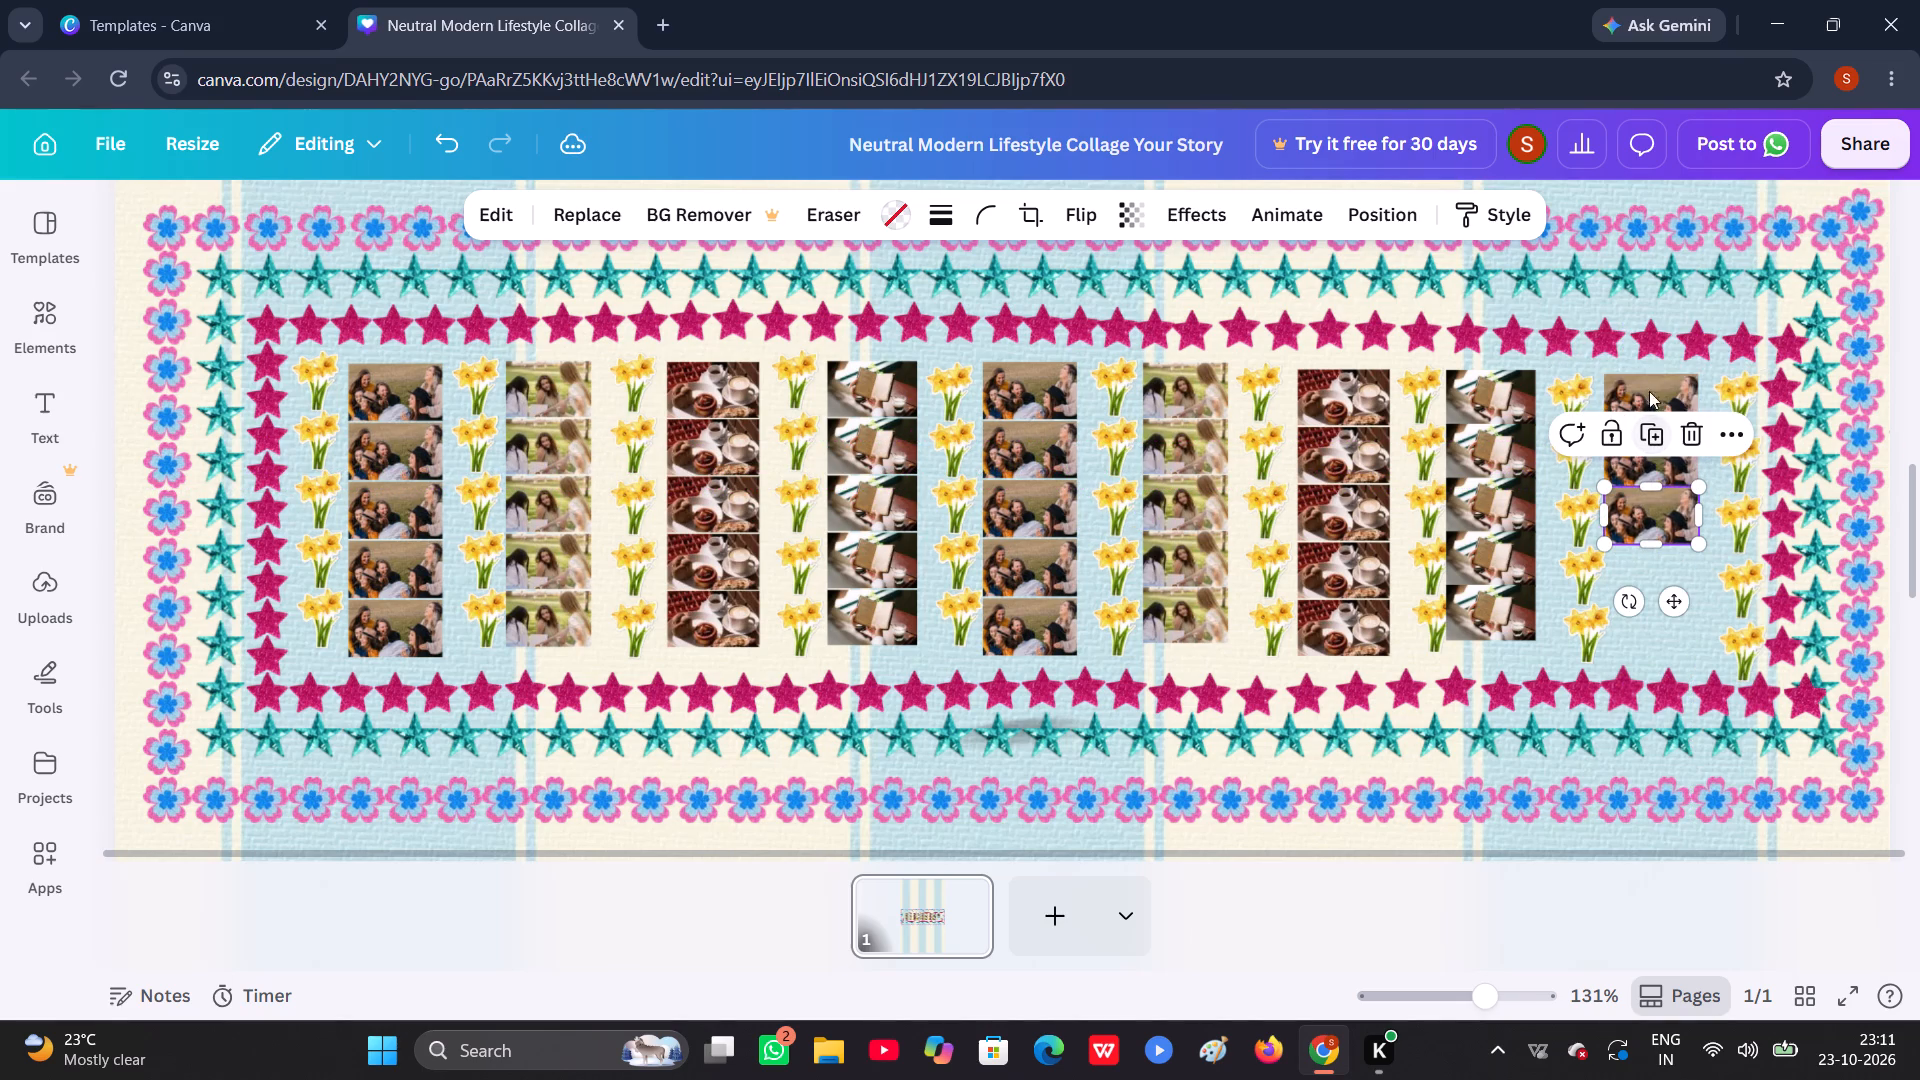
{"action": "left_click", "coordinate": [1657, 419]}
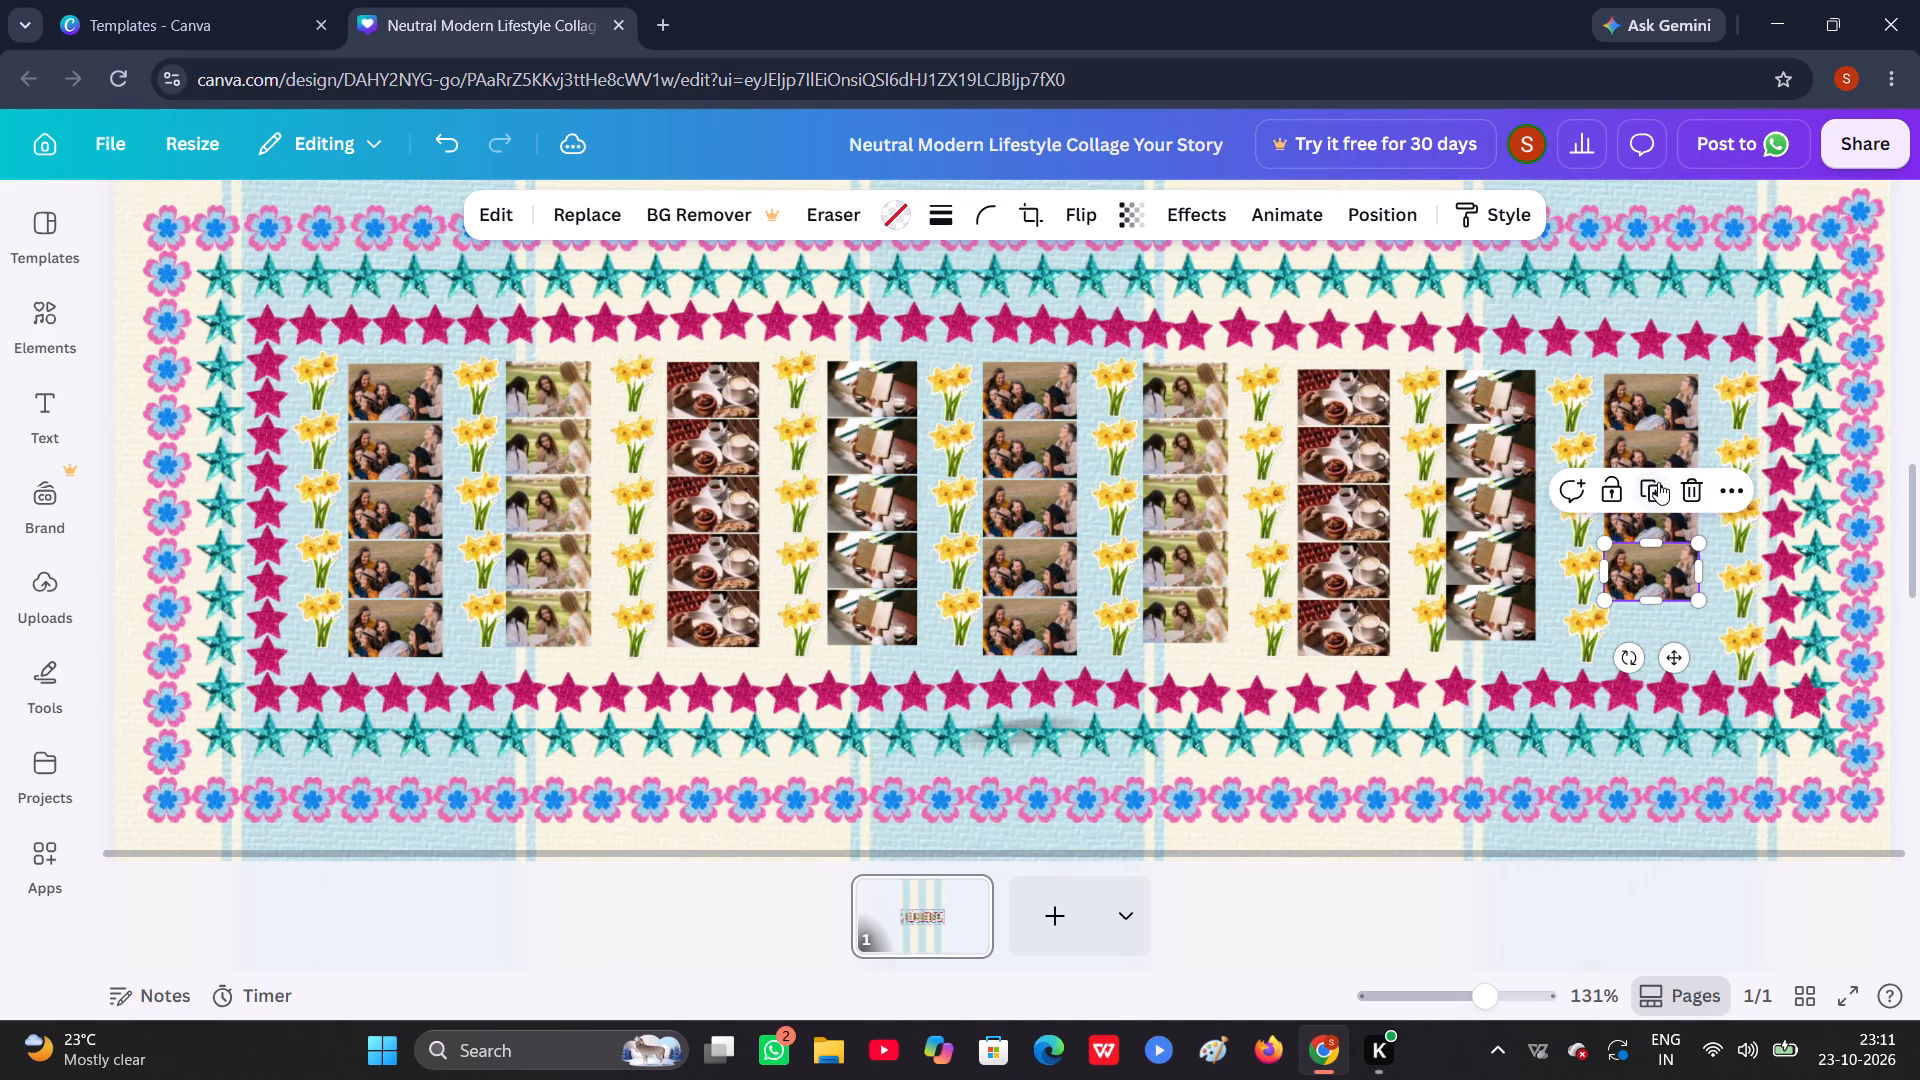
{"action": "left_click", "coordinate": [1657, 482]}
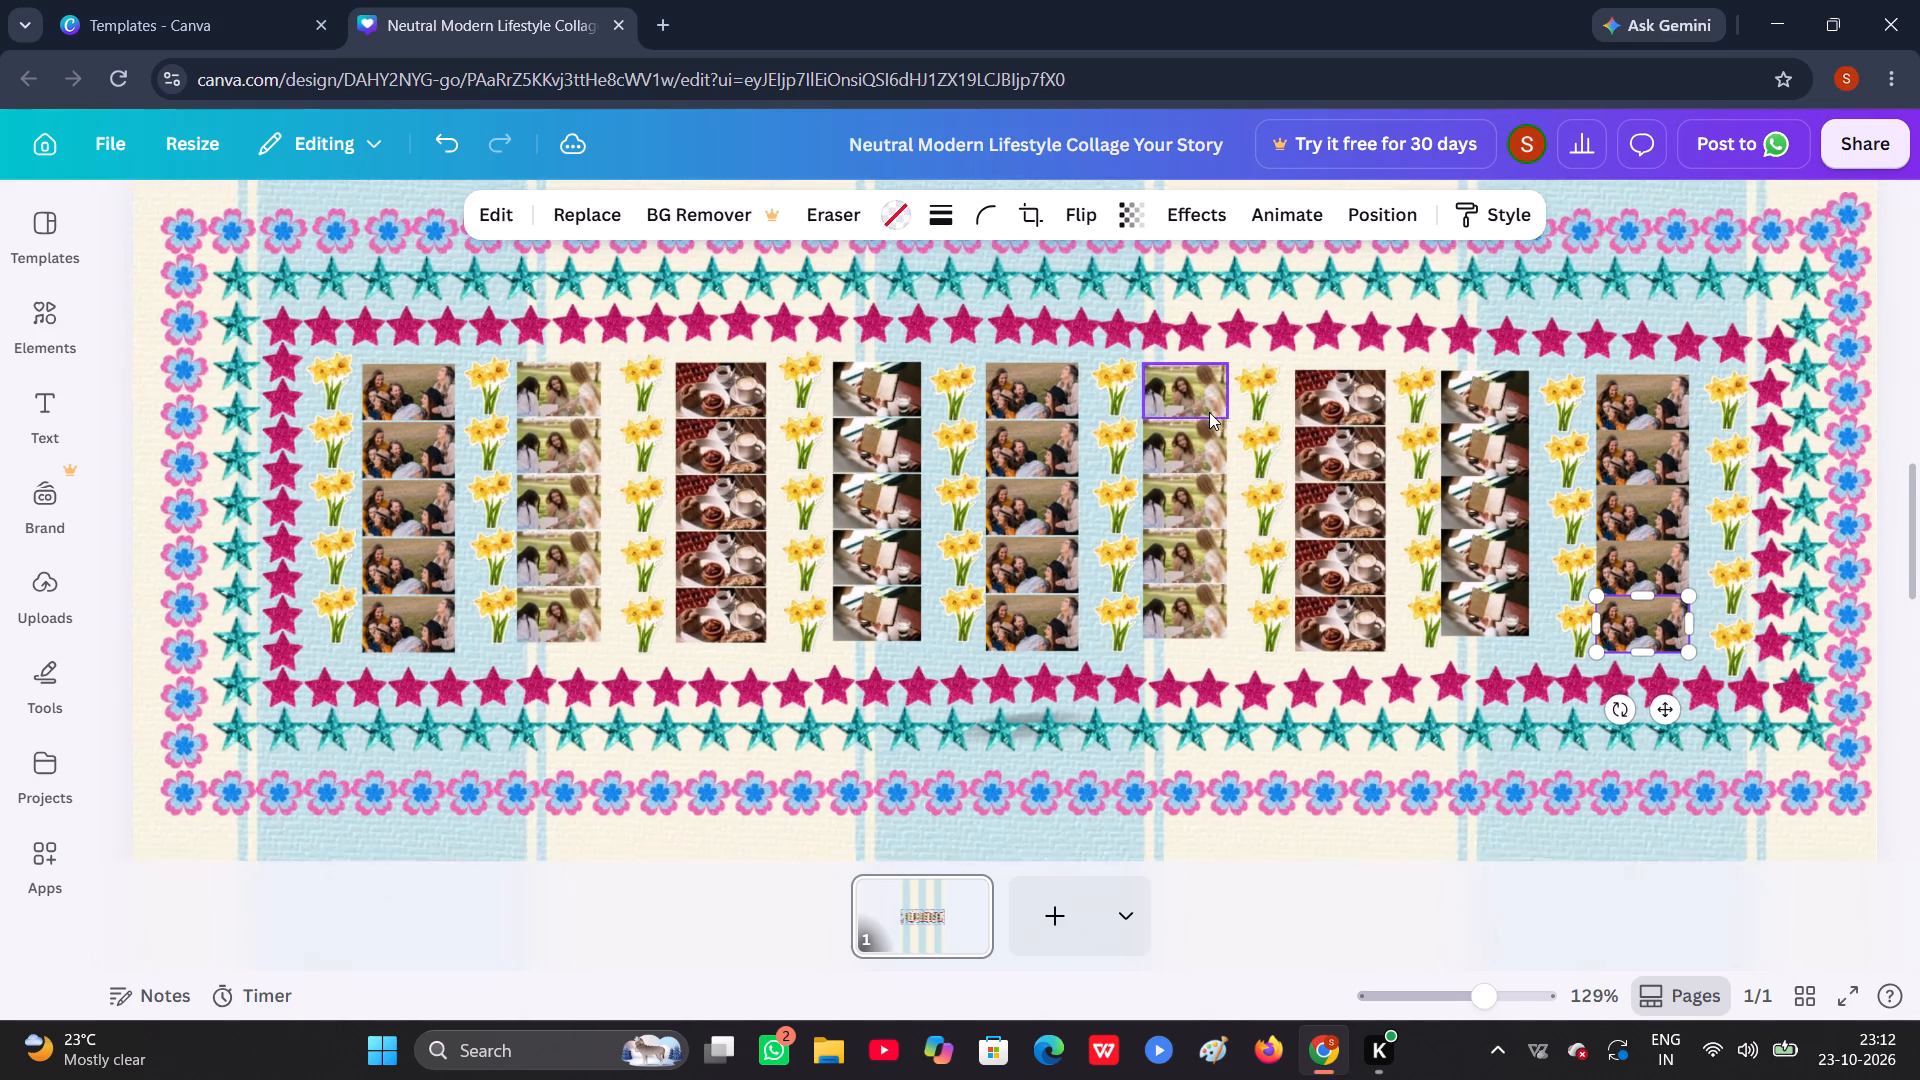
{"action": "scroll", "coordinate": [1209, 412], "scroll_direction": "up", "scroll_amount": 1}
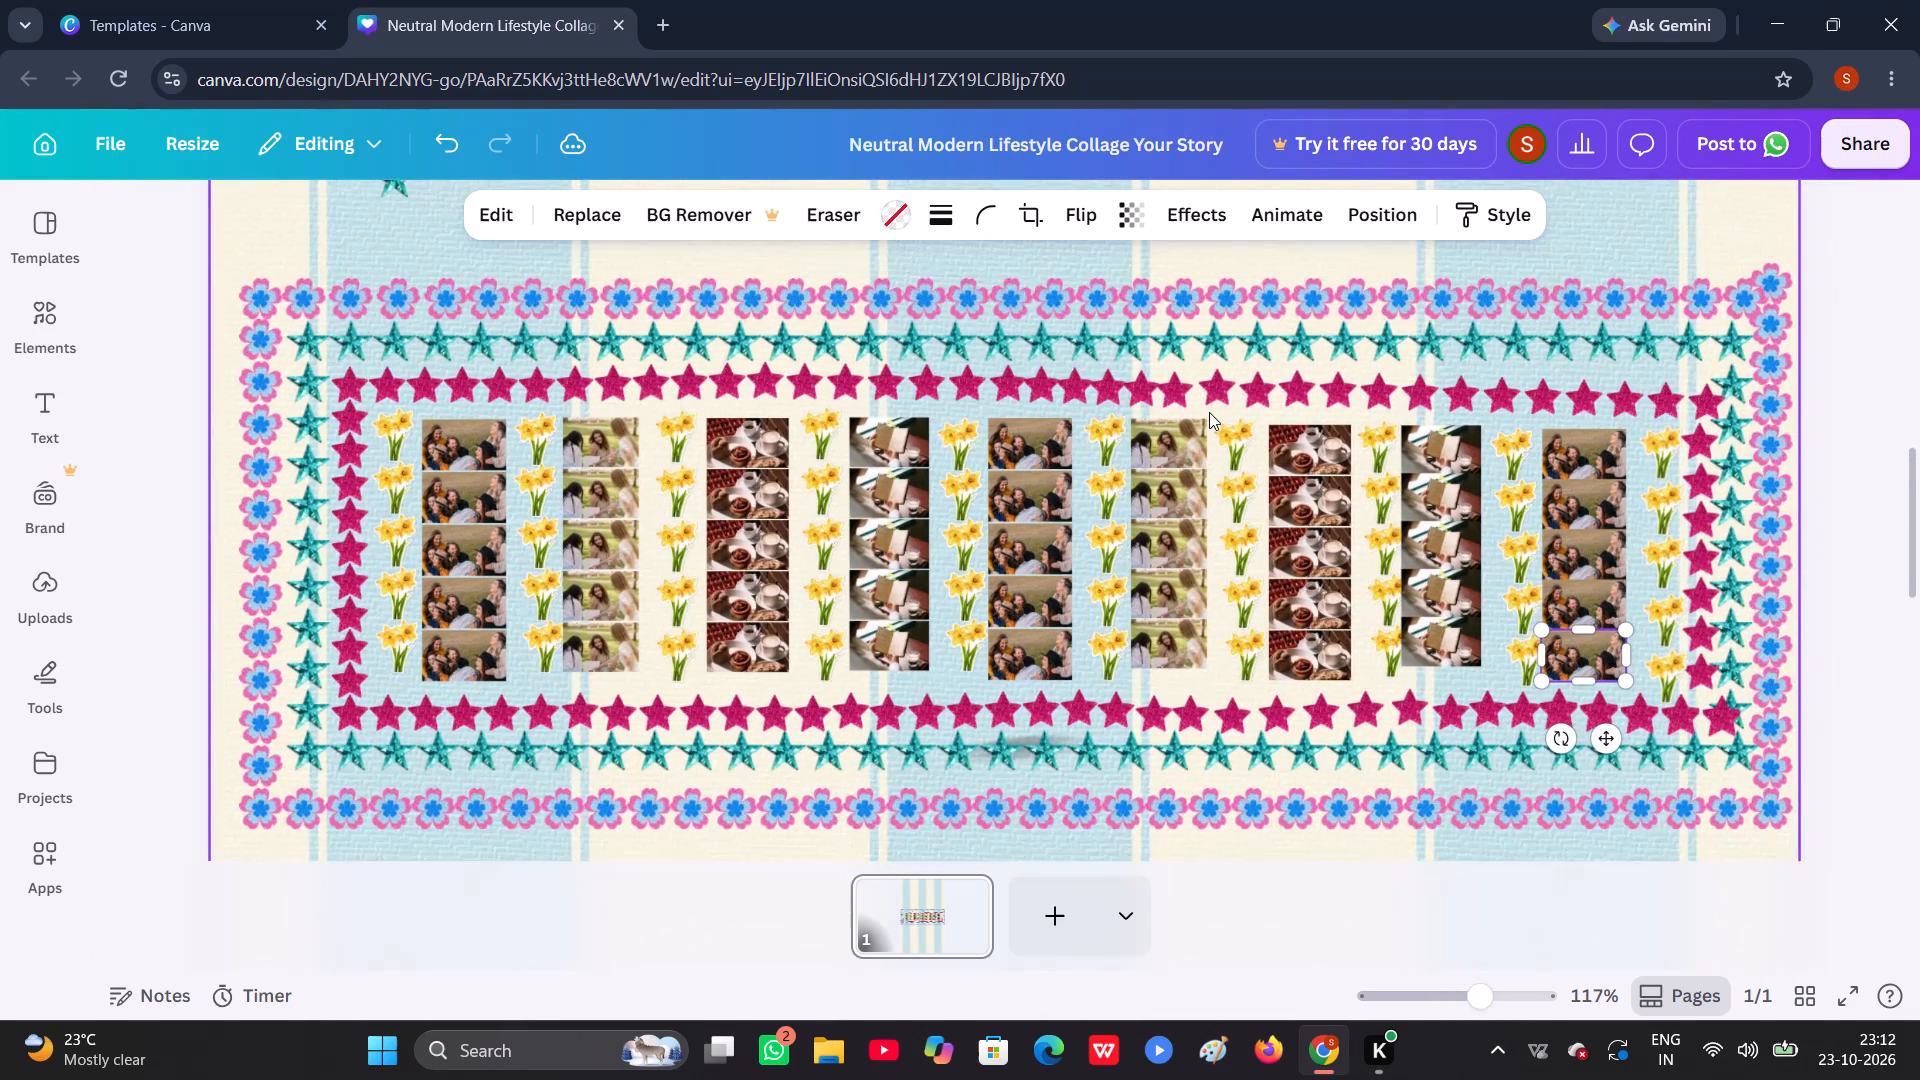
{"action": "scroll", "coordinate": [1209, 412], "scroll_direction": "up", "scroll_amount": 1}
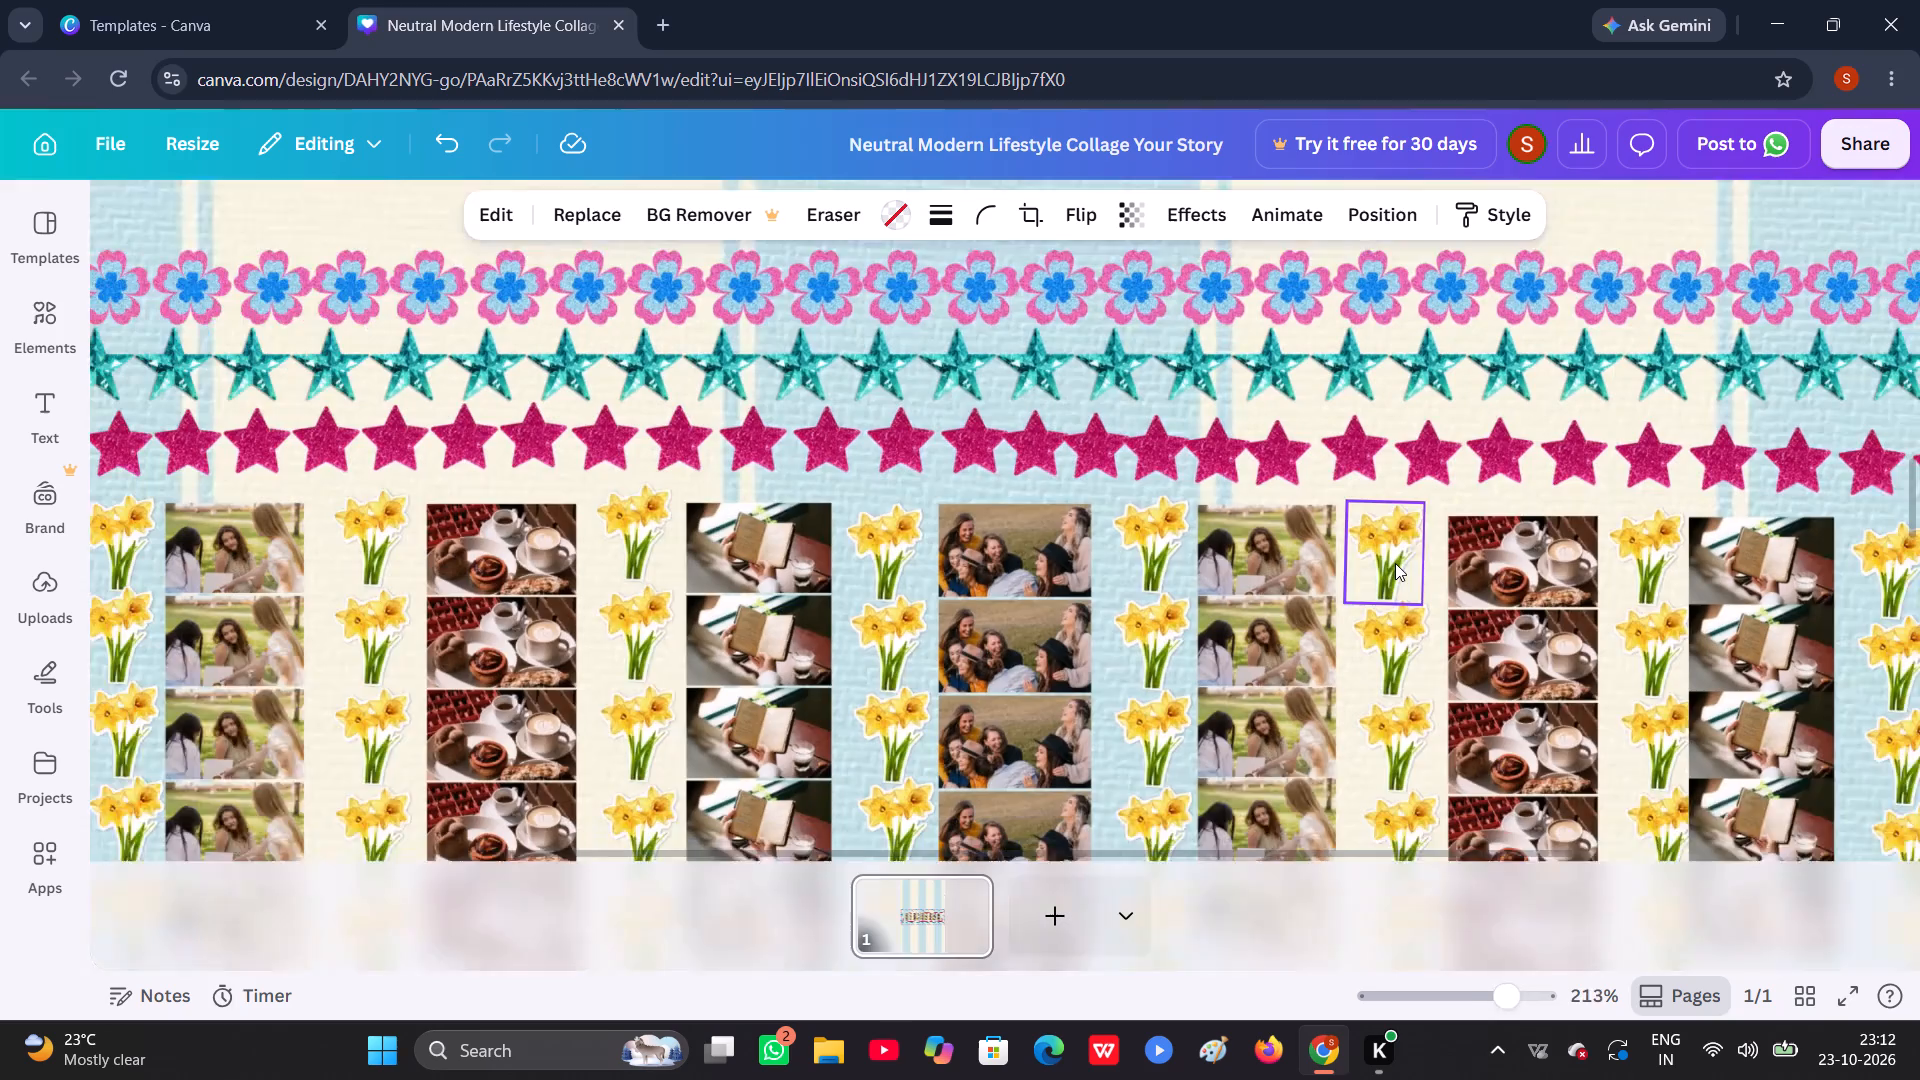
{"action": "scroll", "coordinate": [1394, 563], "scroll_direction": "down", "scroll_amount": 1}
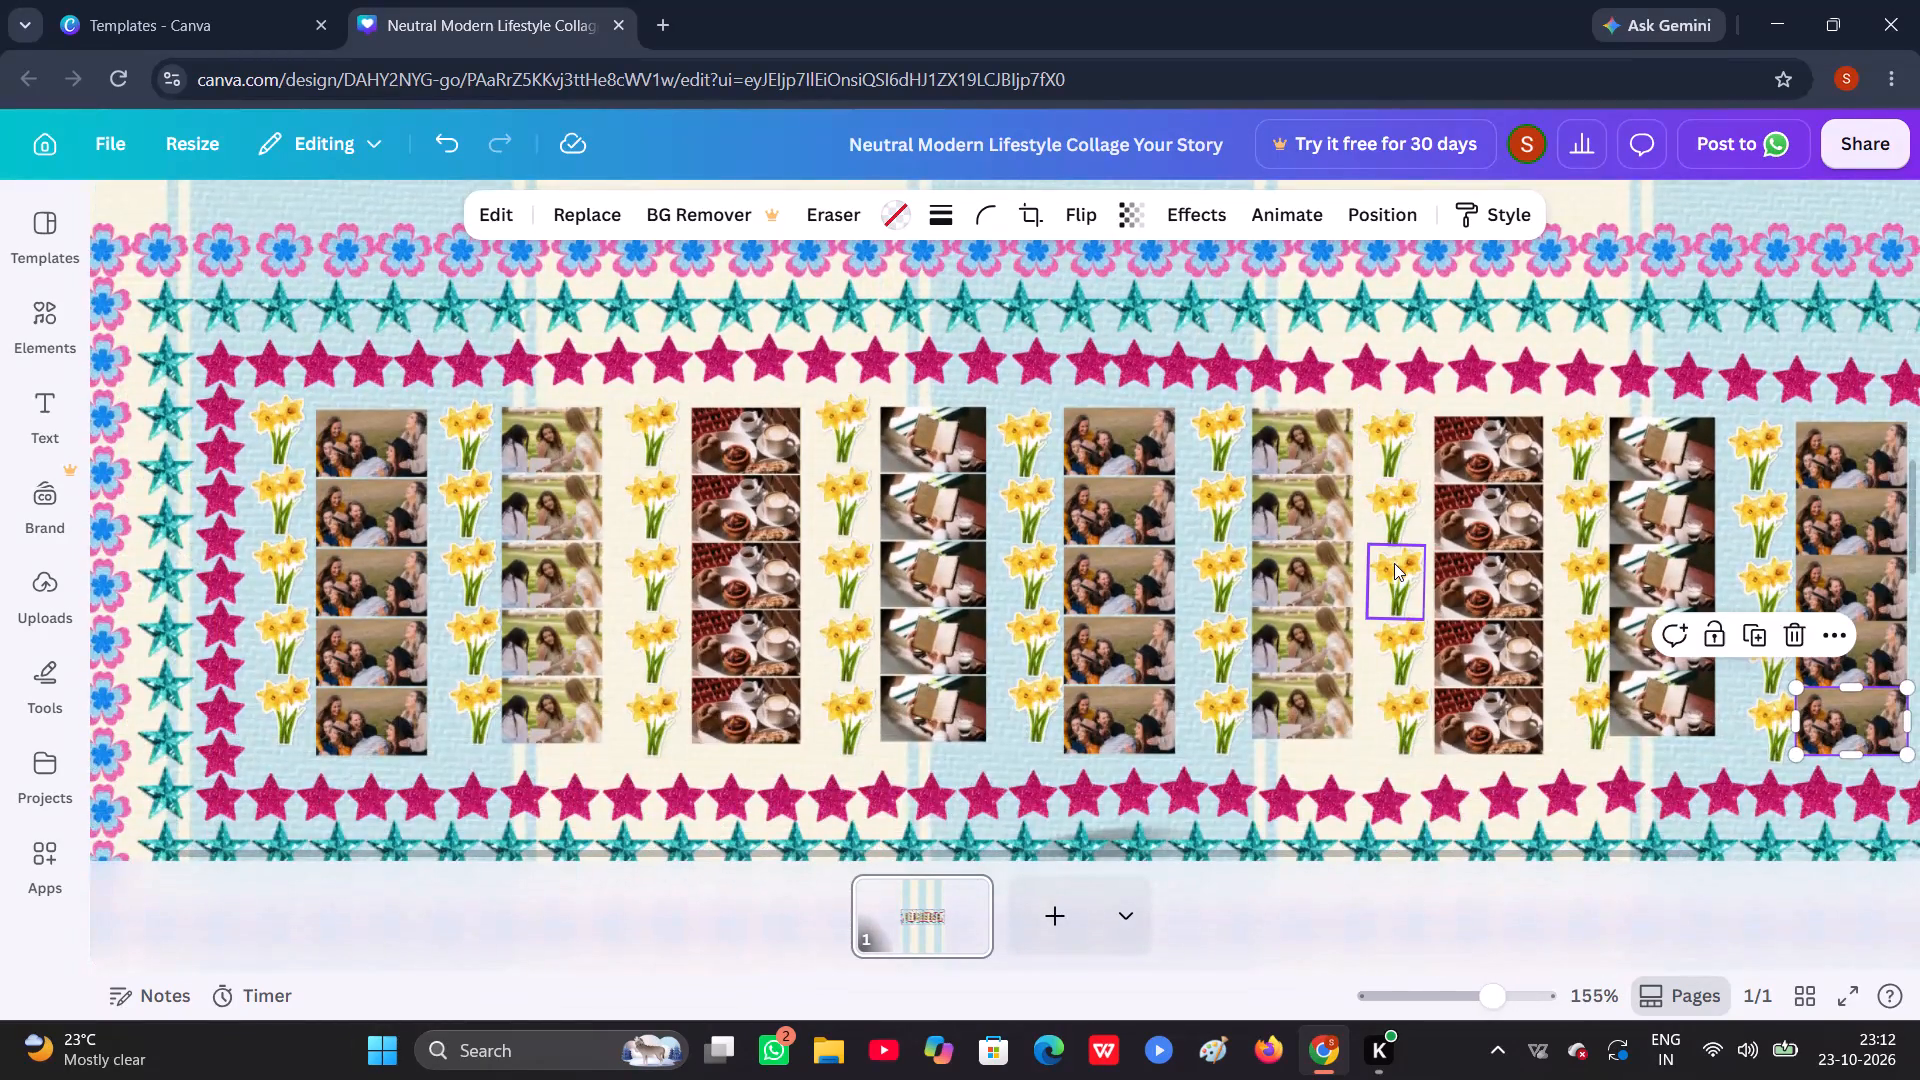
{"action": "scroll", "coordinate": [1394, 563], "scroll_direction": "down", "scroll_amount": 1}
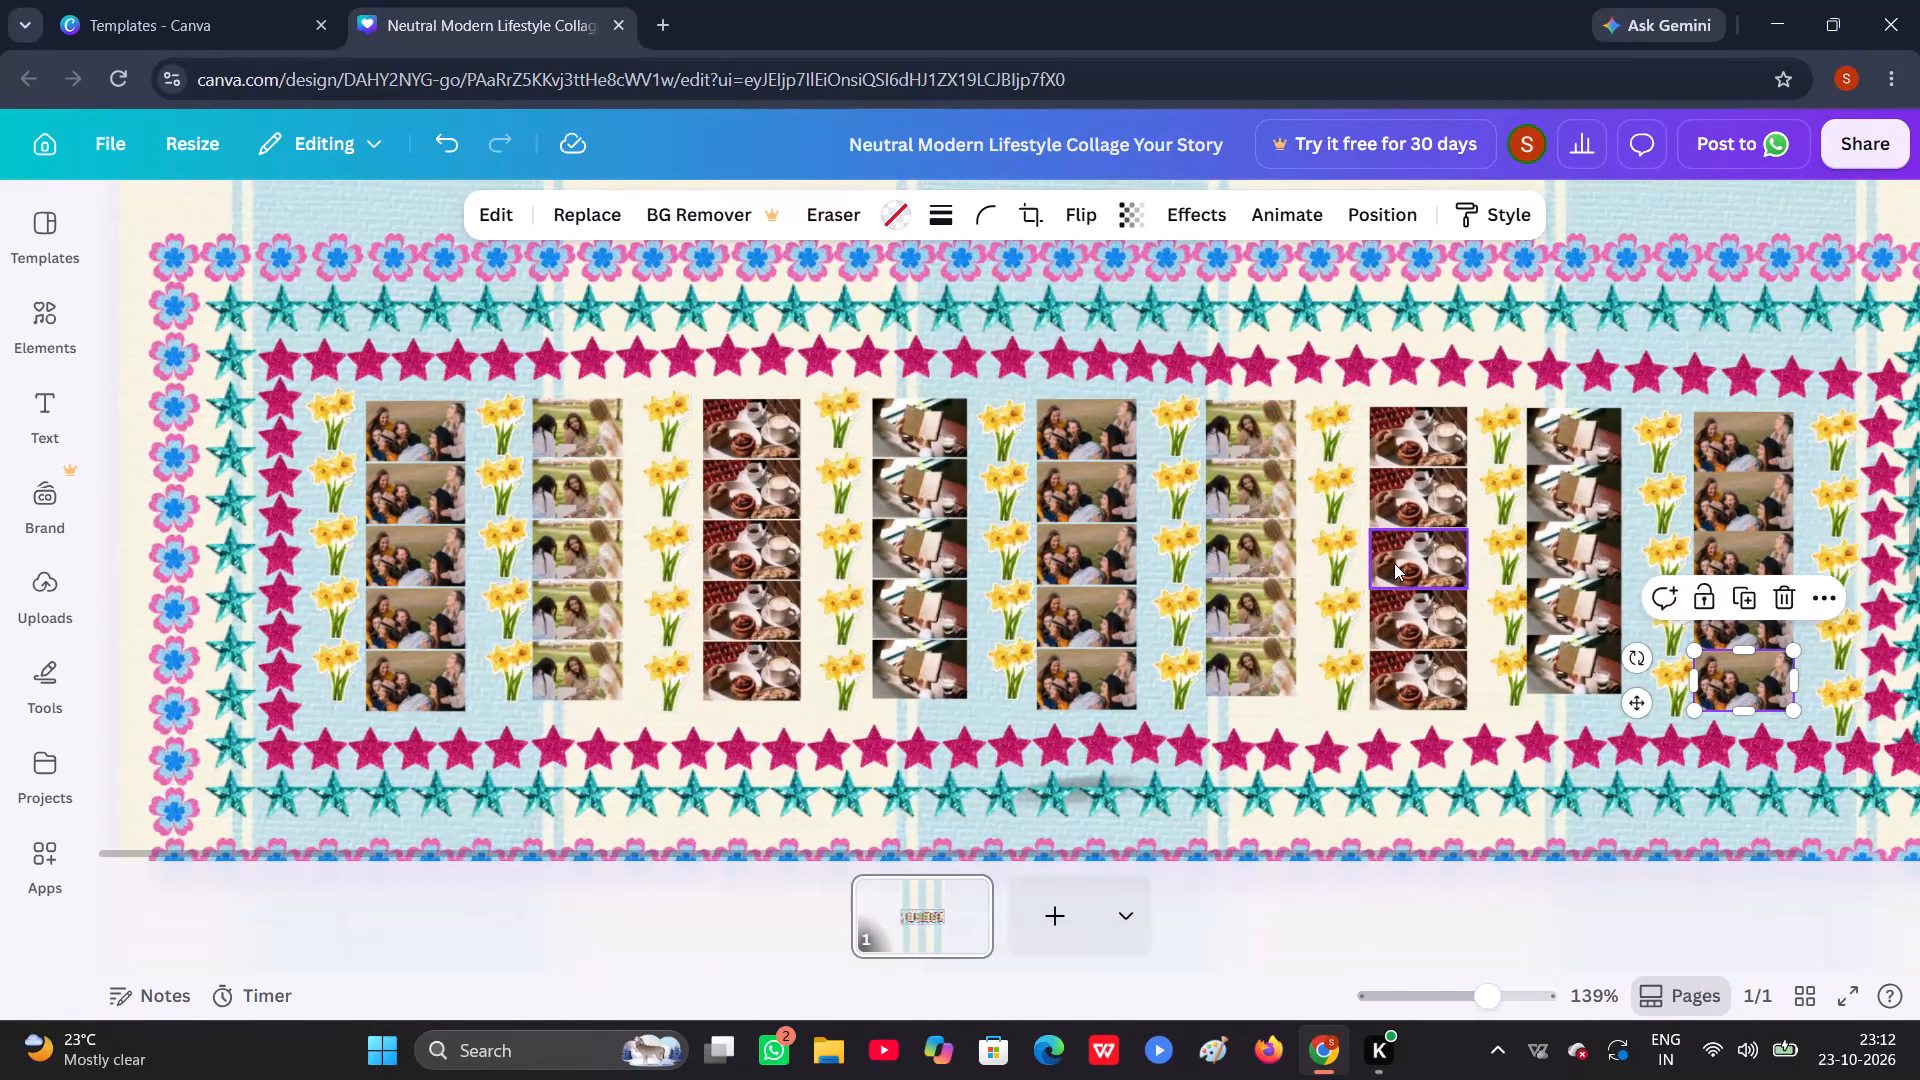